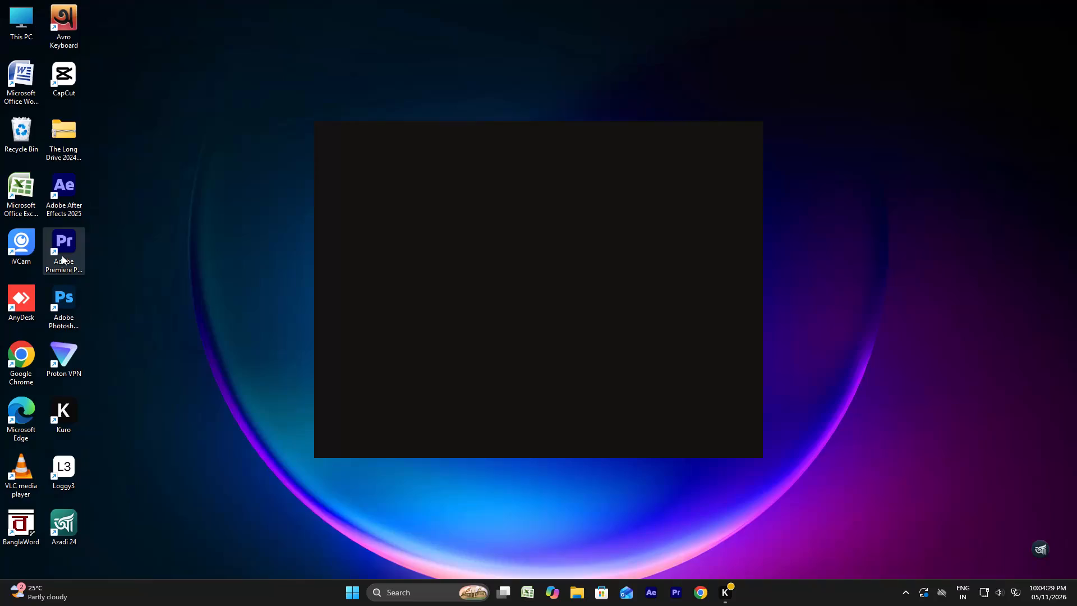
Launch Adobe Premiere Pro 2026 from the desktop.
{"action": "double_click", "coordinate": [62, 255]}
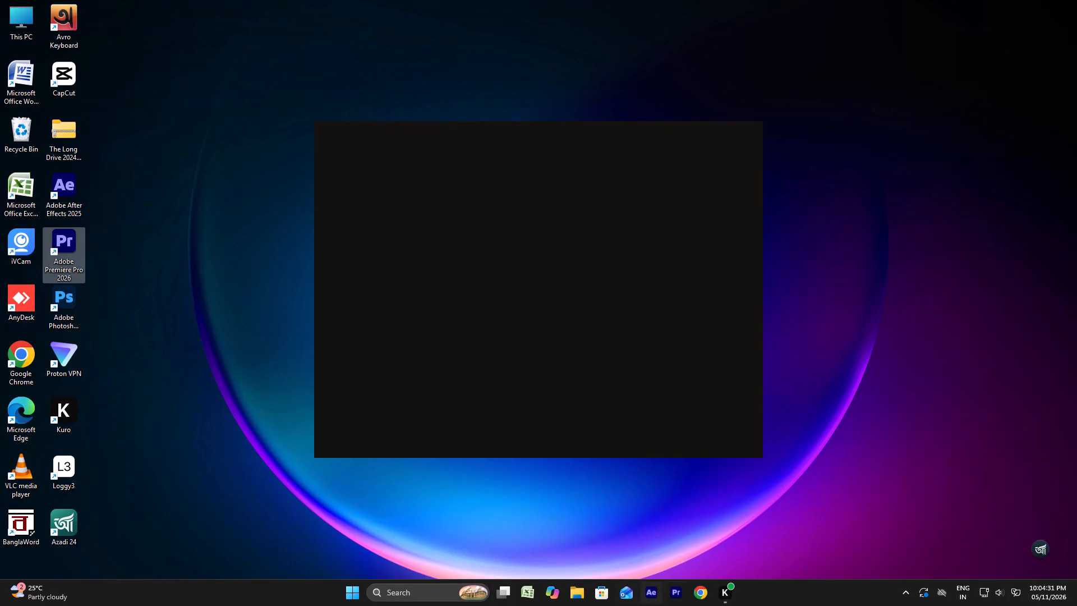
Switch to Chrome and open the bookmarked Video 3 editor brief PDF.
{"action": "left_click", "coordinate": [697, 590]}
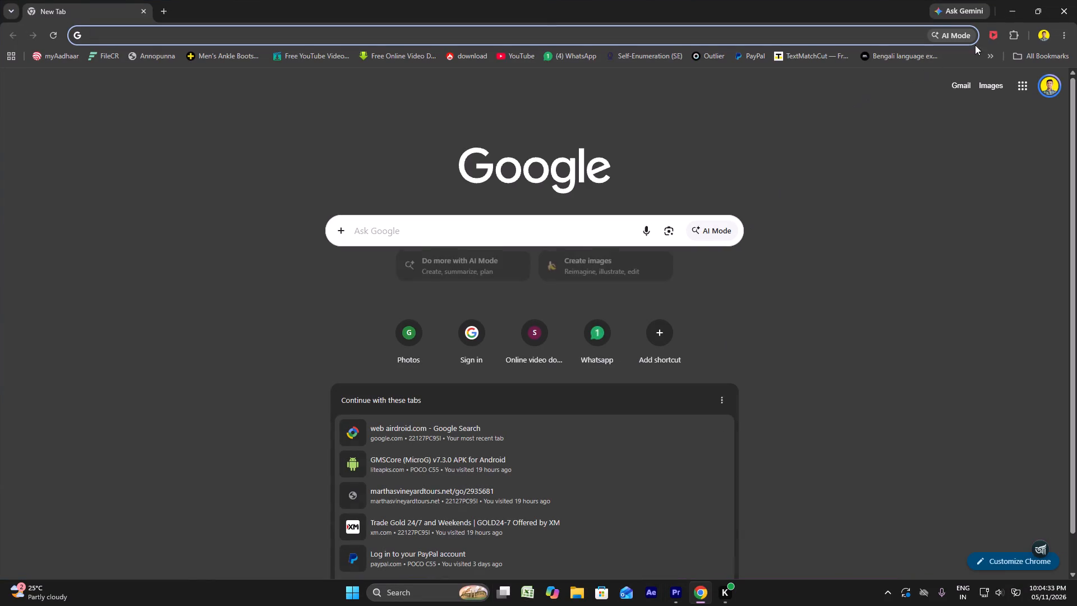
{"action": "left_click", "coordinate": [992, 52]}
{"action": "left_click", "coordinate": [932, 128]}
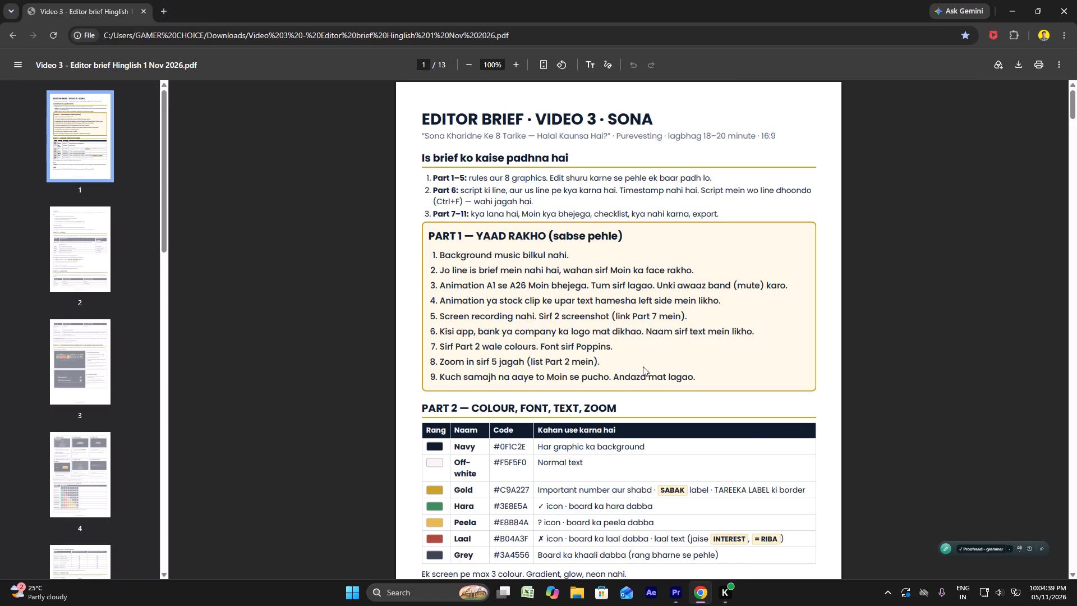
Read through the editor brief from its rules and graphics to the line-by-line instructions and the Part 7 and 8 asset lists.
{"action": "scroll", "coordinate": [642, 366], "scroll_direction": "down", "scroll_amount": 14}
{"action": "scroll", "coordinate": [642, 365], "scroll_direction": "down", "scroll_amount": 7}
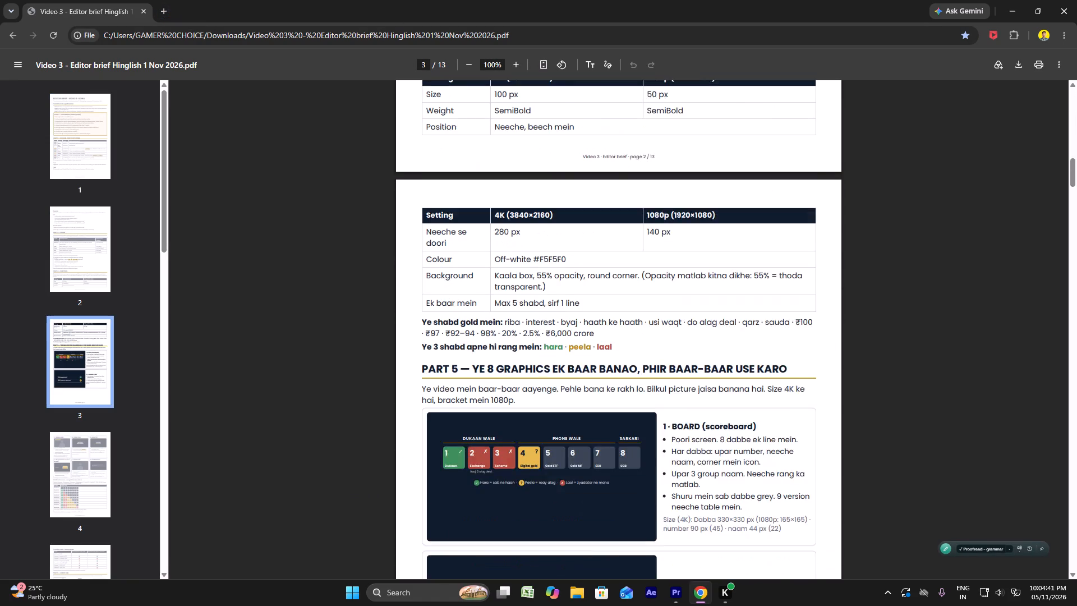
{"action": "scroll", "coordinate": [642, 365], "scroll_direction": "down", "scroll_amount": 20}
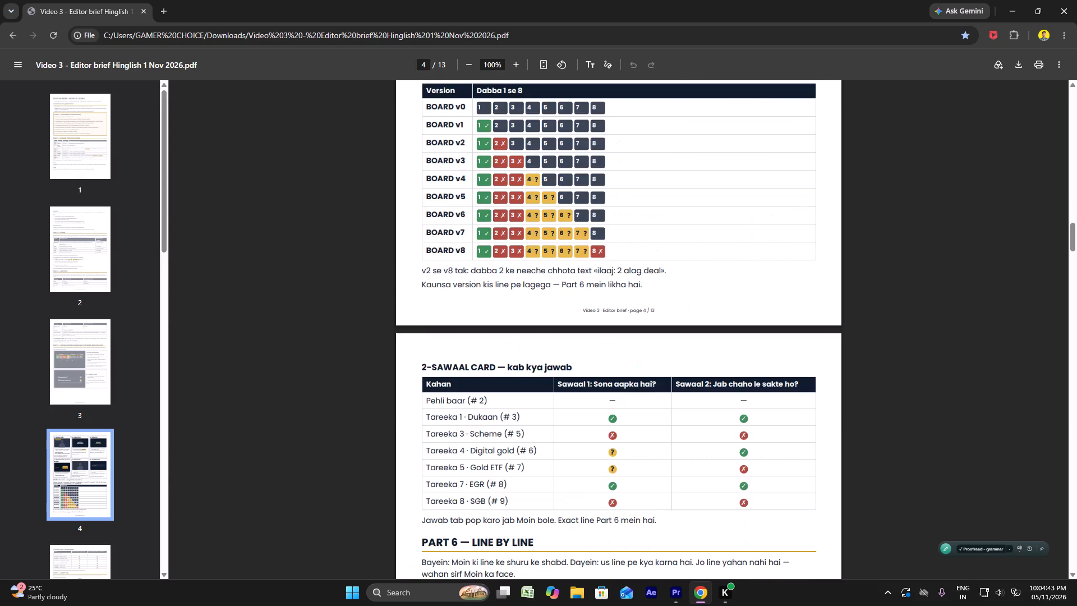
{"action": "scroll", "coordinate": [642, 365], "scroll_direction": "down", "scroll_amount": 11}
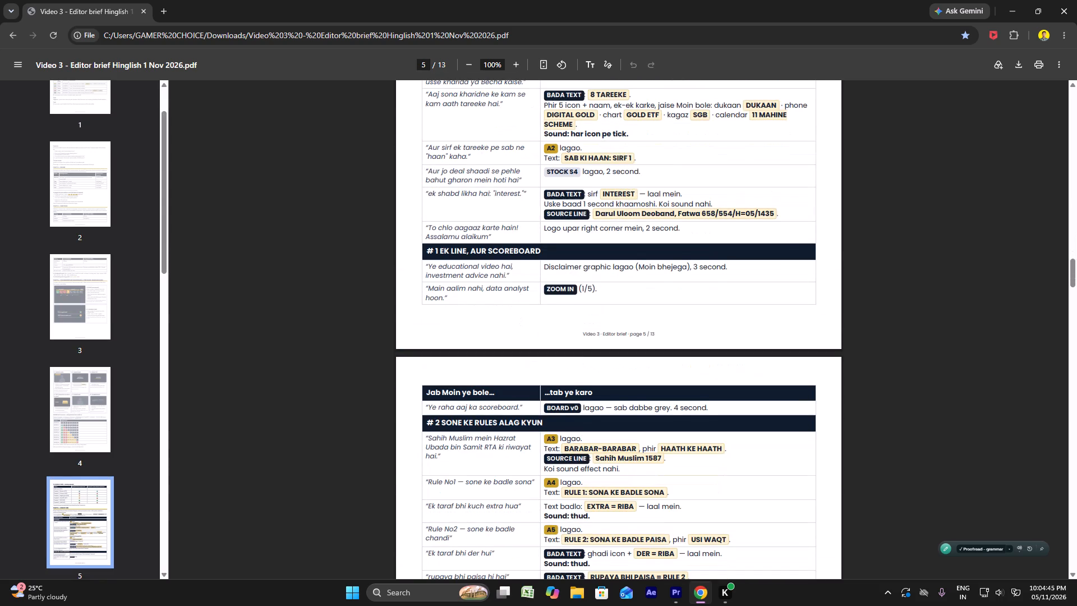
{"action": "scroll", "coordinate": [642, 365], "scroll_direction": "down", "scroll_amount": 7}
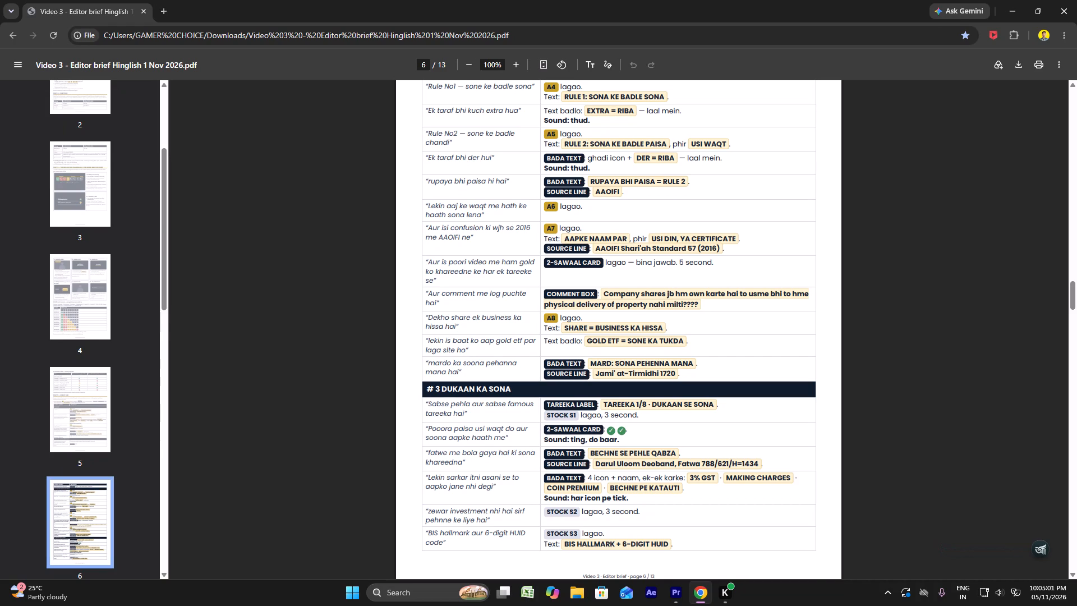
{"action": "scroll", "coordinate": [641, 365], "scroll_direction": "up", "scroll_amount": 5}
{"action": "scroll", "coordinate": [641, 365], "scroll_direction": "down", "scroll_amount": 8}
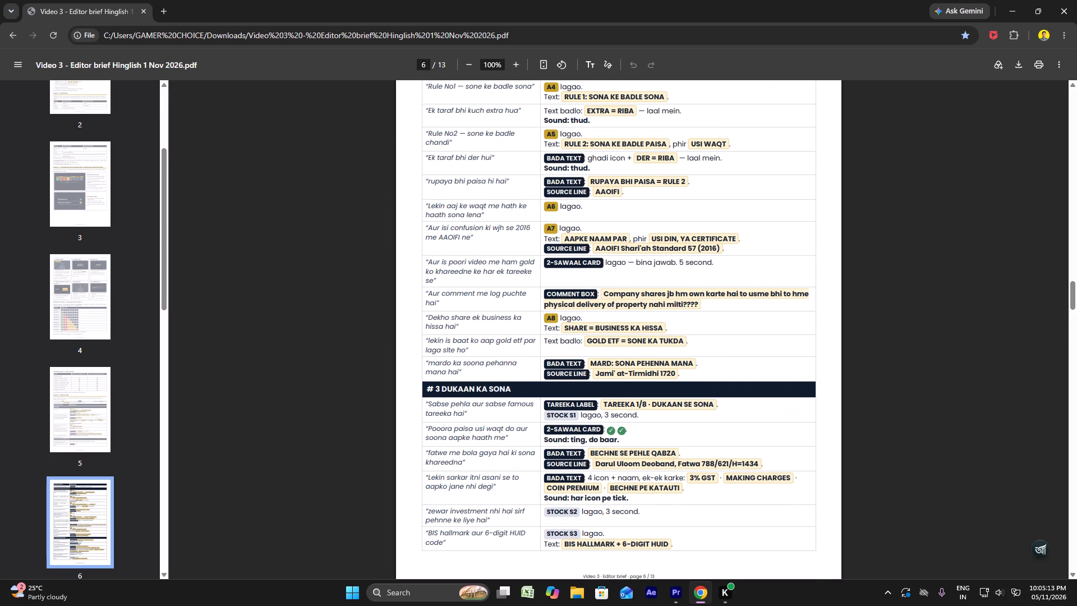
{"action": "scroll", "coordinate": [641, 365], "scroll_direction": "down", "scroll_amount": 16}
{"action": "scroll", "coordinate": [642, 364], "scroll_direction": "down", "scroll_amount": 7}
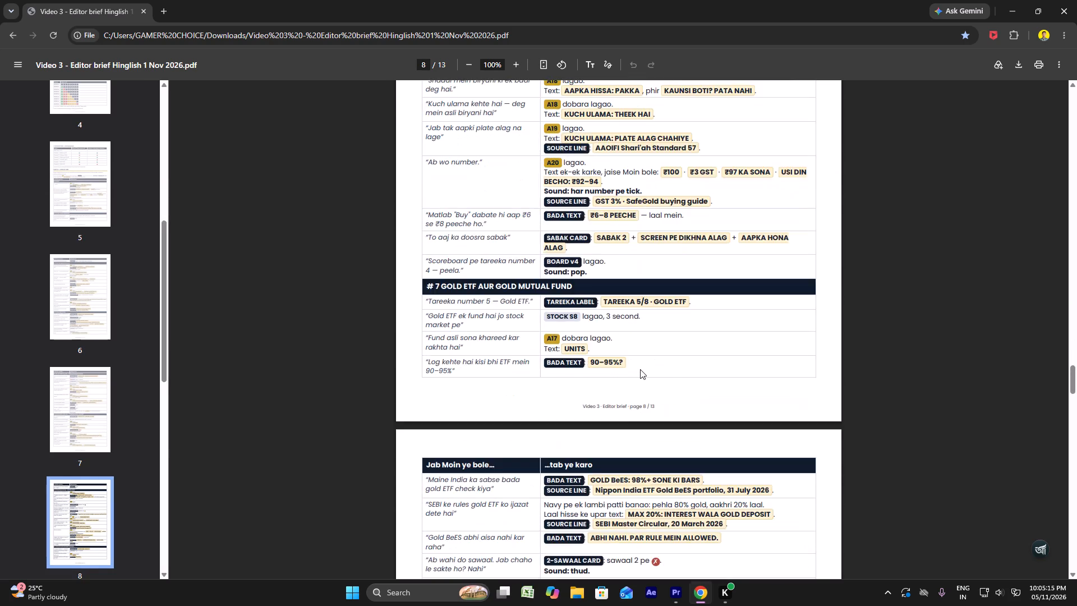
{"action": "scroll", "coordinate": [640, 369], "scroll_direction": "down", "scroll_amount": 16}
{"action": "scroll", "coordinate": [641, 357], "scroll_direction": "down", "scroll_amount": 16}
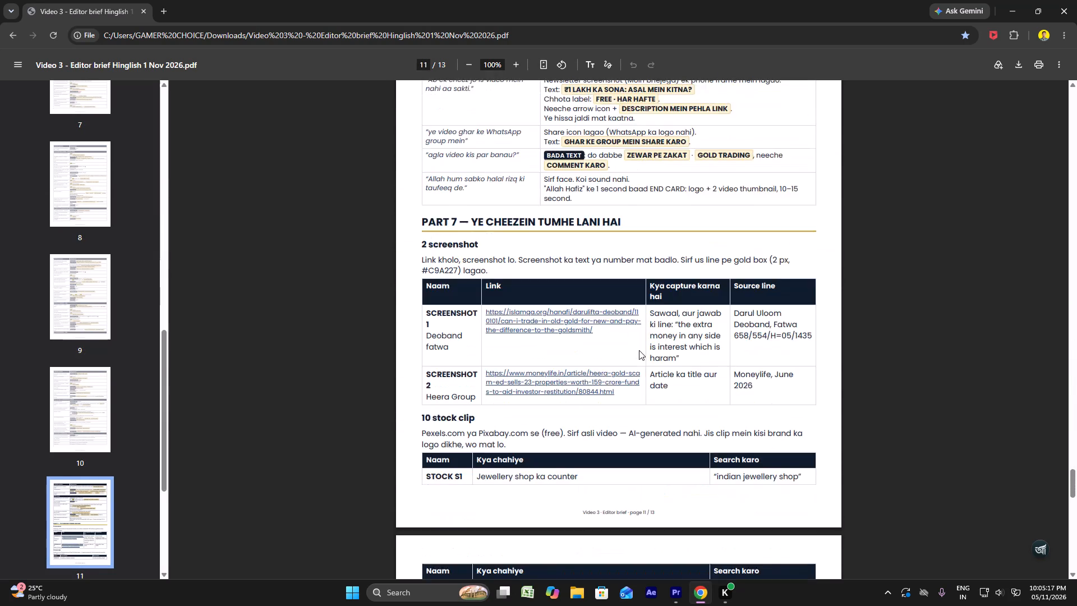
{"action": "scroll", "coordinate": [639, 350], "scroll_direction": "down", "scroll_amount": 8}
{"action": "scroll", "coordinate": [638, 350], "scroll_direction": "up", "scroll_amount": 13}
{"action": "scroll", "coordinate": [638, 349], "scroll_direction": "down", "scroll_amount": 9}
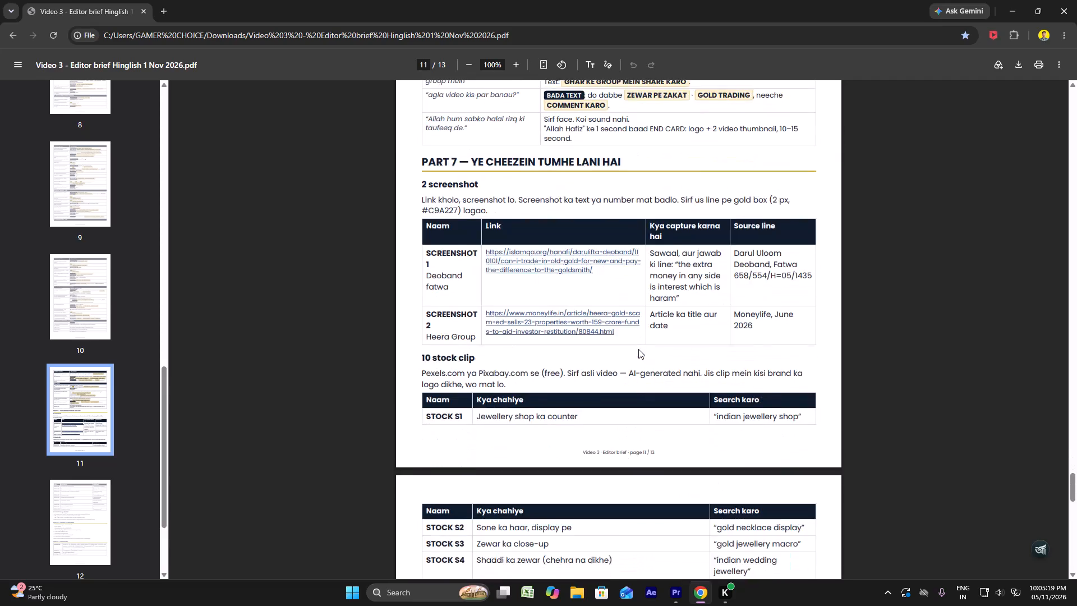
{"action": "scroll", "coordinate": [638, 349], "scroll_direction": "down", "scroll_amount": 4}
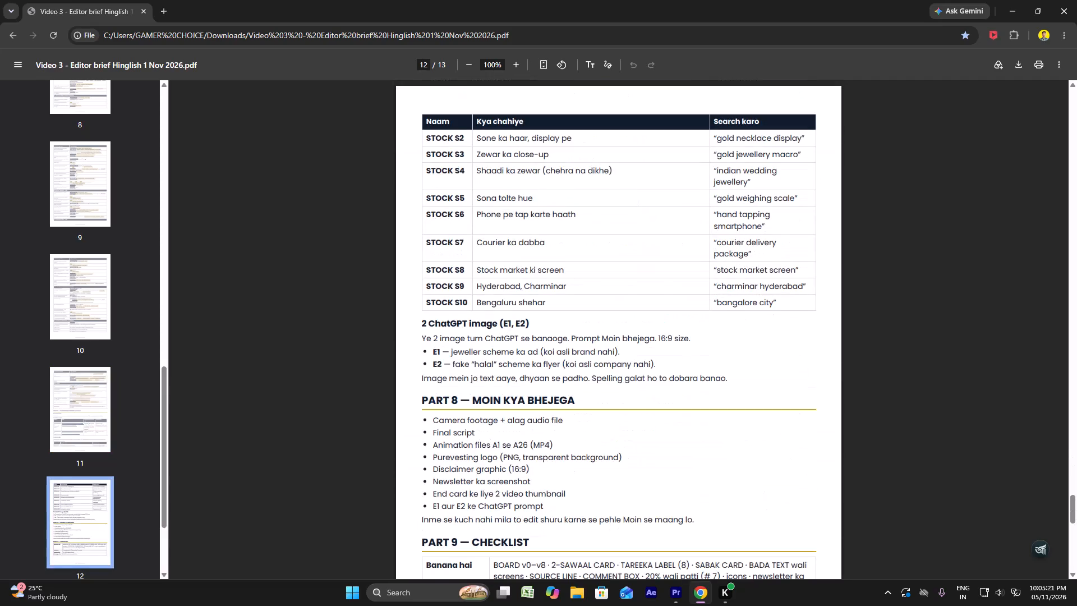
Return to page 10 of the brief at a larger size and highlight the BOARD v8 and thud sound instruction.
{"action": "scroll", "coordinate": [638, 348], "scroll_direction": "up", "scroll_amount": 8}
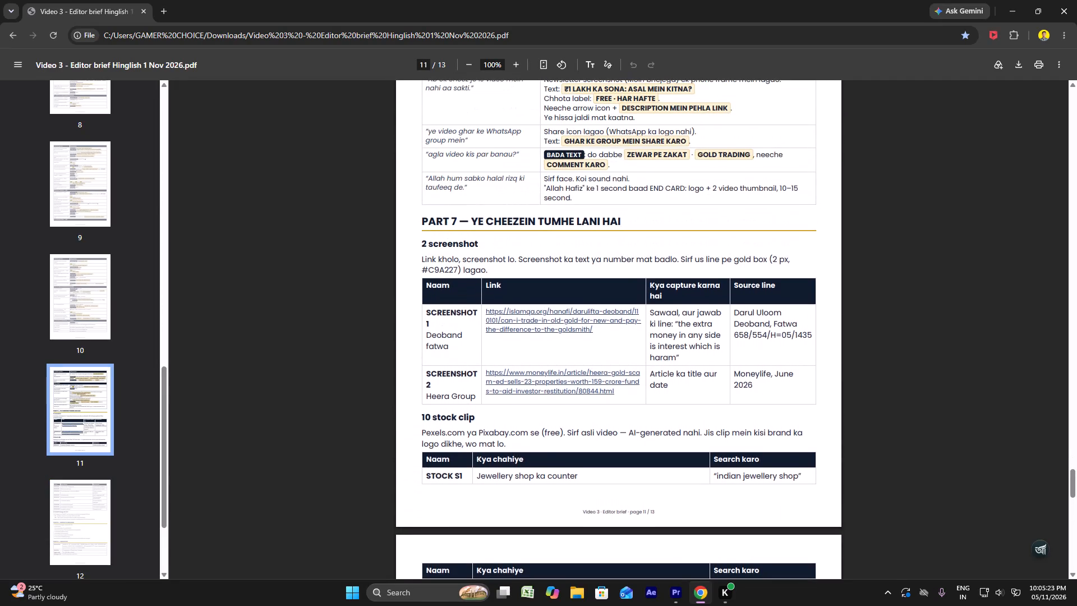
{"action": "scroll", "coordinate": [638, 348], "scroll_direction": "up", "scroll_amount": 1, "text": "ctrl"}
{"action": "scroll", "coordinate": [638, 348], "scroll_direction": "up", "scroll_amount": 1}
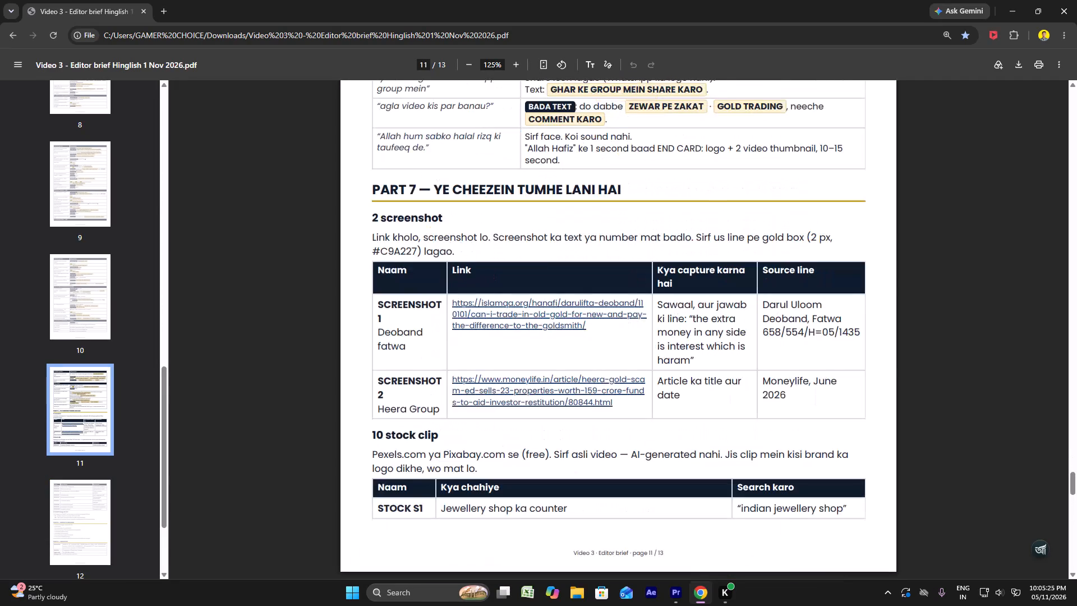
{"action": "scroll", "coordinate": [638, 348], "scroll_direction": "up", "scroll_amount": 5}
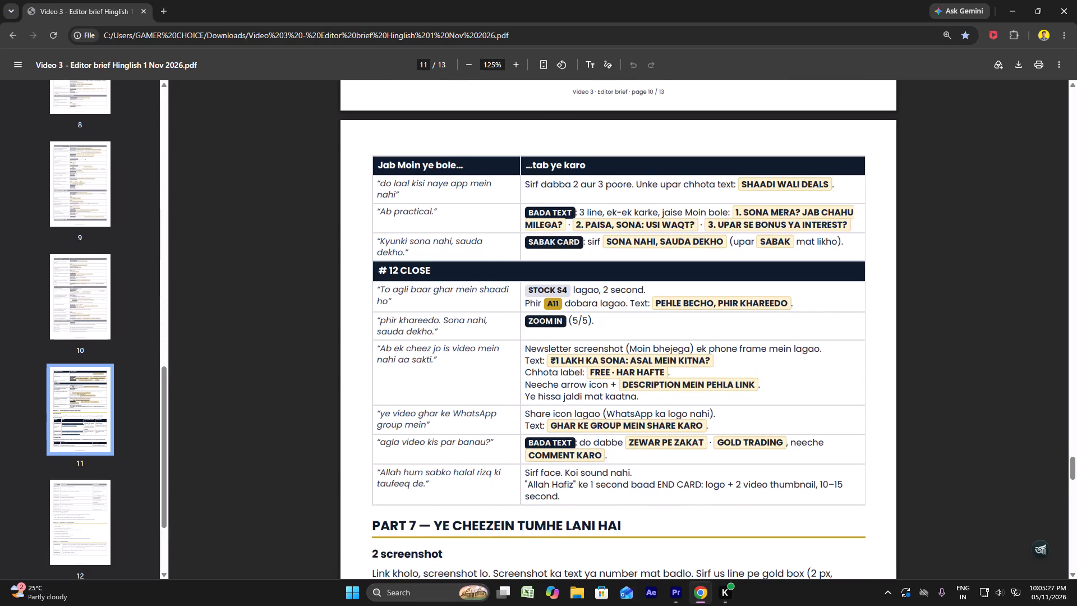
{"action": "scroll", "coordinate": [638, 348], "scroll_direction": "up", "scroll_amount": 7}
{"action": "scroll", "coordinate": [638, 347], "scroll_direction": "down", "scroll_amount": 2, "text": "ctrl"}
{"action": "scroll", "coordinate": [638, 347], "scroll_direction": "up", "scroll_amount": 5}
{"action": "scroll", "coordinate": [638, 347], "scroll_direction": "up", "scroll_amount": 2, "text": "ctrl"}
{"action": "scroll", "coordinate": [638, 347], "scroll_direction": "down", "scroll_amount": 3}
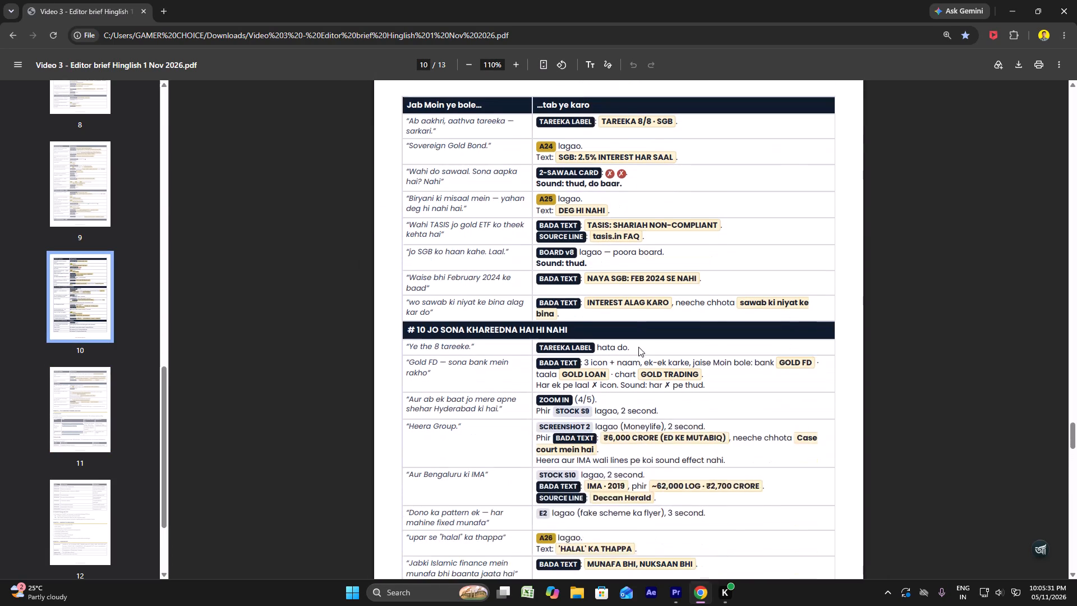
{"action": "scroll", "coordinate": [638, 347], "scroll_direction": "up", "scroll_amount": 1, "text": "ctrl"}
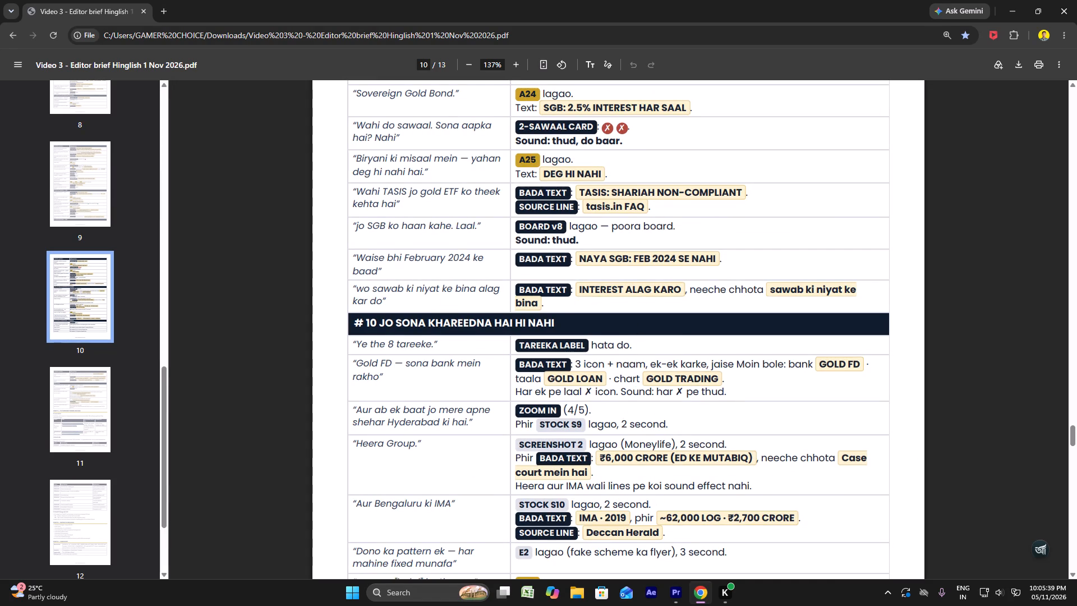
{"action": "left_click", "coordinate": [587, 239]}
{"action": "left_click_drag", "start_coordinate": [577, 238], "coordinate": [532, 226]}
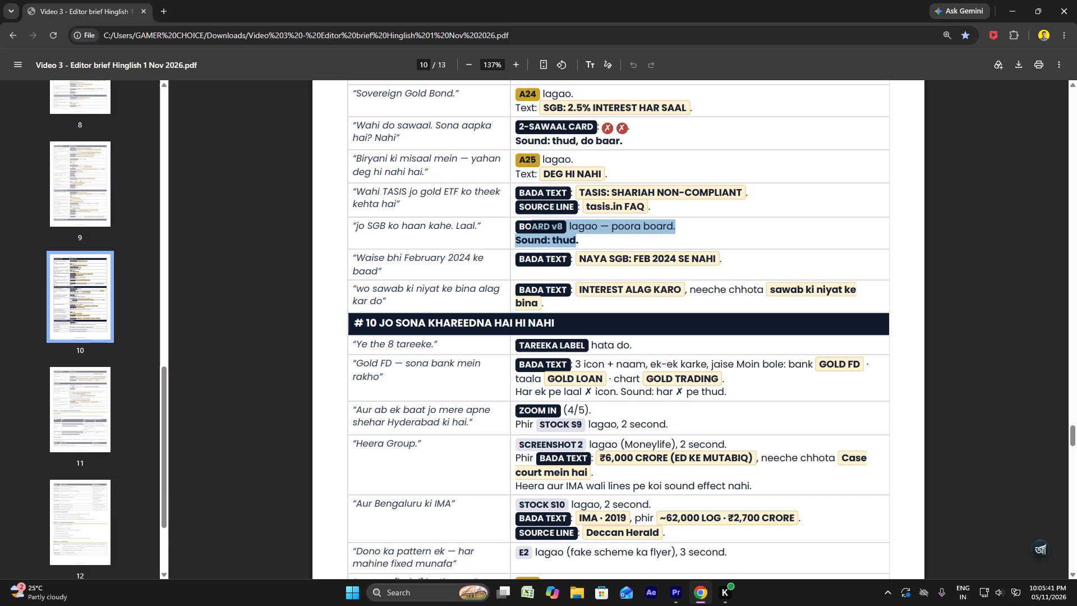
{"action": "left_click_drag", "start_coordinate": [532, 226], "coordinate": [531, 226]}
Switch to Premiere and open the recent project Gold.
{"action": "double_click", "coordinate": [680, 588]}
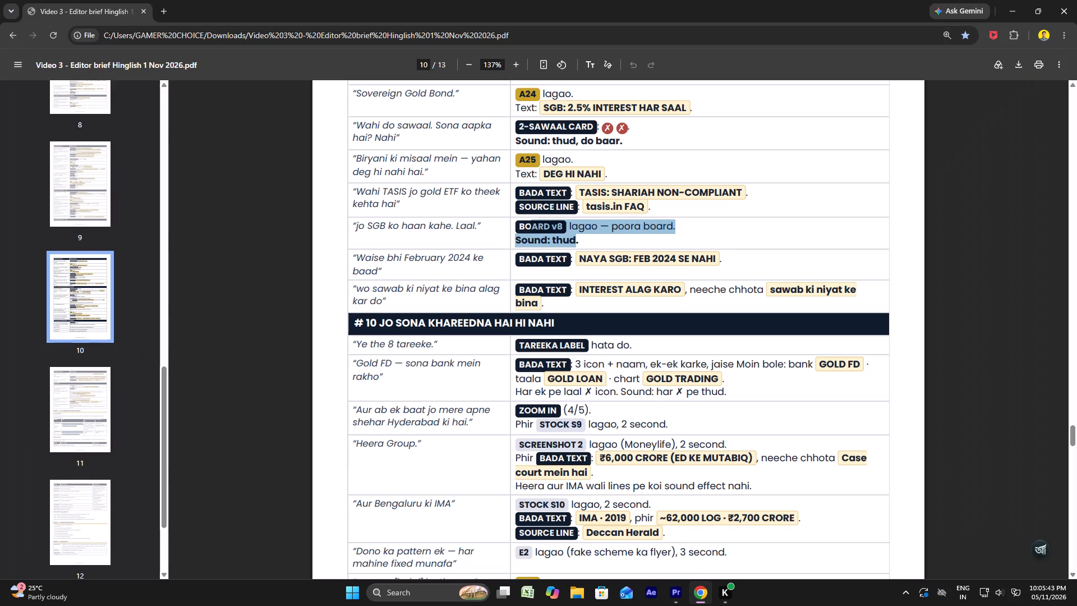
{"action": "left_click", "coordinate": [674, 588]}
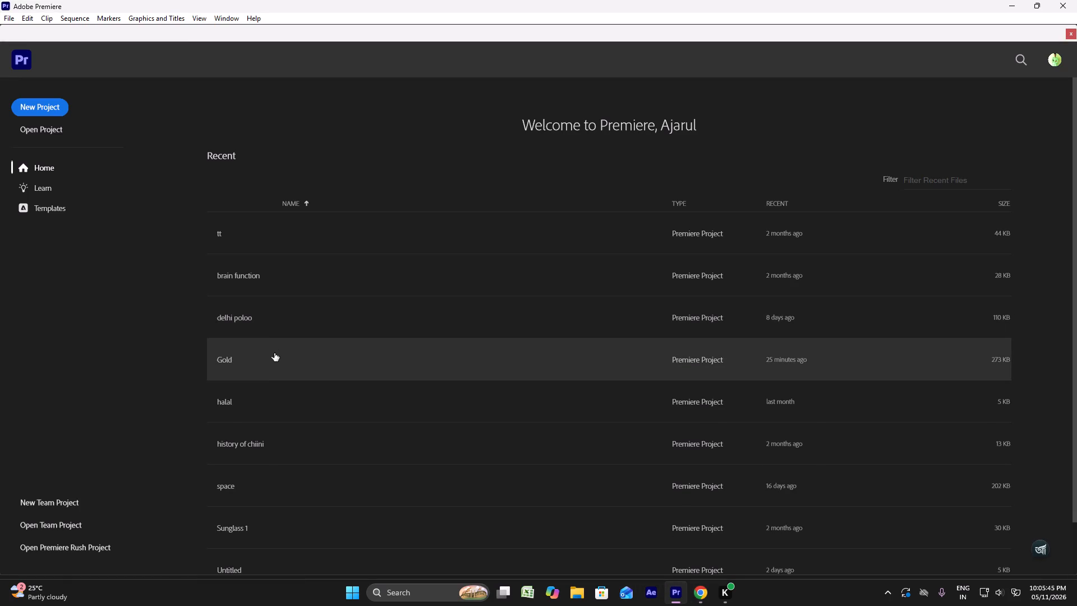
{"action": "left_click", "coordinate": [274, 353]}
{"action": "left_click", "coordinate": [232, 359]}
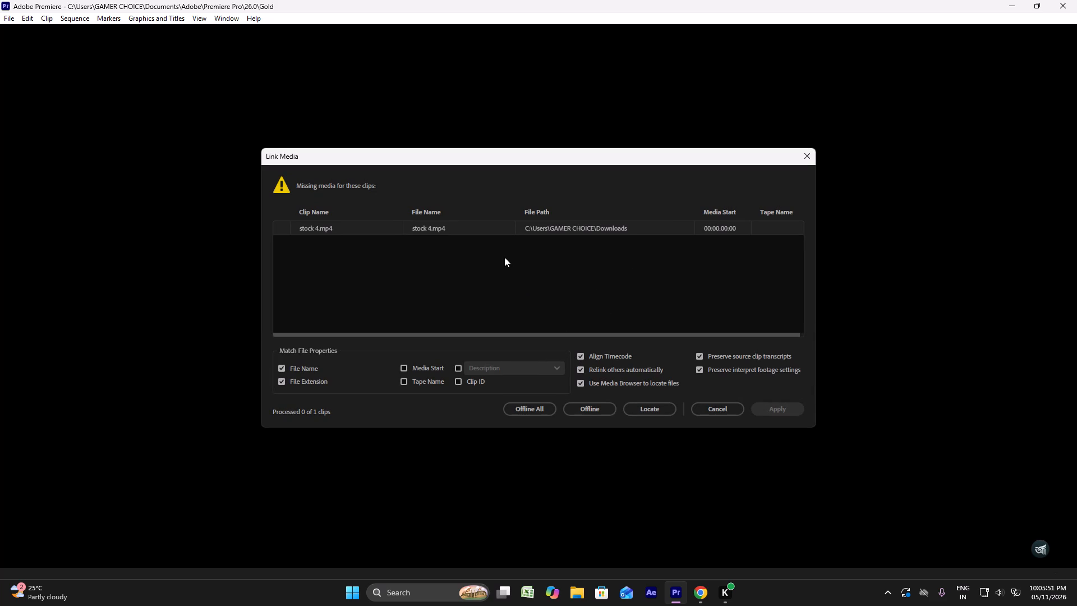
Examine the missing stock 4.mp4 entry and its file path in the Link Media dialog.
{"action": "left_click", "coordinate": [516, 242]}
{"action": "triple_click", "coordinate": [523, 226]}
{"action": "triple_click", "coordinate": [523, 226]}
{"action": "left_click", "coordinate": [523, 226]}
Switch to Chrome, open YouTube in a new tab and search for "premium pro text underline text".
{"action": "left_click", "coordinate": [702, 595]}
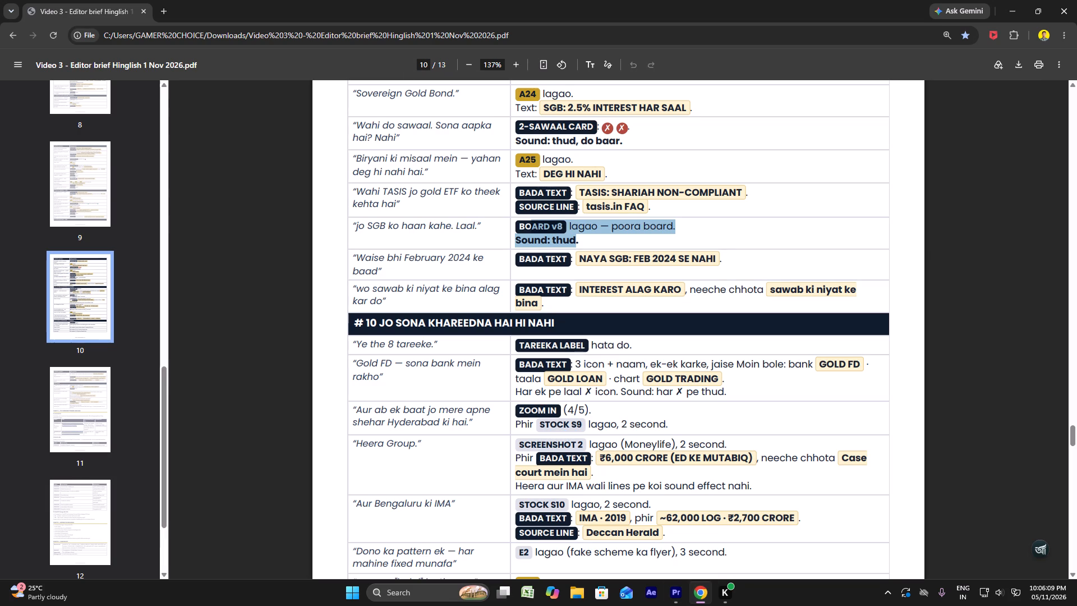
{"action": "left_click", "coordinate": [156, 12]}
{"action": "left_click", "coordinate": [163, 14]}
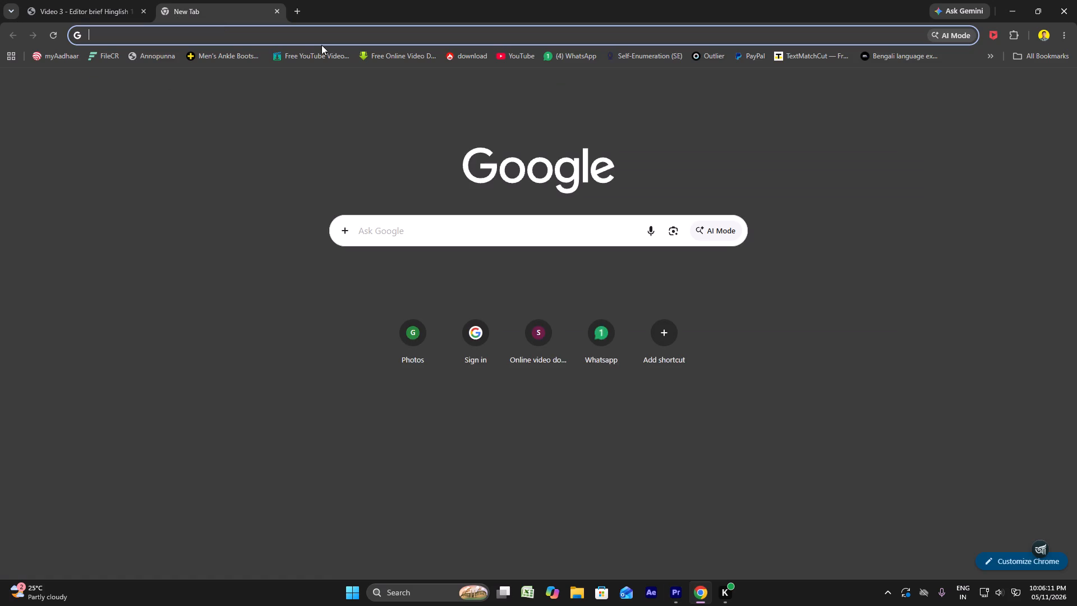
{"action": "left_click", "coordinate": [513, 58]}
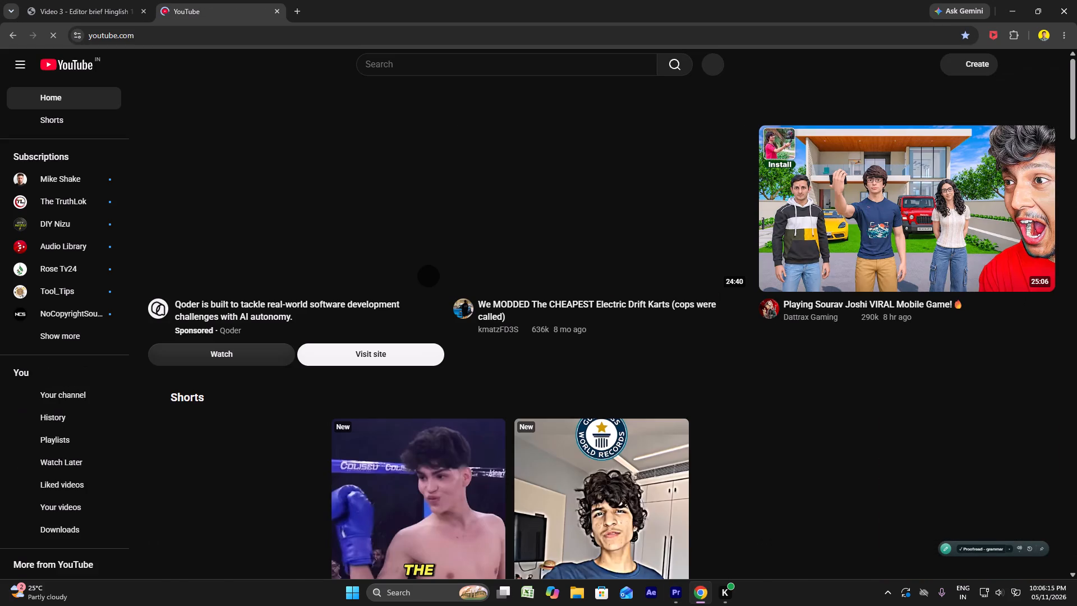
{"action": "left_click", "coordinate": [510, 58]}
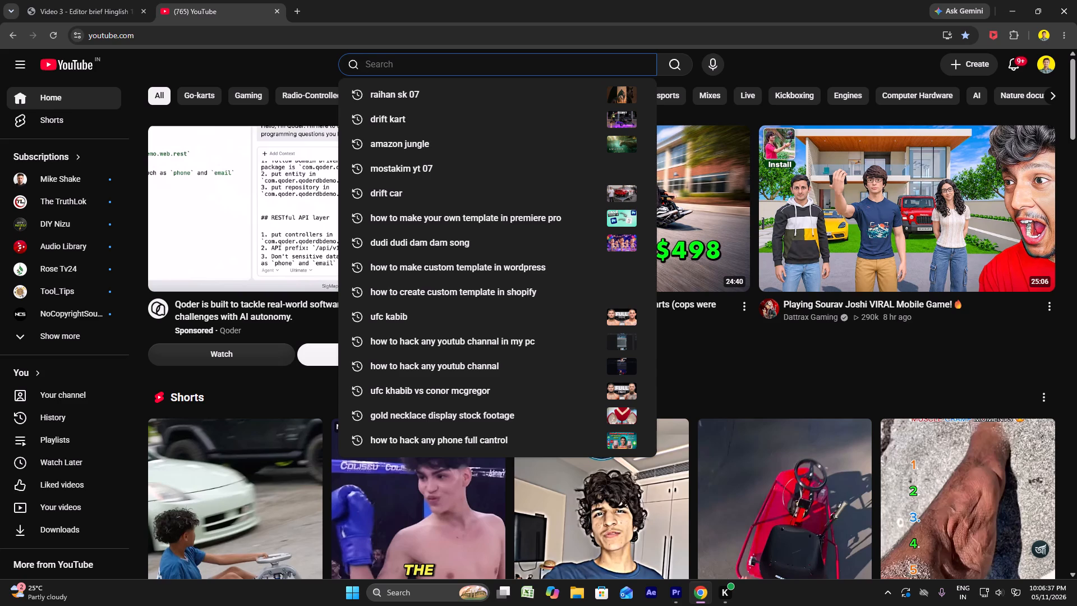
{"action": "type", "text": "pr"}
{"action": "key", "text": "e"}
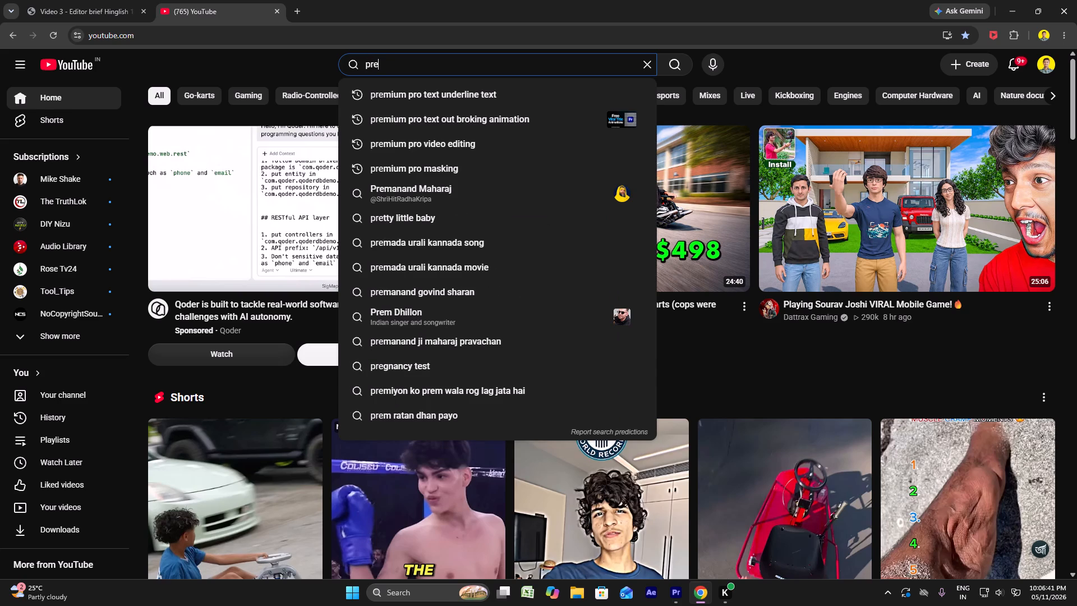
{"action": "left_click", "coordinate": [499, 88]}
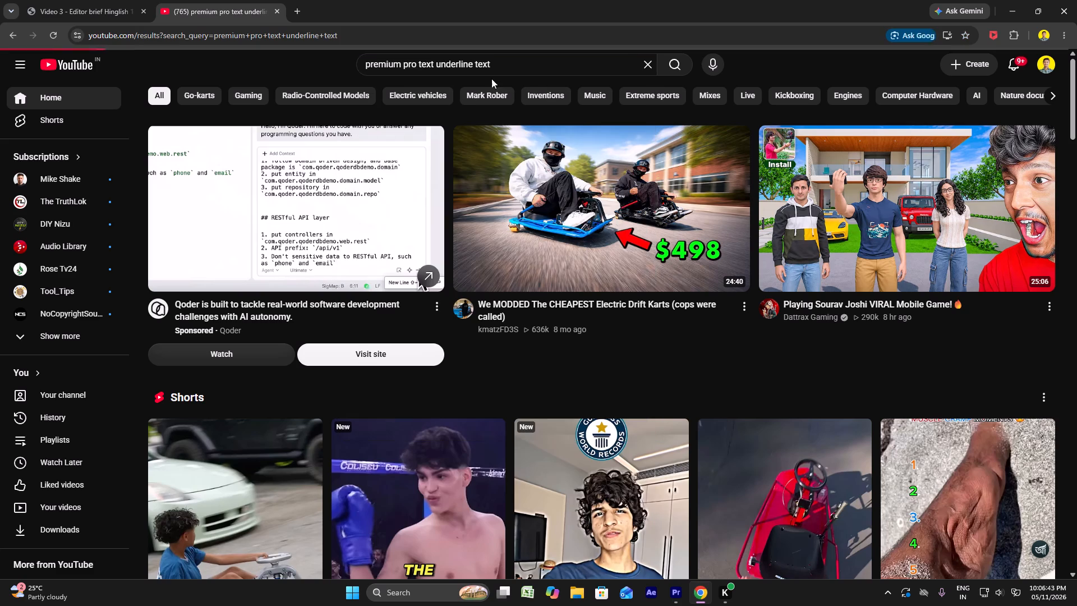
Search YouTube for "premium pro link media missing for clips", checking the wording against Premiere's Link Media dialog.
{"action": "left_click_drag", "start_coordinate": [493, 57], "coordinate": [415, 62]}
{"action": "left_click_drag", "start_coordinate": [491, 63], "coordinate": [470, 63]}
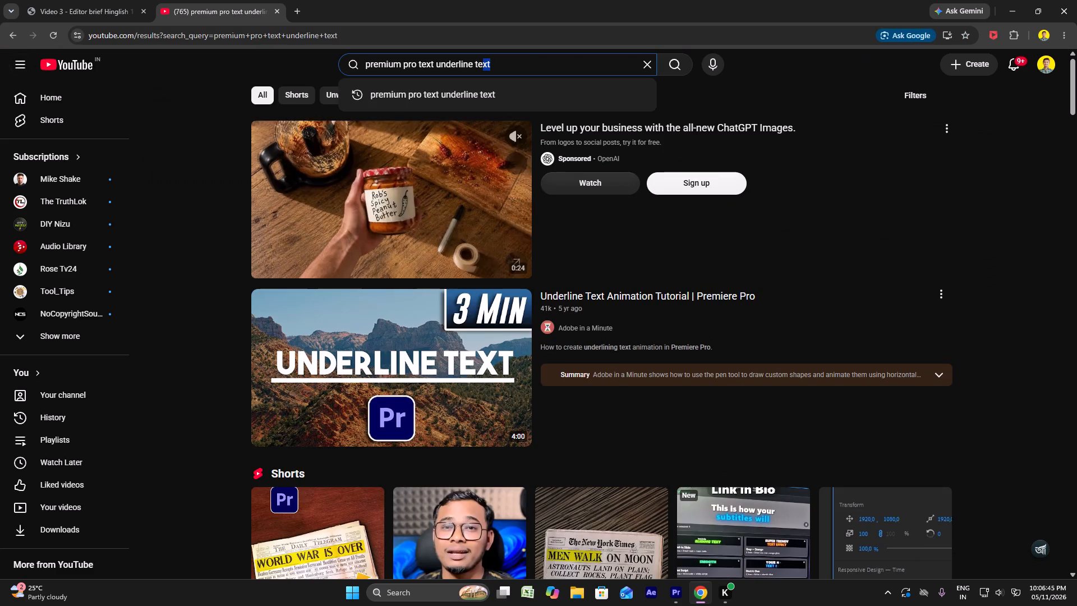
{"action": "left_click_drag", "start_coordinate": [470, 63], "coordinate": [418, 67]}
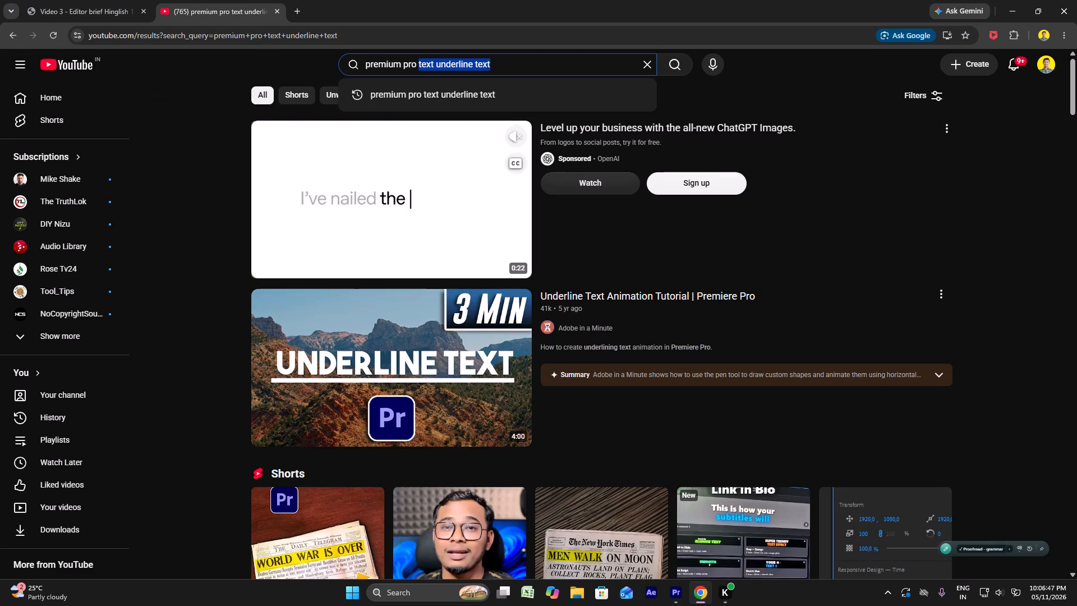
{"action": "key", "text": "BackSpace"}
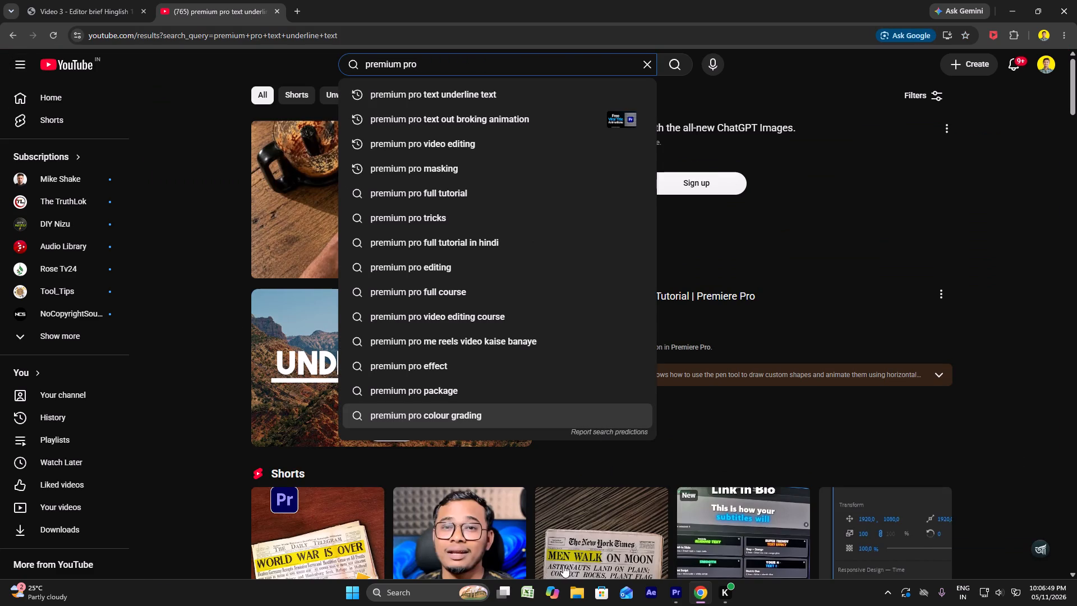
{"action": "left_click", "coordinate": [676, 586]}
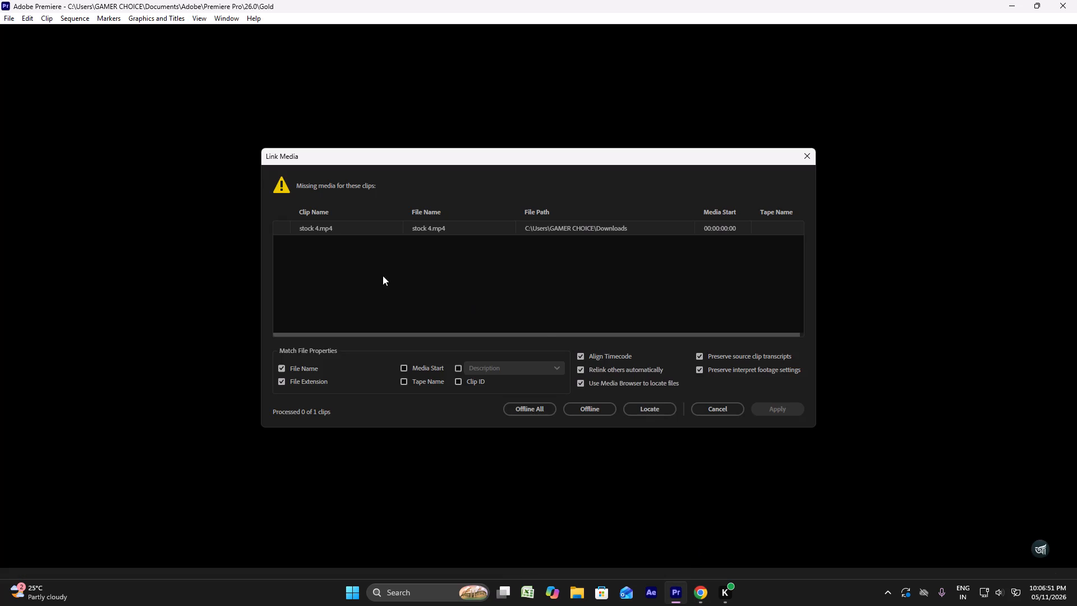
{"action": "left_click_drag", "start_coordinate": [301, 159], "coordinate": [291, 154]}
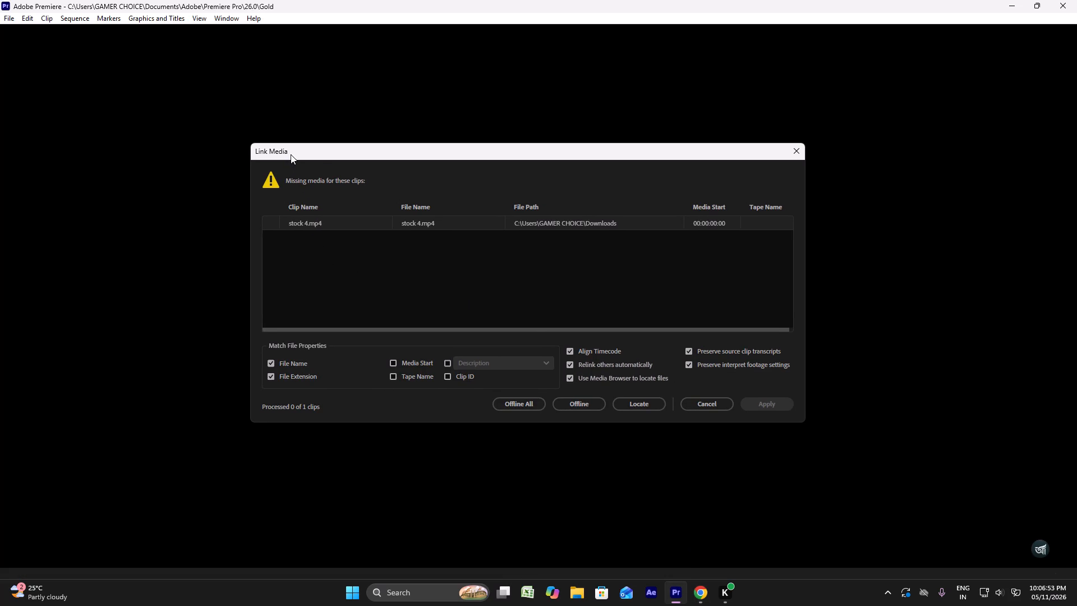
{"action": "left_click", "coordinate": [693, 599]}
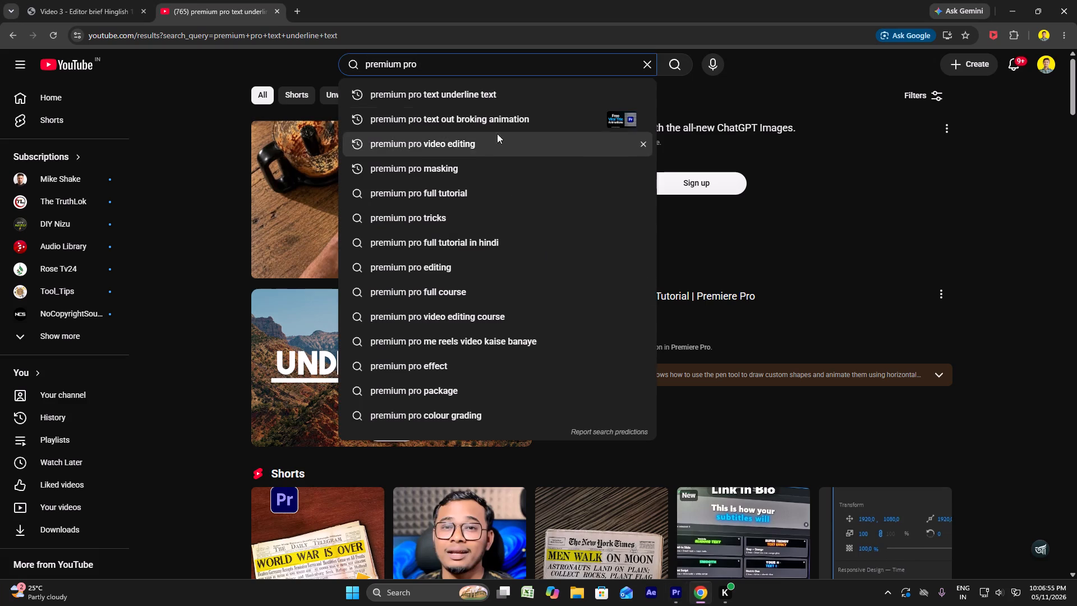
{"action": "type", "text": "link media"}
{"action": "key", "text": "space"}
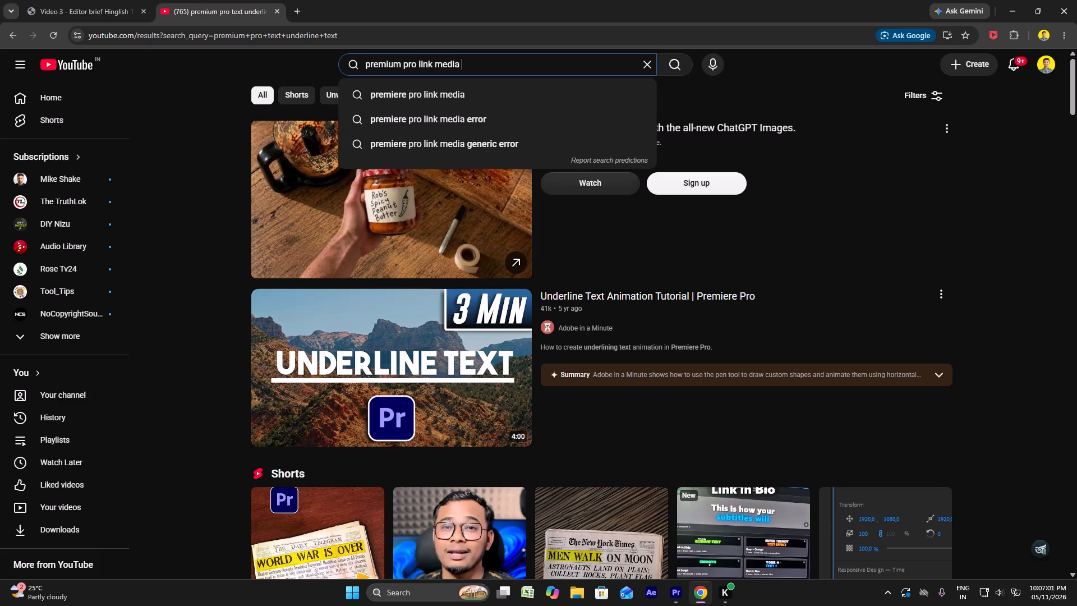
{"action": "left_click", "coordinate": [700, 593]}
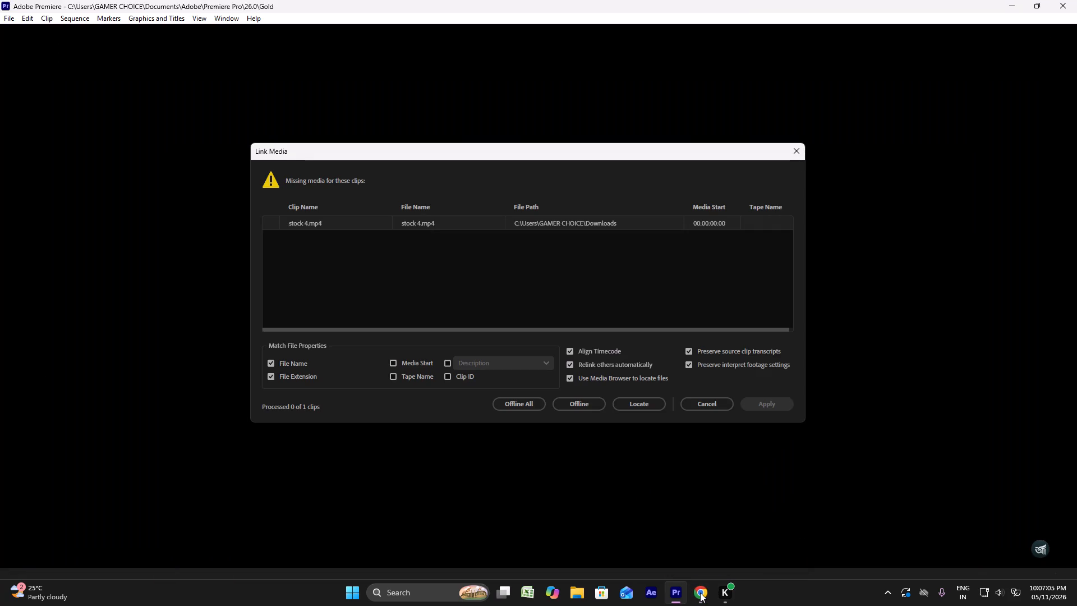
{"action": "left_click", "coordinate": [679, 588]}
{"action": "left_click", "coordinate": [699, 593]}
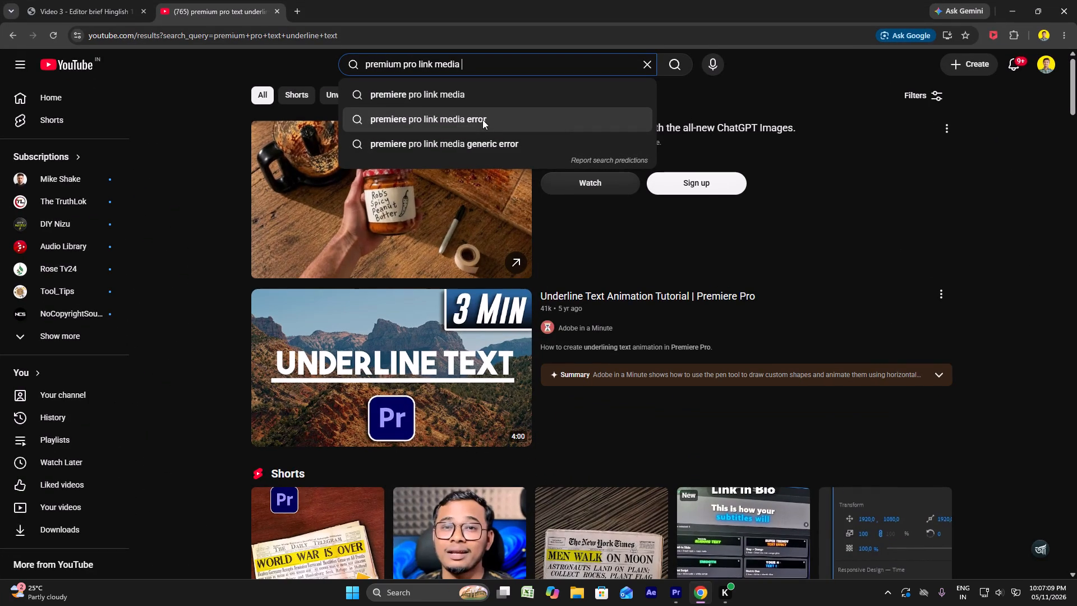
{"action": "type", "text": "miss"}
{"action": "type", "text": "ing"}
{"action": "key", "text": "space"}
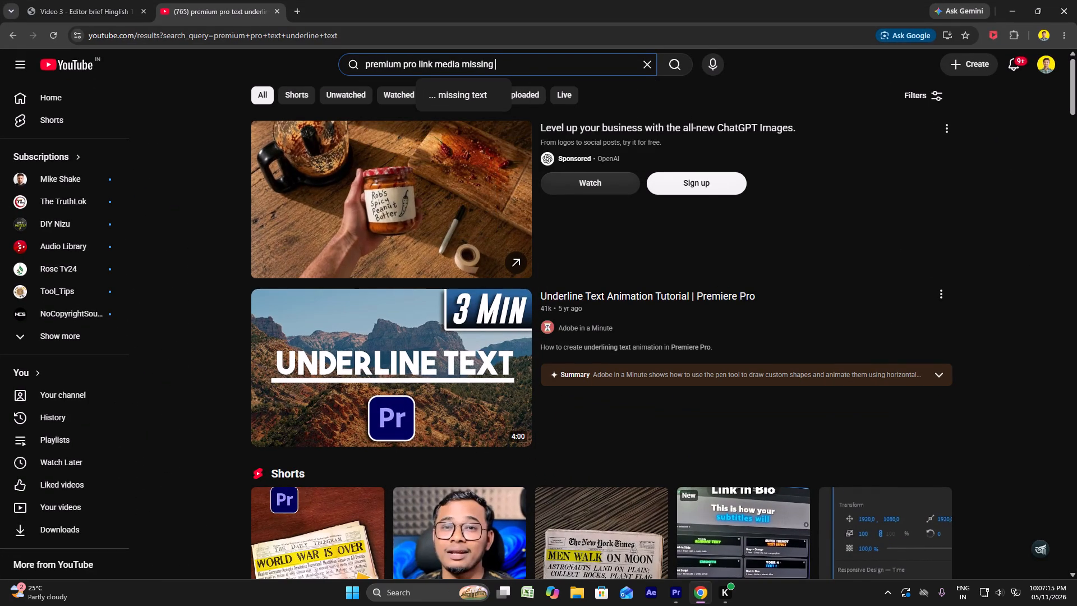
{"action": "left_click", "coordinate": [680, 593]}
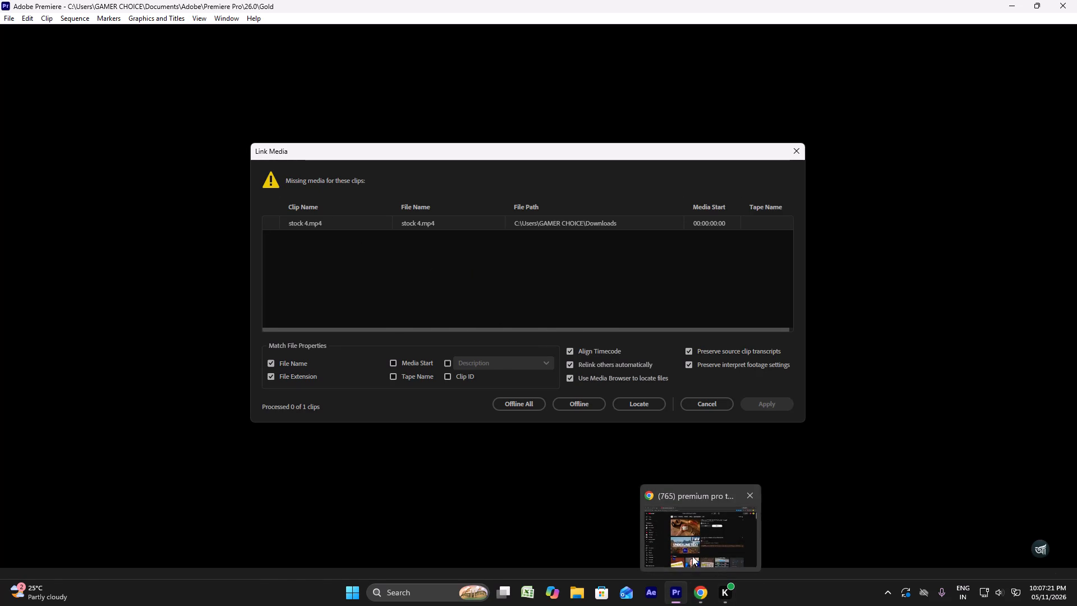
{"action": "left_click", "coordinate": [692, 556]}
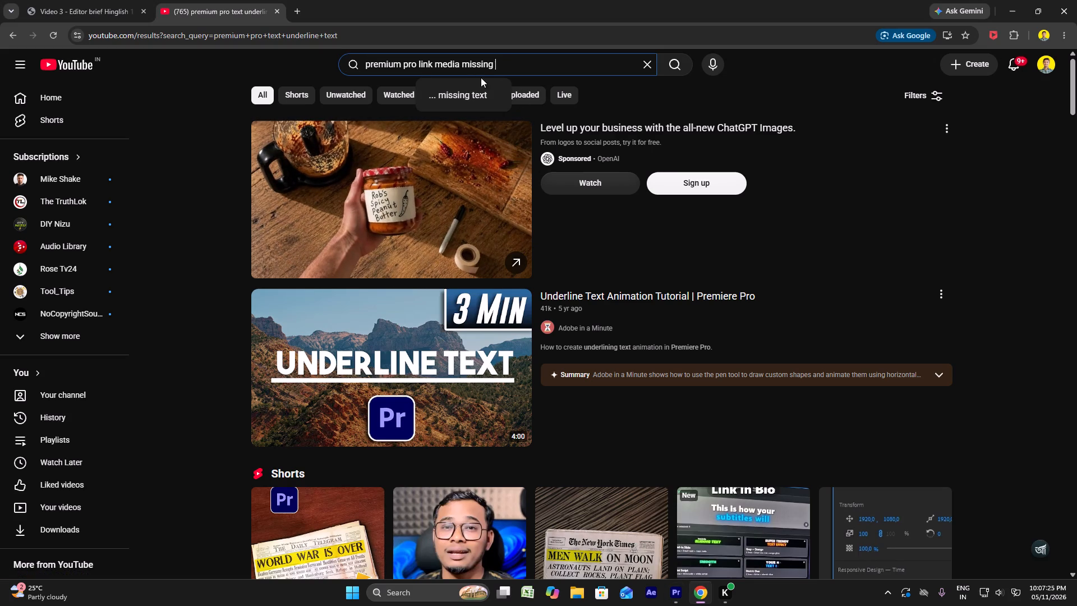
{"action": "left_click", "coordinate": [676, 589]}
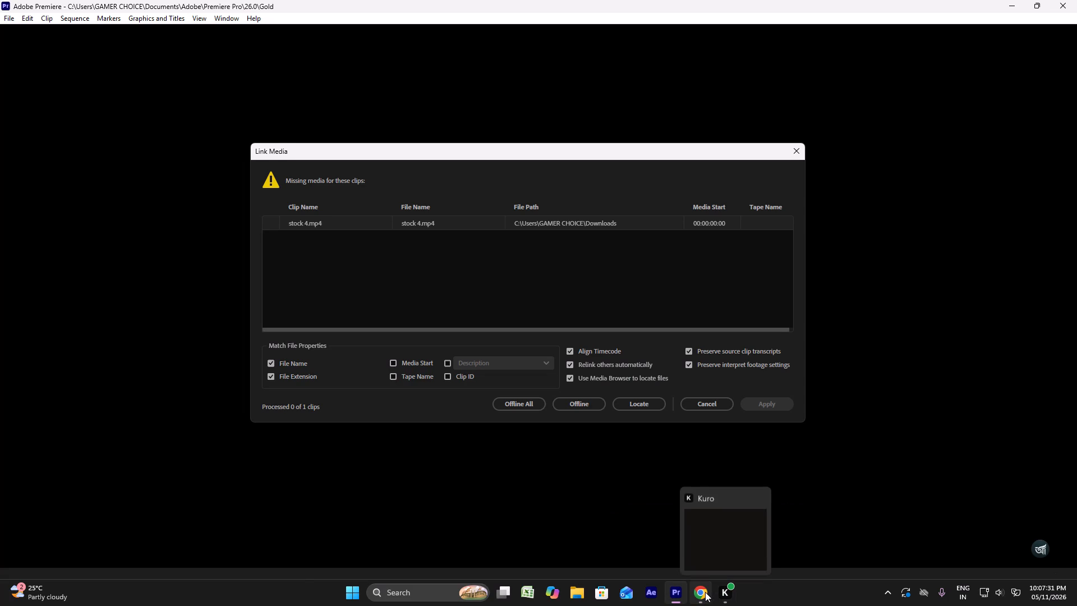
Return to Chrome and search YouTube for "premium pro link media missing for clips", checking the wording against Premiere's Link Media dialog.
{"action": "left_click", "coordinate": [705, 592]}
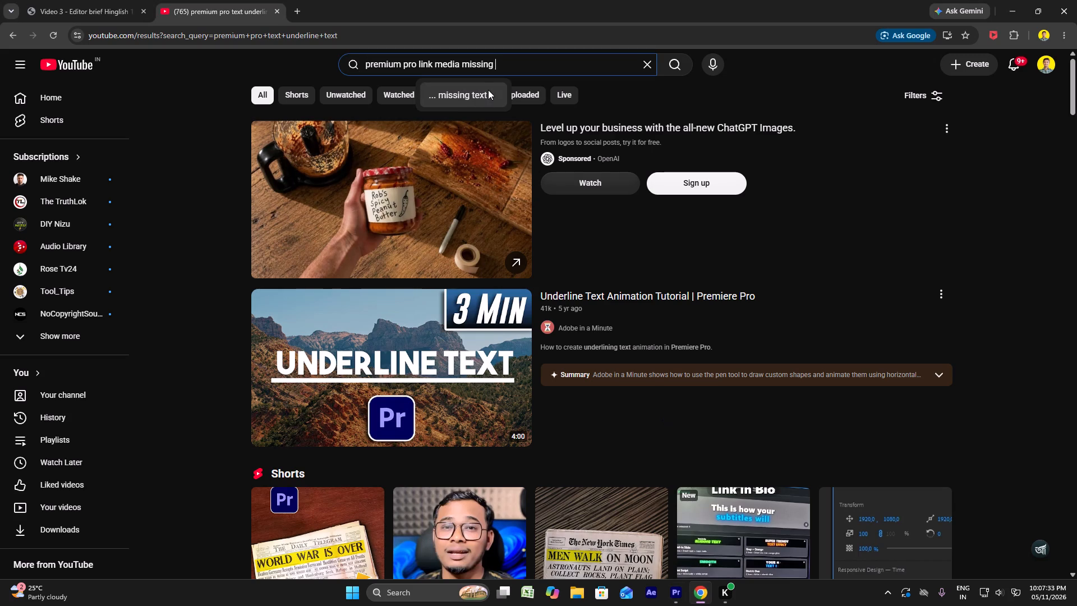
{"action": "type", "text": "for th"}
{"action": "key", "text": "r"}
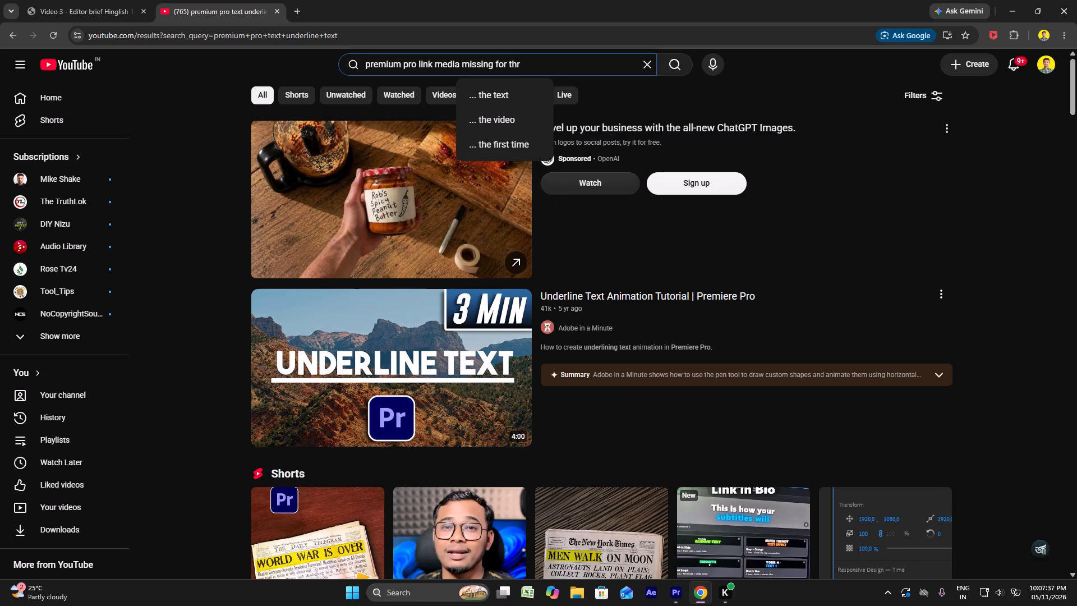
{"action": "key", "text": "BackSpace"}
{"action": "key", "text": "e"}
{"action": "left_click", "coordinate": [679, 588]}
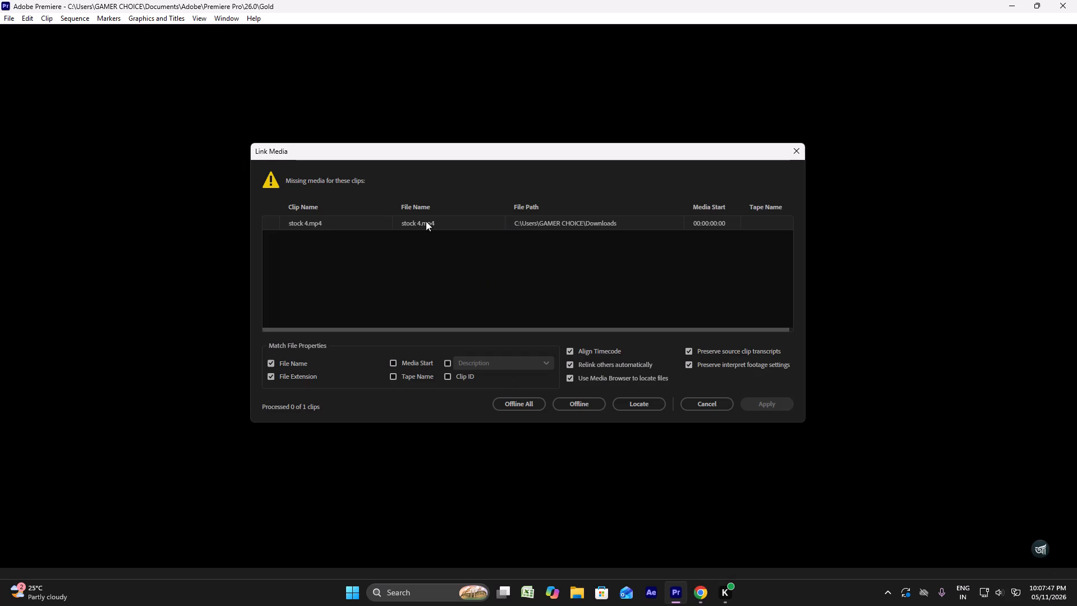
{"action": "left_click", "coordinate": [338, 177]}
{"action": "left_click_drag", "start_coordinate": [338, 177], "coordinate": [353, 180]}
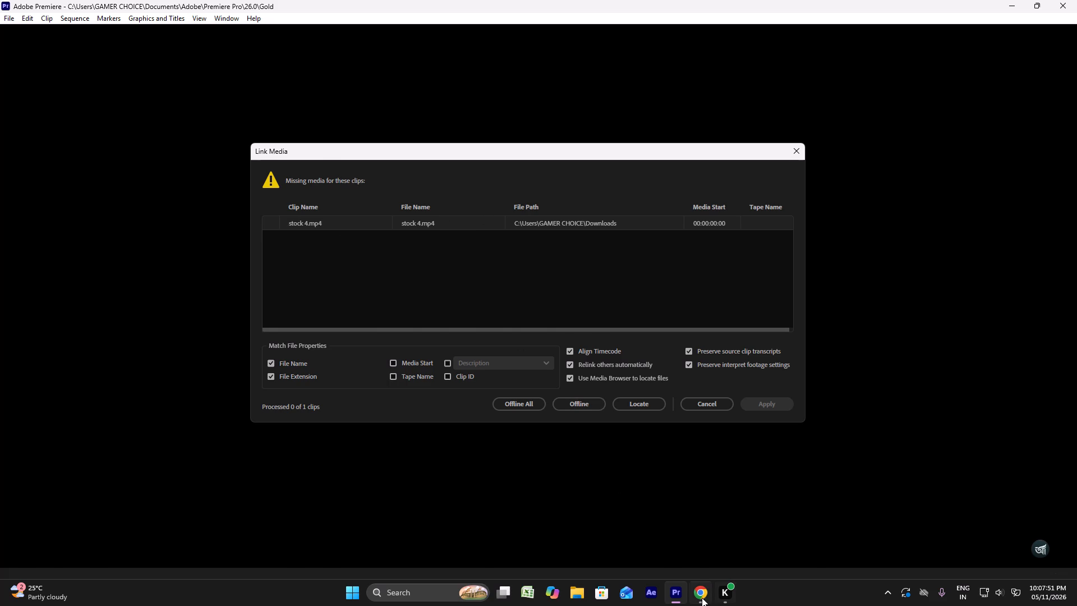
{"action": "left_click", "coordinate": [702, 598]}
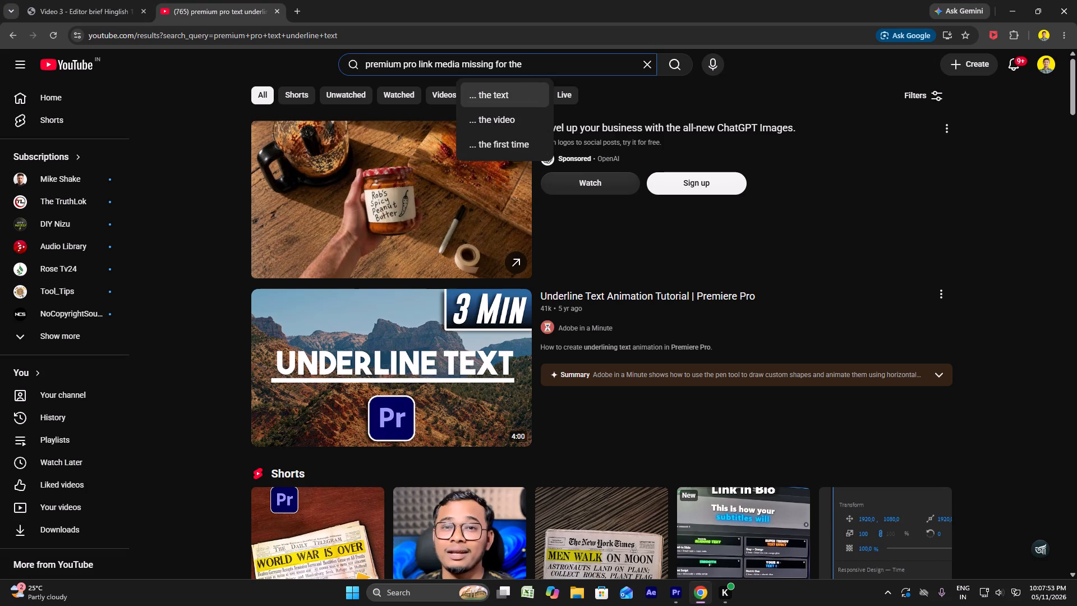
{"action": "key", "text": "BackSpace"}
{"action": "key", "text": "BackSpace"}
{"action": "key", "text": "BackSpace"}
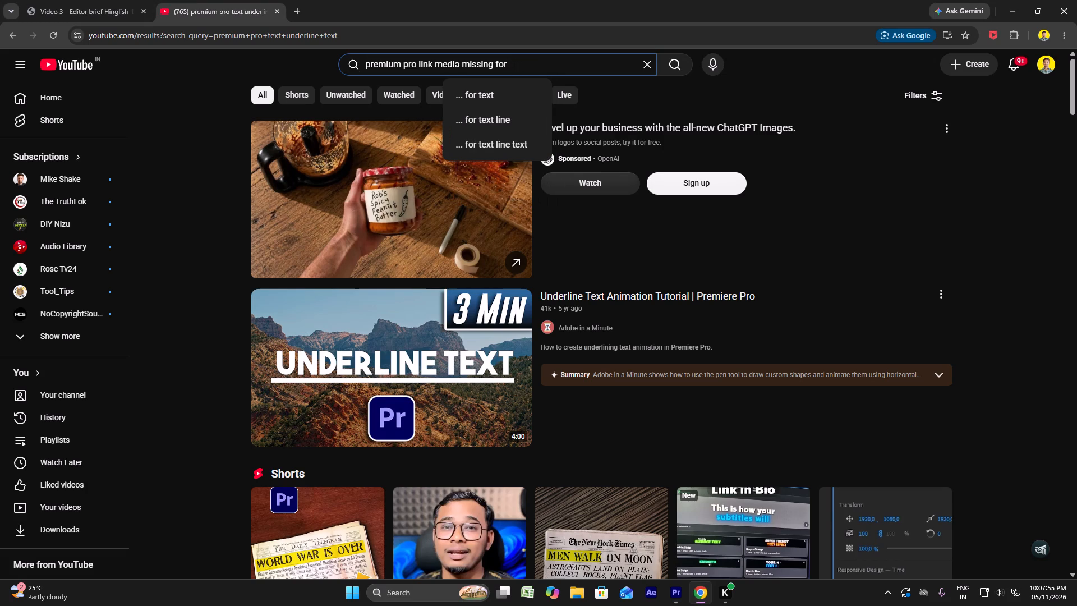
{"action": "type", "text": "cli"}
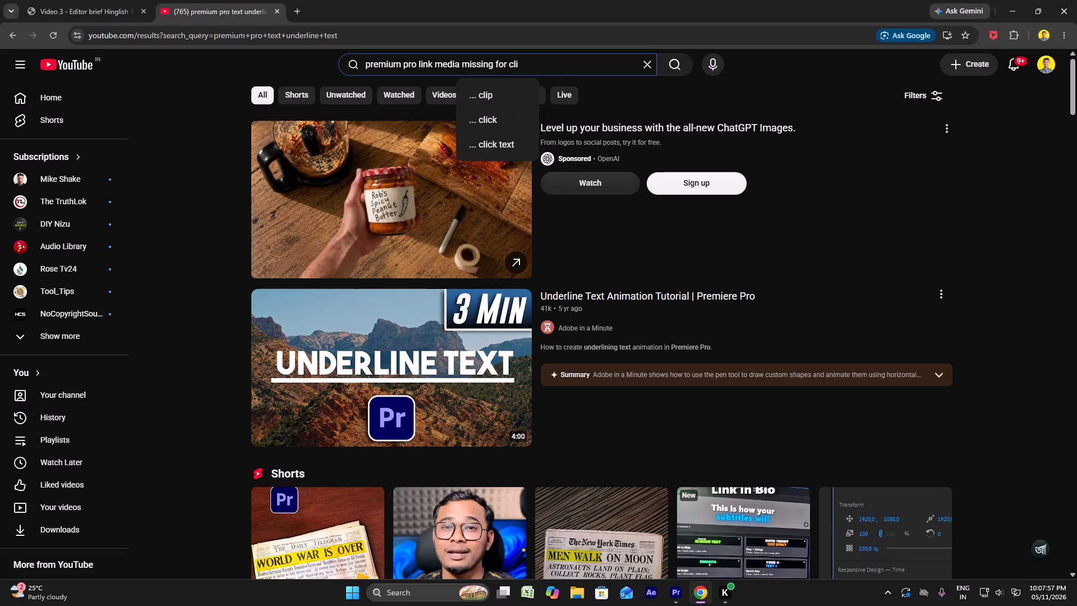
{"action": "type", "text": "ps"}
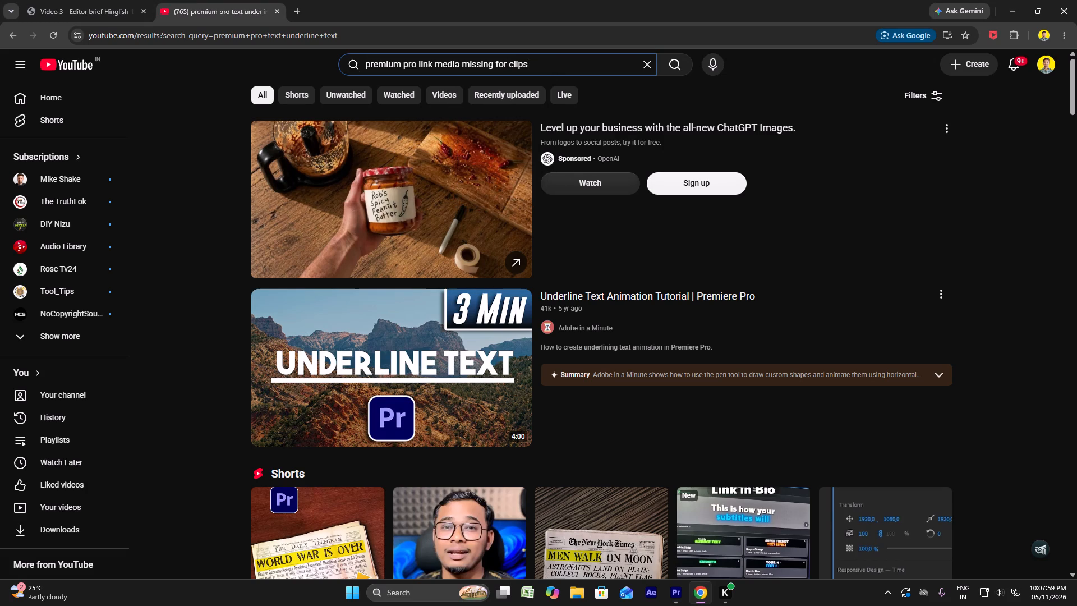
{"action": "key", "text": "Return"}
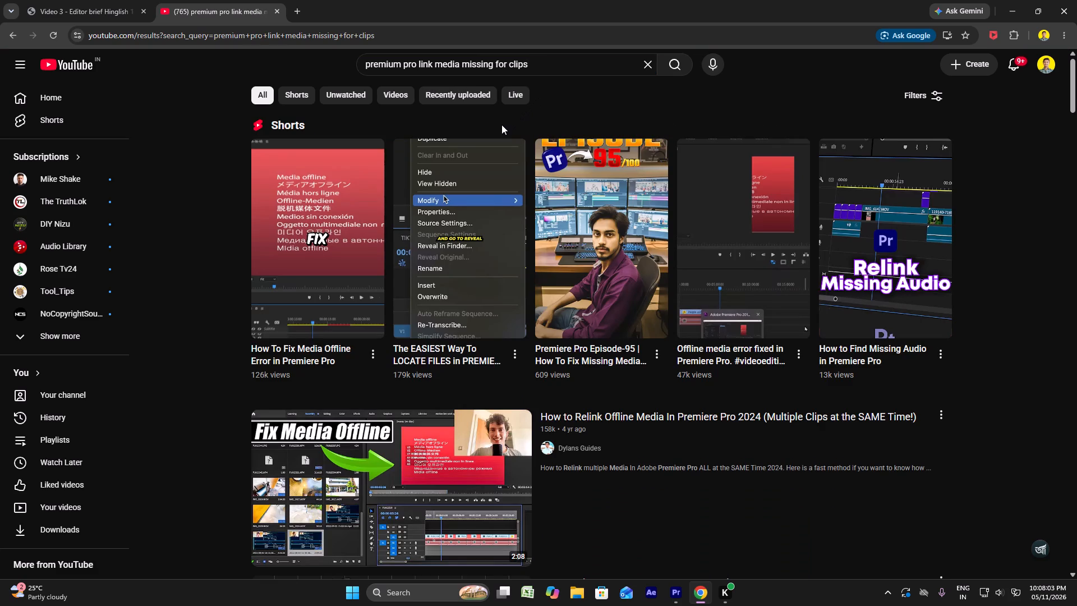
Watch the Short "How To Fix Media Offline Error in Premiere Pro" and return to the search results.
{"action": "left_click", "coordinate": [352, 203]}
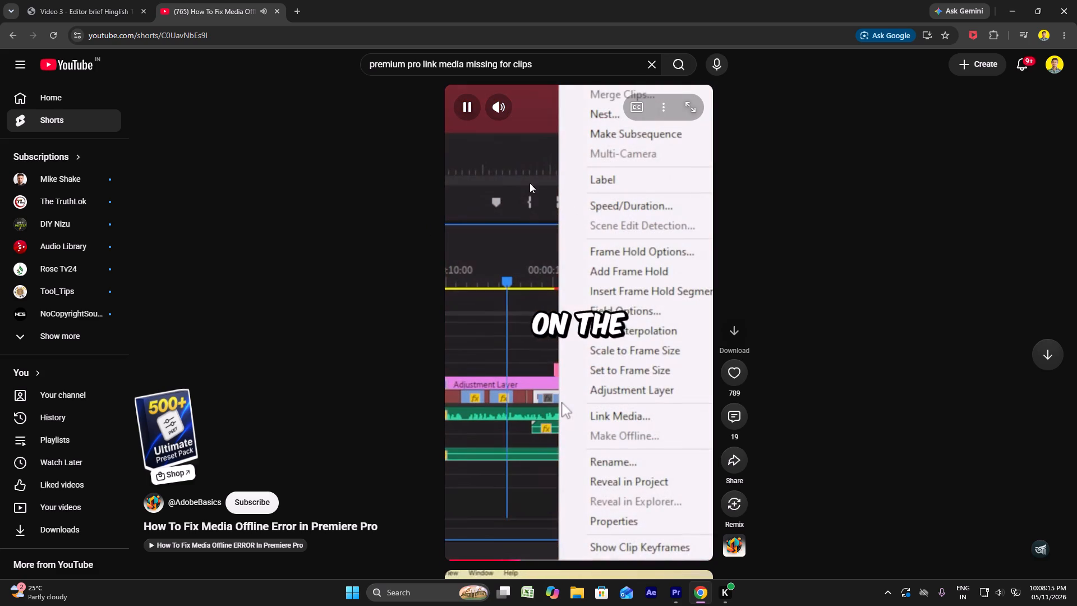
{"action": "left_click", "coordinate": [461, 105]}
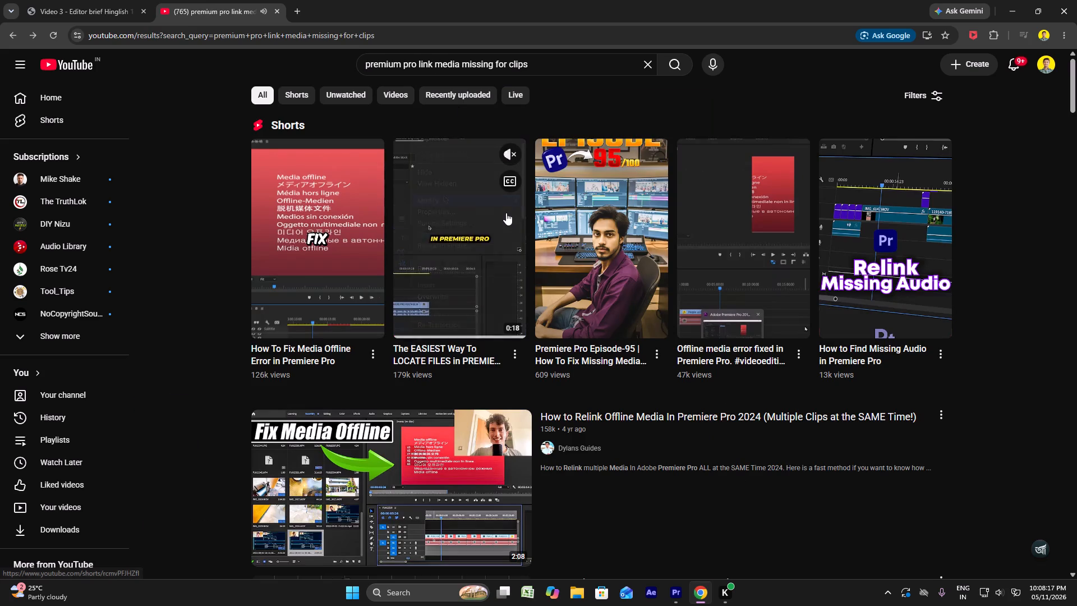
Switch to Premiere, open the Locate File window for the missing stock 4.mp4 and enlarge it.
{"action": "left_click", "coordinate": [685, 594]}
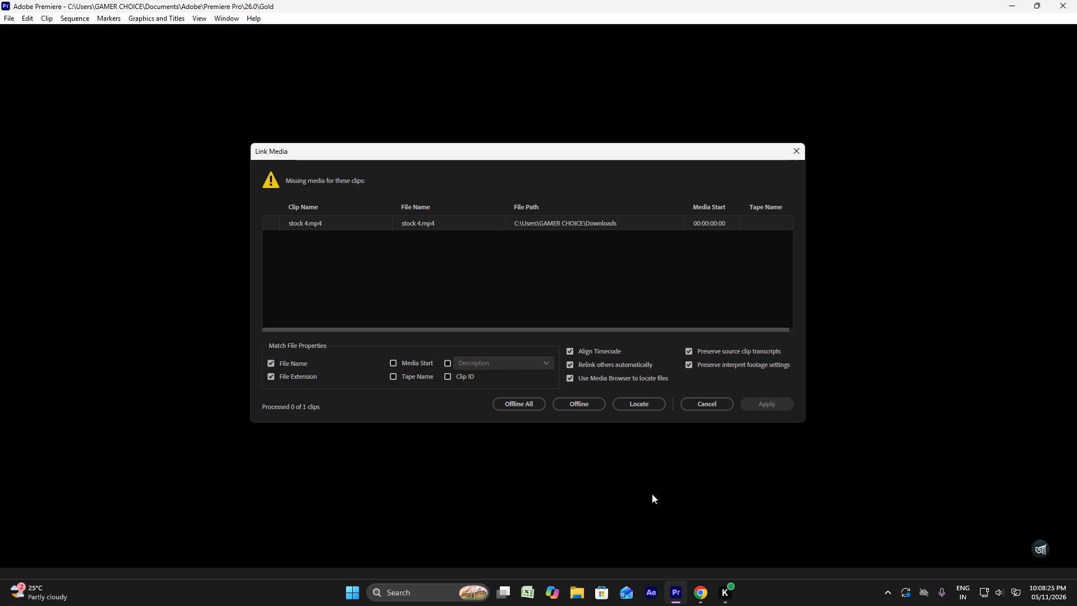
{"action": "left_click", "coordinate": [634, 406]}
{"action": "left_click", "coordinate": [353, 313]}
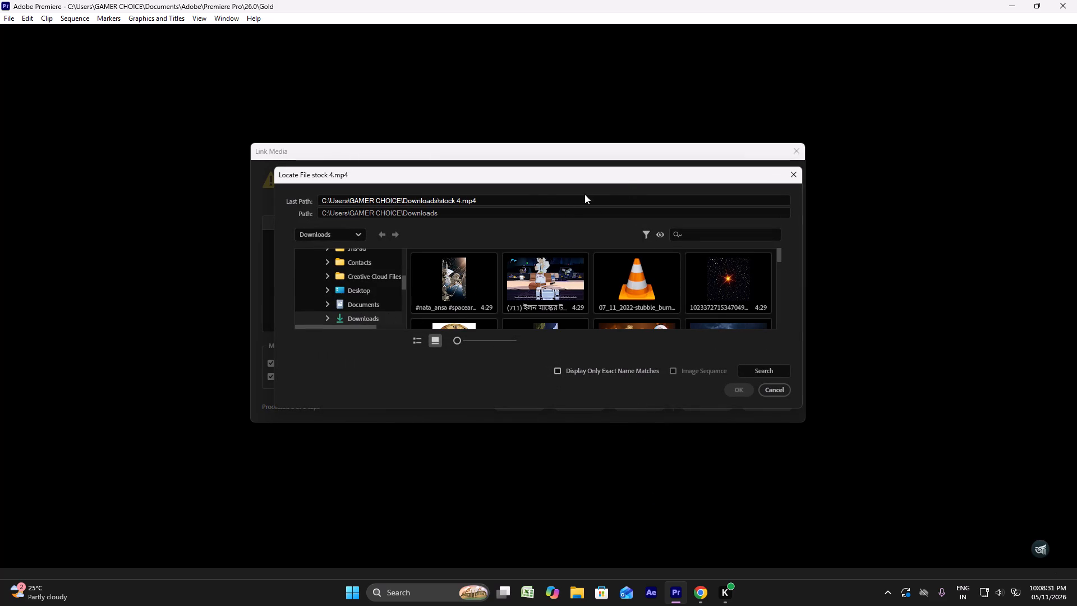
{"action": "left_click_drag", "start_coordinate": [540, 168], "coordinate": [554, 95]}
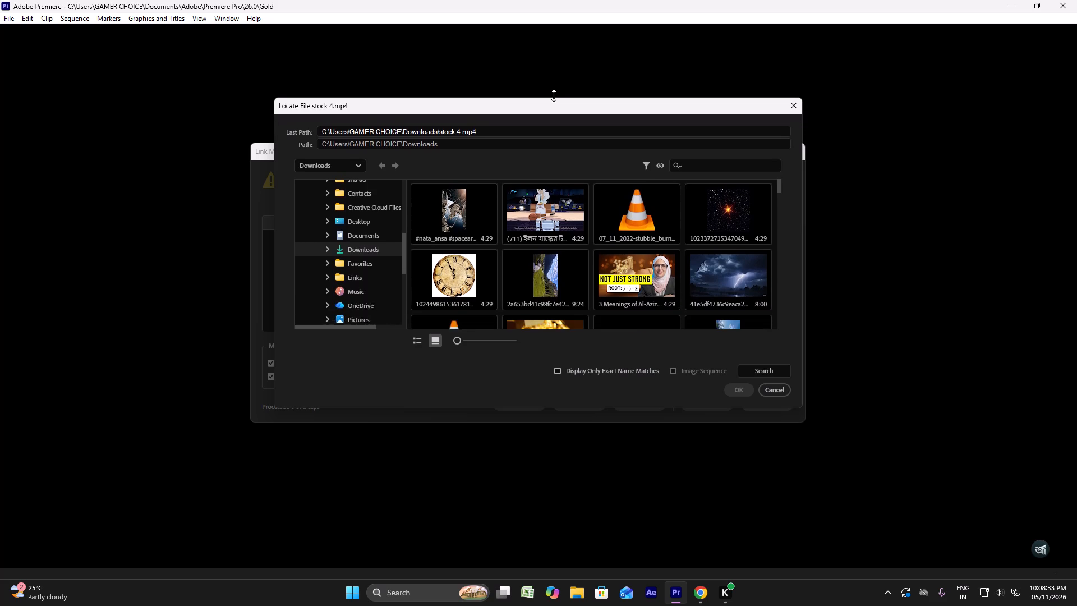
{"action": "left_click_drag", "start_coordinate": [554, 95], "coordinate": [560, 67]}
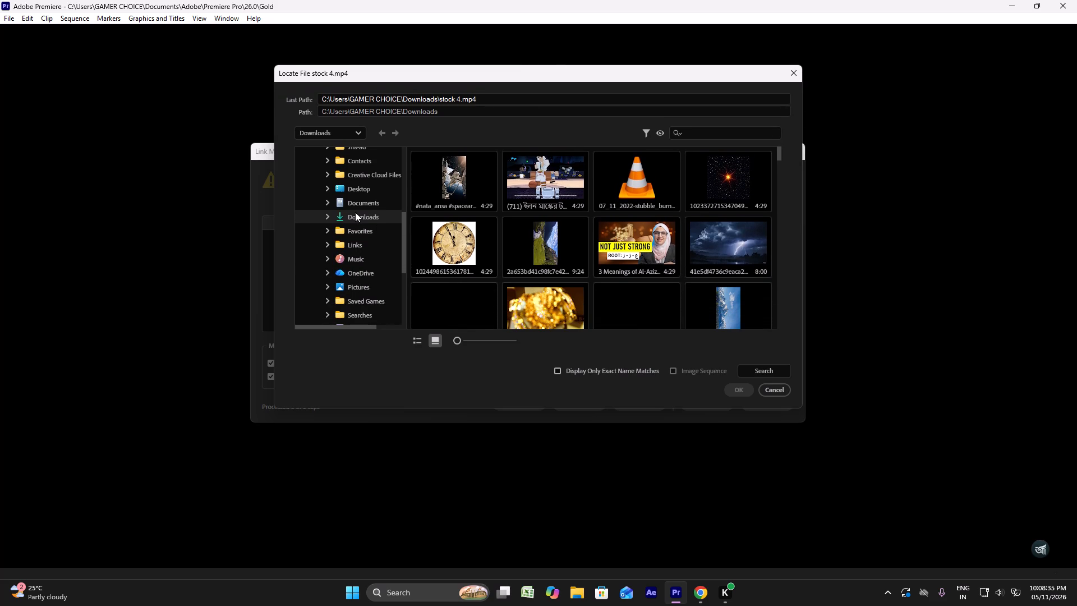
Browse the Downloads folder and relink the missing stock 4.mp4 to the S4 indian wedding clip.
{"action": "left_click", "coordinate": [355, 212]}
{"action": "left_click", "coordinate": [355, 213]}
{"action": "scroll", "coordinate": [356, 229], "scroll_direction": "up", "scroll_amount": 7}
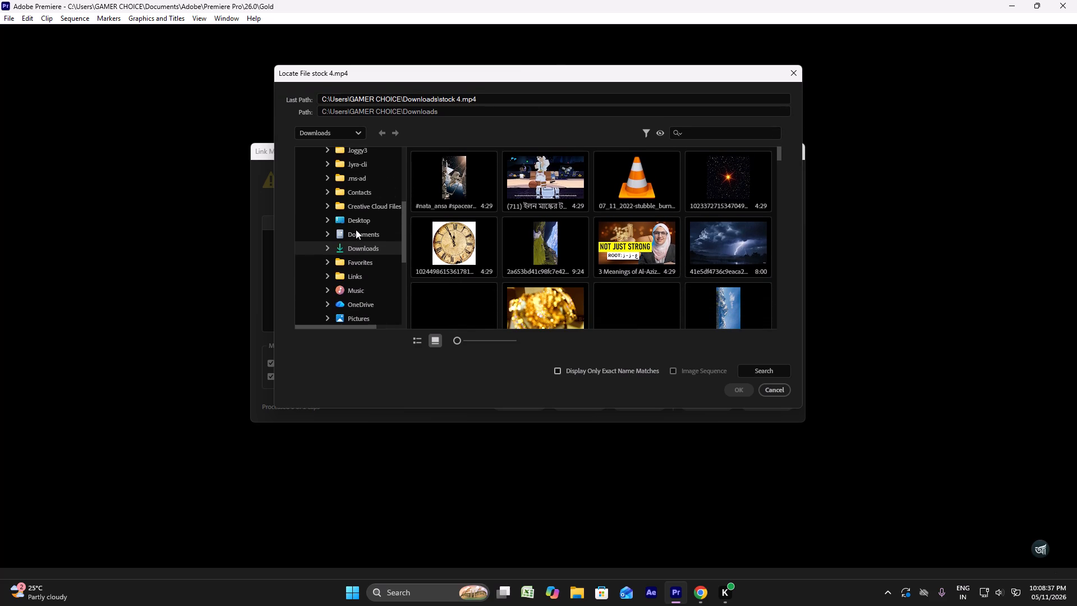
{"action": "scroll", "coordinate": [356, 229], "scroll_direction": "up", "scroll_amount": 15}
{"action": "scroll", "coordinate": [356, 231], "scroll_direction": "up", "scroll_amount": 10}
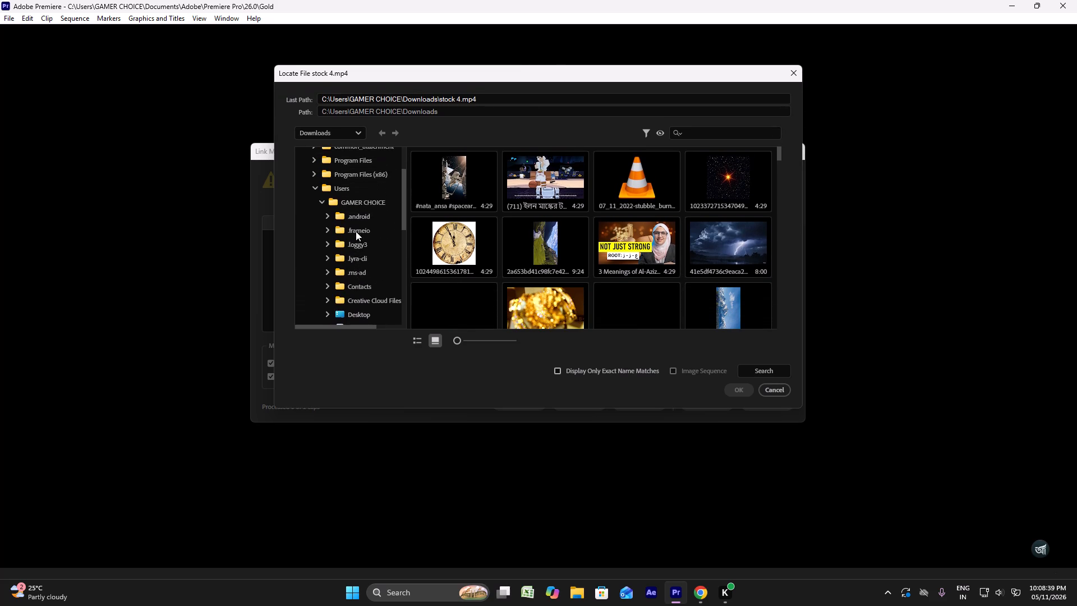
{"action": "scroll", "coordinate": [356, 231], "scroll_direction": "down", "scroll_amount": 19}
{"action": "scroll", "coordinate": [378, 242], "scroll_direction": "down", "scroll_amount": 11}
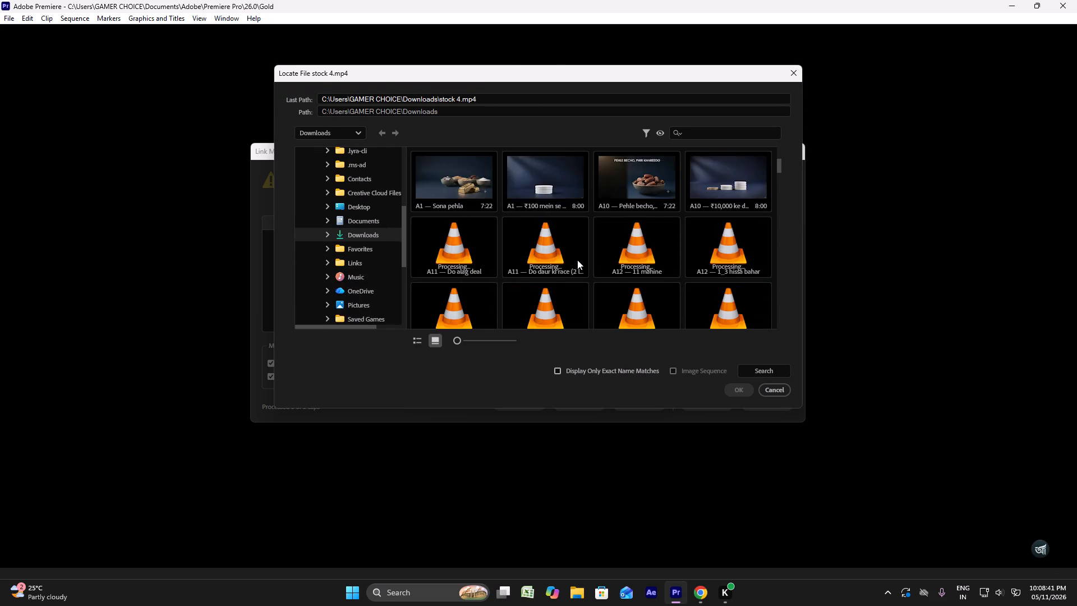
{"action": "scroll", "coordinate": [579, 260], "scroll_direction": "down", "scroll_amount": 18}
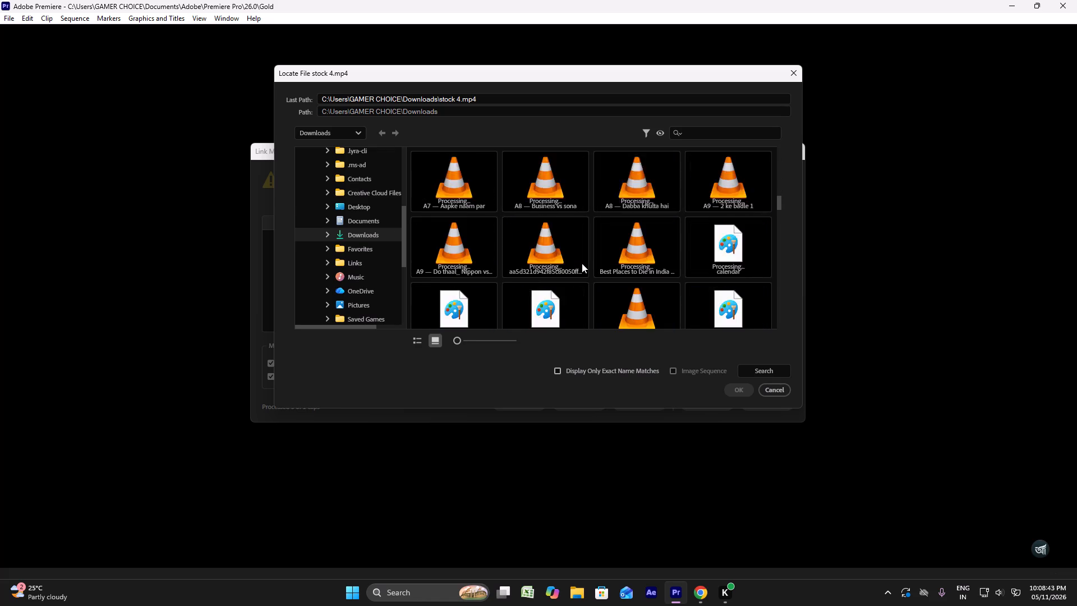
{"action": "scroll", "coordinate": [582, 263], "scroll_direction": "down", "scroll_amount": 5}
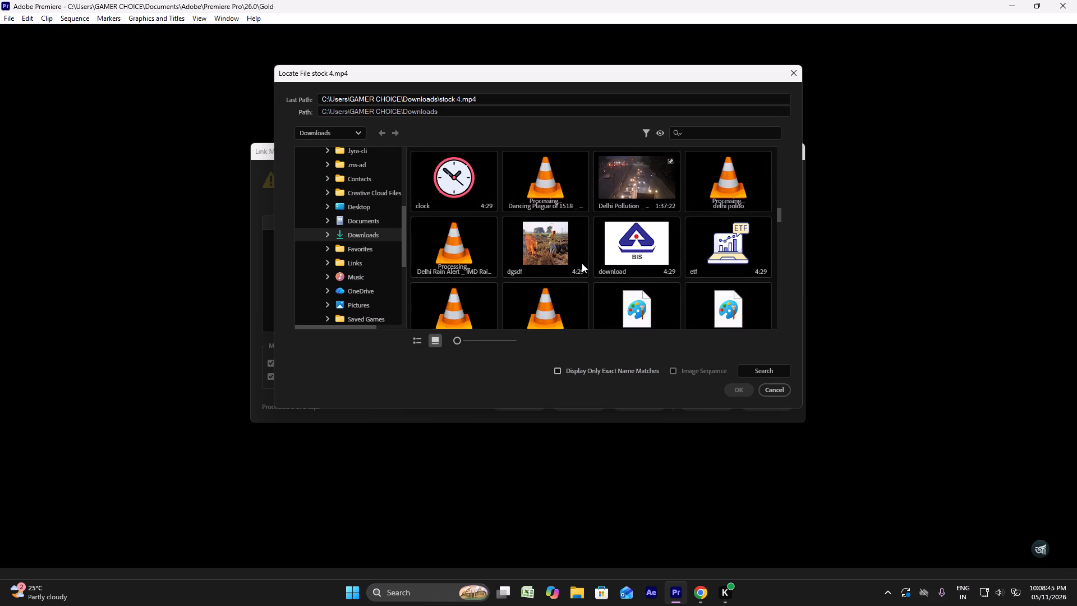
{"action": "scroll", "coordinate": [582, 263], "scroll_direction": "down", "scroll_amount": 4}
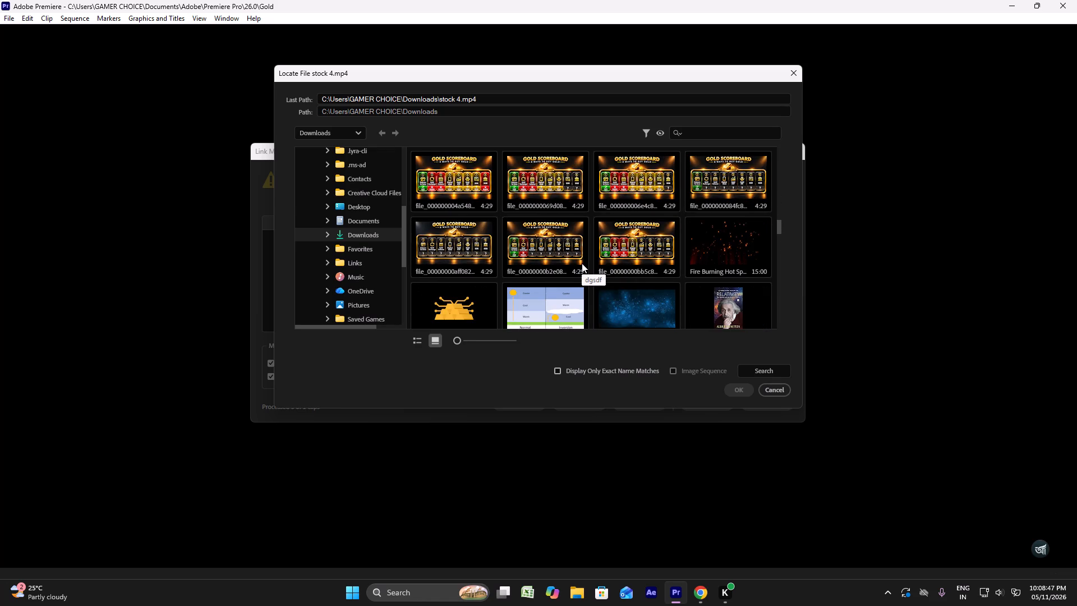
{"action": "scroll", "coordinate": [582, 263], "scroll_direction": "down", "scroll_amount": 8}
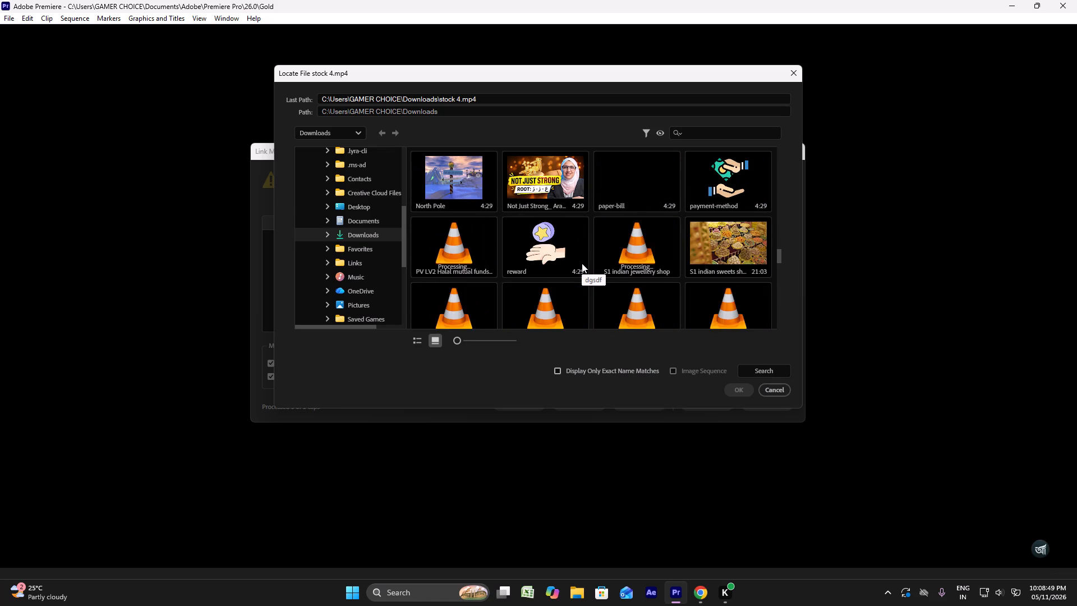
{"action": "scroll", "coordinate": [582, 263], "scroll_direction": "down", "scroll_amount": 4}
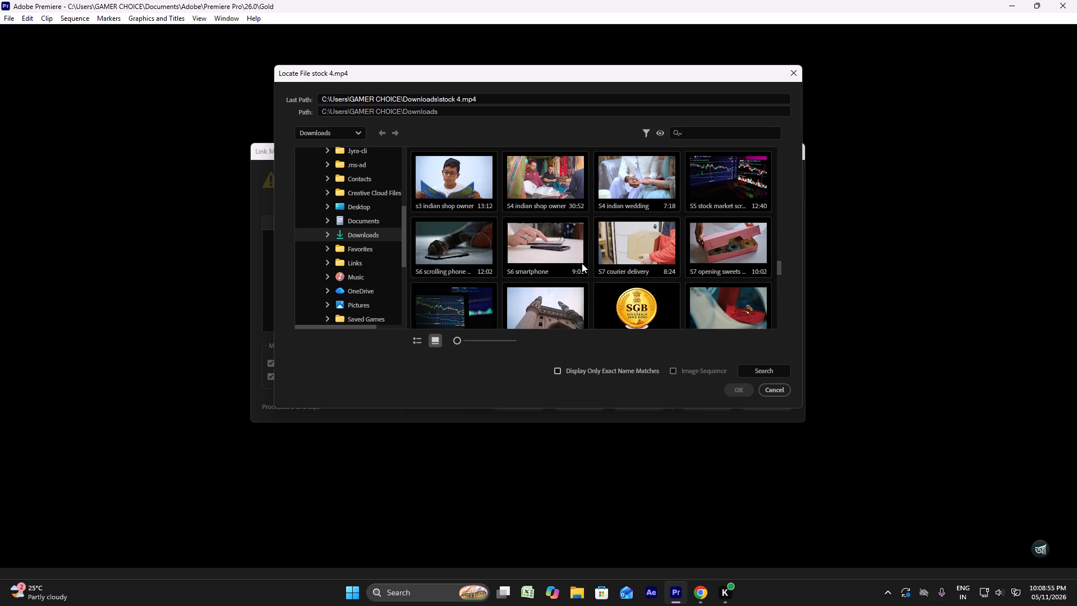
{"action": "left_click", "coordinate": [653, 181]}
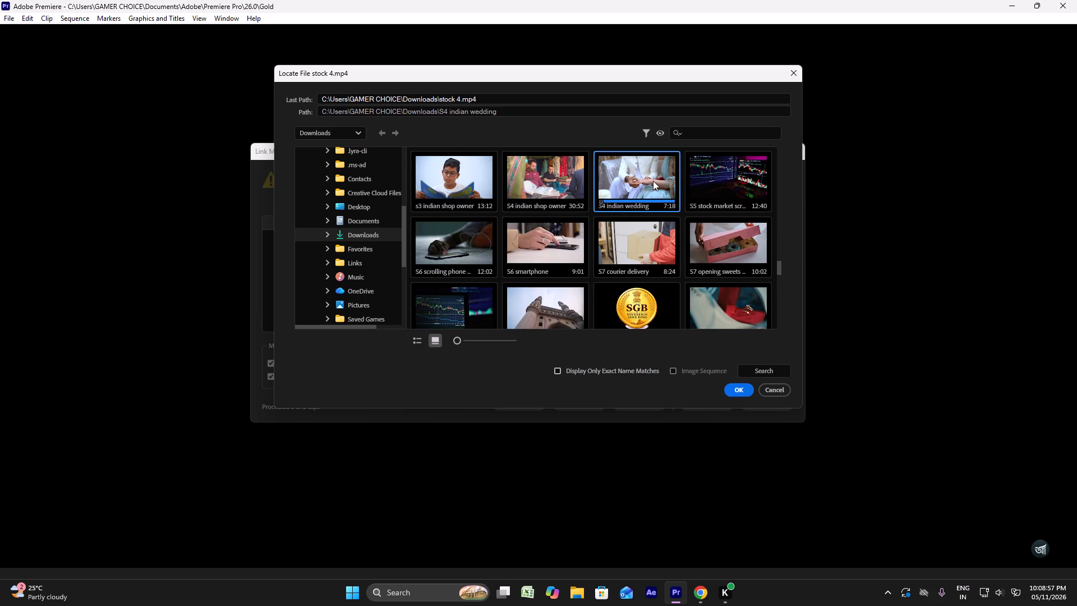
{"action": "left_click", "coordinate": [731, 387]}
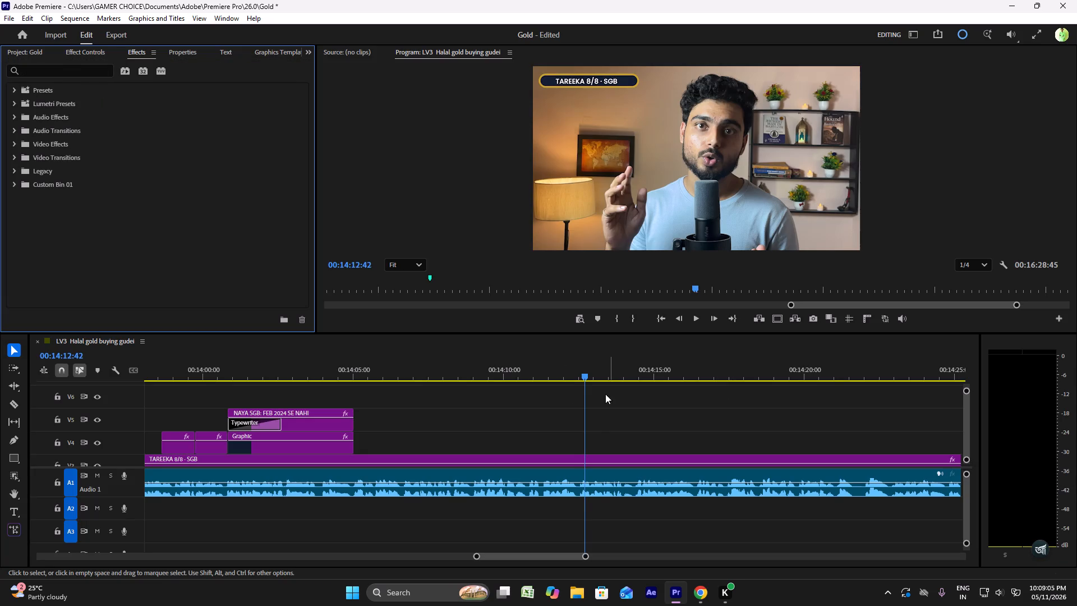
Review playback of the sequence from 00:14:05:01, where the NAYA SGB: FEB 2024 SE NAHI title ends.
{"action": "scroll", "coordinate": [574, 408], "scroll_direction": "down", "scroll_amount": 6}
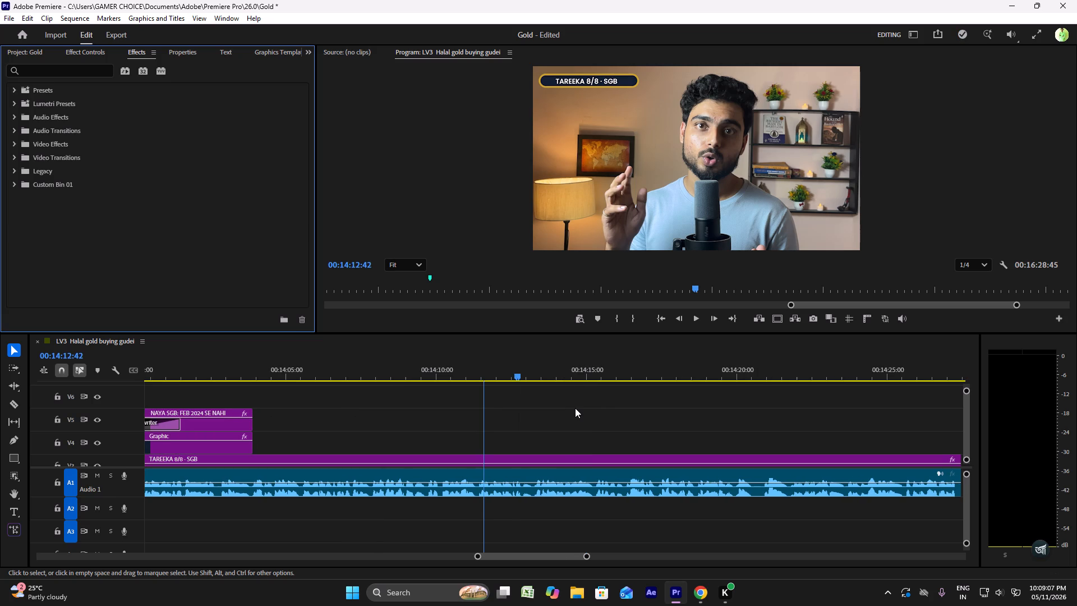
{"action": "left_click", "coordinate": [254, 365]}
{"action": "scroll", "coordinate": [254, 365], "scroll_direction": "down", "scroll_amount": 1}
{"action": "key", "text": "space"}
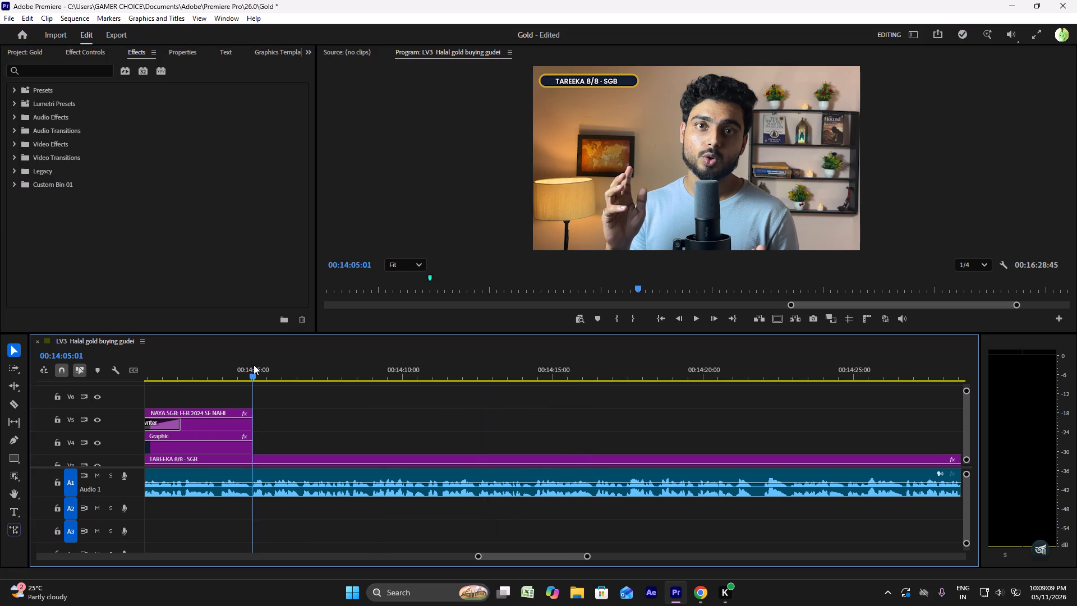
{"action": "key", "text": "space"}
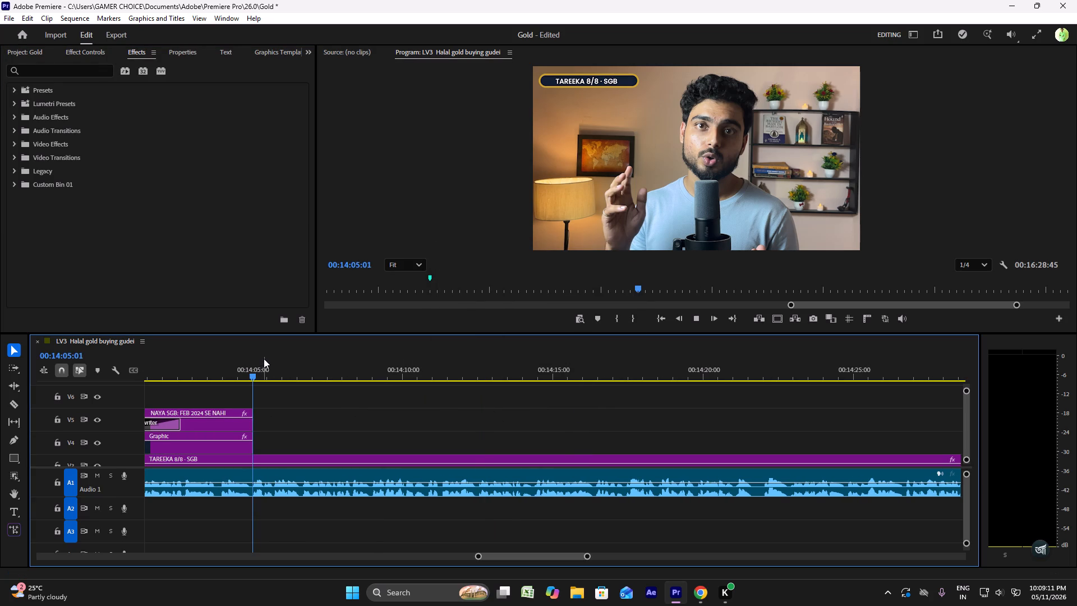
{"action": "left_click", "coordinate": [277, 371]}
{"action": "left_click", "coordinate": [222, 368]}
{"action": "key", "text": "space"}
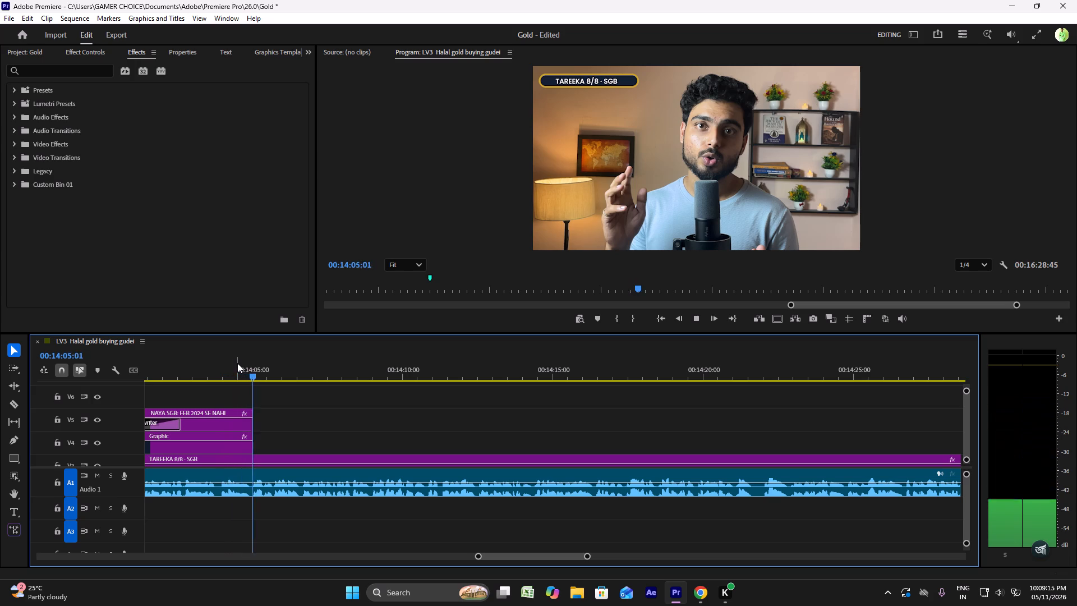
{"action": "key", "text": "space"}
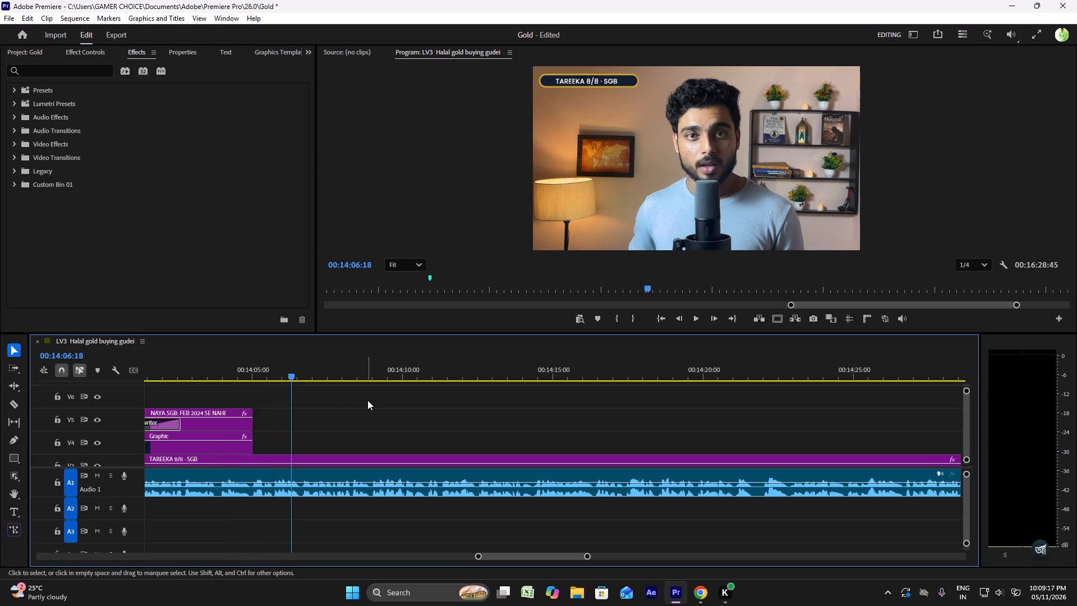
Review playback over the end of the NAYA SGB: FEB 2024 SE NAHI title in the Tareeka 8/8 SGB section.
{"action": "scroll", "coordinate": [367, 401], "scroll_direction": "down", "scroll_amount": 19, "text": "alt"}
{"action": "scroll", "coordinate": [370, 402], "scroll_direction": "down", "scroll_amount": 7, "text": "alt"}
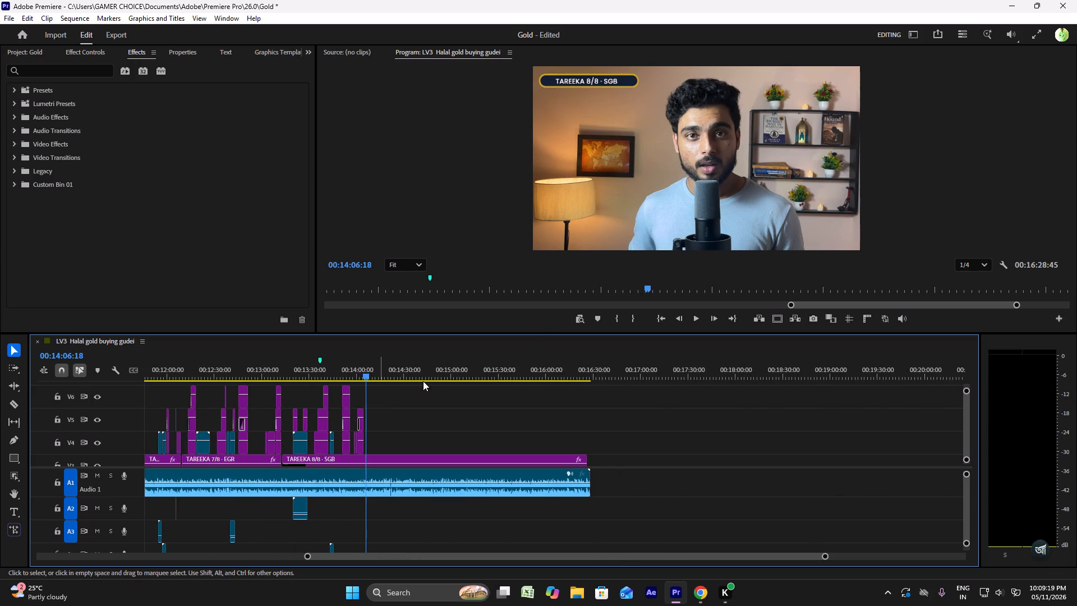
{"action": "left_click_drag", "start_coordinate": [790, 304], "coordinate": [604, 302]}
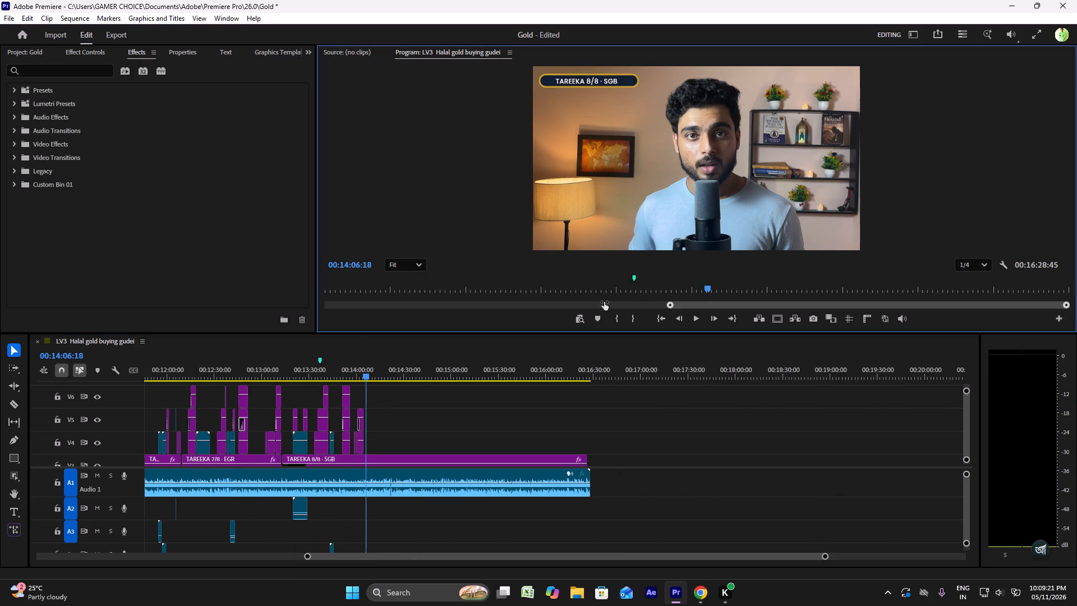
{"action": "left_click_drag", "start_coordinate": [604, 302], "coordinate": [254, 302]}
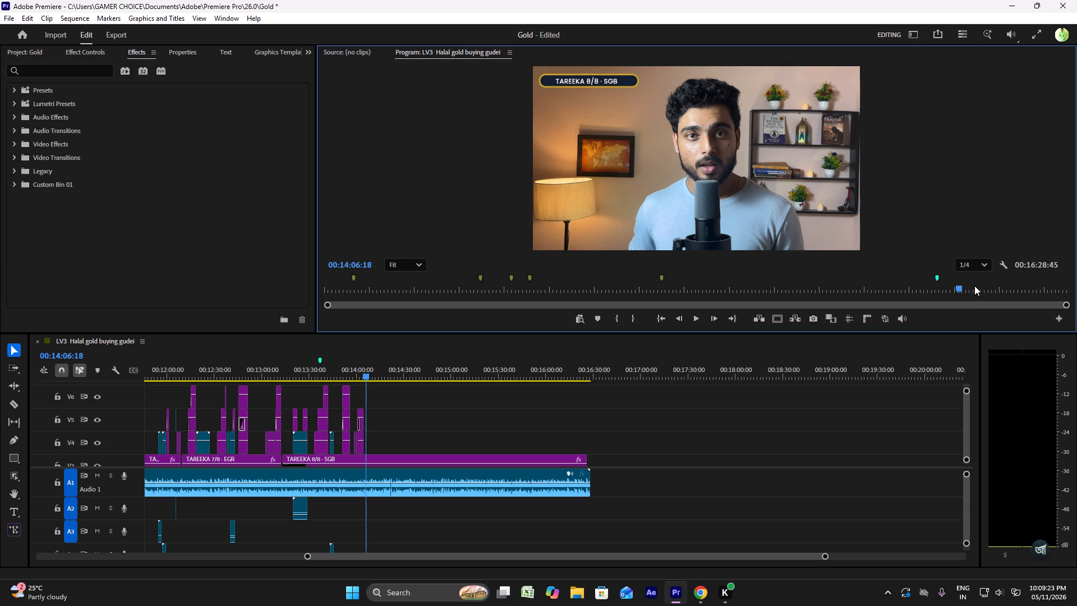
{"action": "left_click_drag", "start_coordinate": [947, 288], "coordinate": [942, 286]}
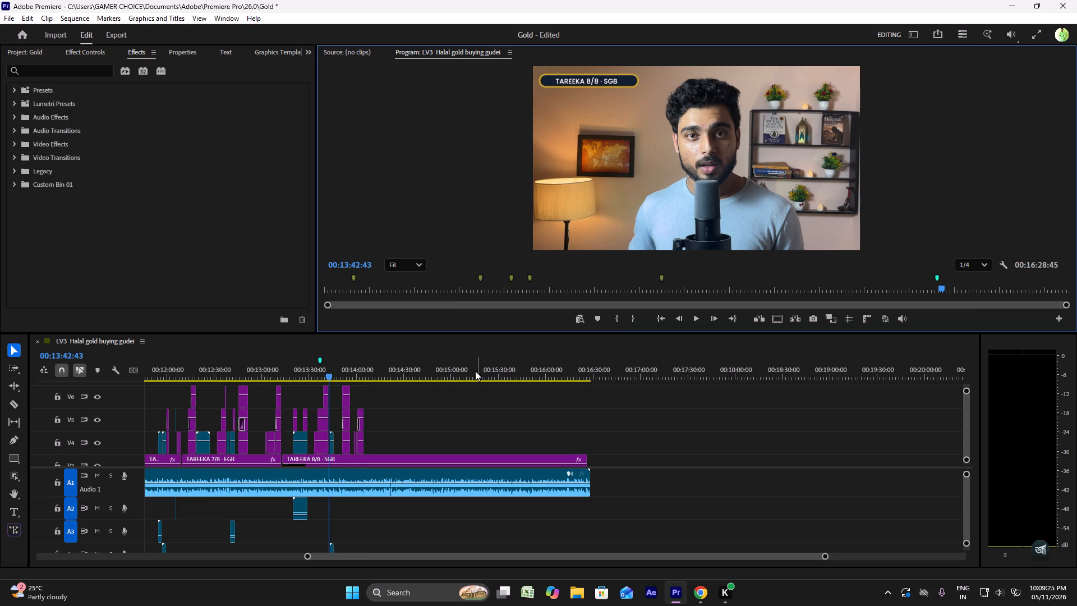
{"action": "scroll", "coordinate": [374, 380], "scroll_direction": "up", "scroll_amount": 6, "text": "alt"}
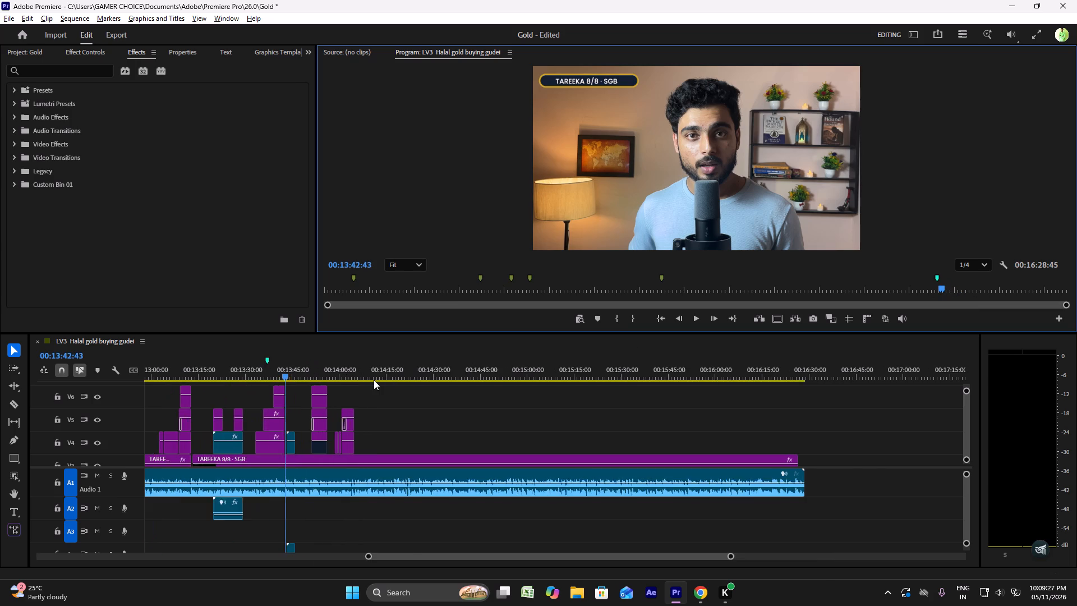
{"action": "scroll", "coordinate": [374, 380], "scroll_direction": "up", "scroll_amount": 12, "text": "alt"}
{"action": "left_click", "coordinate": [292, 367]}
{"action": "key", "text": "space"}
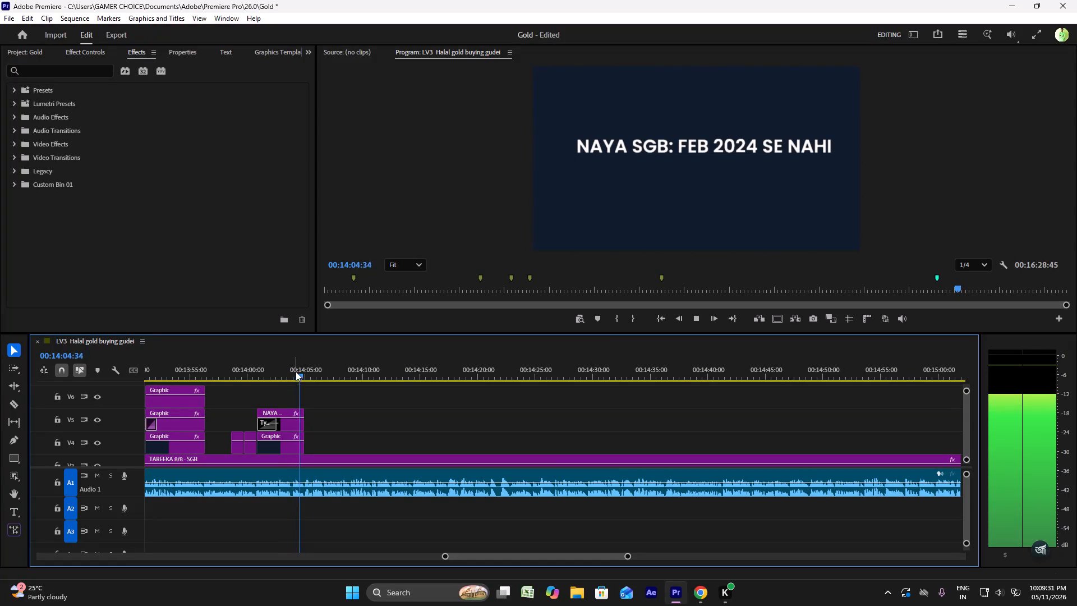
{"action": "key", "text": "space"}
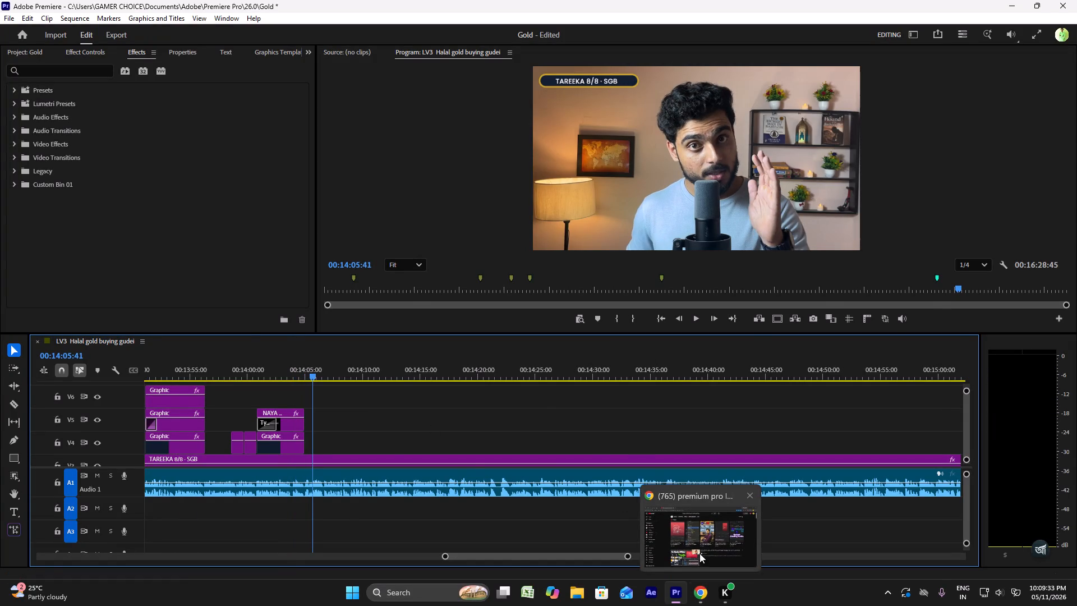
Switch to Chrome, find the YouTube tutorial "Link Media - Missing Media For These Clips", skip its ad and pause the opening.
{"action": "left_click", "coordinate": [696, 593]}
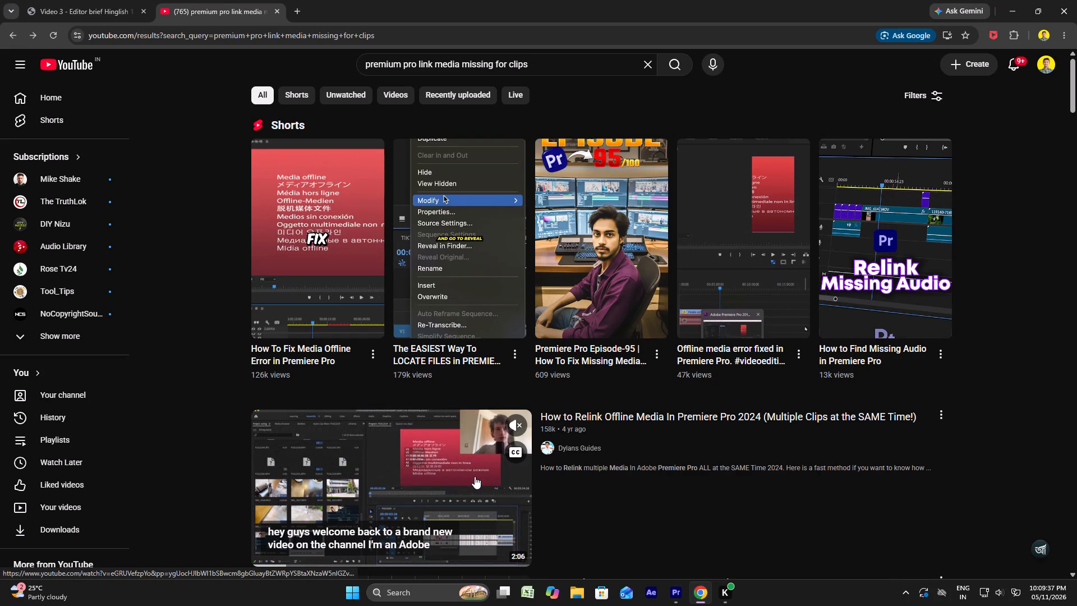
{"action": "scroll", "coordinate": [475, 476], "scroll_direction": "down", "scroll_amount": 11}
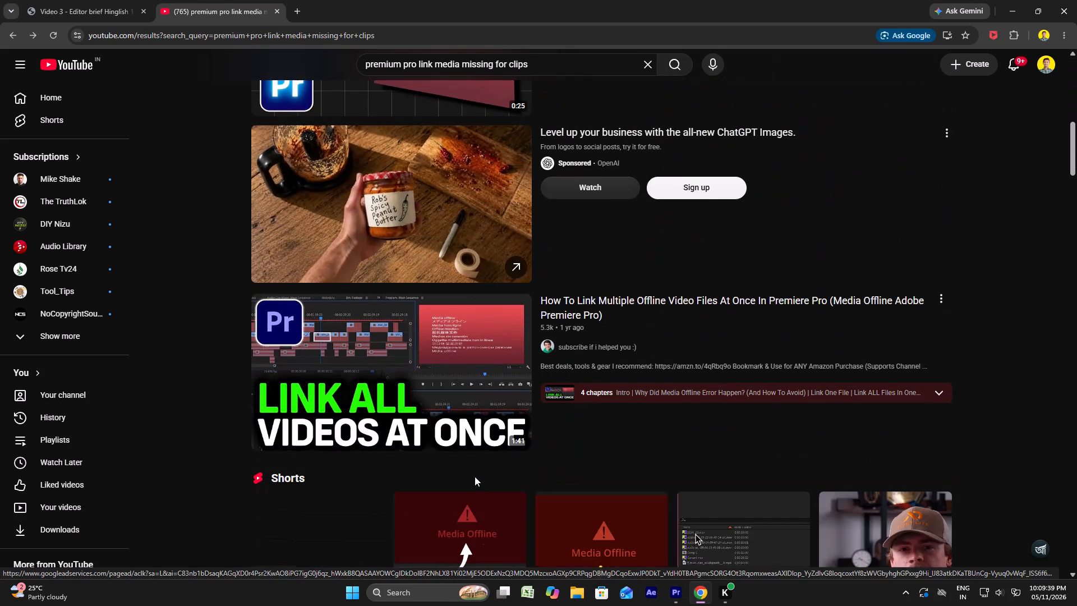
{"action": "scroll", "coordinate": [475, 476], "scroll_direction": "down", "scroll_amount": 11}
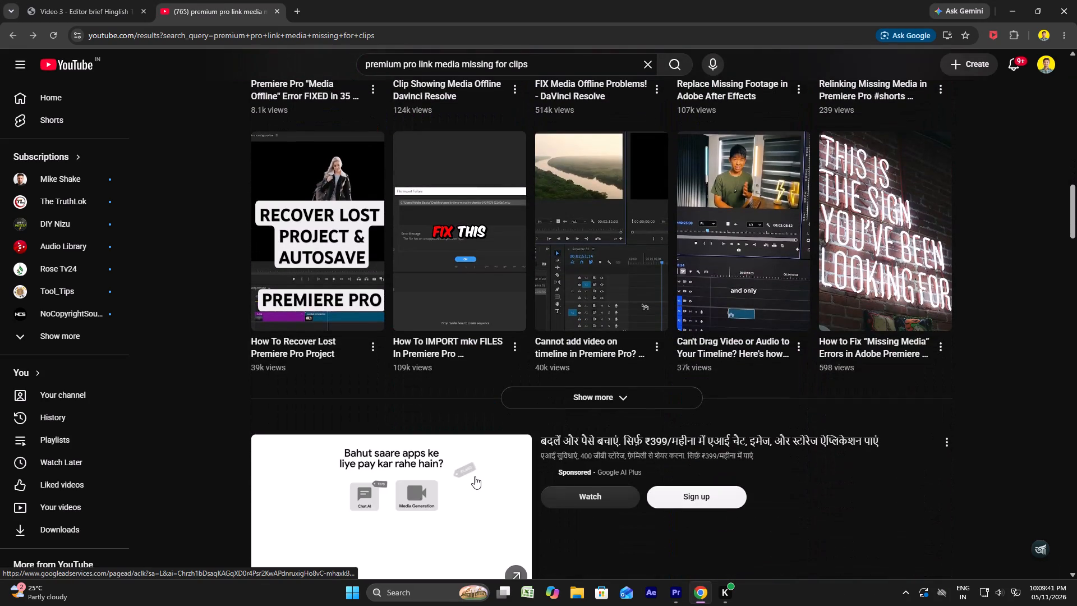
{"action": "scroll", "coordinate": [475, 476], "scroll_direction": "down", "scroll_amount": 5}
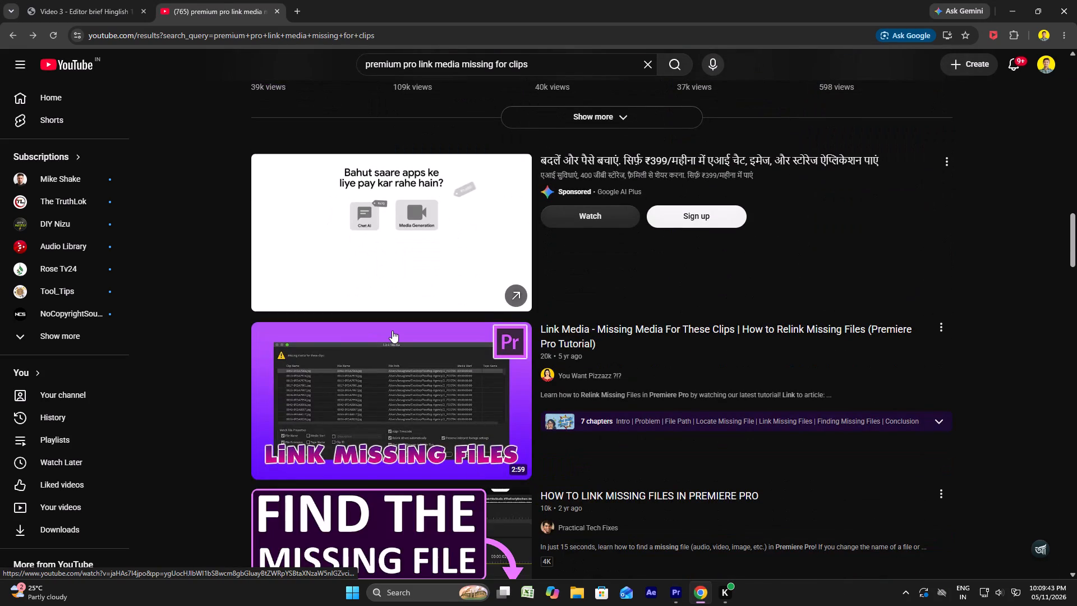
{"action": "left_click", "coordinate": [392, 330]}
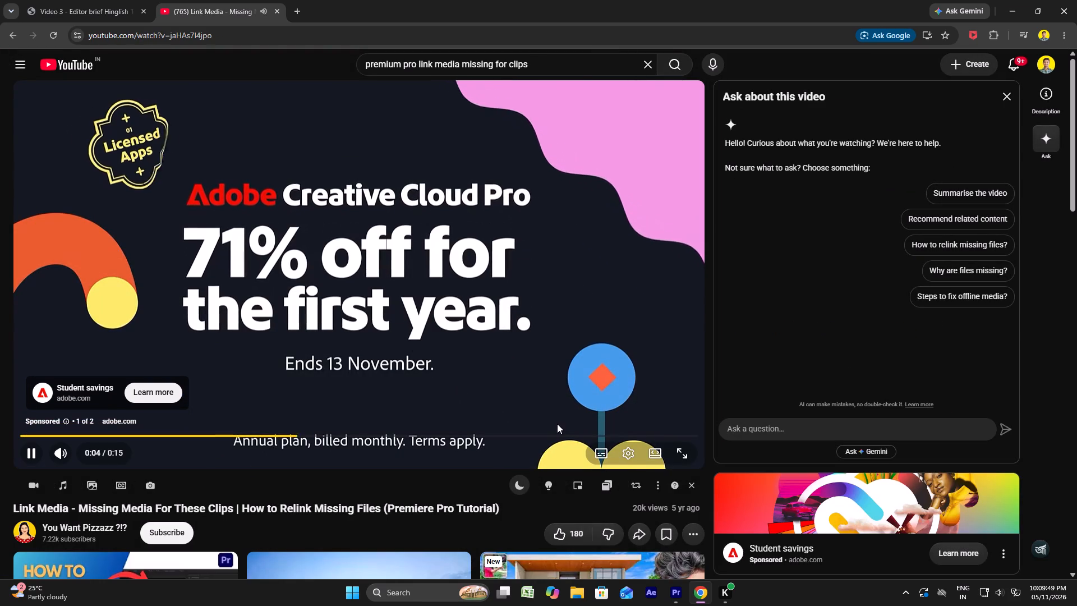
{"action": "left_click", "coordinate": [65, 0]}
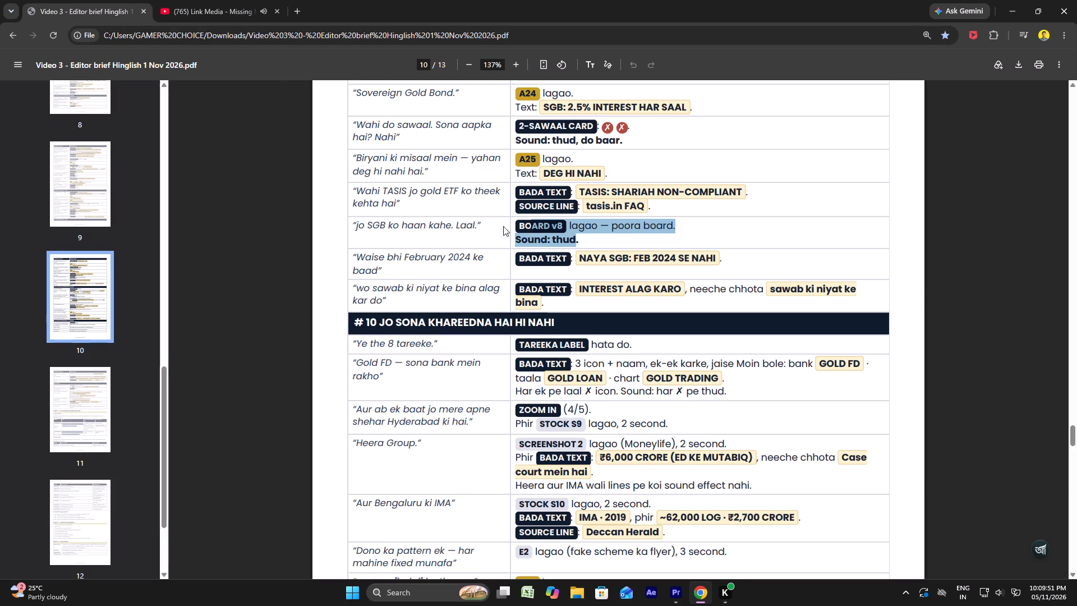
{"action": "left_click", "coordinate": [209, 0]}
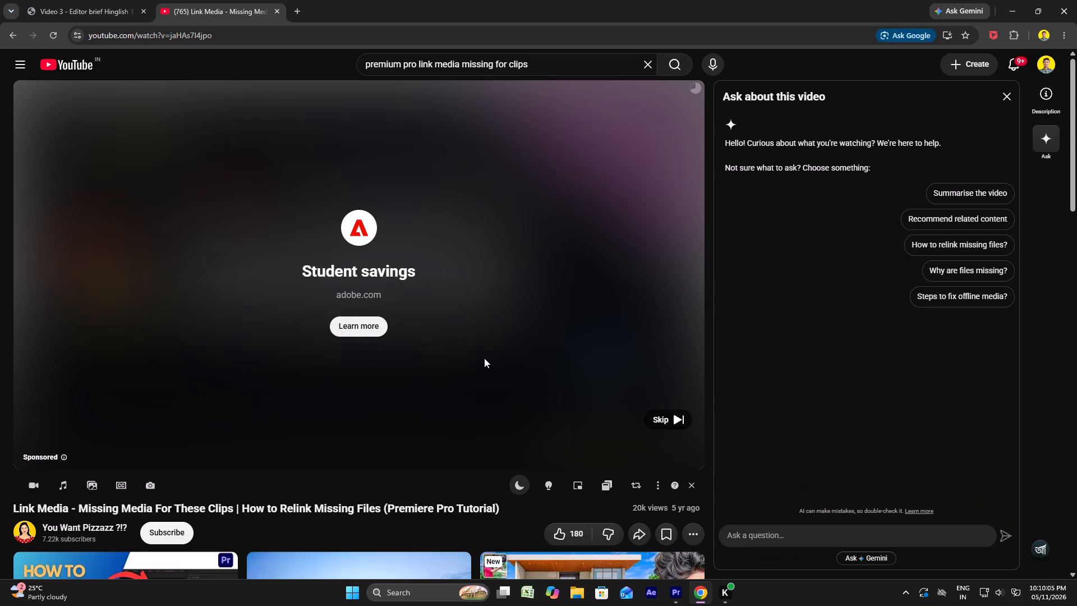
{"action": "left_click", "coordinate": [677, 420]}
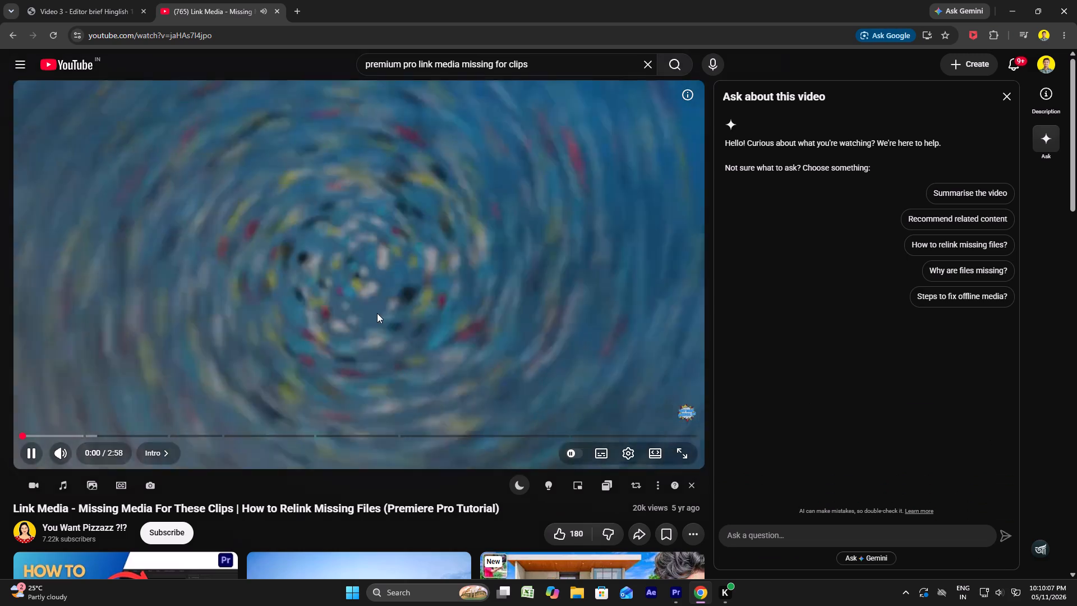
{"action": "left_click", "coordinate": [66, 0]}
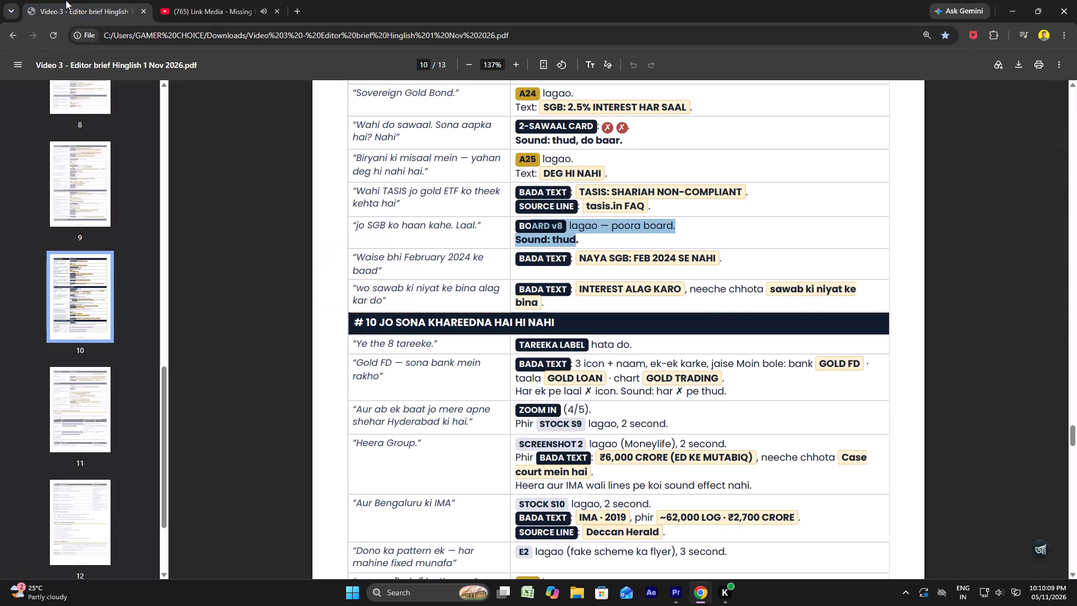
{"action": "left_click", "coordinate": [201, 0]}
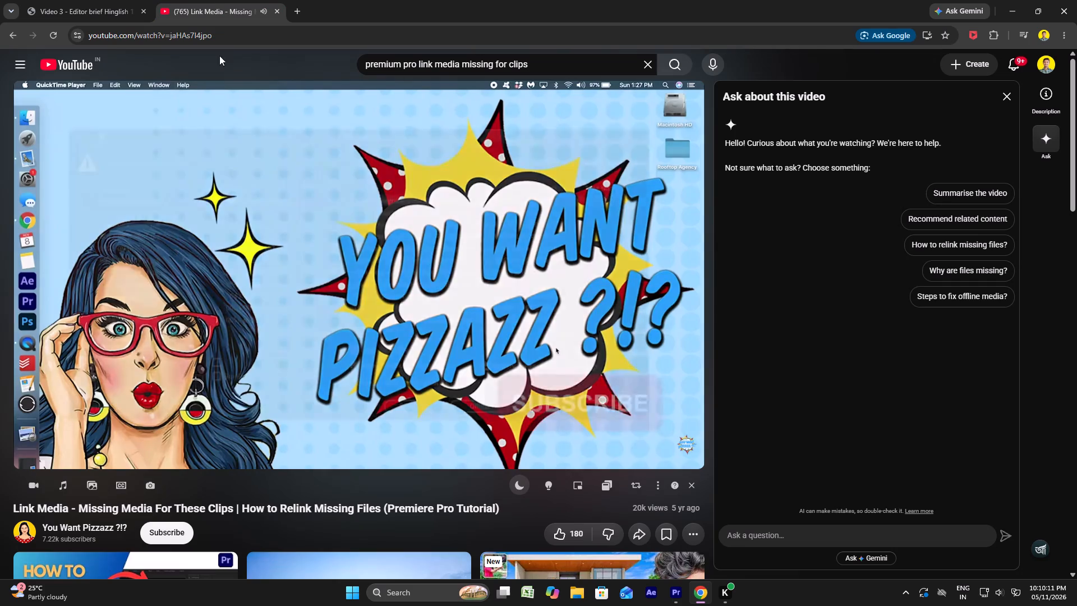
{"action": "left_click", "coordinate": [280, 271]}
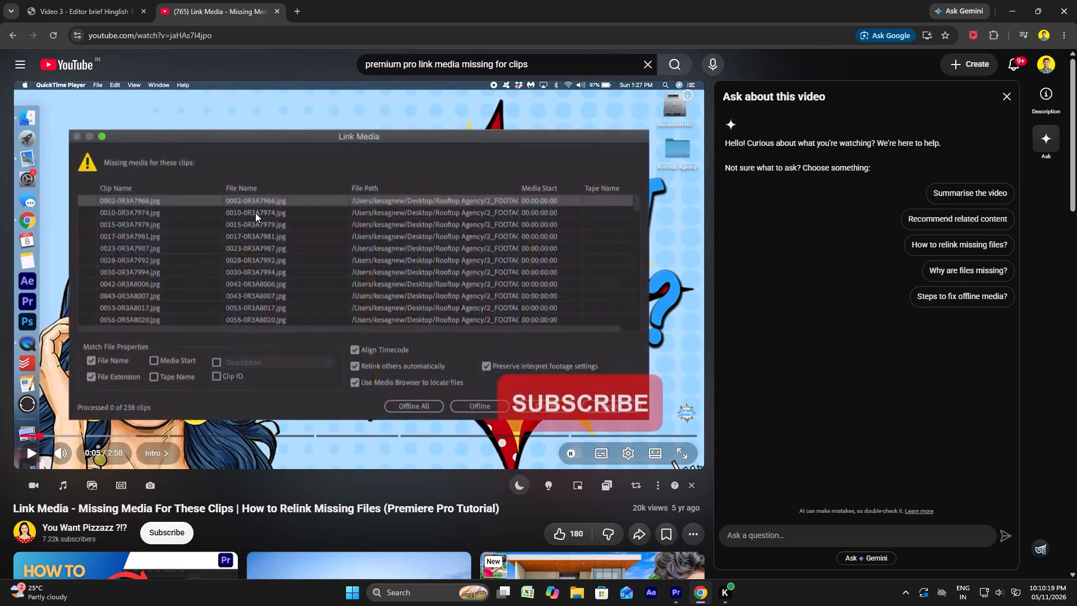
Check the Video 3 editor brief, then switch to Premiere and play the sequence from the NAYA SGB: FEB 2024 SE NAHI title.
{"action": "left_click", "coordinate": [19, 0]}
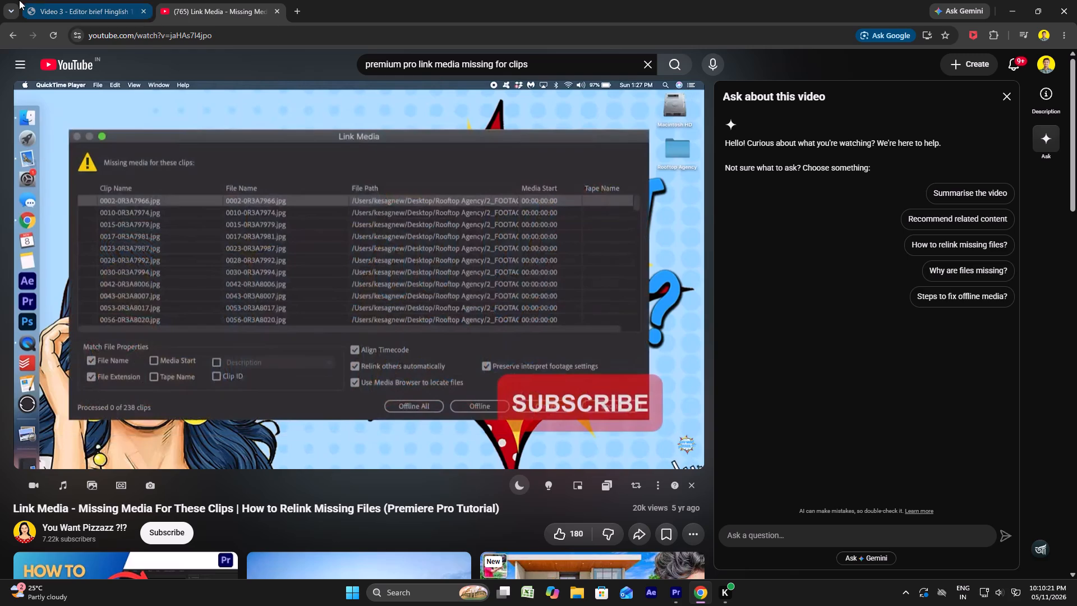
{"action": "left_click", "coordinate": [49, 6]}
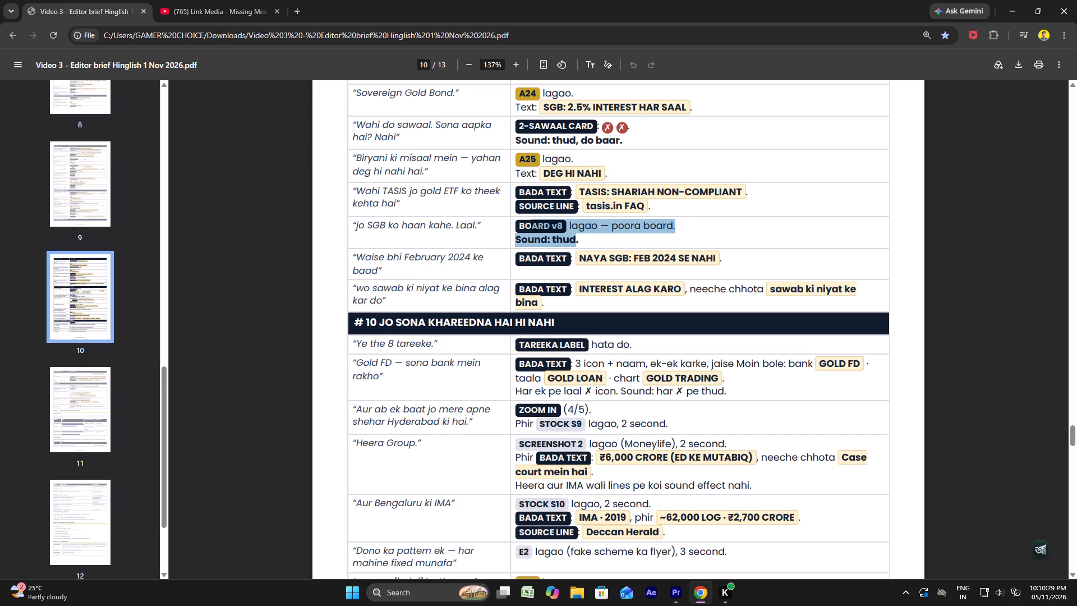
{"action": "left_click", "coordinate": [673, 593]}
{"action": "left_click", "coordinate": [266, 359]}
{"action": "key", "text": "space"}
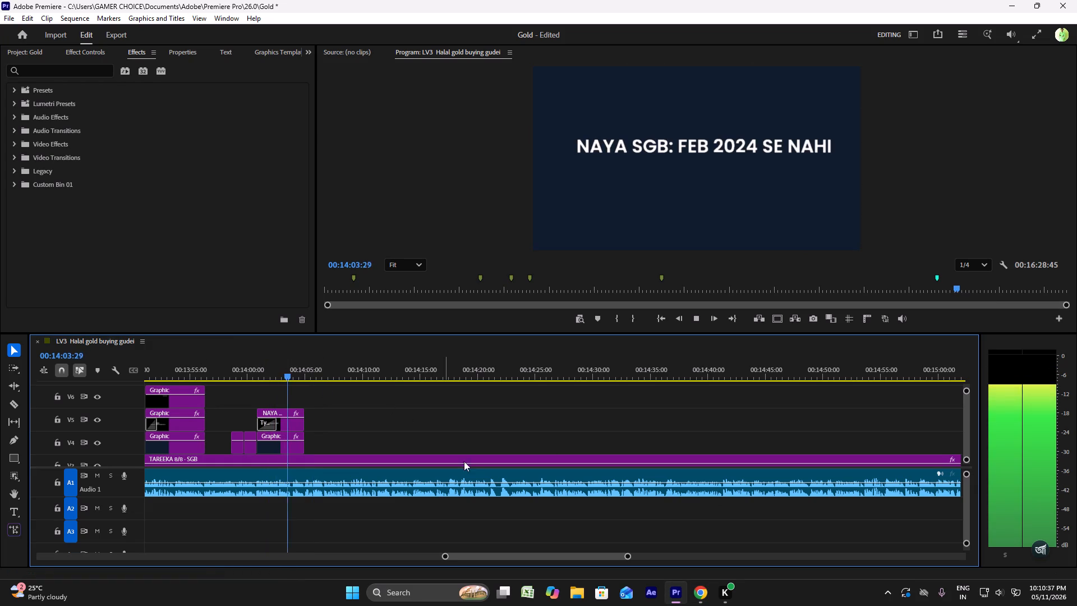
Switch to the editor brief in Chrome and copy the BADA TEXT wording "INTEREST ALAG KARO".
{"action": "left_click", "coordinate": [706, 595]}
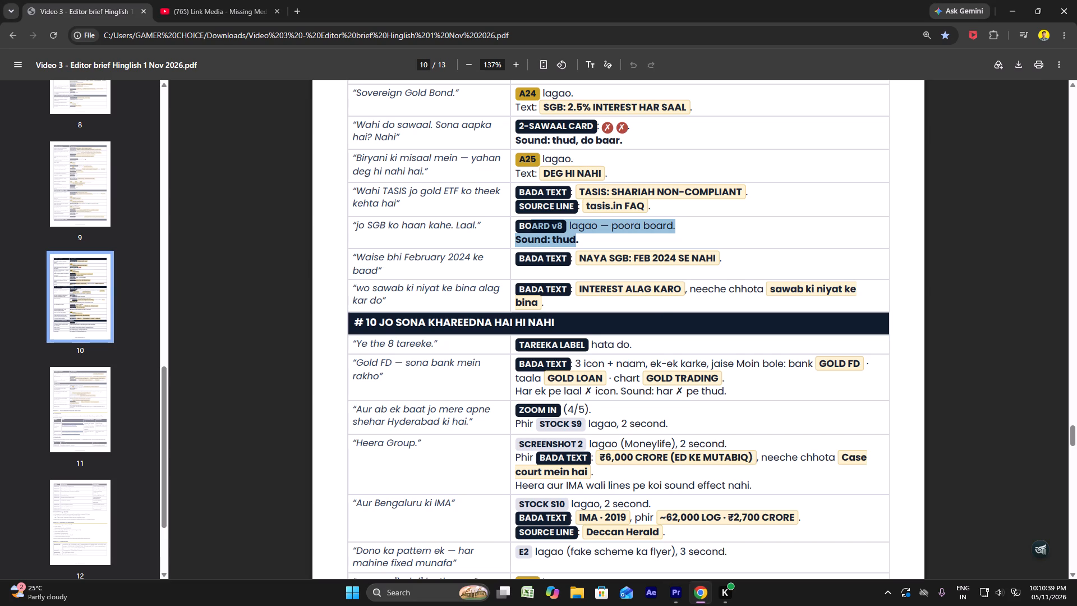
{"action": "left_click_drag", "start_coordinate": [575, 258], "coordinate": [731, 263]}
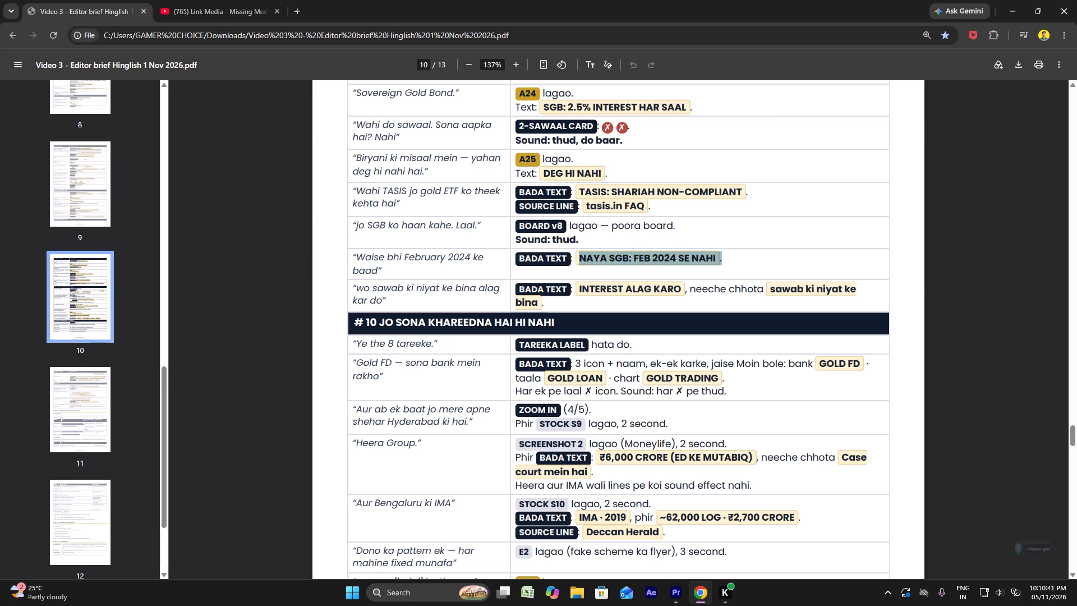
{"action": "left_click", "coordinate": [581, 288]}
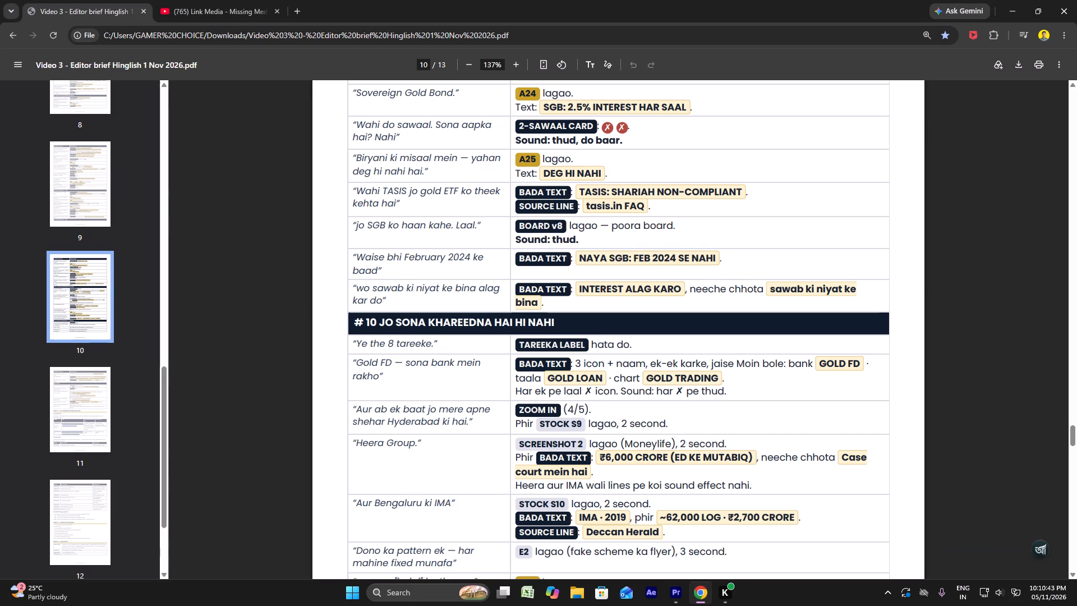
{"action": "left_click_drag", "start_coordinate": [578, 288], "coordinate": [680, 290]}
{"action": "right_click", "coordinate": [673, 288]}
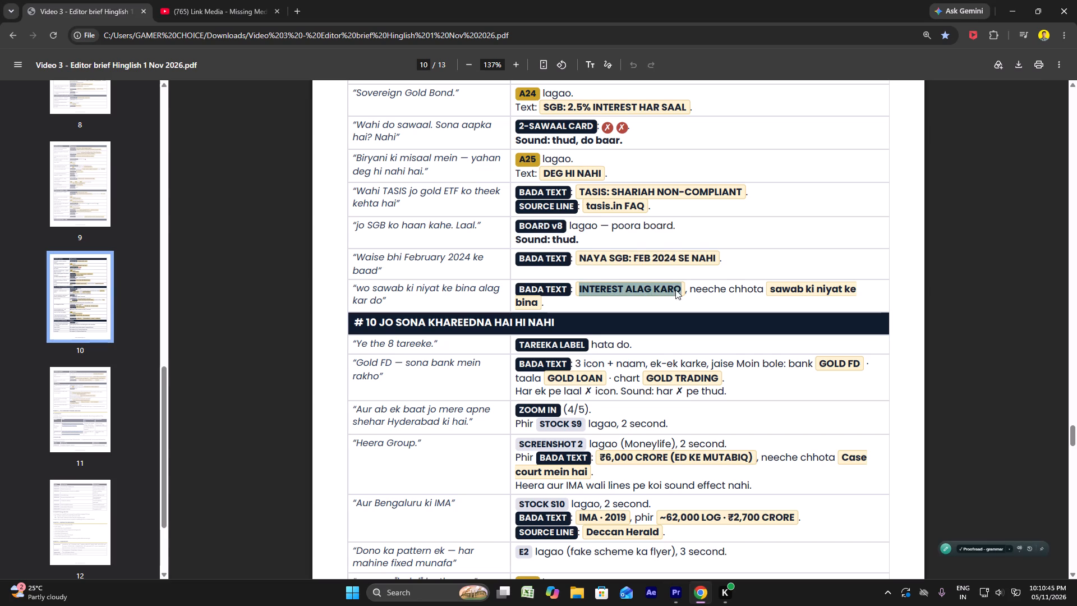
{"action": "left_click", "coordinate": [687, 298]}
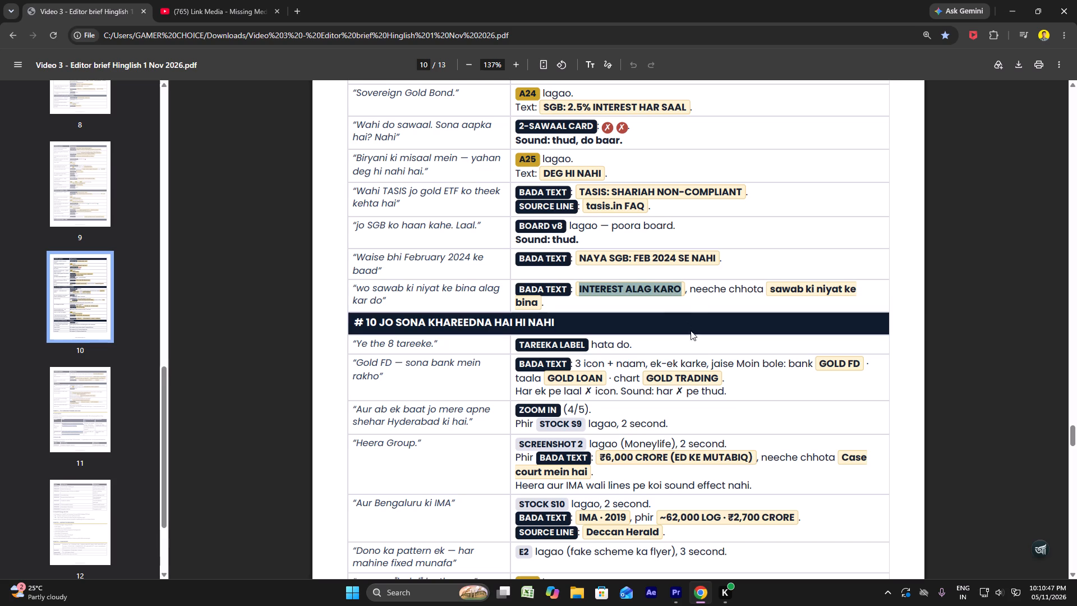
Check the brief's next lines against Premiere playback after the NAYA SGB title, stopping at 00:14:09:56.
{"action": "left_click", "coordinate": [671, 597]}
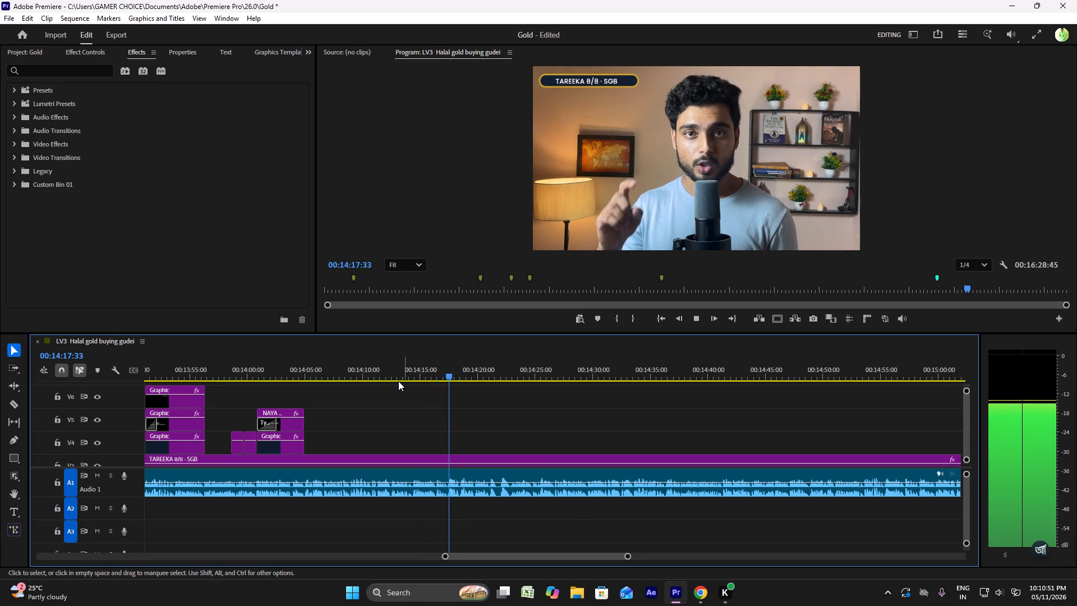
{"action": "left_click", "coordinate": [387, 366]}
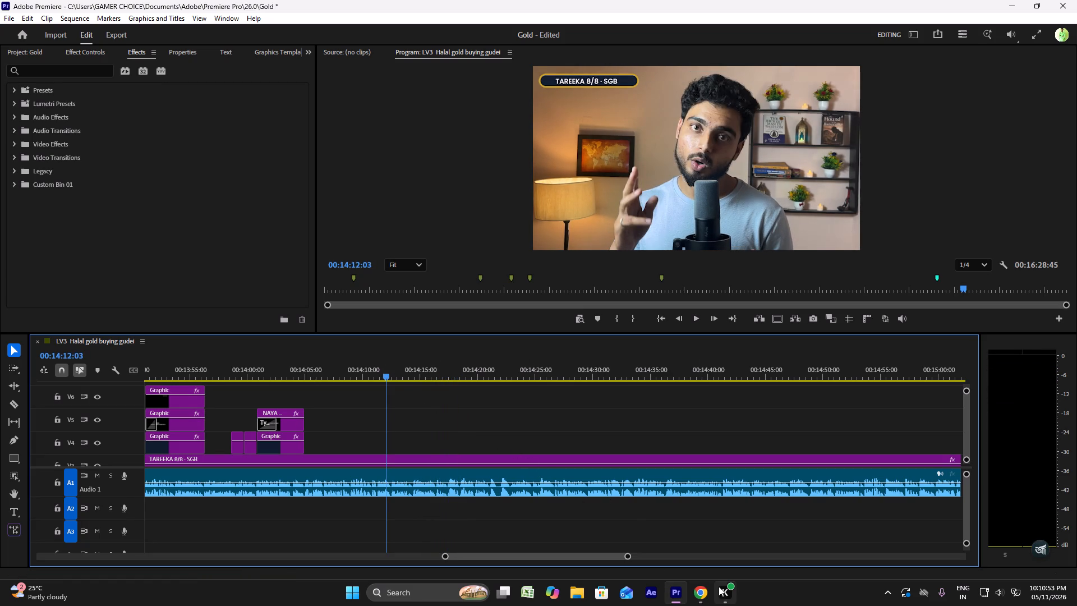
{"action": "left_click", "coordinate": [708, 588]}
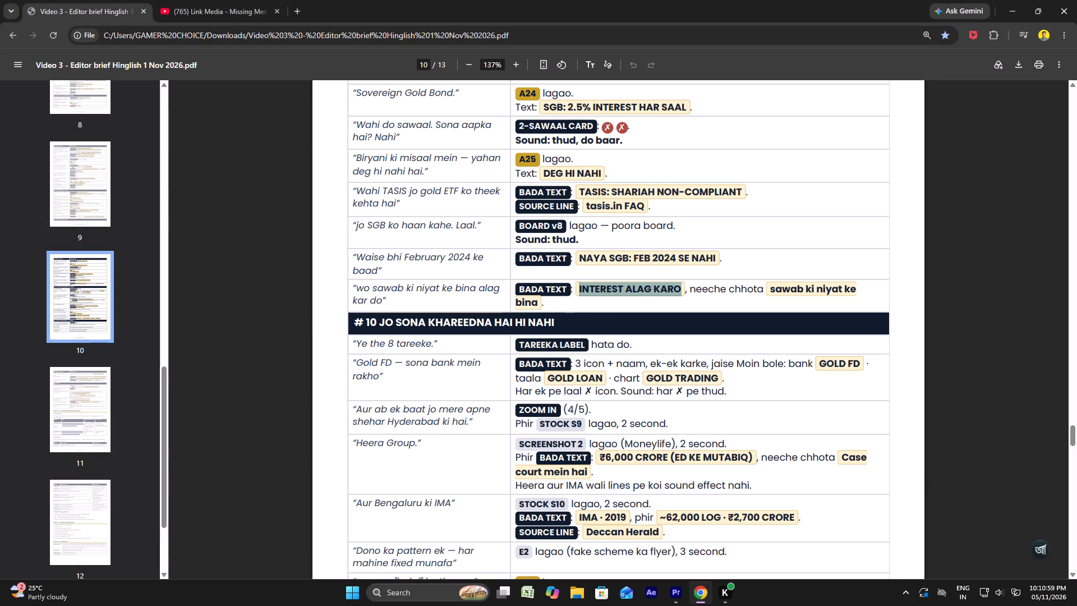
{"action": "scroll", "coordinate": [535, 376], "scroll_direction": "down", "scroll_amount": 1}
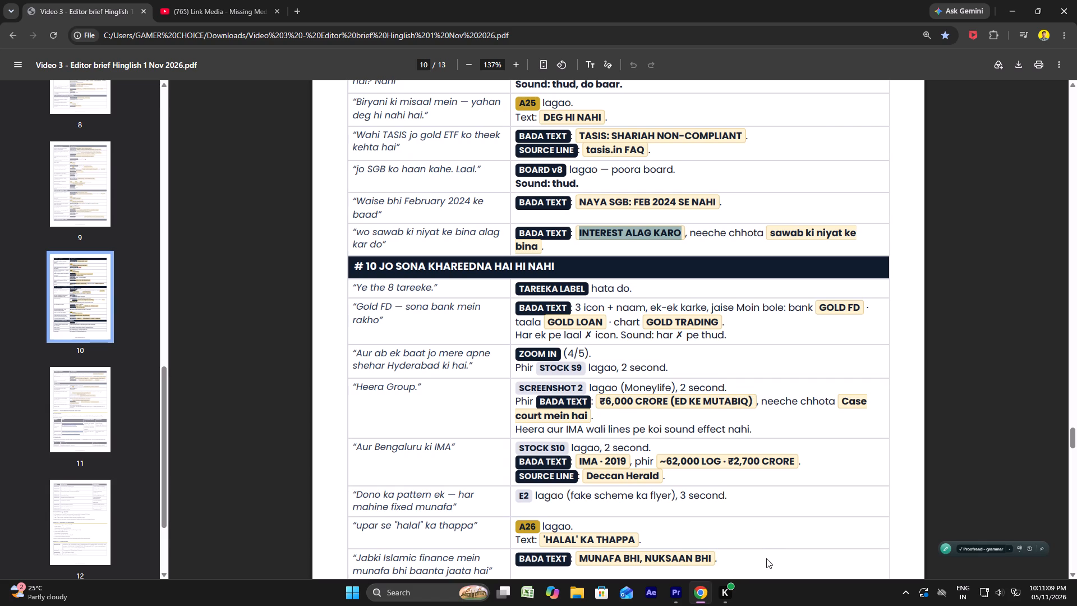
{"action": "left_click", "coordinate": [680, 593]}
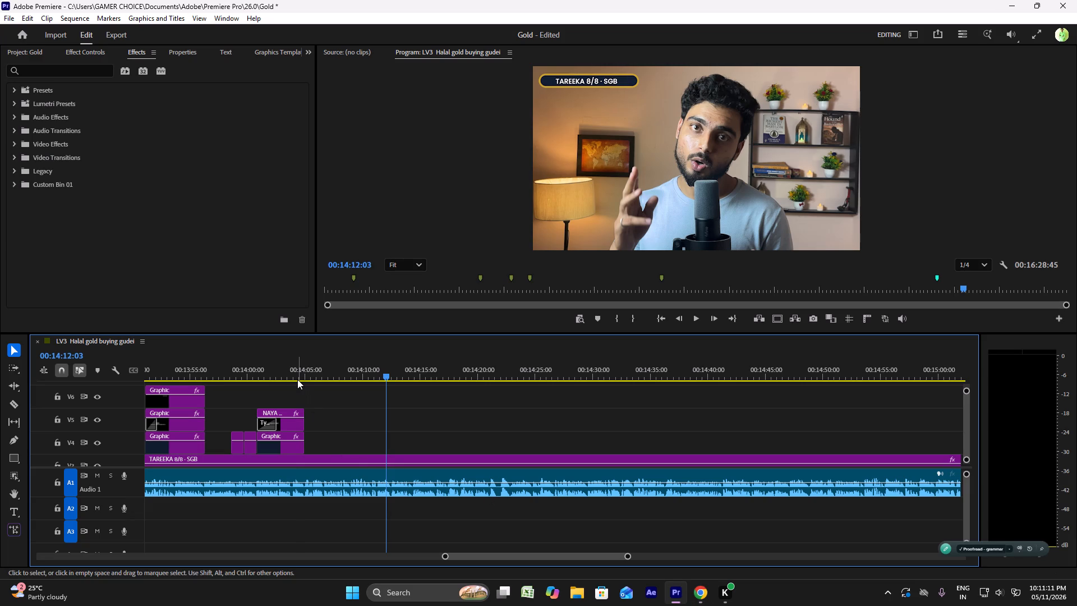
{"action": "left_click", "coordinate": [297, 379]}
{"action": "key", "text": "space"}
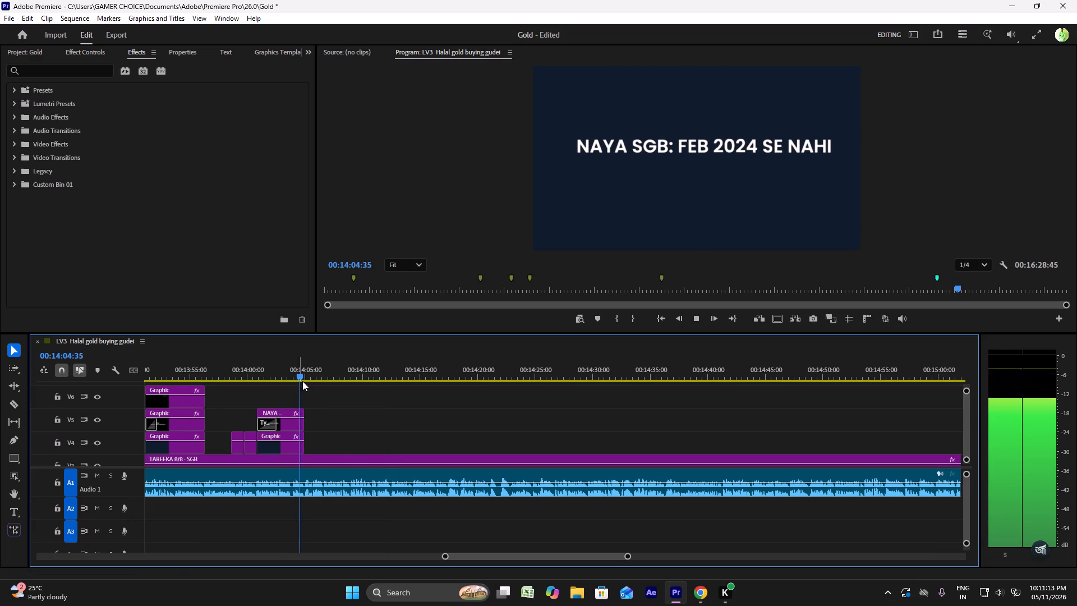
{"action": "scroll", "coordinate": [328, 395], "scroll_direction": "up", "scroll_amount": 4}
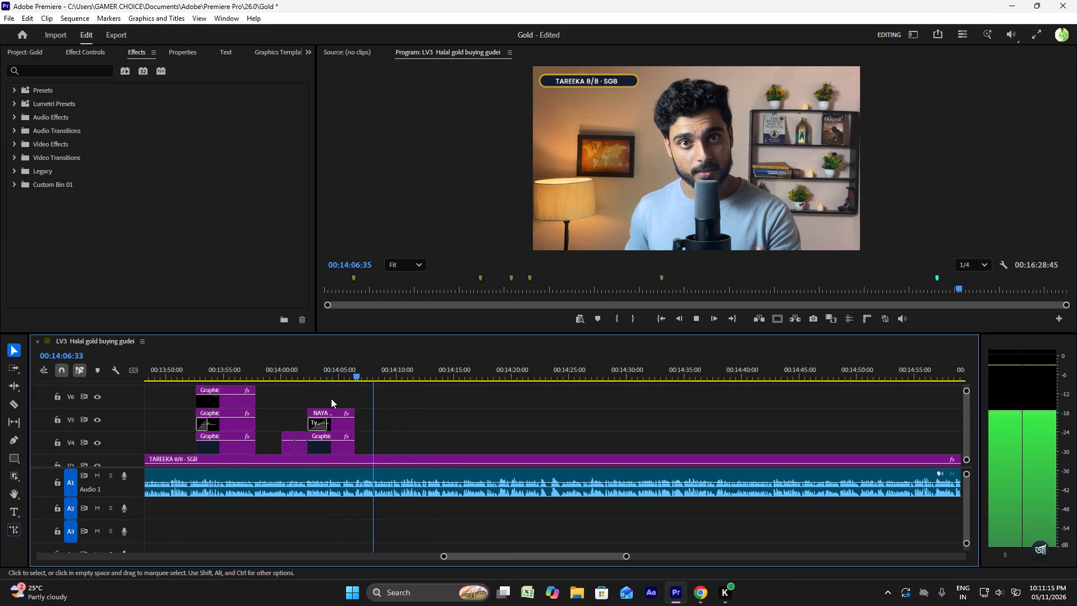
{"action": "scroll", "coordinate": [331, 398], "scroll_direction": "up", "scroll_amount": 2}
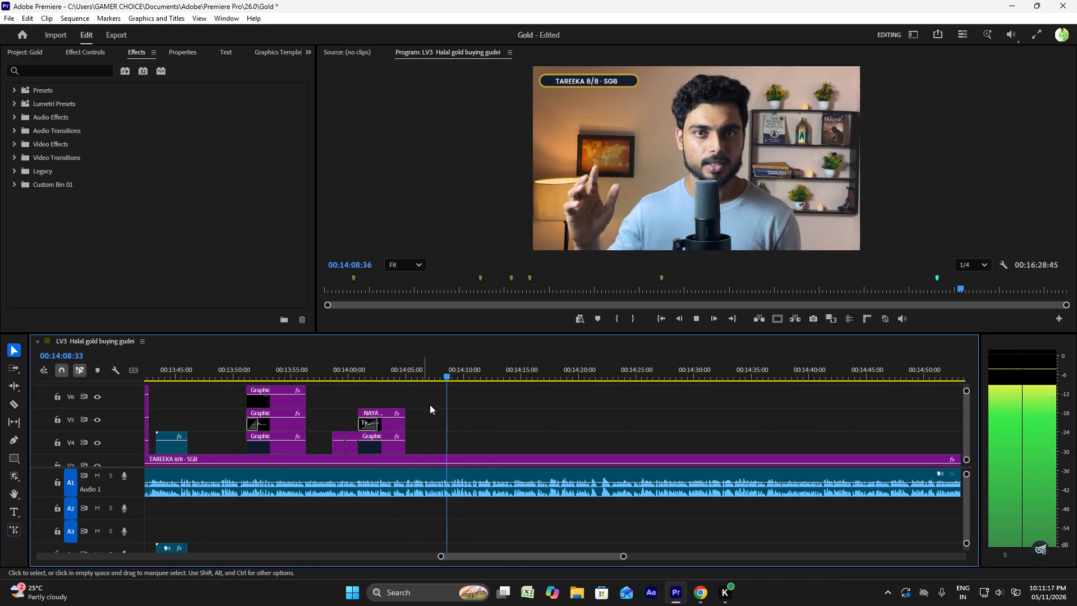
{"action": "key", "text": "space"}
Duplicate the V4 background graphic from under the NAYA SGB title to 00:14:07:45 and play the lead-in to check its timing.
{"action": "left_click", "coordinate": [385, 446]}
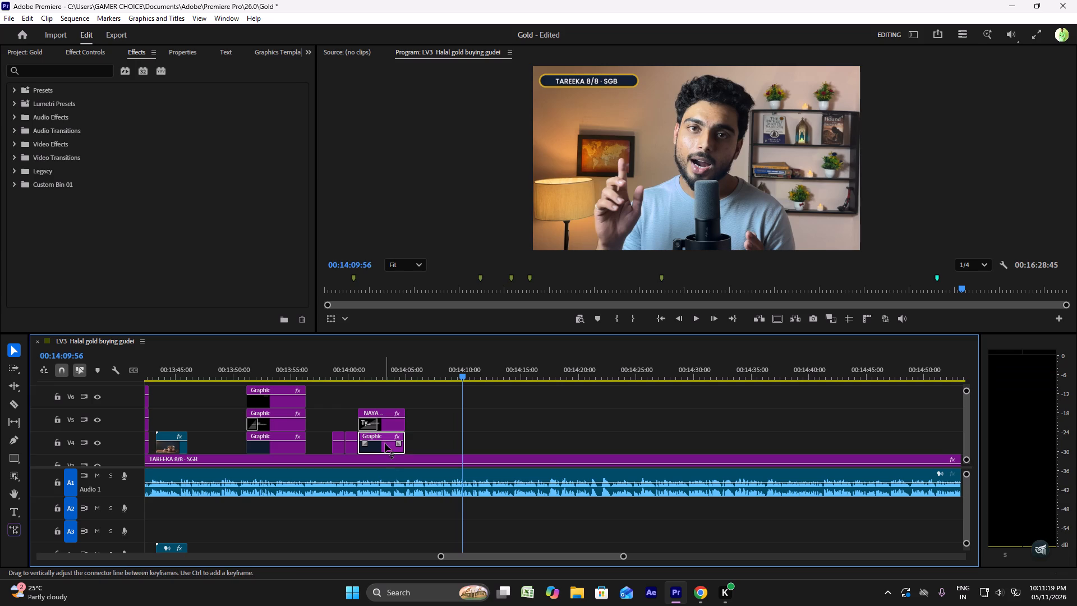
{"action": "key", "text": "ctrl+v"}
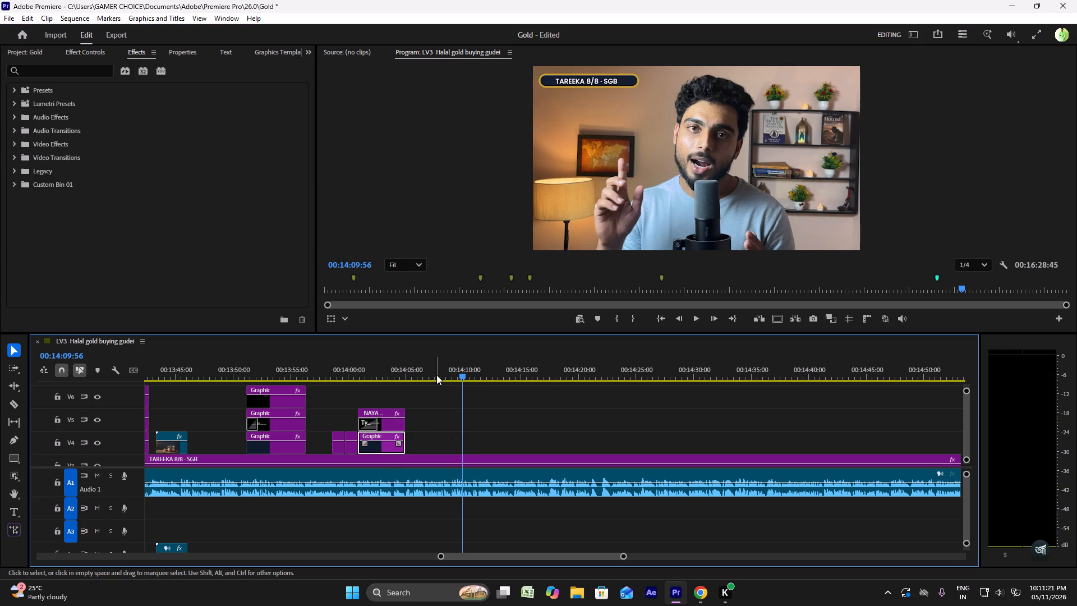
{"action": "left_click", "coordinate": [438, 369]}
{"action": "key", "text": "ctrl+c"}
{"action": "key", "text": "ctrl+v"}
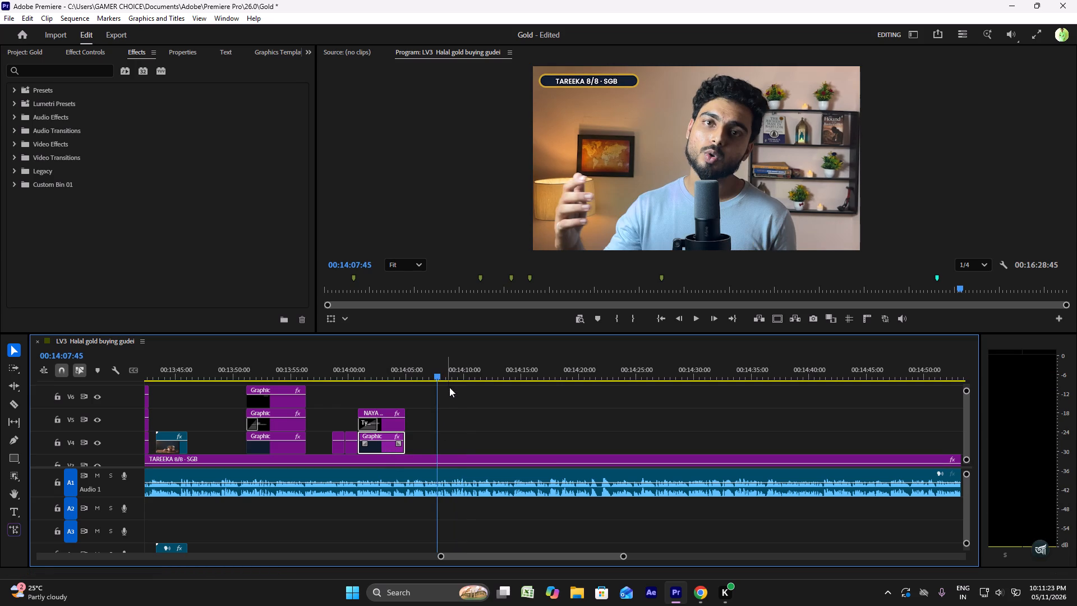
{"action": "left_click", "coordinate": [449, 410]}
{"action": "left_click", "coordinate": [424, 385]}
{"action": "left_click", "coordinate": [434, 374]}
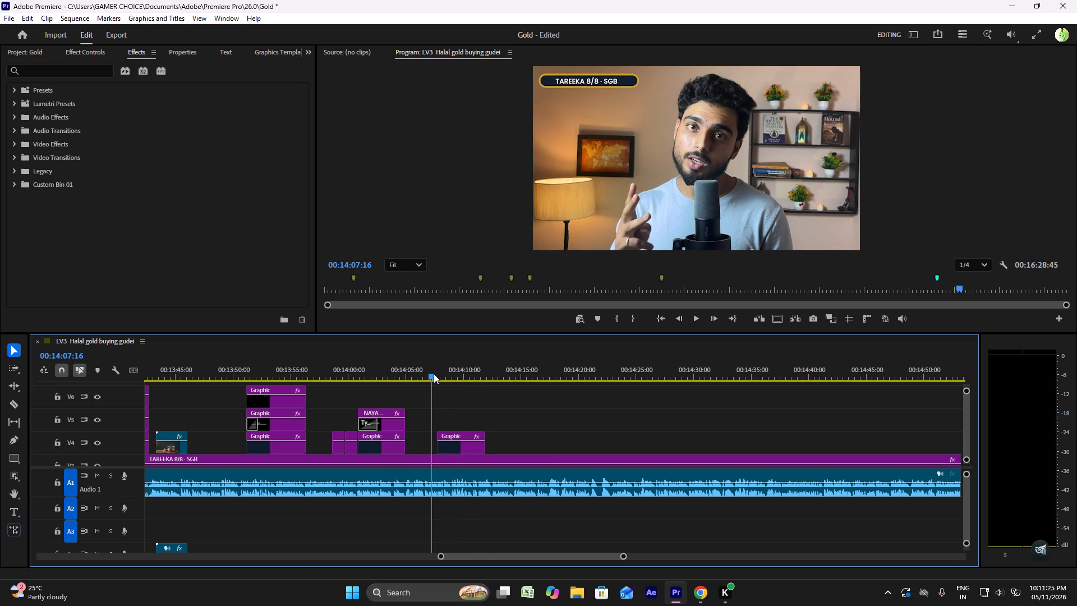
{"action": "key", "text": "space"}
{"action": "scroll", "coordinate": [440, 380], "scroll_direction": "up", "scroll_amount": 10, "text": "alt"}
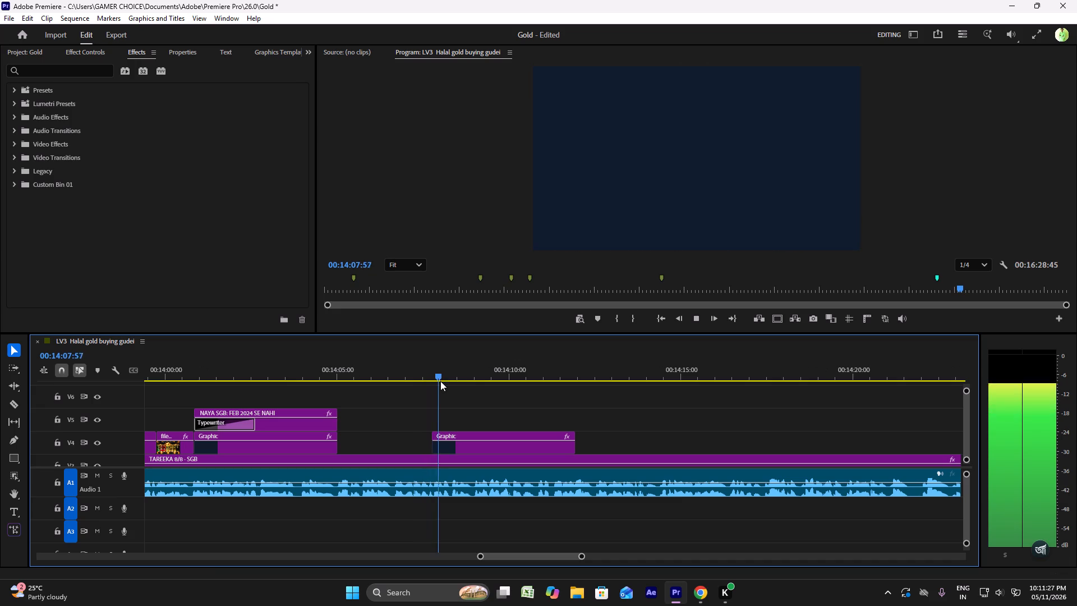
{"action": "left_click", "coordinate": [376, 364]}
{"action": "key", "text": "space"}
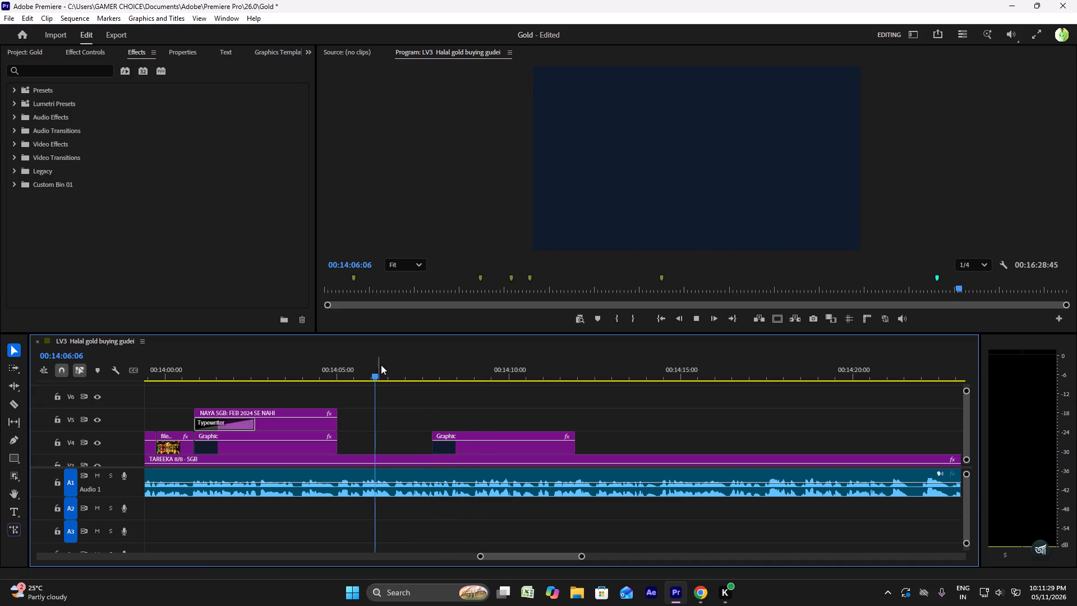
{"action": "key", "text": "space"}
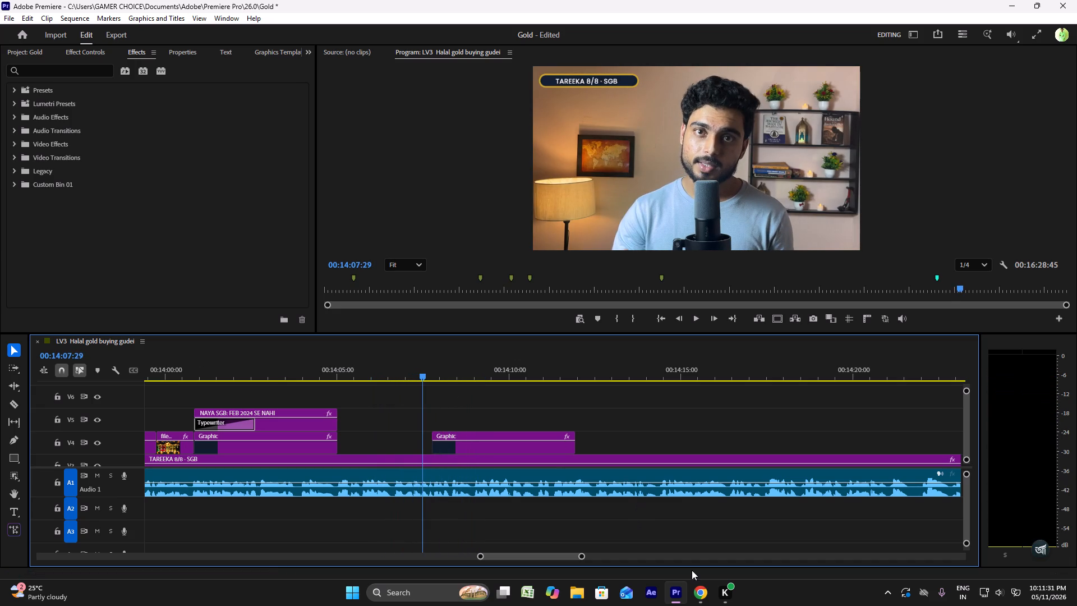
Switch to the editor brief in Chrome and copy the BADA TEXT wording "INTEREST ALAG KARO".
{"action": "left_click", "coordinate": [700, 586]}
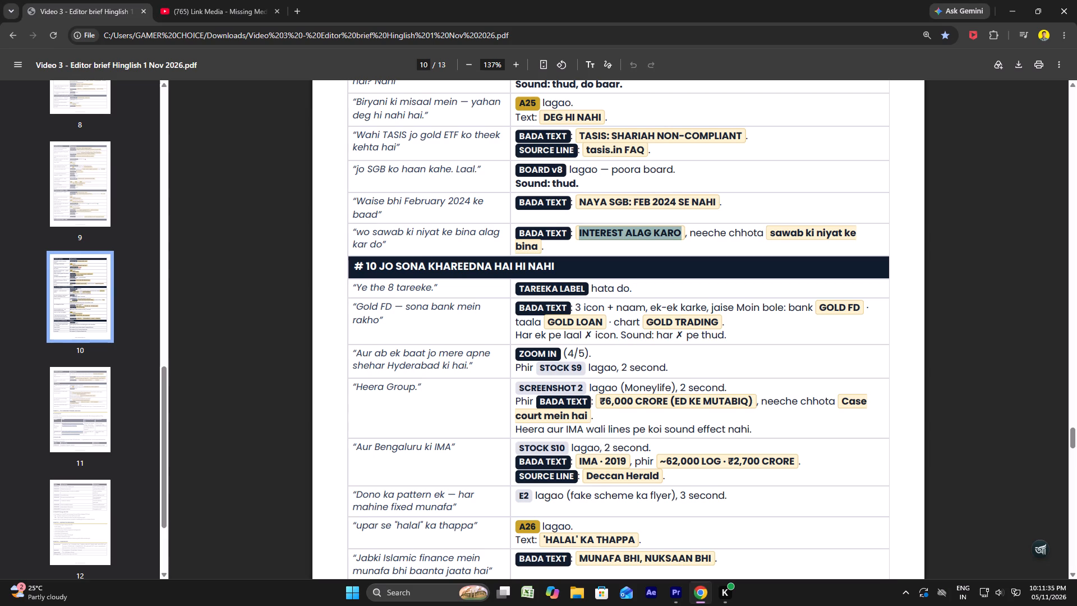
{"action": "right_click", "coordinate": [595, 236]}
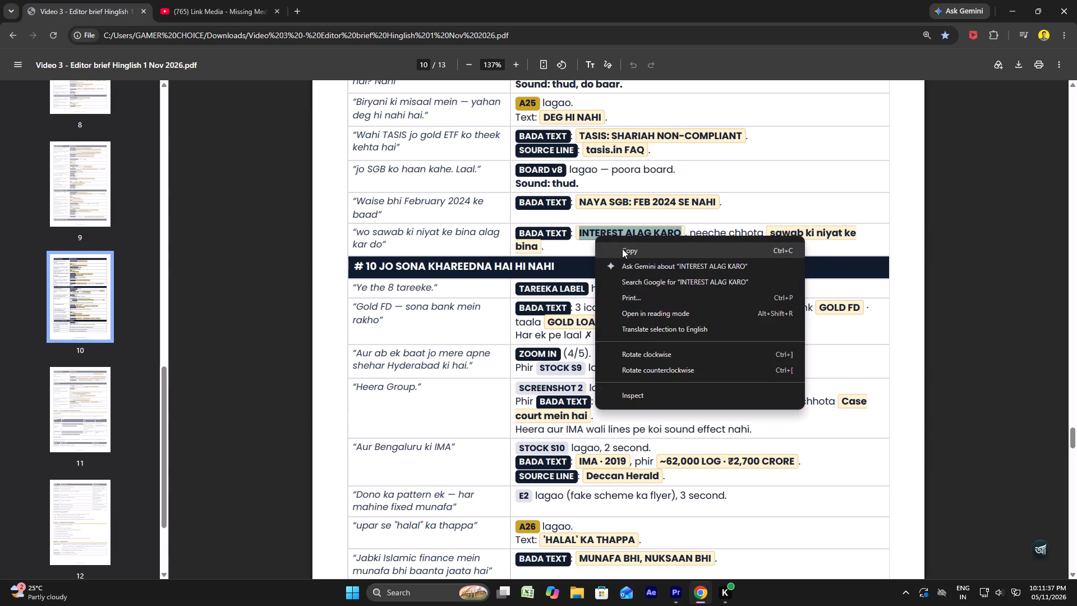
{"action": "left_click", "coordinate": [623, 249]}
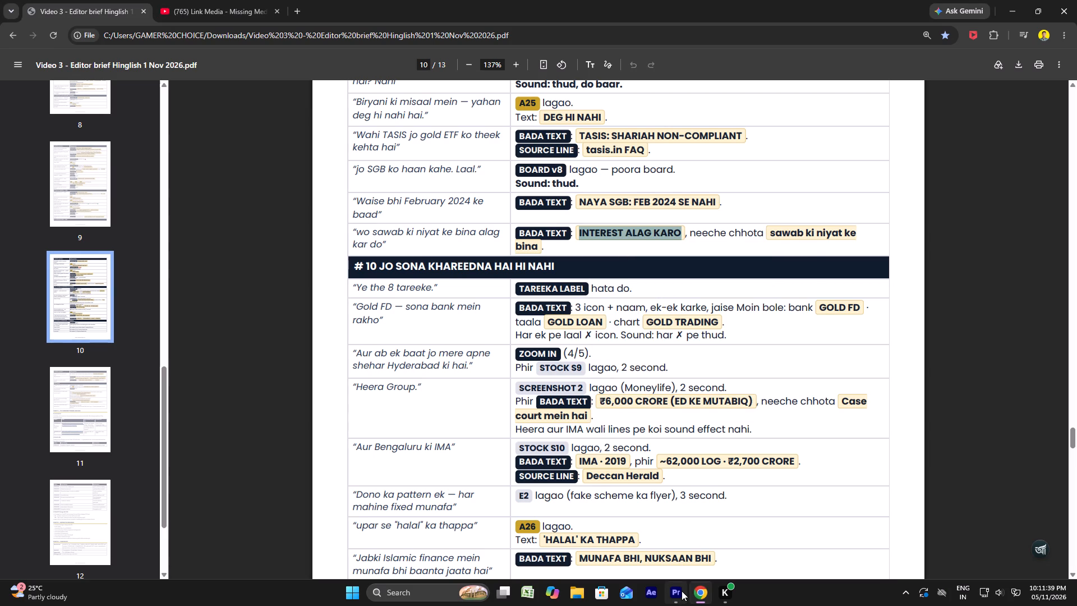
Switch back to Premiere and move the duplicated V4 background graphic earlier to start at 00:14:06:37, checking its timing against playback.
{"action": "left_click", "coordinate": [669, 524]}
{"action": "left_click", "coordinate": [384, 362]}
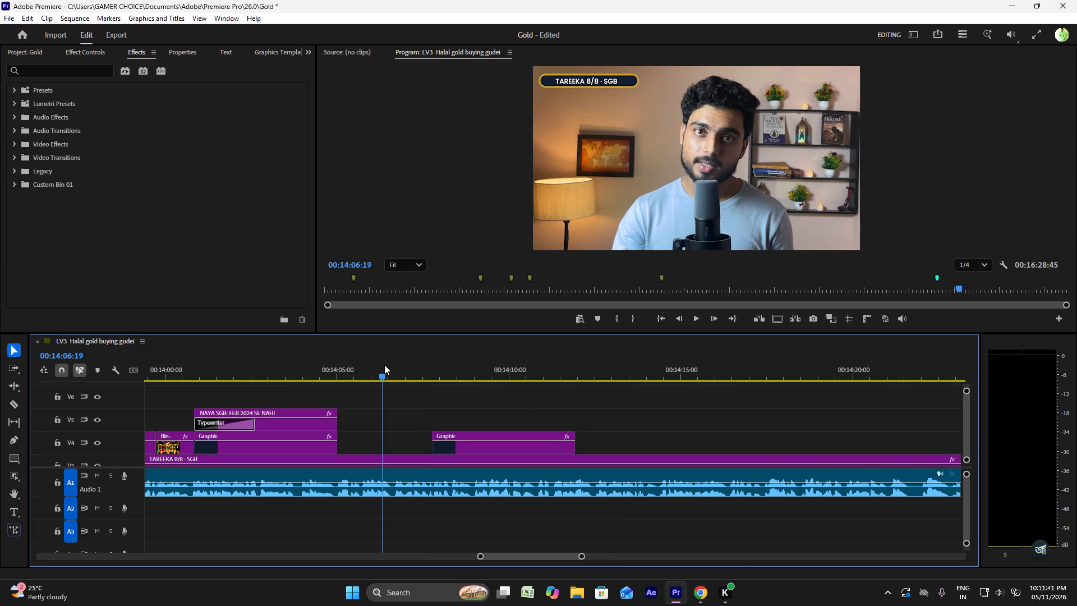
{"action": "key", "text": "space"}
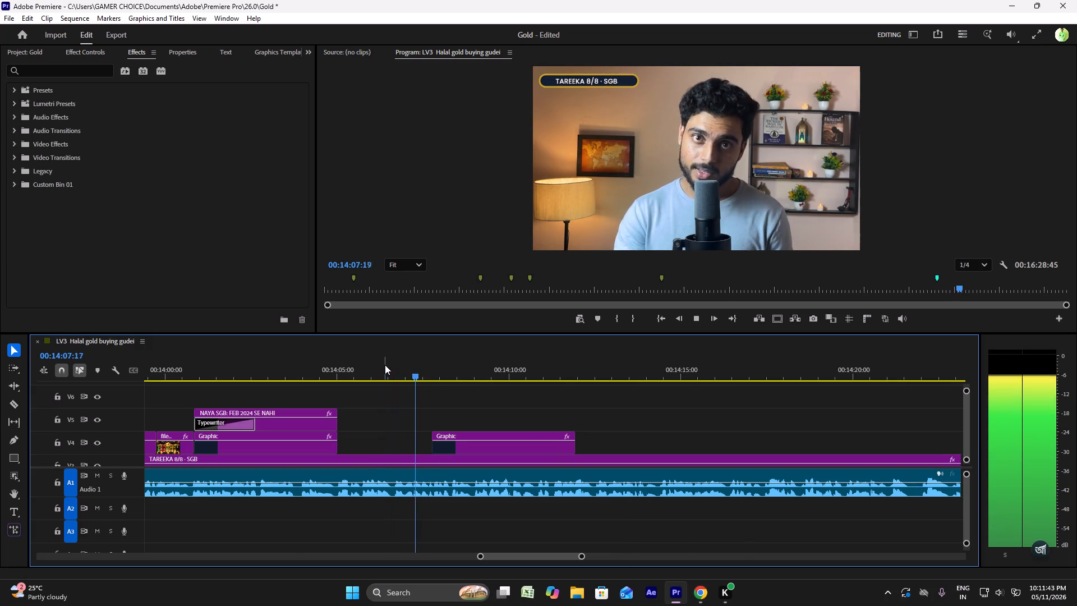
{"action": "key", "text": "space"}
{"action": "left_click", "coordinate": [470, 448]}
{"action": "left_click_drag", "start_coordinate": [461, 447], "coordinate": [454, 446]}
{"action": "left_click_drag", "start_coordinate": [444, 443], "coordinate": [441, 443]}
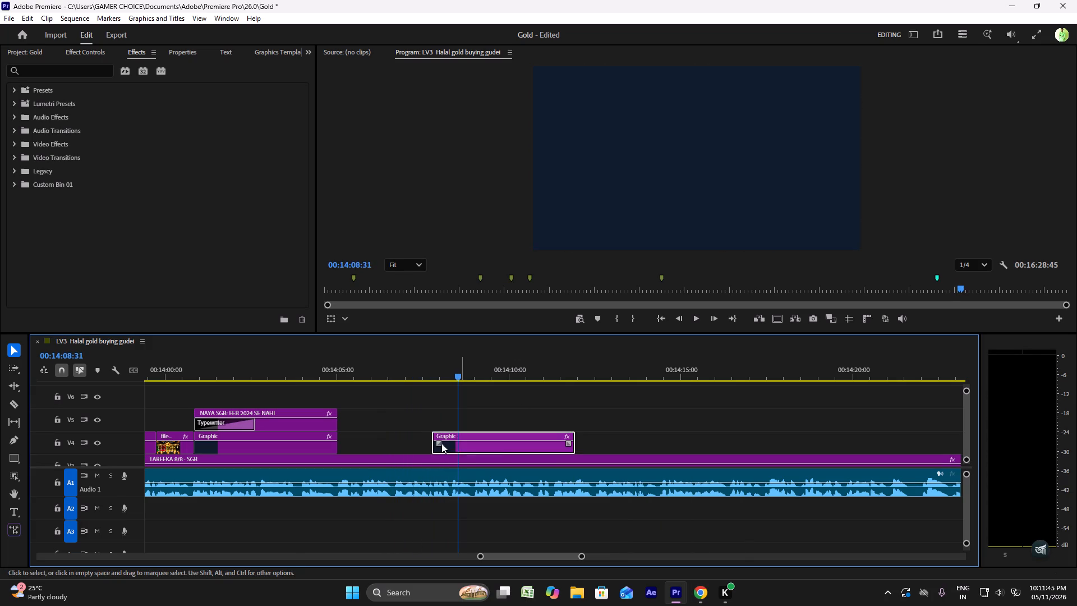
{"action": "left_click_drag", "start_coordinate": [441, 443], "coordinate": [420, 442]}
{"action": "left_click_drag", "start_coordinate": [452, 451], "coordinate": [429, 451]}
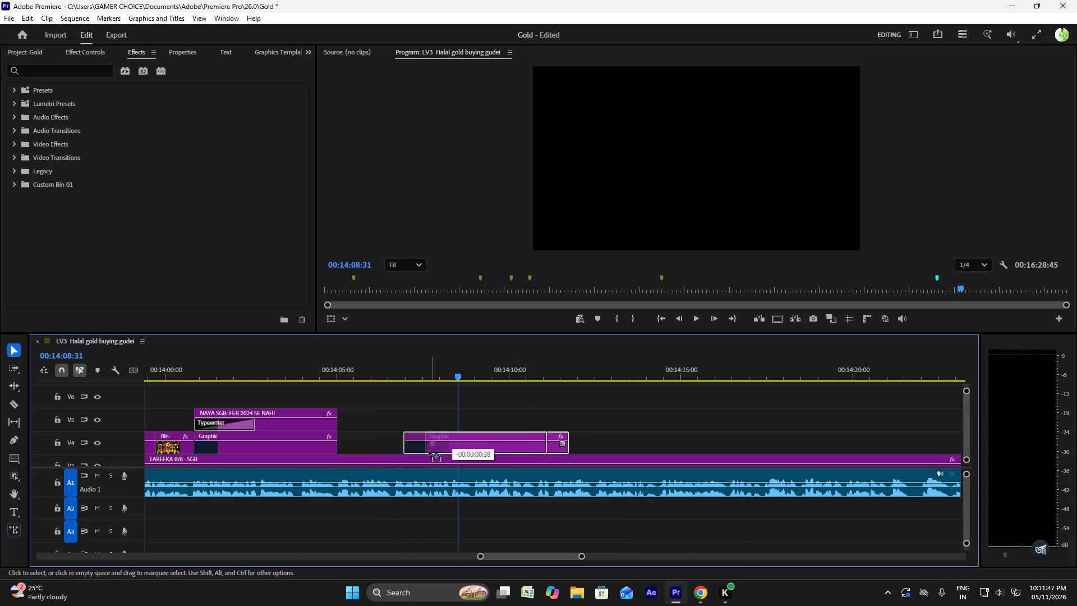
{"action": "left_click_drag", "start_coordinate": [429, 451], "coordinate": [420, 452]}
{"action": "left_click", "coordinate": [387, 370]}
{"action": "key", "text": "space"}
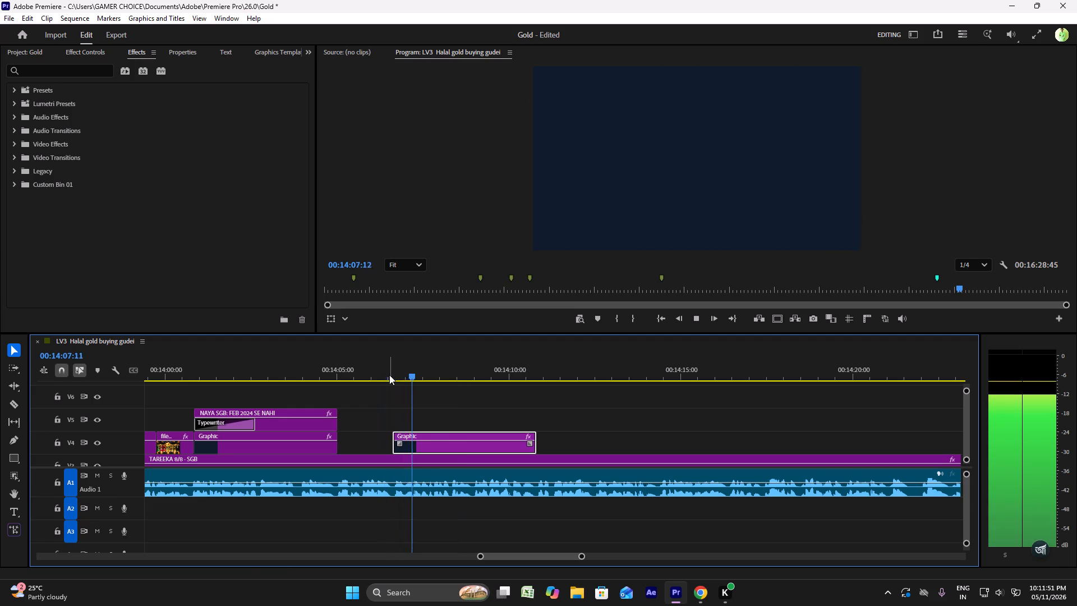
{"action": "key", "text": "space"}
Duplicate the NAYA SGB: FEB 2024 SE NAHI title on V5, align it above the copied background from 00:14:06:37, and play it.
{"action": "left_click", "coordinate": [267, 425]}
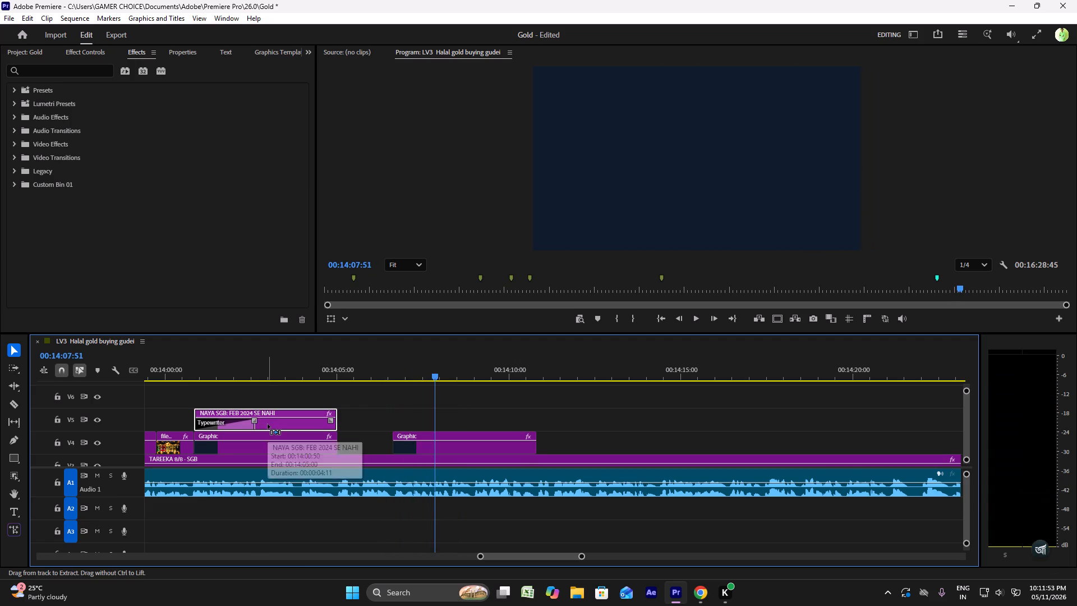
{"action": "key", "text": "ctrl+c"}
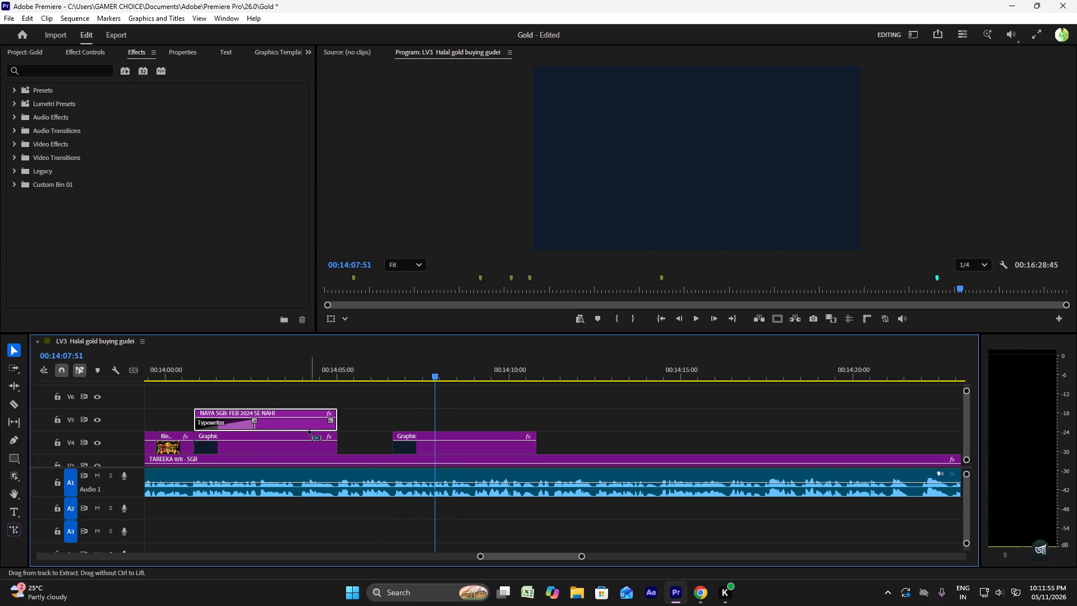
{"action": "key", "text": "ctrl+c"}
{"action": "left_click", "coordinate": [586, 362], "text": "ctrl"}
{"action": "key", "text": "ctrl+v"}
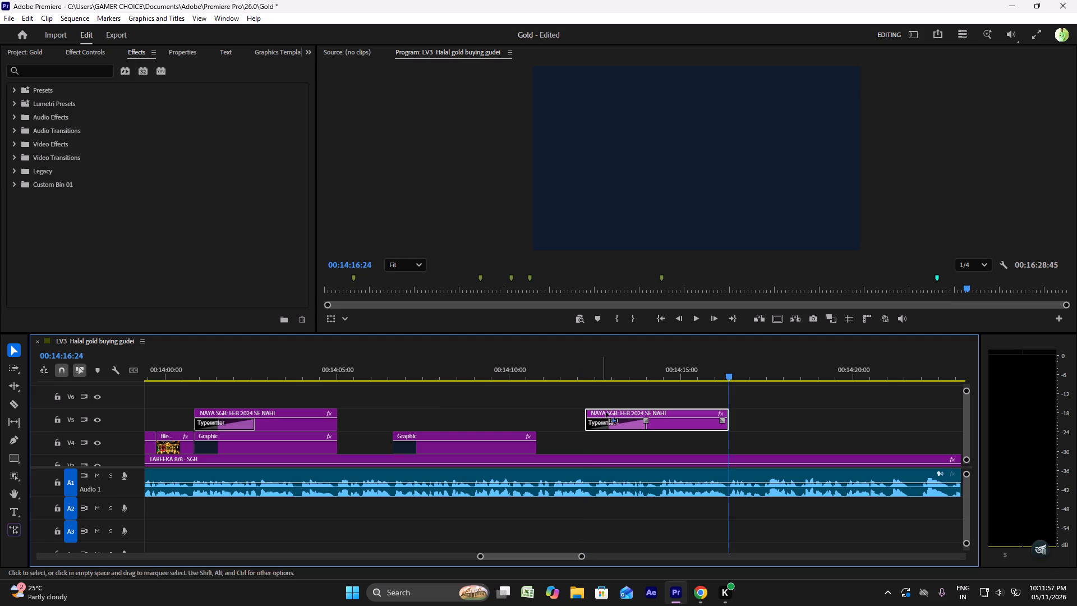
{"action": "left_click_drag", "start_coordinate": [664, 423], "coordinate": [473, 423]}
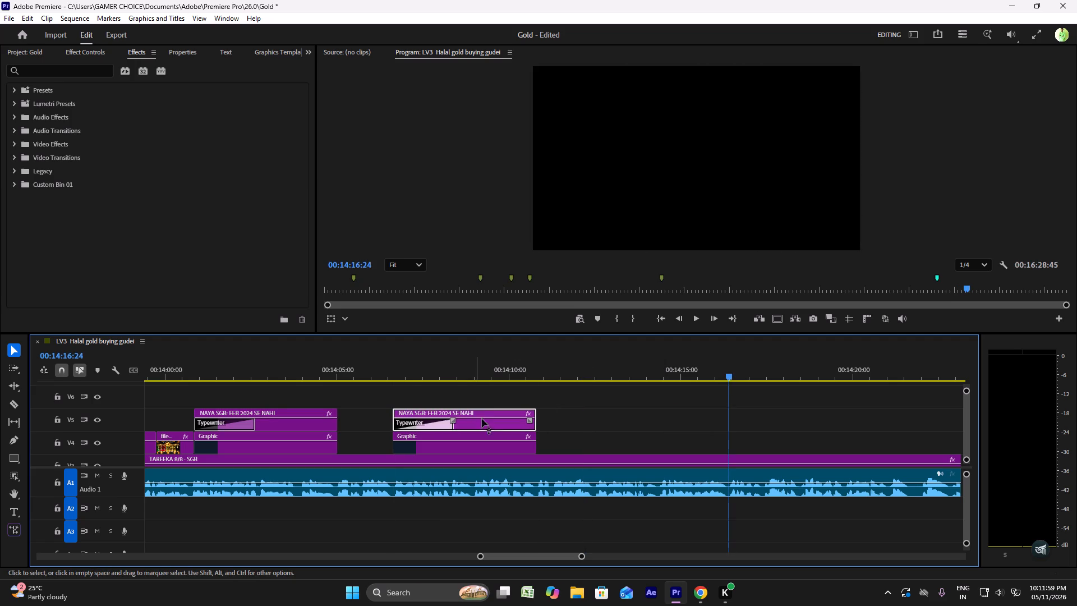
{"action": "left_click", "coordinate": [406, 375]}
{"action": "key", "text": "space"}
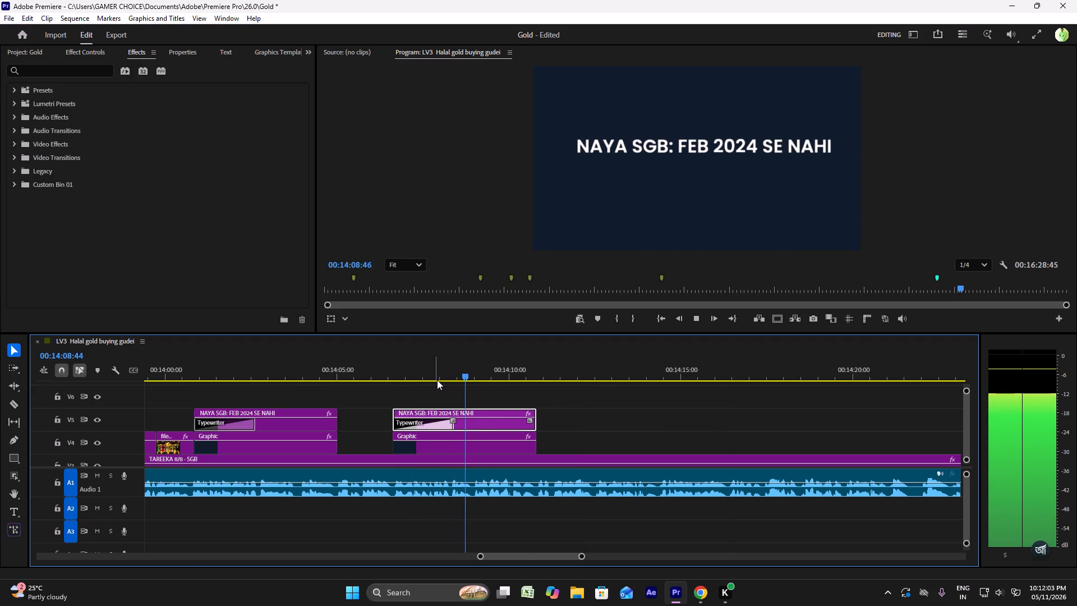
{"action": "key", "text": "space"}
Lengthen the Typewriter transition on the duplicated title to about two-thirds of the clip and play it through.
{"action": "left_click_drag", "start_coordinate": [453, 421], "coordinate": [454, 421]}
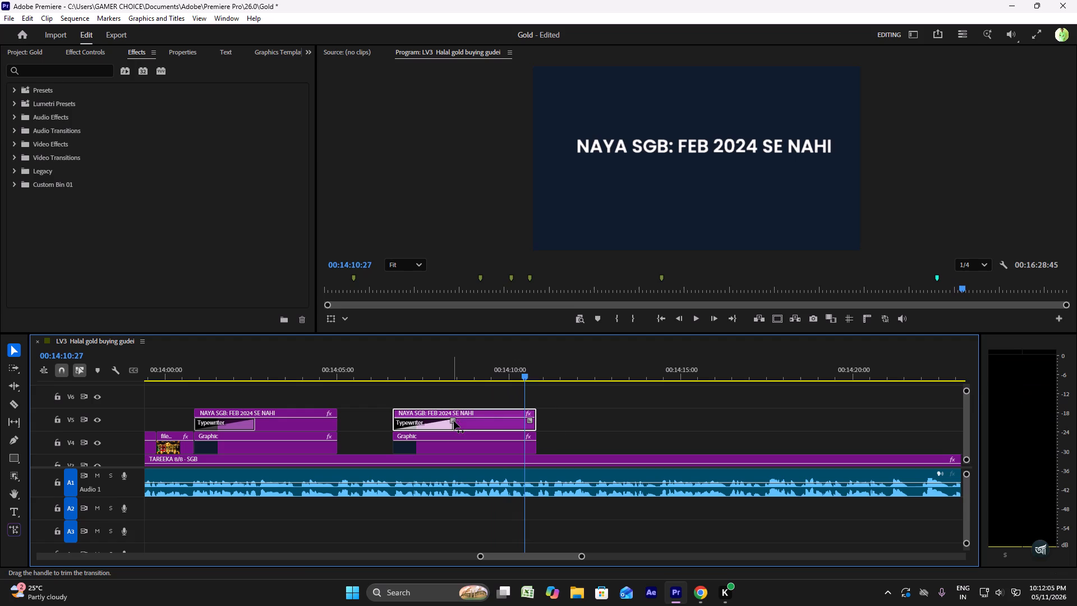
{"action": "left_click_drag", "start_coordinate": [454, 421], "coordinate": [491, 420]}
{"action": "left_click", "coordinate": [392, 377]}
{"action": "key", "text": "space"}
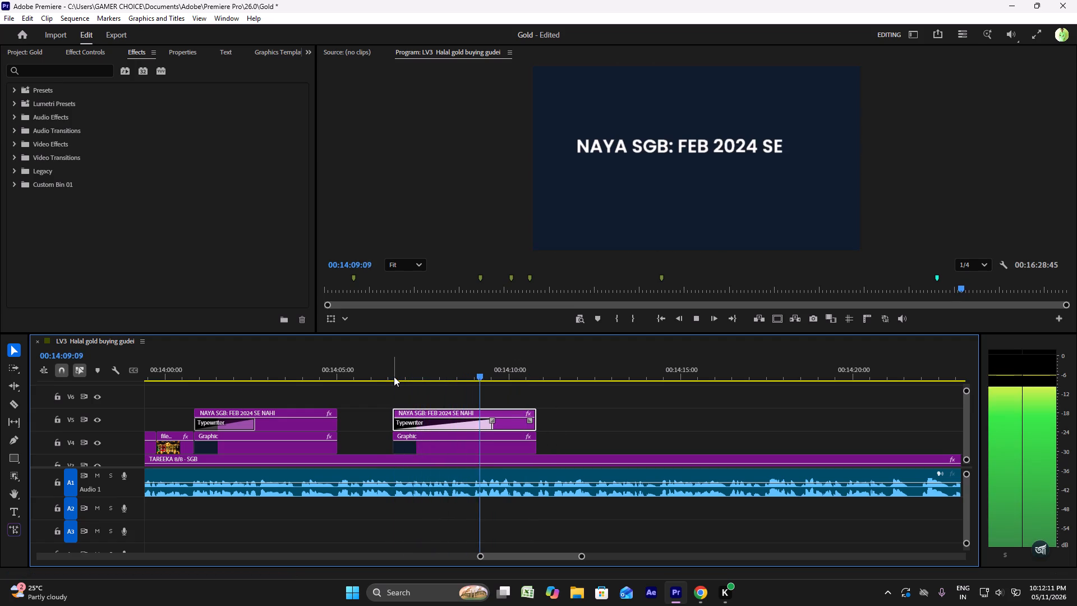
{"action": "key", "text": "space"}
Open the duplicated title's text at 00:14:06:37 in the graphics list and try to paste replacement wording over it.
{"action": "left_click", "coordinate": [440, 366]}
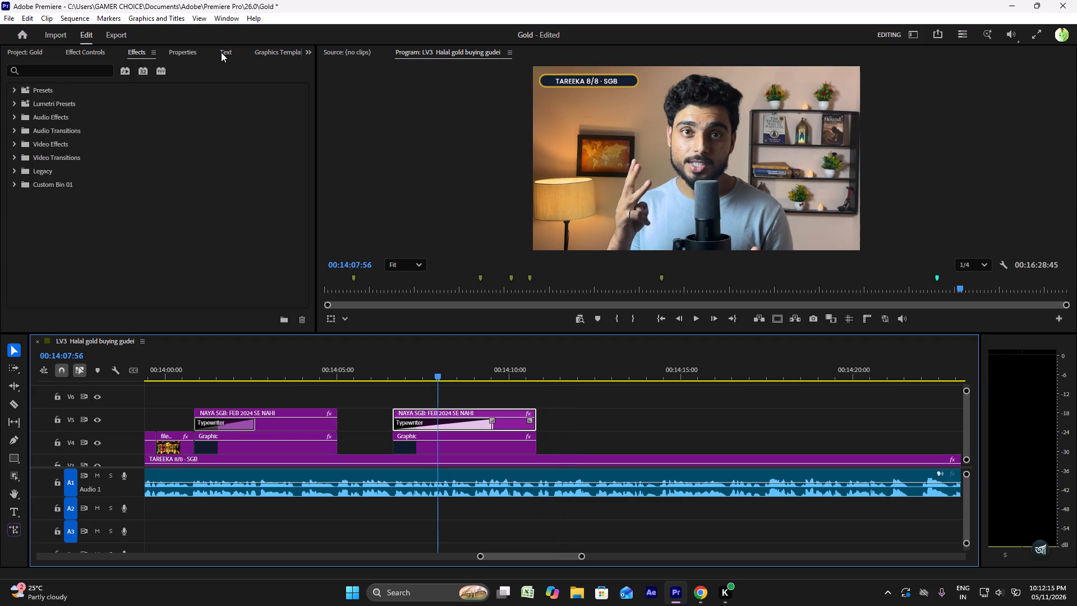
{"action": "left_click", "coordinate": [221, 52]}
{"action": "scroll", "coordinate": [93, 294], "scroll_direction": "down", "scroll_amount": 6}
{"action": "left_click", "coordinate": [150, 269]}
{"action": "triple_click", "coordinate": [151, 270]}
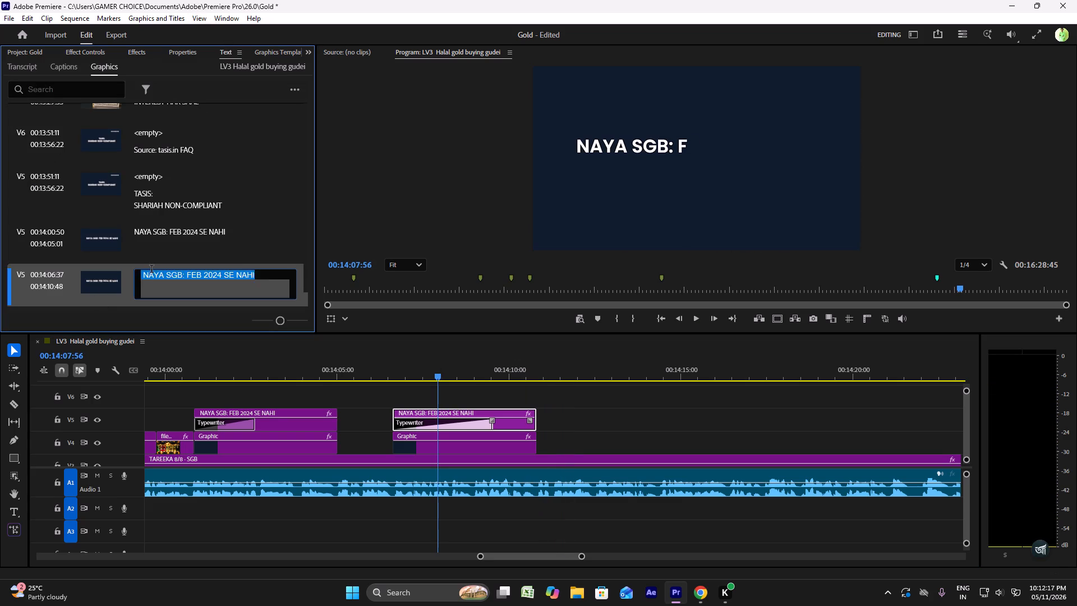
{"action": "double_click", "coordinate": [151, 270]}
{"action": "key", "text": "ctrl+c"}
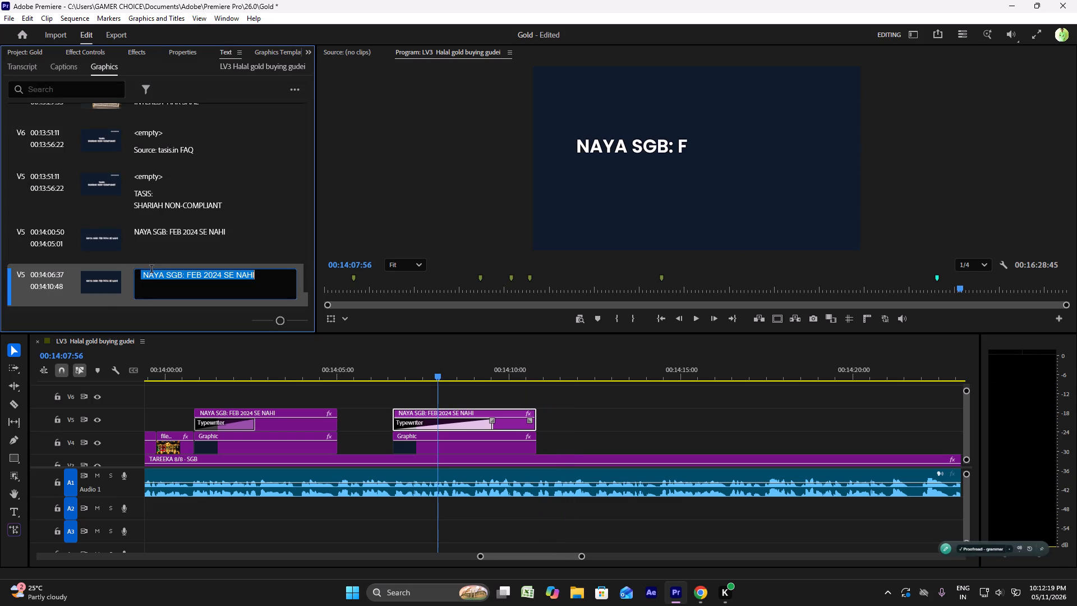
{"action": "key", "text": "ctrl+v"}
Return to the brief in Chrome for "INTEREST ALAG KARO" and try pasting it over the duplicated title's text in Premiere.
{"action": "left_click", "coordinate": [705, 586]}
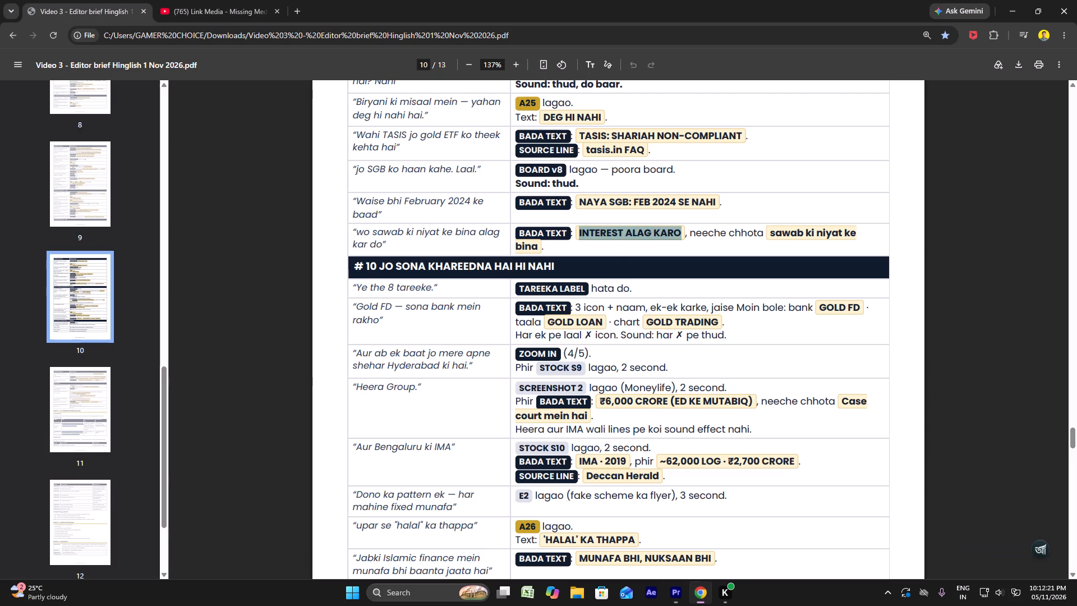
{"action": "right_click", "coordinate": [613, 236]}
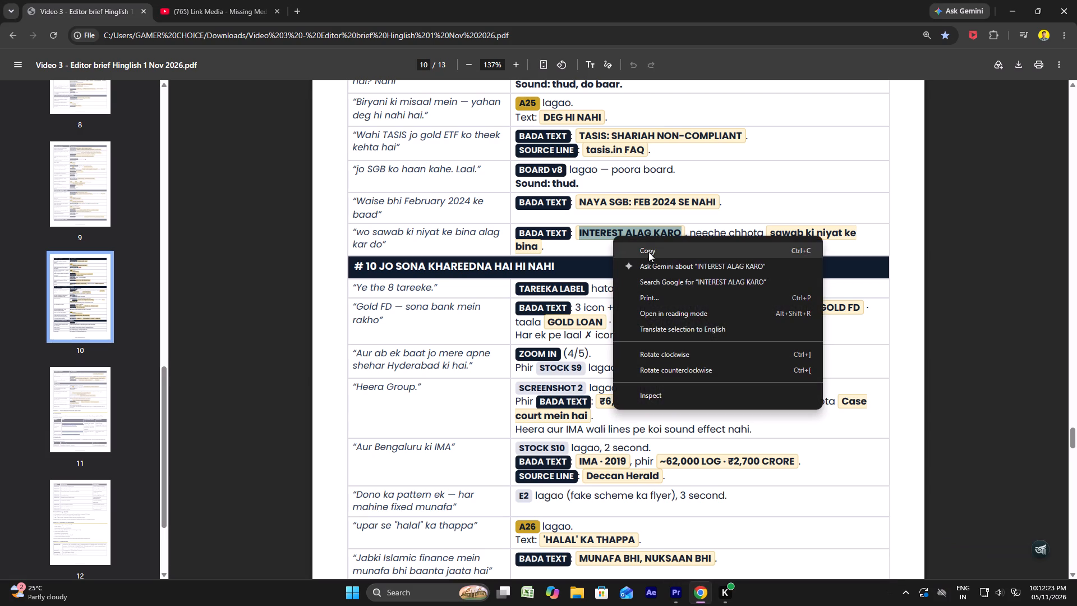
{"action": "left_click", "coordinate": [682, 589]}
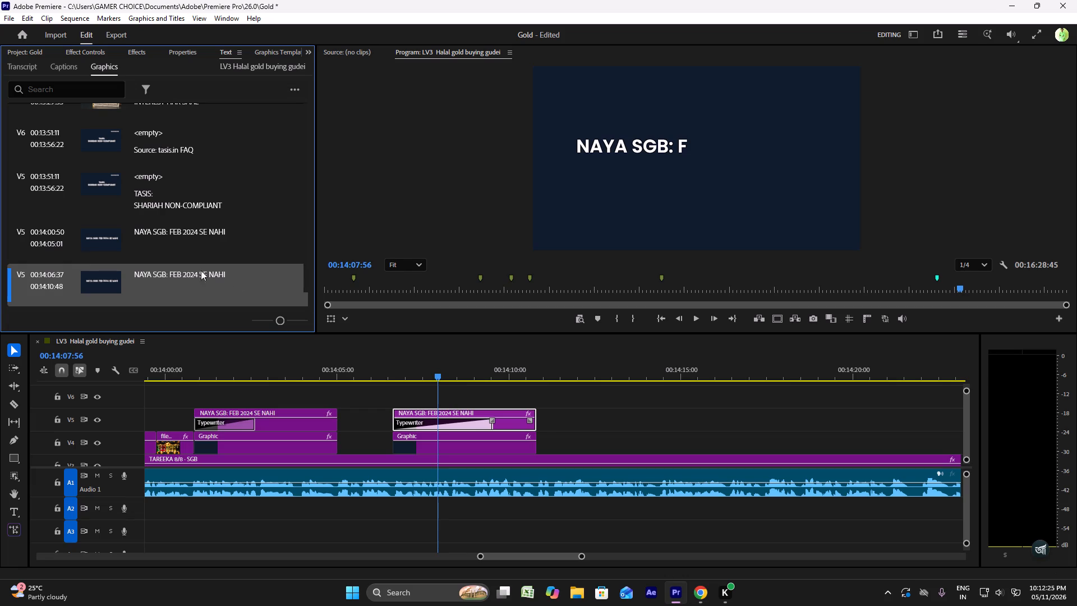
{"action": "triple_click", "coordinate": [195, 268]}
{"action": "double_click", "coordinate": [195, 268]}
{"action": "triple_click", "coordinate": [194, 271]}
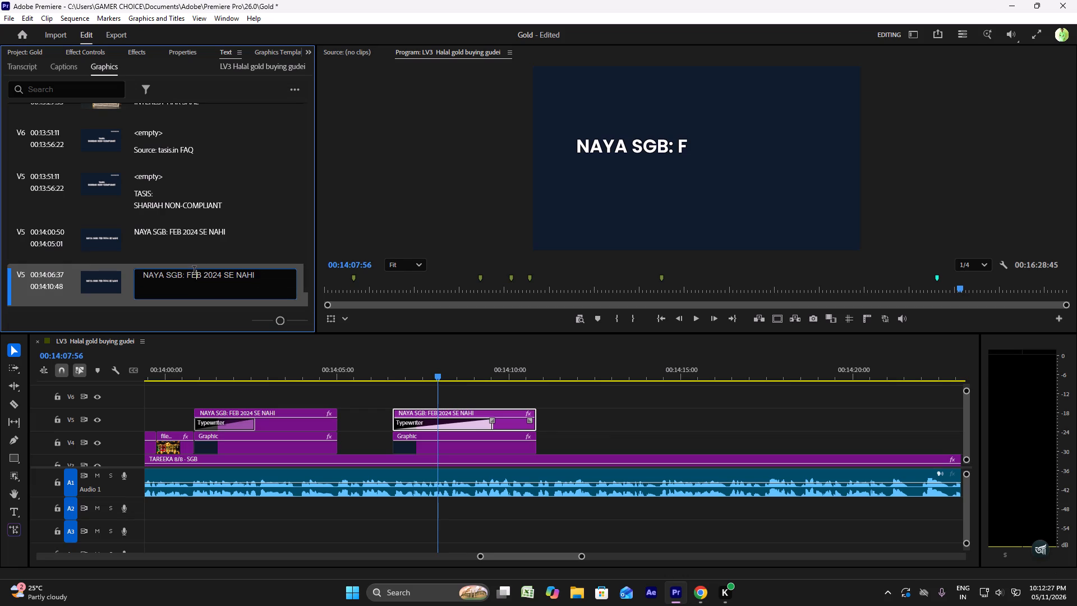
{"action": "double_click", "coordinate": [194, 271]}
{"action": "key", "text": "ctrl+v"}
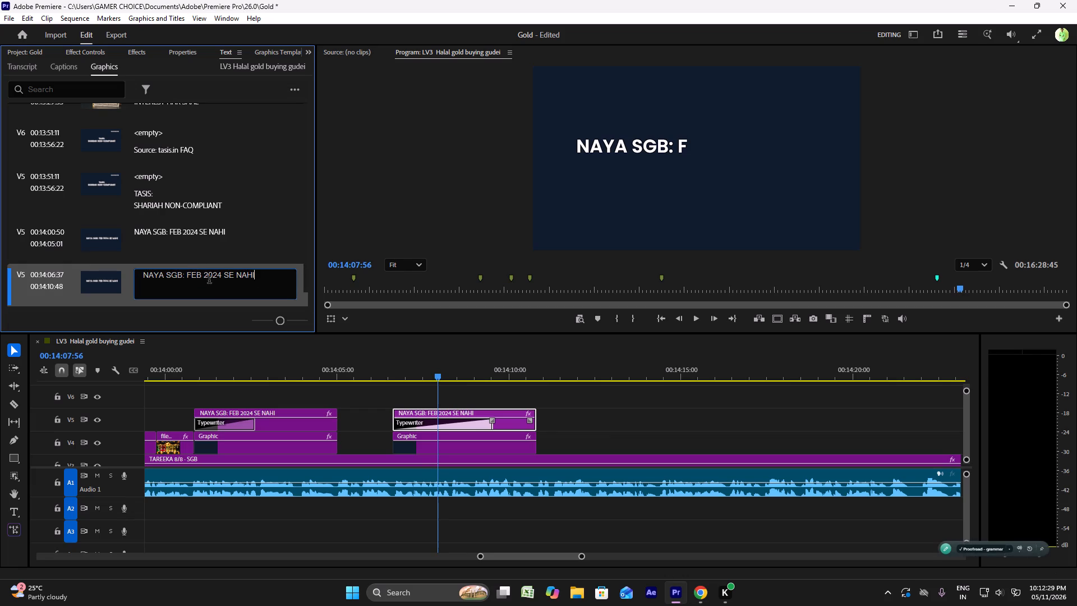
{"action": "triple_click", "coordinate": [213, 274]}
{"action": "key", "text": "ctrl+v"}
Copy "INTEREST ALAG KARO" from the brief in Chrome and replace the duplicated title's text with it in Premiere.
{"action": "left_click", "coordinate": [702, 598]}
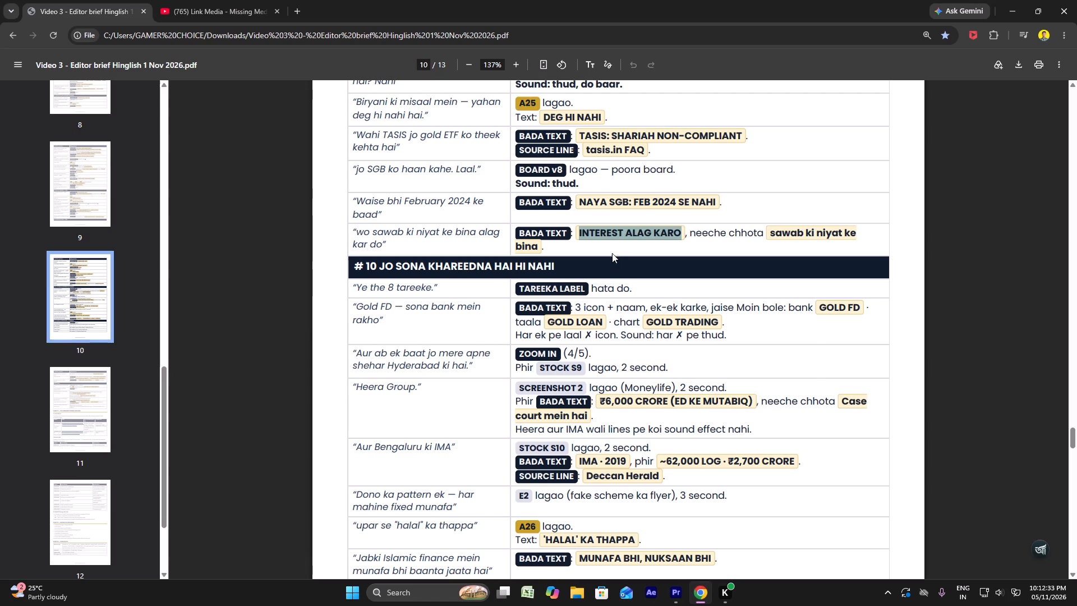
{"action": "right_click", "coordinate": [602, 235]}
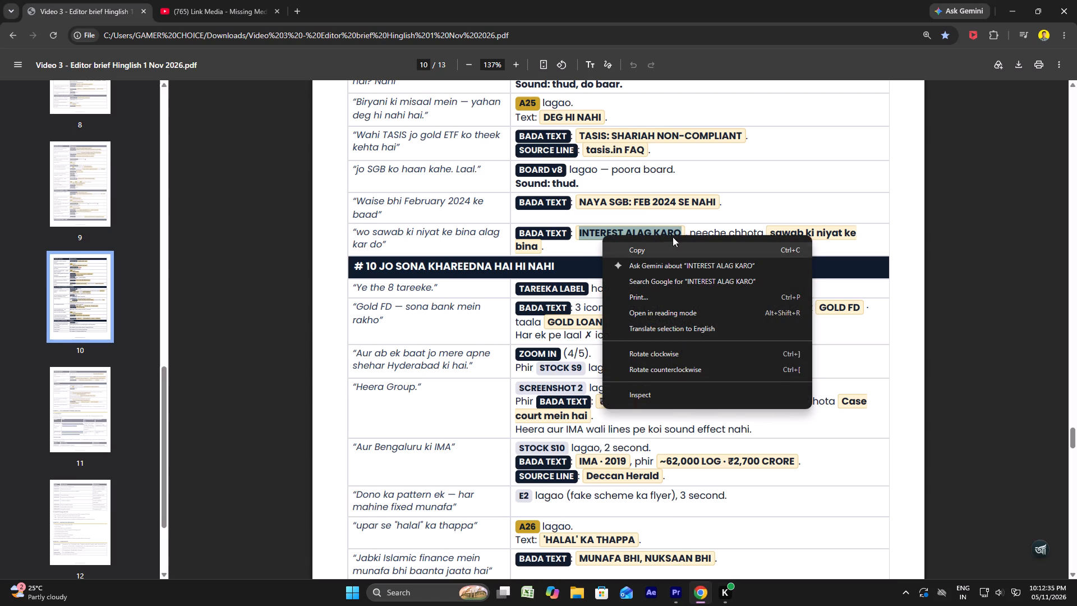
{"action": "left_click", "coordinate": [664, 252]}
{"action": "left_click", "coordinate": [673, 598]}
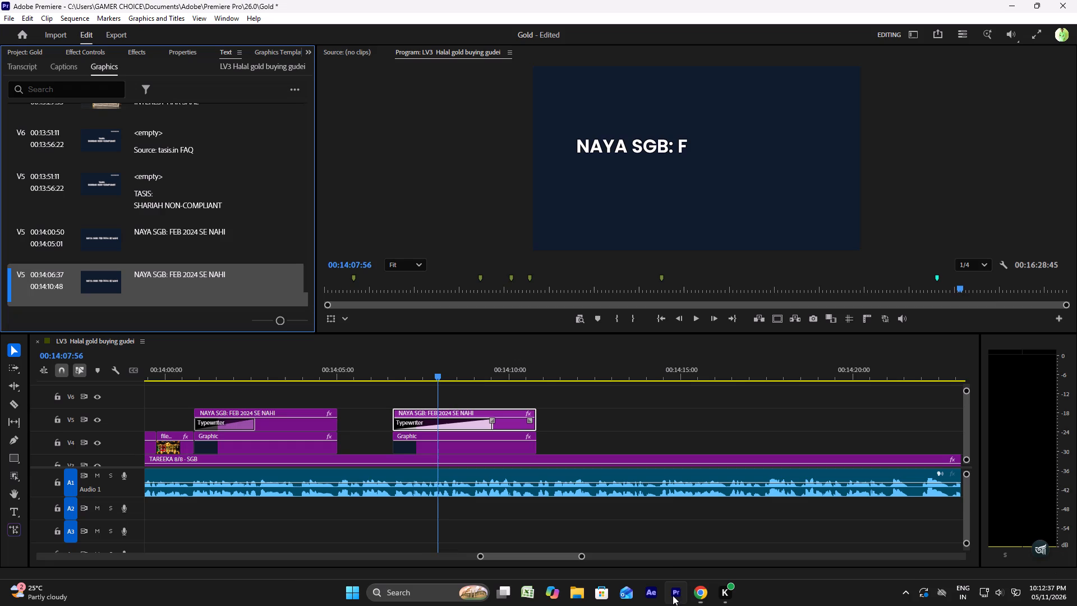
{"action": "double_click", "coordinate": [200, 272]}
{"action": "left_click", "coordinate": [200, 272]}
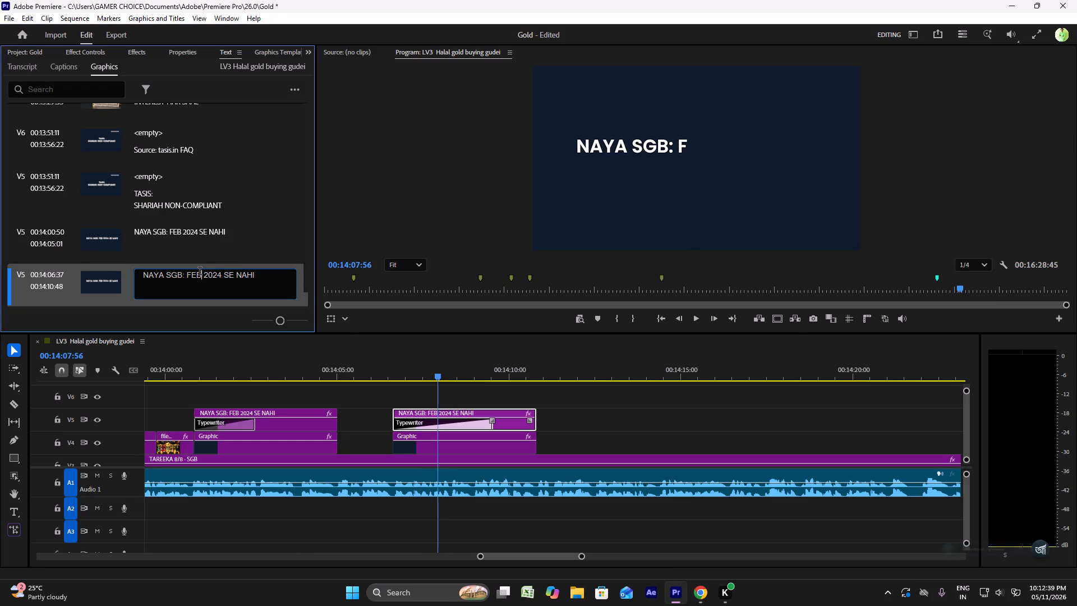
{"action": "triple_click", "coordinate": [200, 272]}
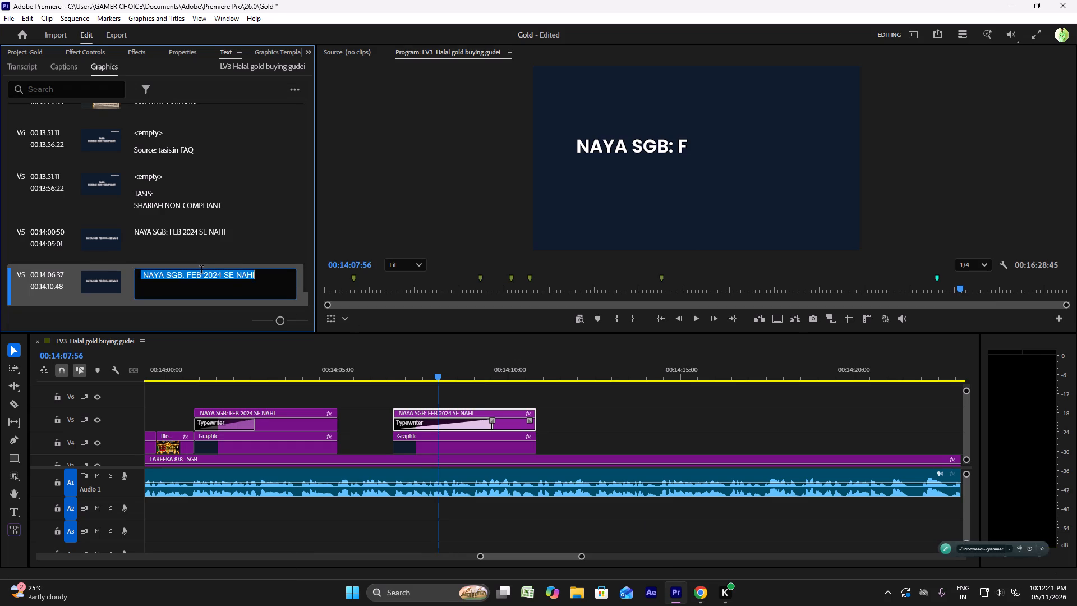
{"action": "key", "text": "ctrl+v"}
{"action": "key", "text": "BackSpace"}
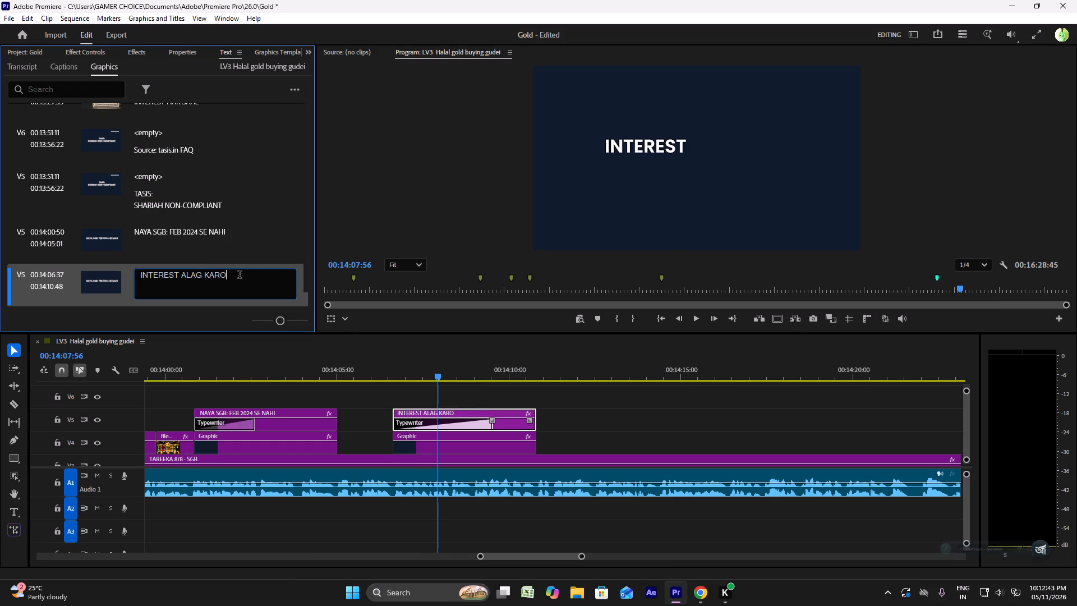
Play the INTEREST ALAG KARO title several times from just before its start, comparing it with the voiceover and the brief in Chrome.
{"action": "left_click", "coordinate": [380, 383]}
{"action": "left_click", "coordinate": [379, 375]}
{"action": "key", "text": "space"}
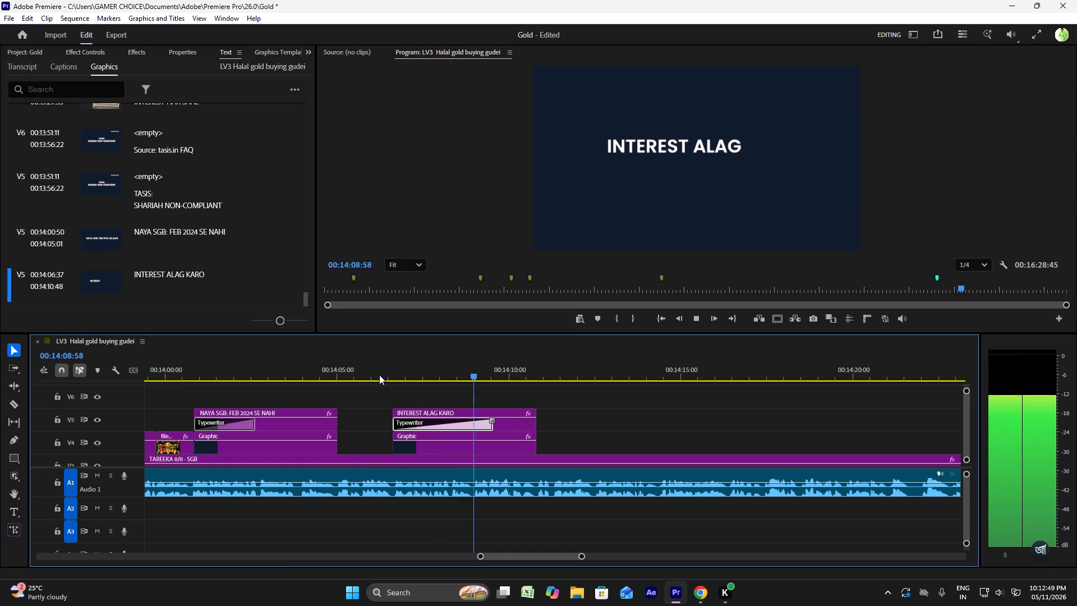
{"action": "key", "text": "space"}
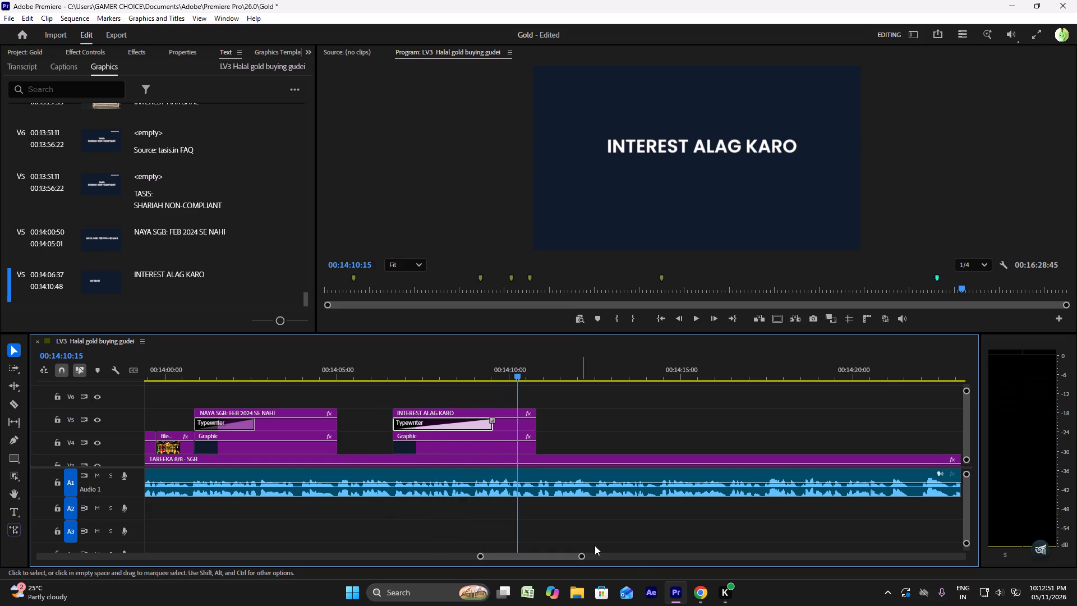
{"action": "left_click", "coordinate": [695, 595]}
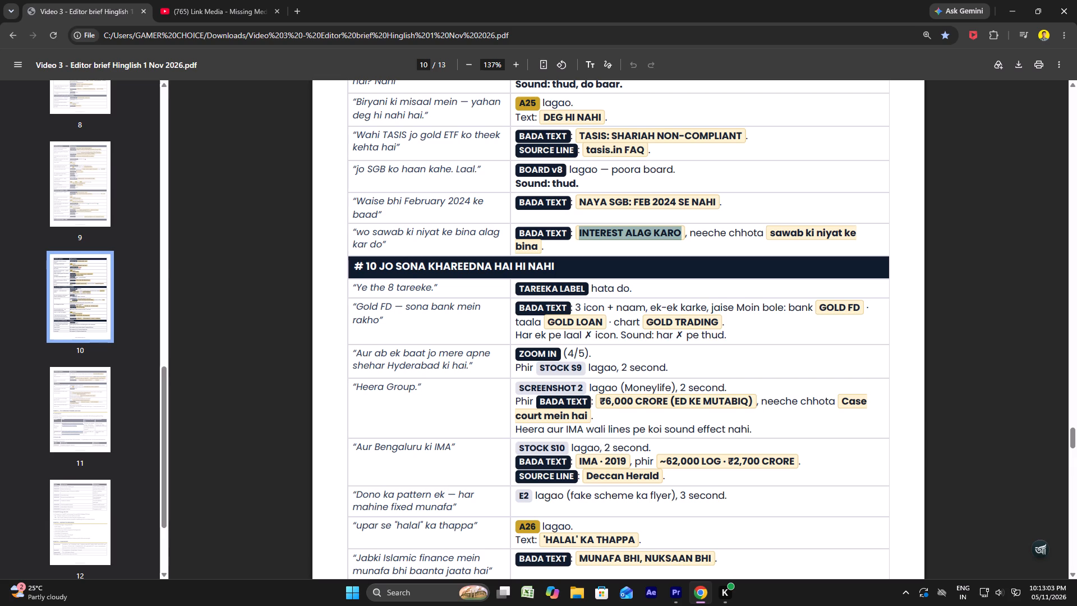
{"action": "left_click", "coordinate": [676, 592]}
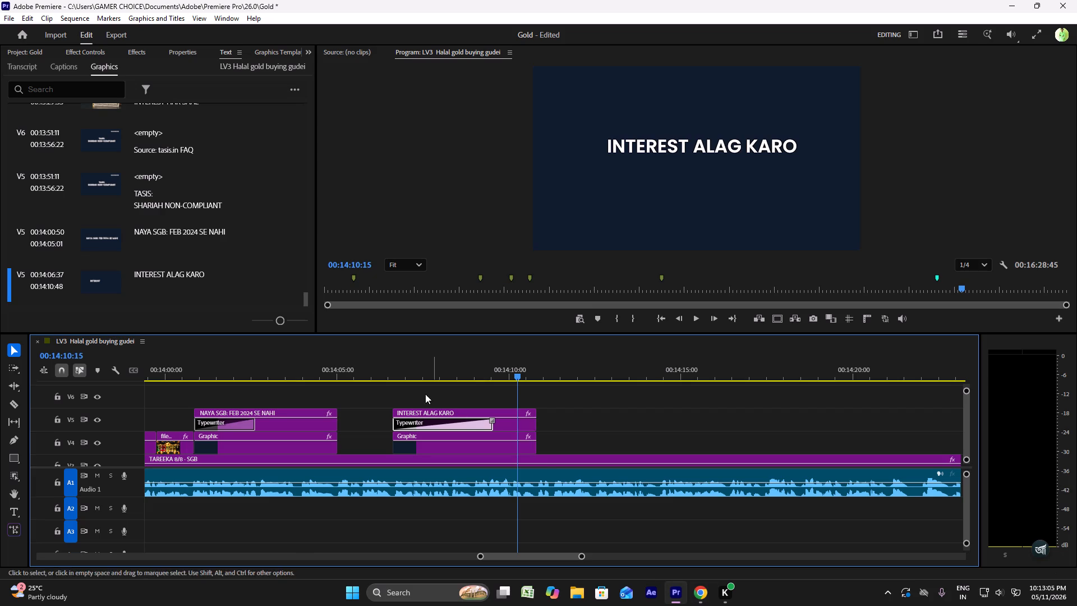
{"action": "left_click", "coordinate": [376, 370]}
{"action": "key", "text": "space"}
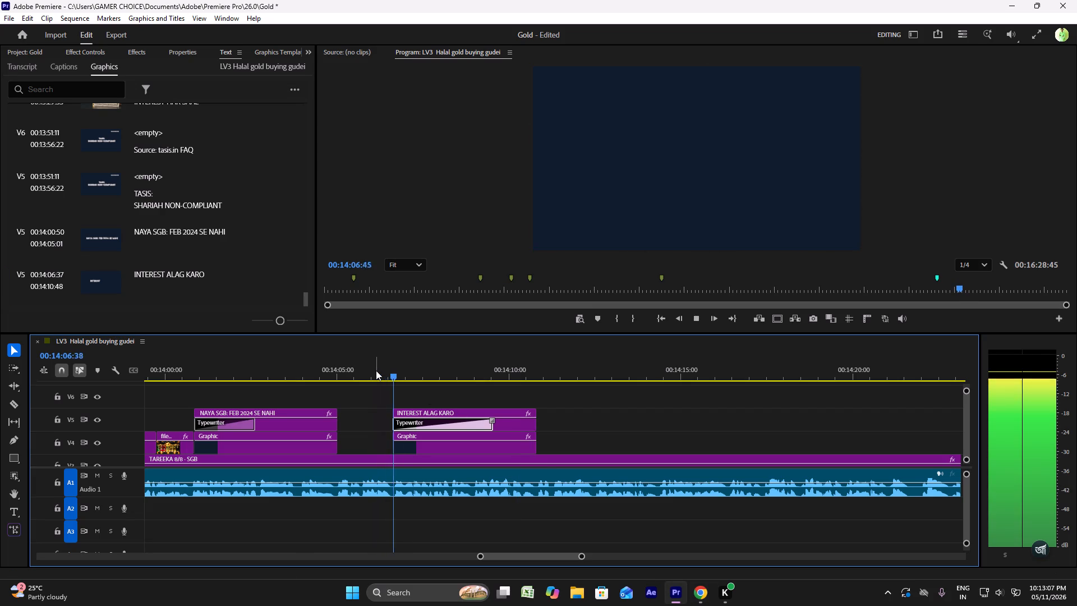
{"action": "key", "text": "space"}
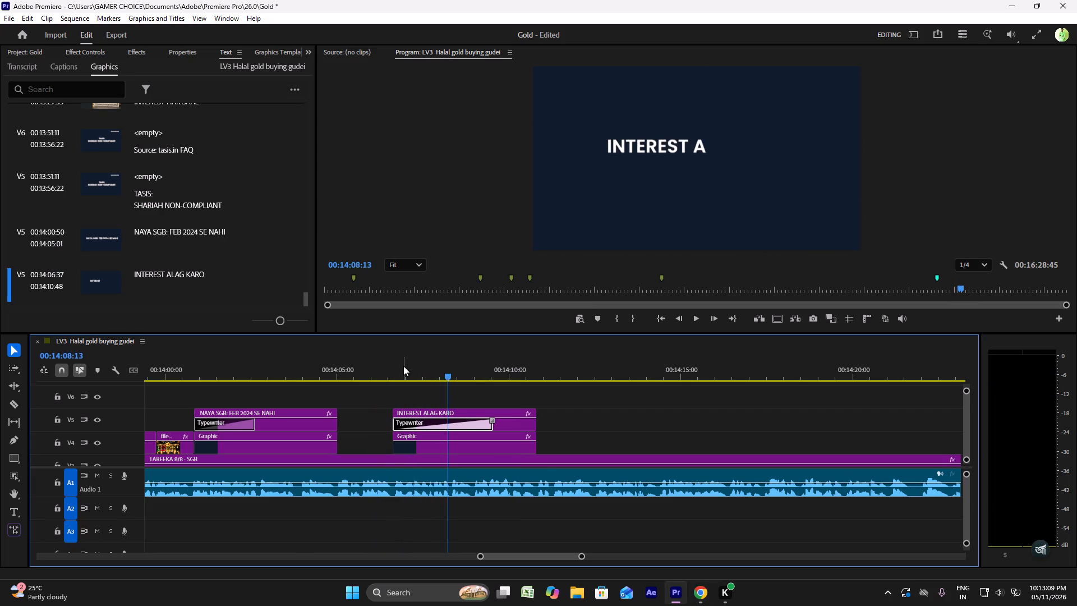
{"action": "left_click", "coordinate": [403, 366]}
{"action": "left_click", "coordinate": [386, 368]}
{"action": "key", "text": "space"}
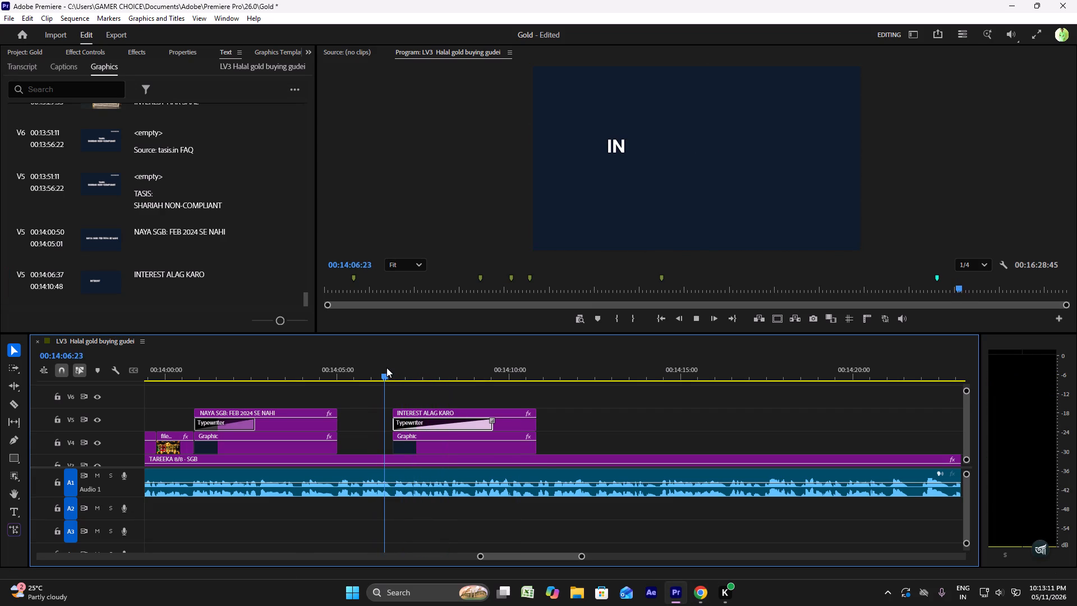
{"action": "left_click", "coordinate": [389, 367]}
{"action": "key", "text": "space"}
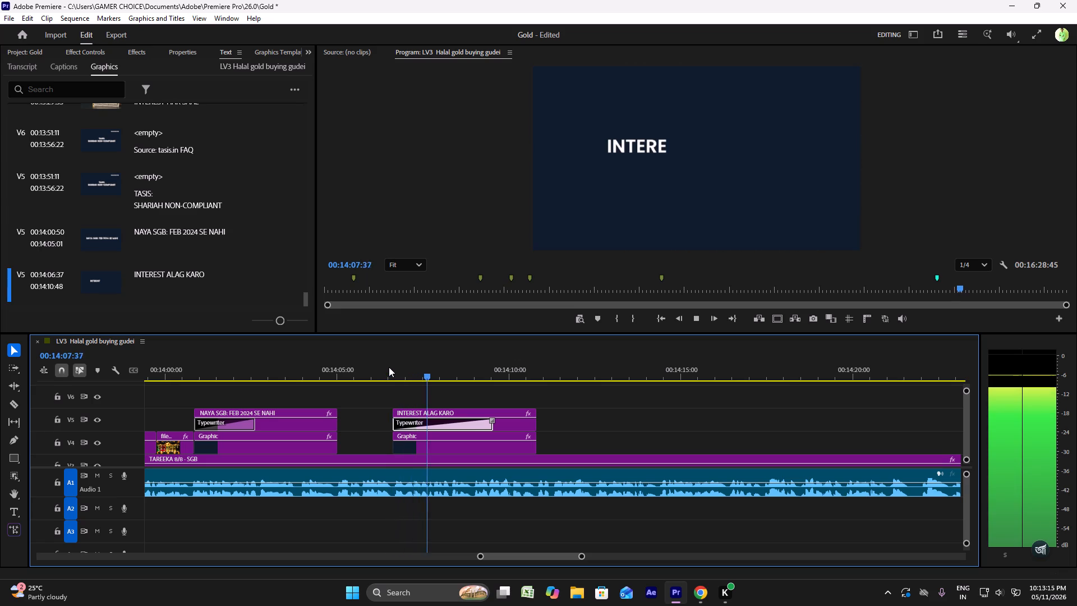
{"action": "key", "text": "space"}
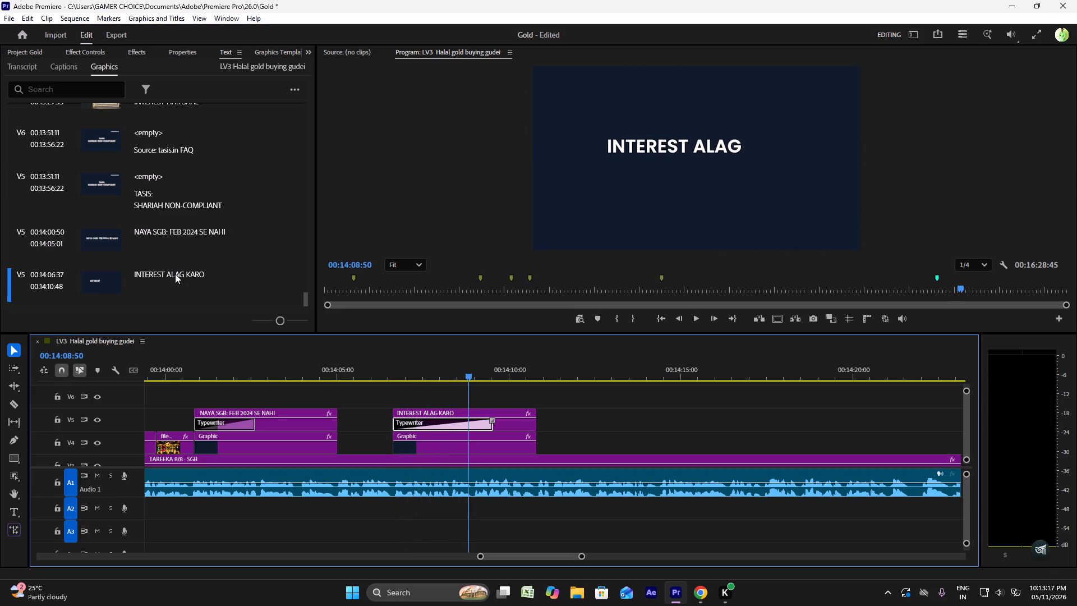
Insert "HE OSKO PURIFI" between INTEREST and ALAG KARO in the title at 00:14:06:37.
{"action": "triple_click", "coordinate": [175, 274]}
{"action": "left_click", "coordinate": [178, 275]}
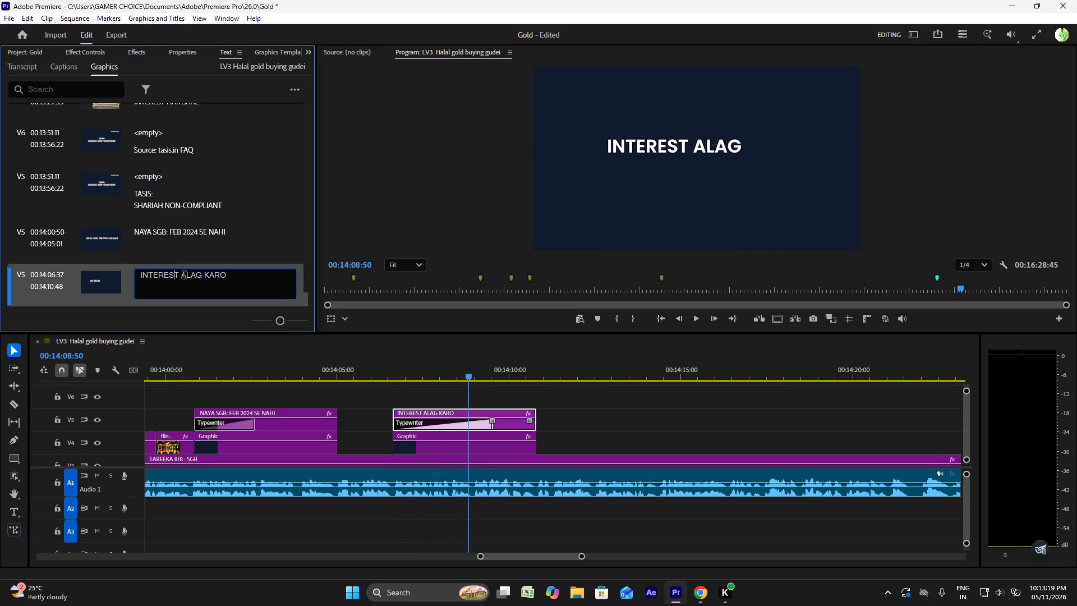
{"action": "key", "text": "space"}
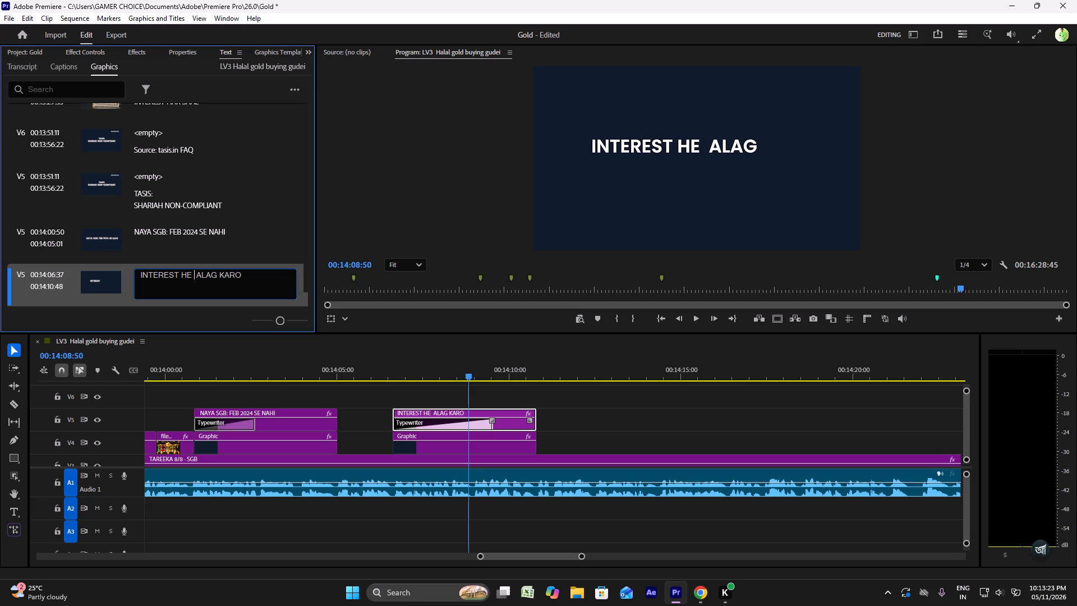
{"action": "type", "text": "OSKO"}
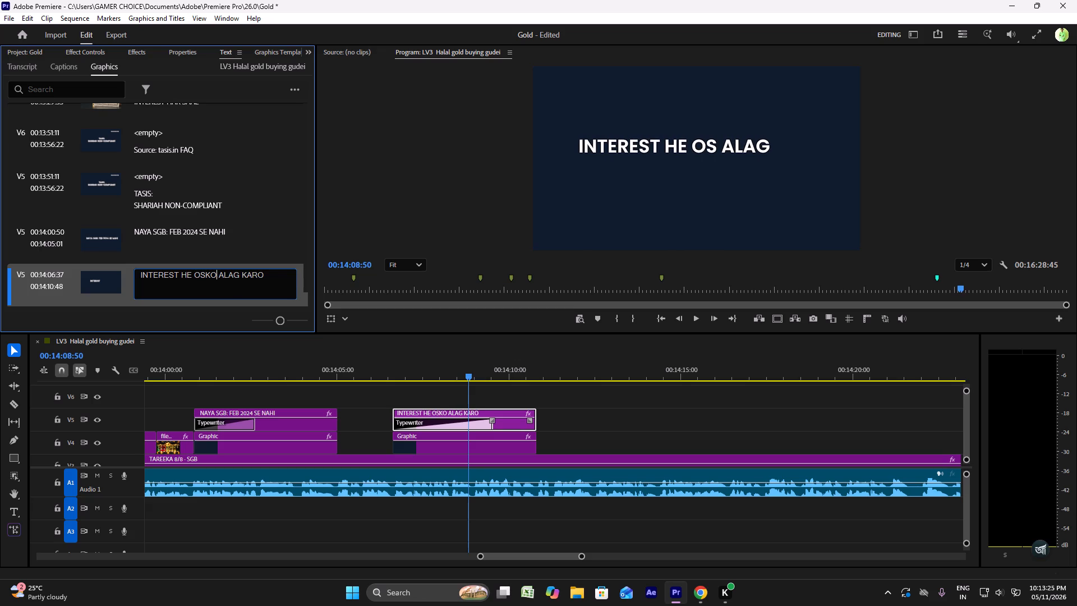
{"action": "key", "text": "space"}
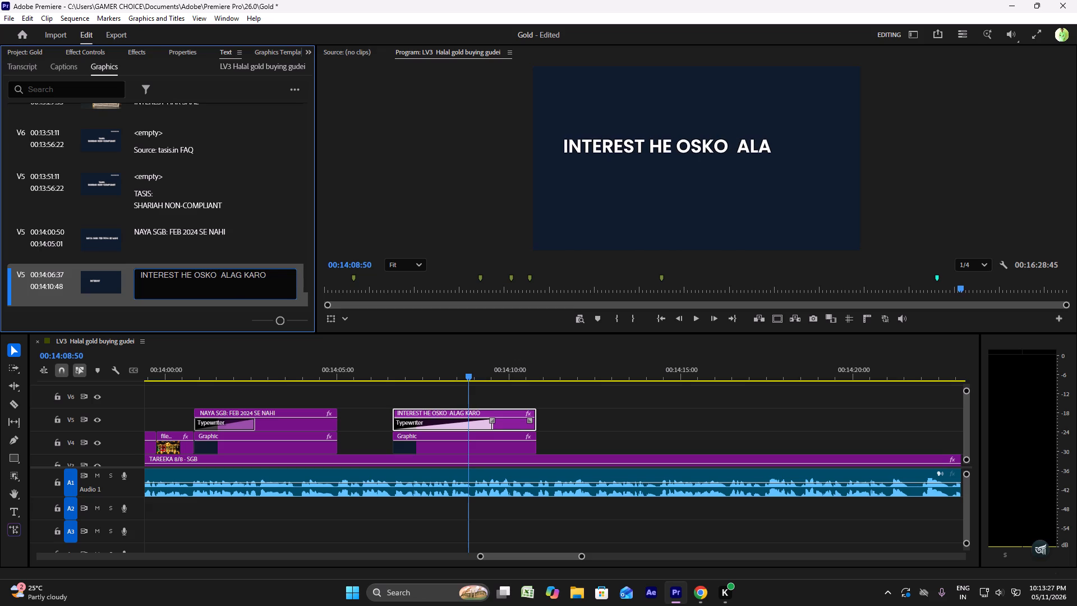
{"action": "key", "text": "p"}
{"action": "key", "text": "r"}
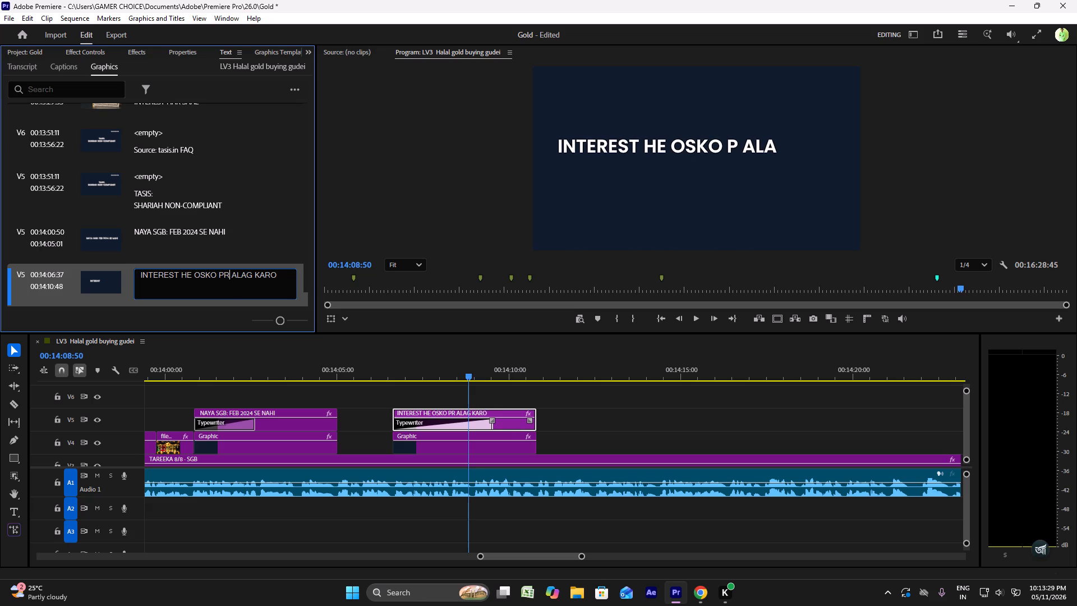
{"action": "key", "text": "BackSpace"}
{"action": "key", "text": "u"}
{"action": "type", "text": "RI"}
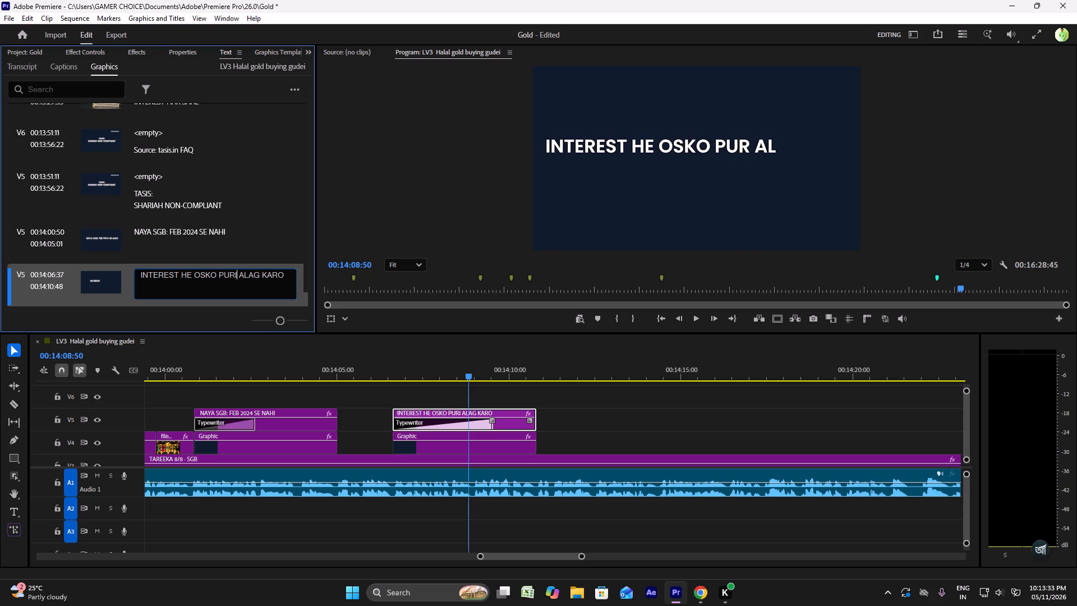
{"action": "type", "text": "FI"}
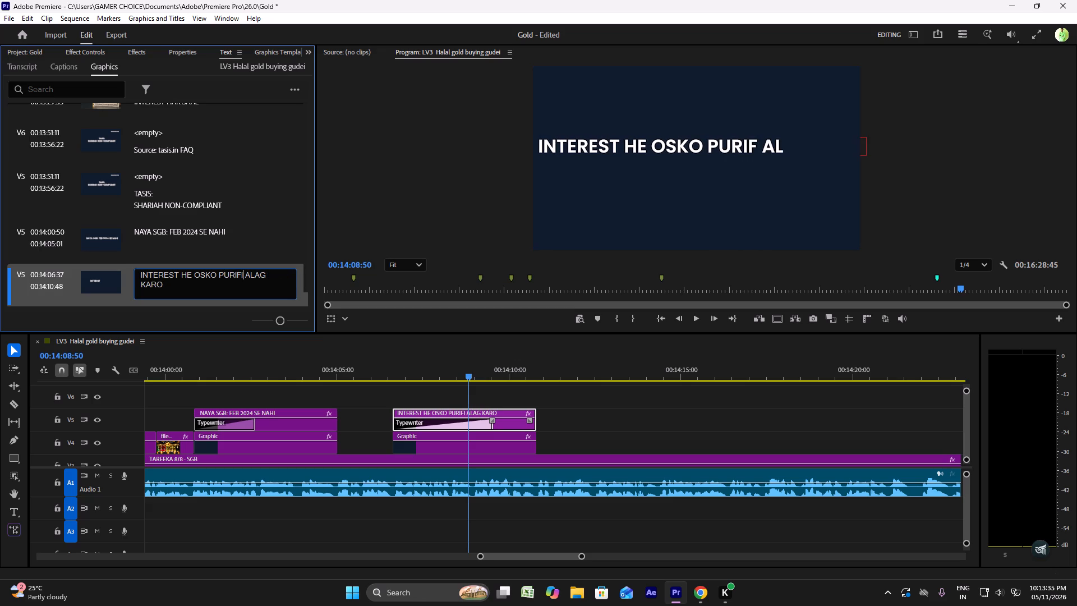
Copy PURIFI from the title, search Google for "purification" in a new Chrome tab, and listen to its pronunciation.
{"action": "left_click_drag", "start_coordinate": [244, 277], "coordinate": [229, 273]}
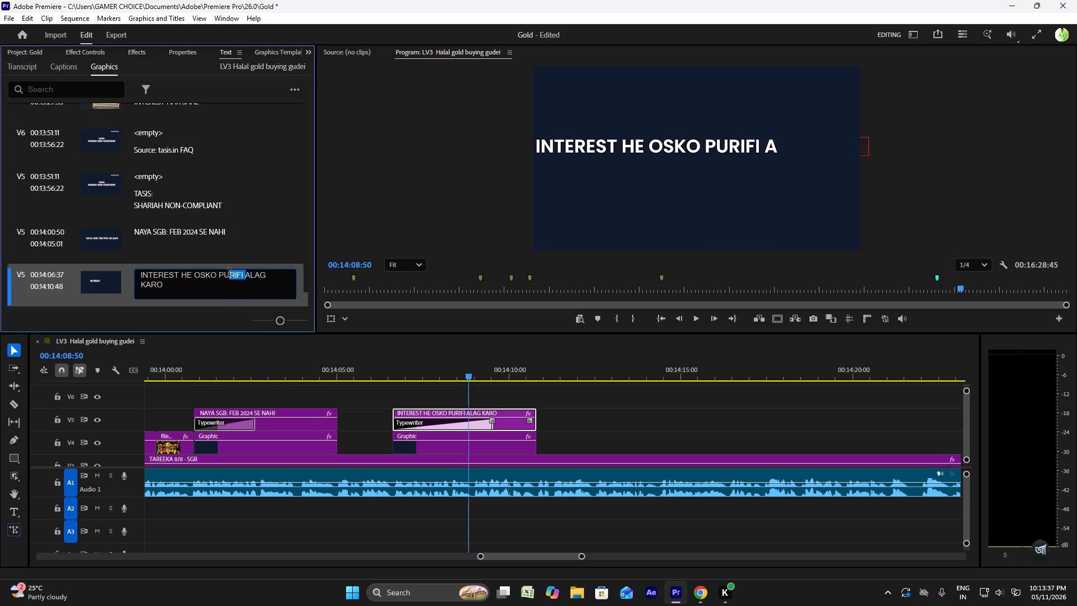
{"action": "left_click_drag", "start_coordinate": [229, 273], "coordinate": [220, 273]}
{"action": "right_click", "coordinate": [233, 276]}
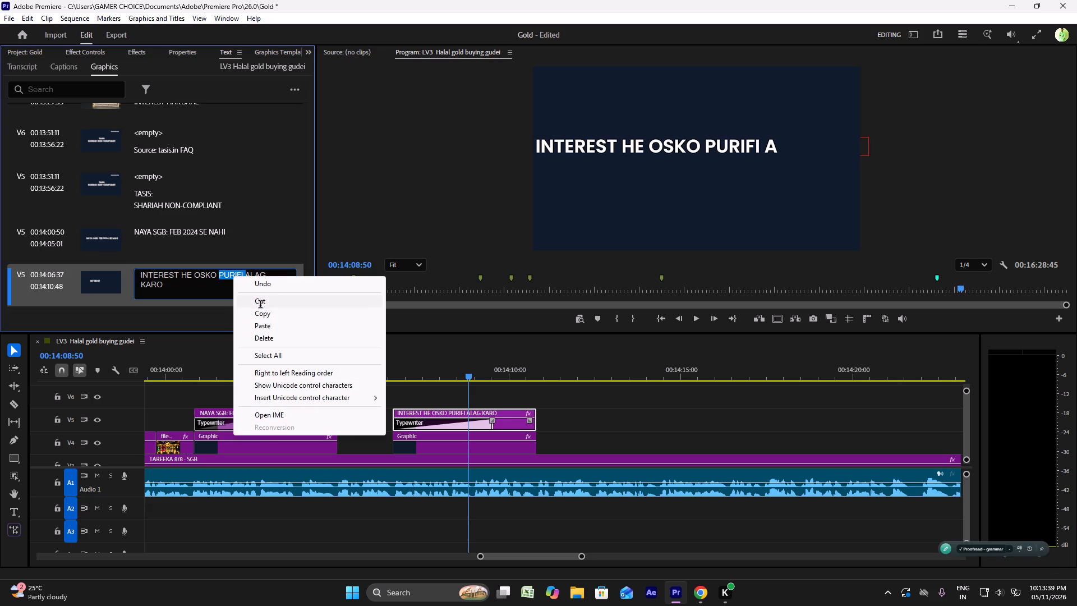
{"action": "left_click", "coordinate": [263, 318]}
{"action": "left_click", "coordinate": [702, 589]}
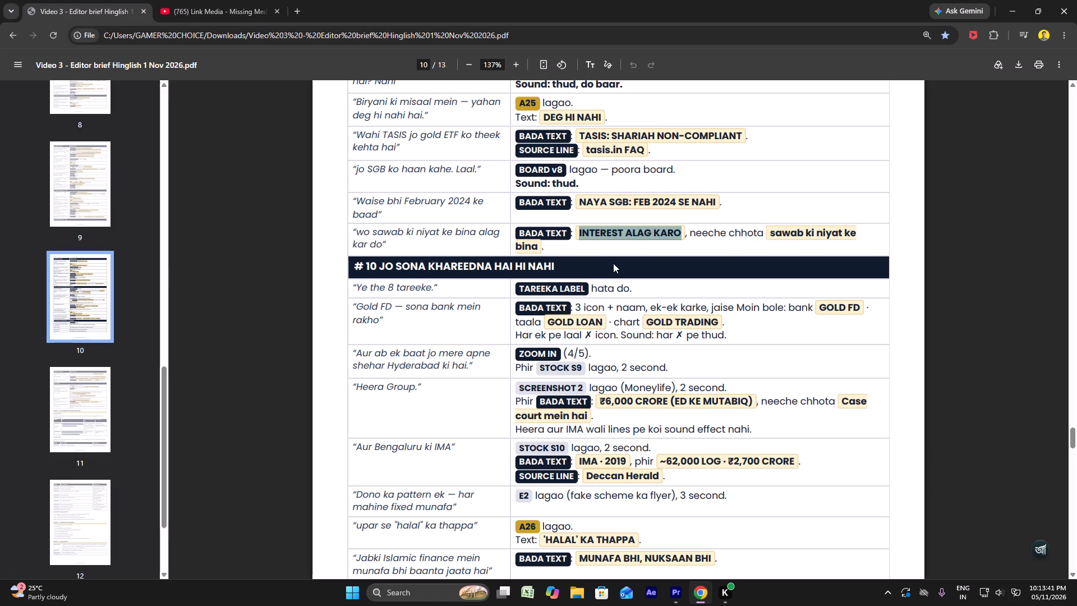
{"action": "left_click", "coordinate": [301, 9]}
{"action": "left_click", "coordinate": [294, 38]}
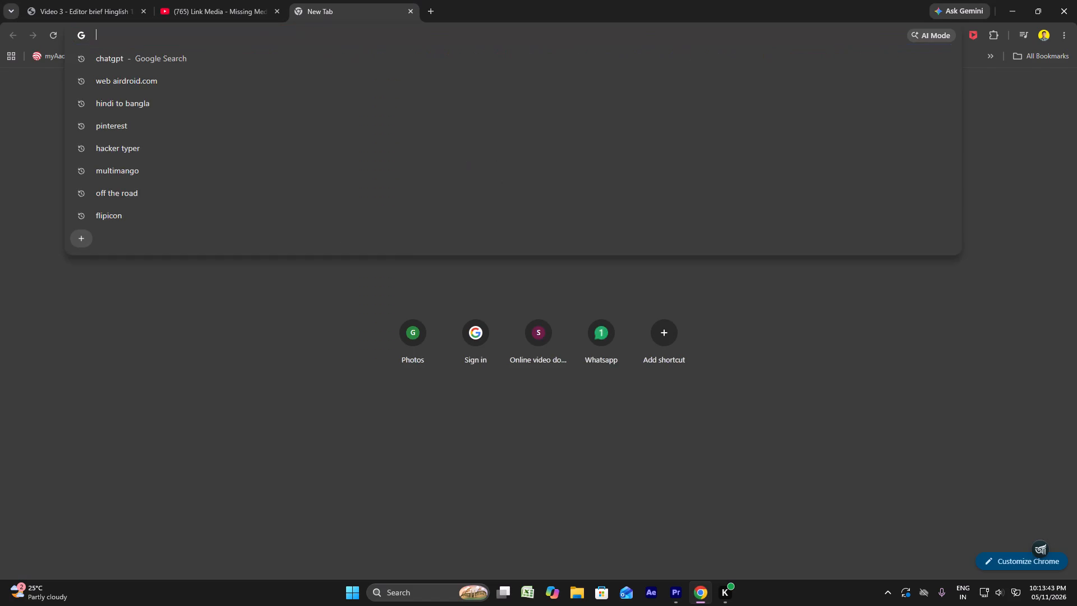
{"action": "key", "text": "ctrl+v"}
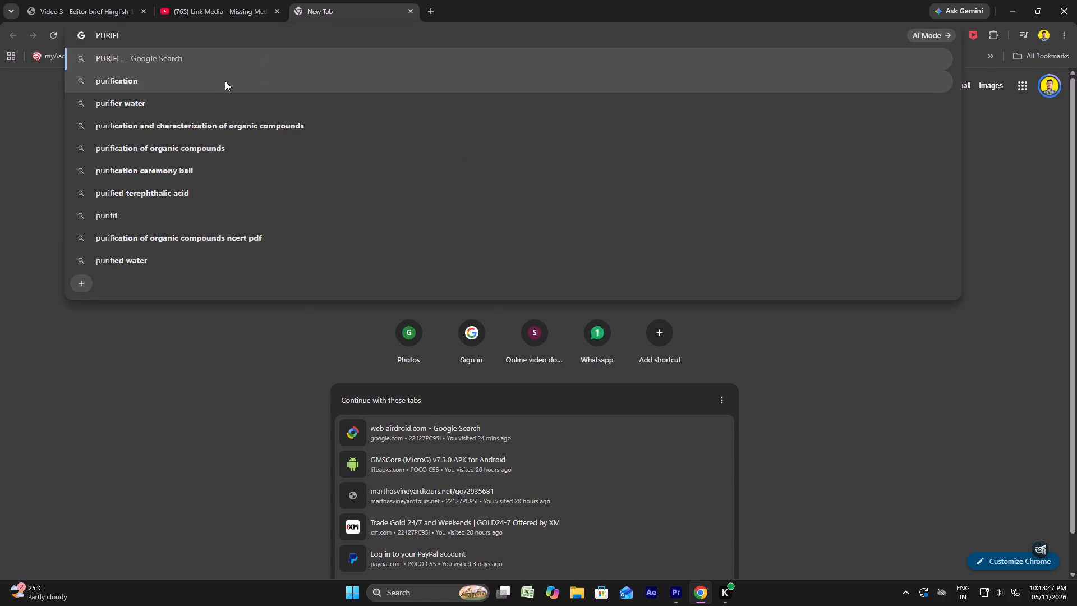
{"action": "left_click", "coordinate": [225, 81]}
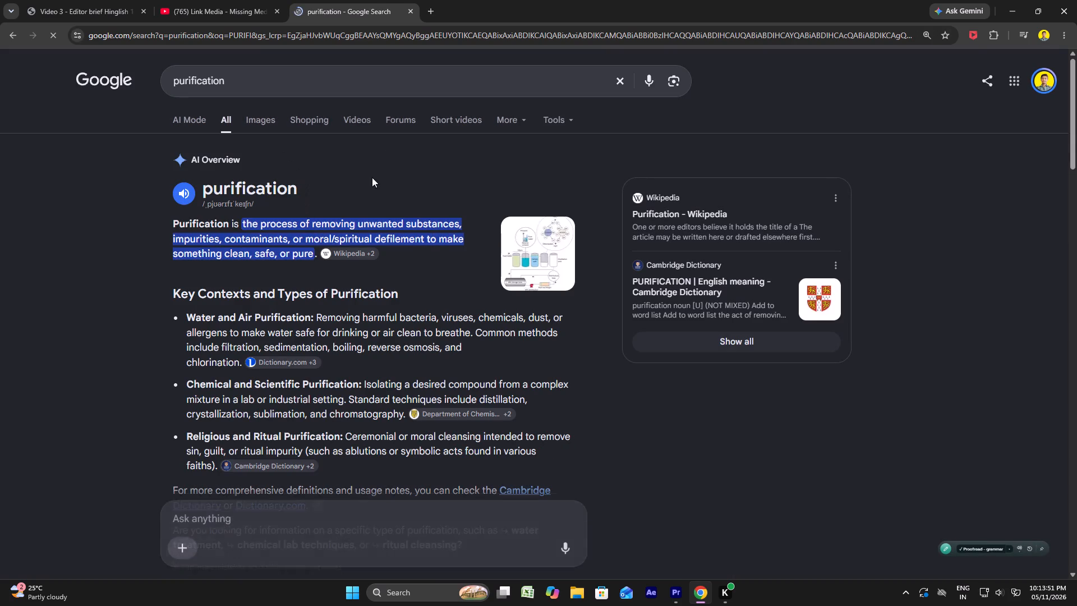
{"action": "left_click", "coordinate": [192, 199]}
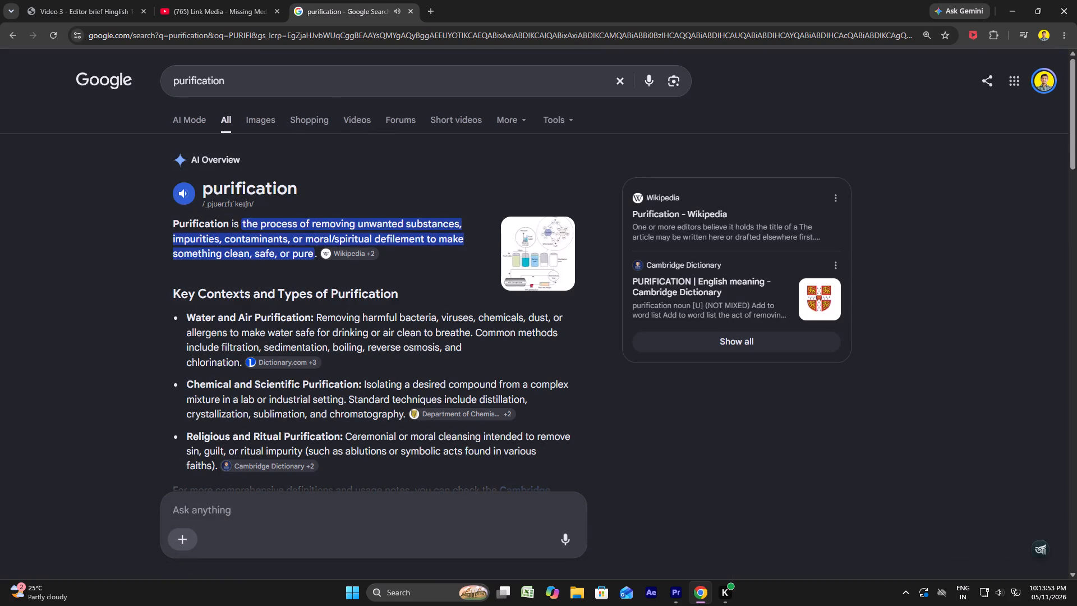
Trim the Google query and search for "purification" again from the suggestions.
{"action": "left_click_drag", "start_coordinate": [230, 83], "coordinate": [225, 80]}
{"action": "left_click_drag", "start_coordinate": [220, 79], "coordinate": [209, 80]}
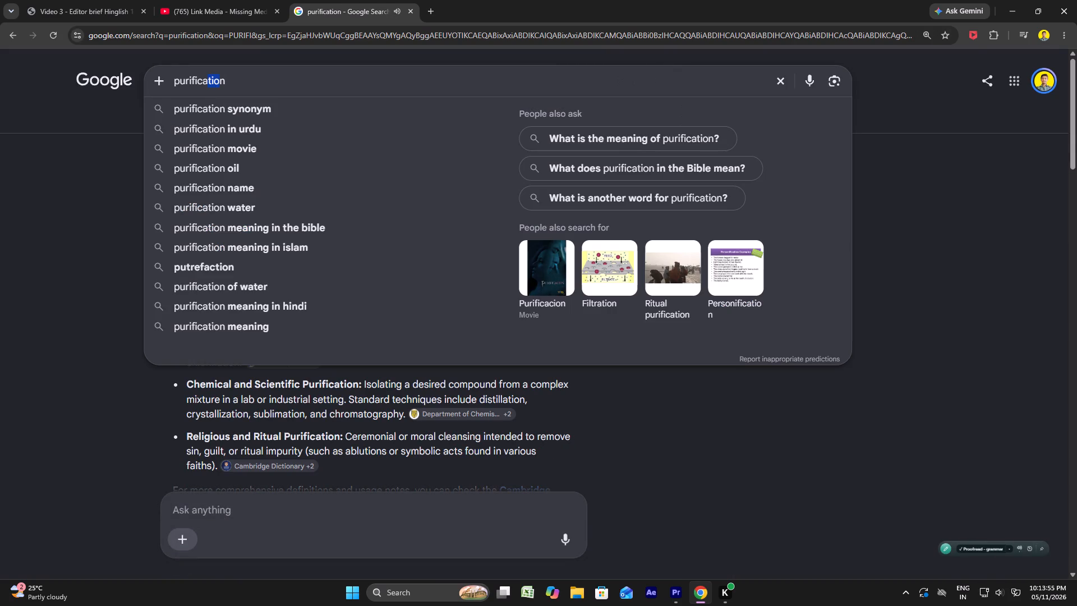
{"action": "key", "text": "BackSpace"}
{"action": "key", "text": "BackSpace"}
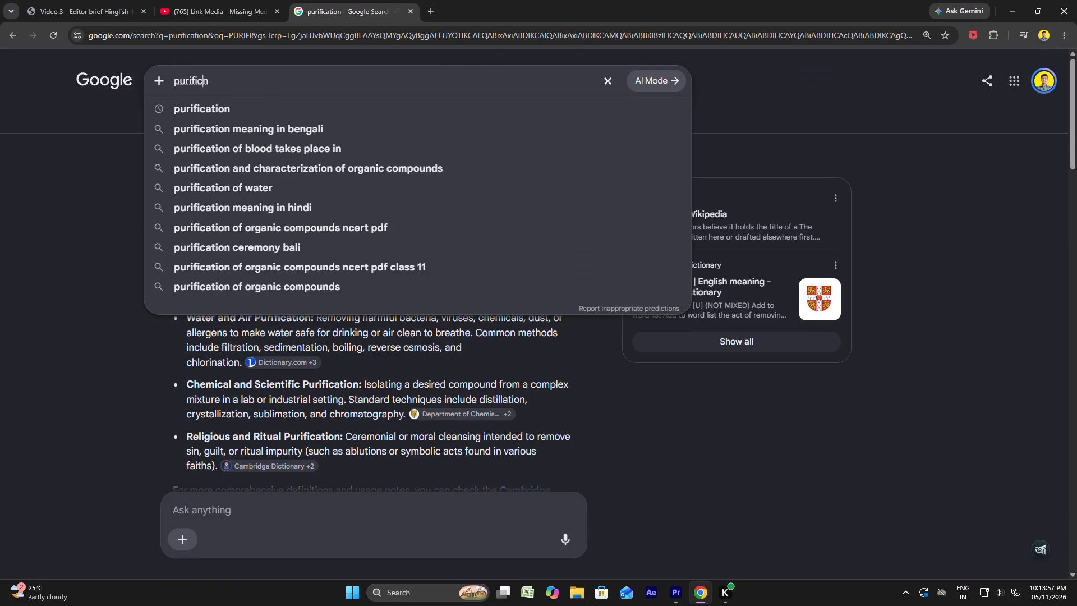
{"action": "key", "text": "Right"}
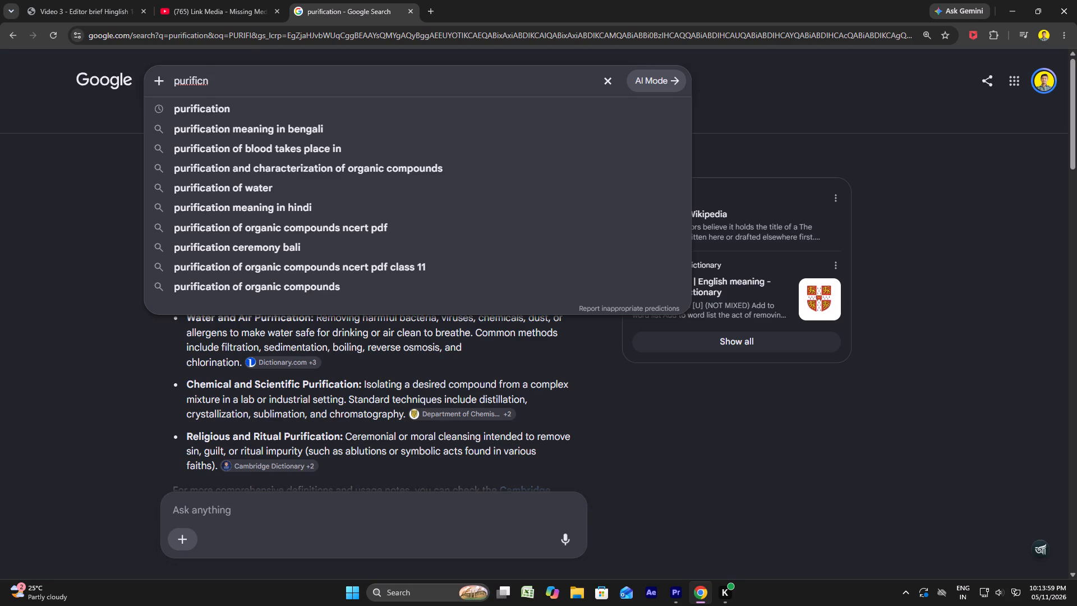
{"action": "left_click", "coordinate": [219, 112]}
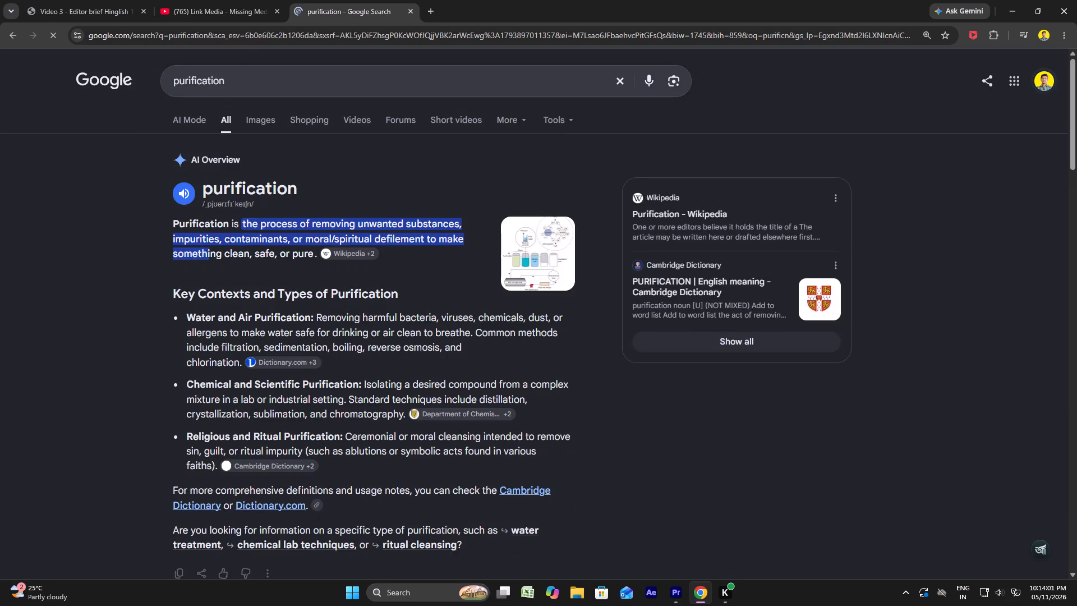
Search Google for "purifia" and listen to the AI Overview read aloud.
{"action": "left_click_drag", "start_coordinate": [228, 80], "coordinate": [204, 81]}
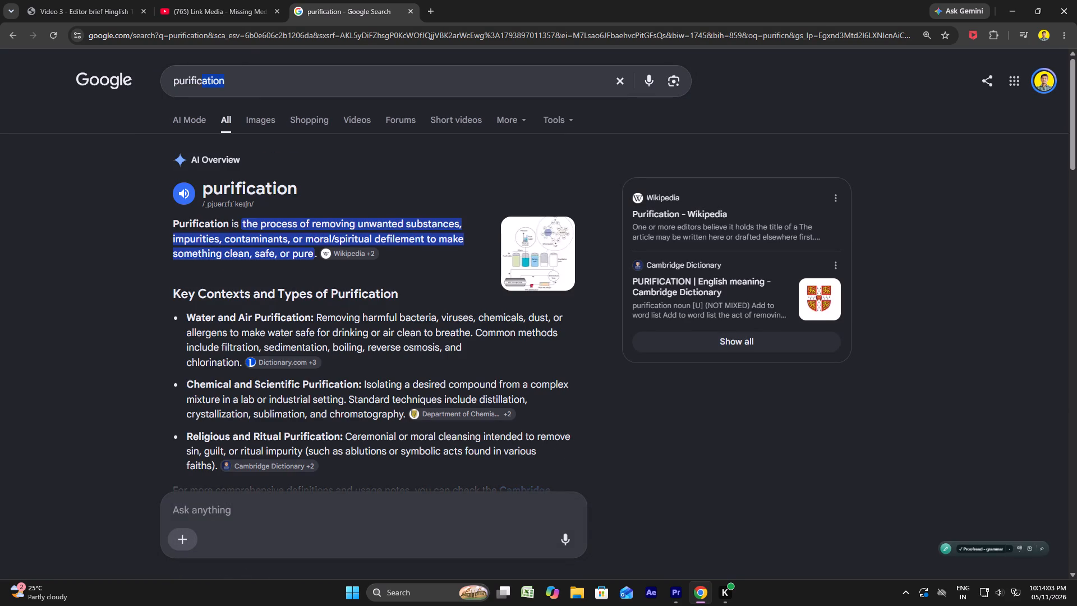
{"action": "left_click_drag", "start_coordinate": [204, 81], "coordinate": [206, 82]}
{"action": "key", "text": "BackSpace"}
{"action": "key", "text": "BackSpace"}
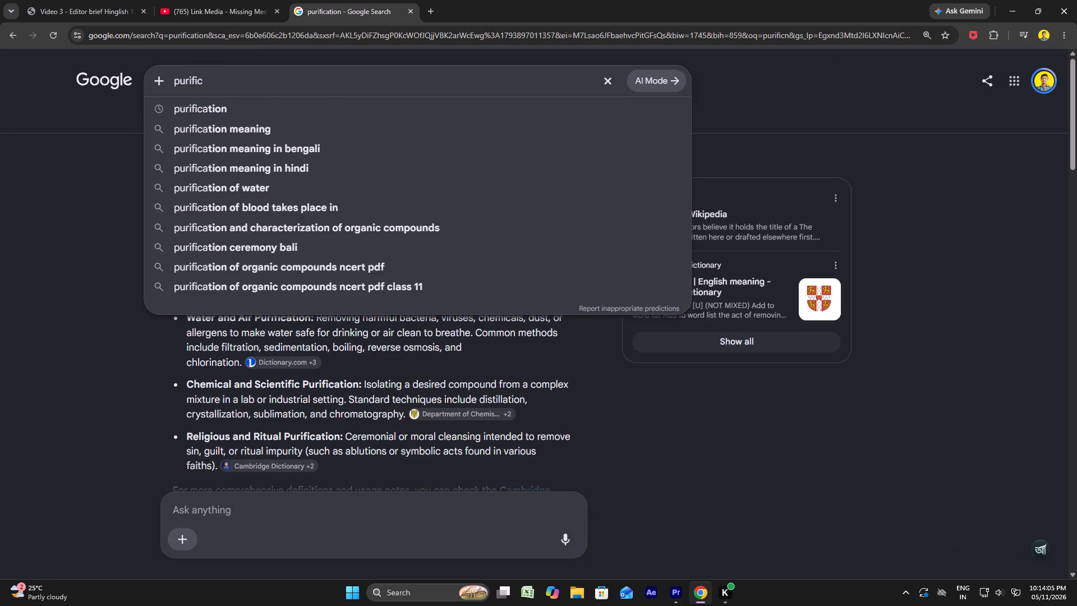
{"action": "key", "text": "BackSpace"}
{"action": "key", "text": "a"}
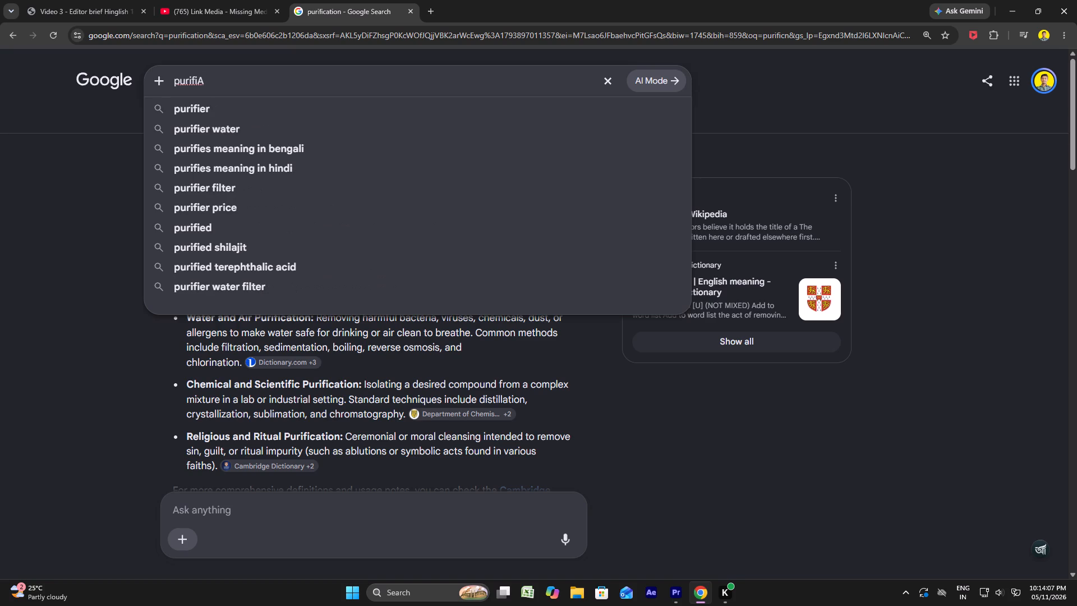
{"action": "key", "text": "BackSpace"}
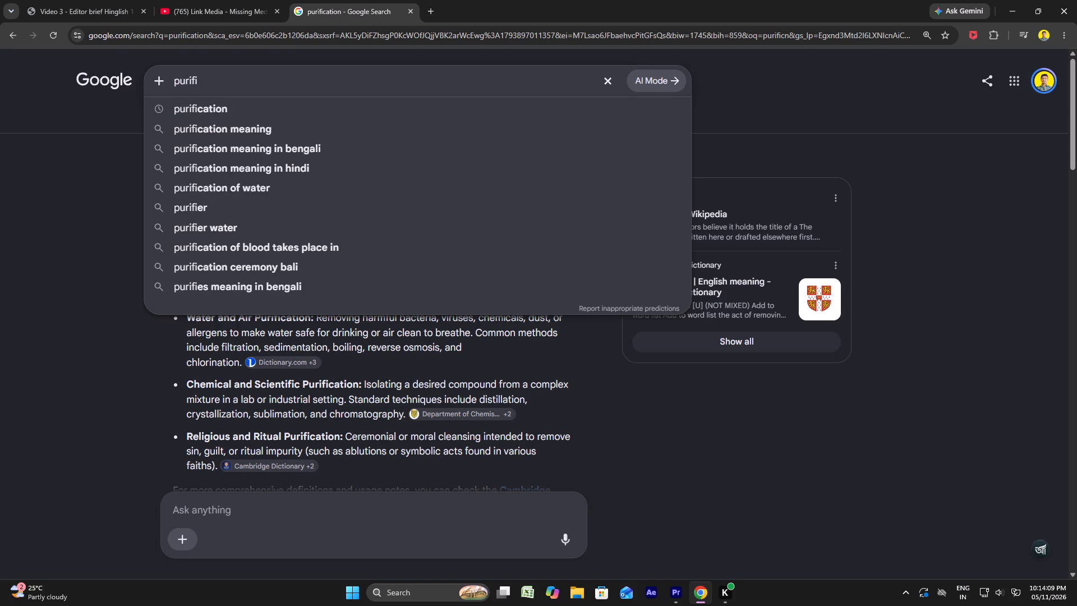
{"action": "key", "text": "shift+a"}
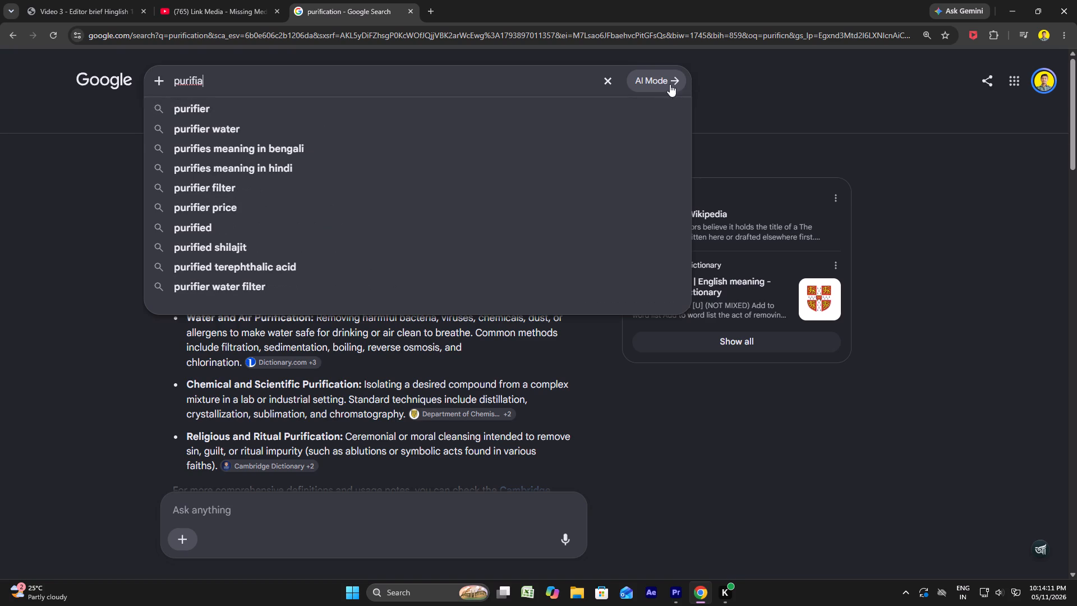
{"action": "key", "text": "Return"}
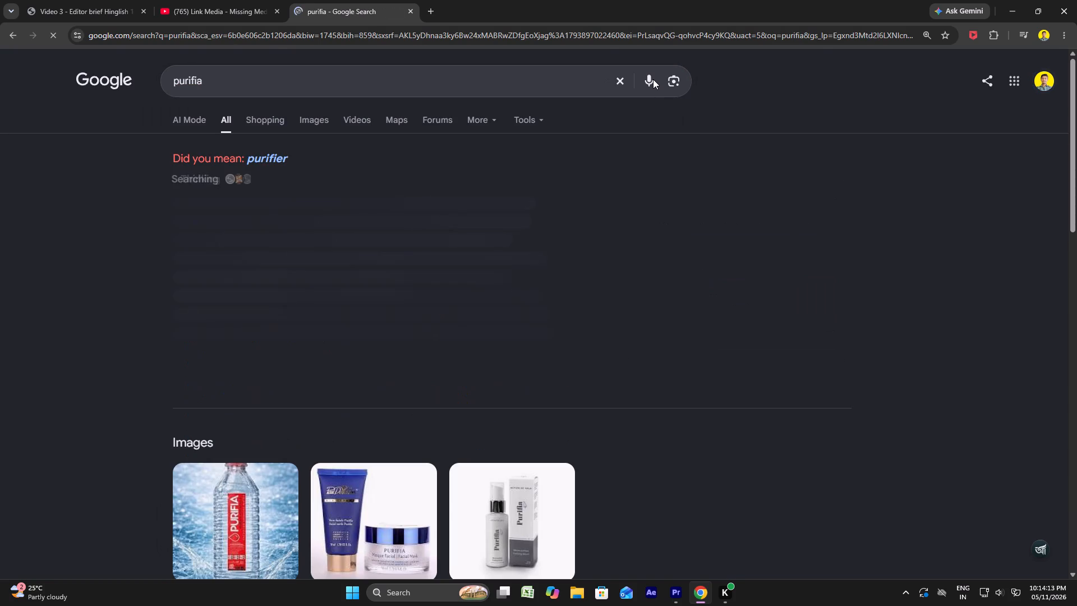
{"action": "left_click", "coordinate": [253, 181]}
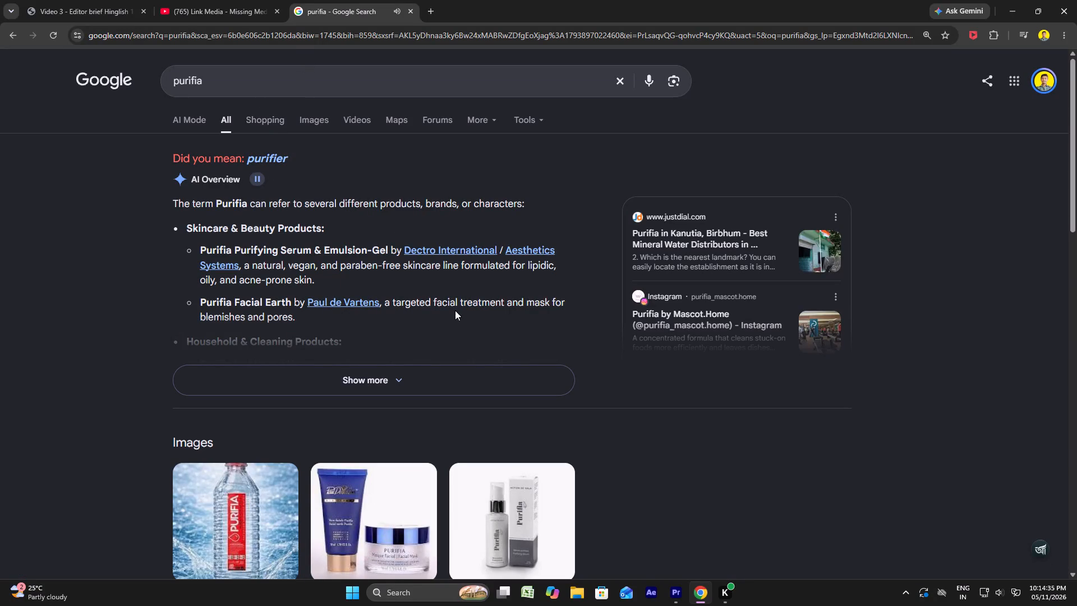
{"action": "left_click", "coordinate": [259, 182]}
Switch to Premiere and play the INTEREST HE OSKO PURIFI ALAG KARO title from near its start to hear the voiceover.
{"action": "left_click", "coordinate": [671, 589]}
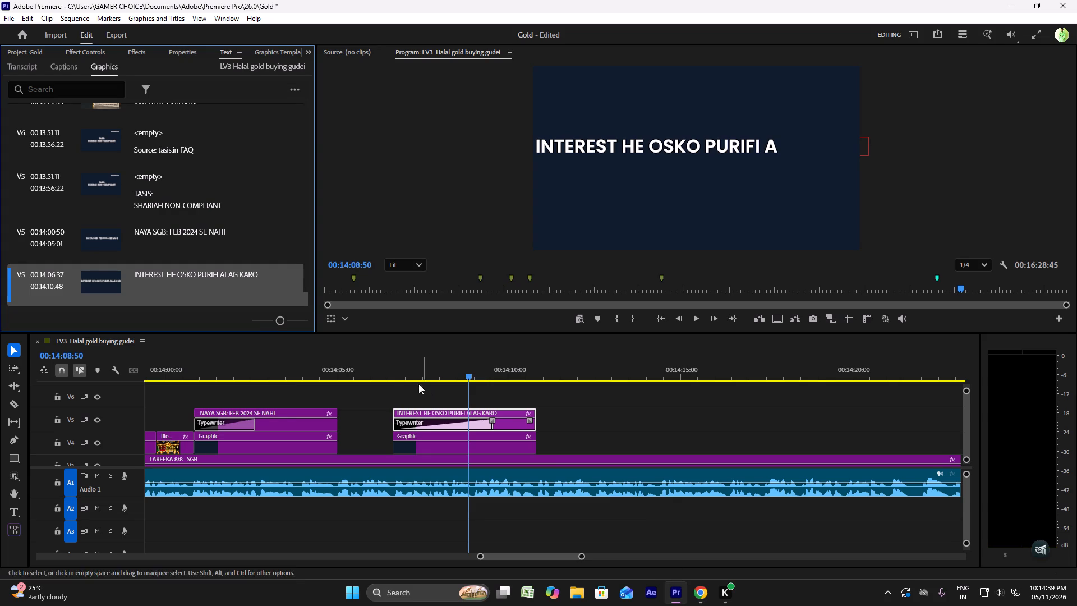
{"action": "left_click", "coordinate": [407, 374]}
{"action": "key", "text": "space"}
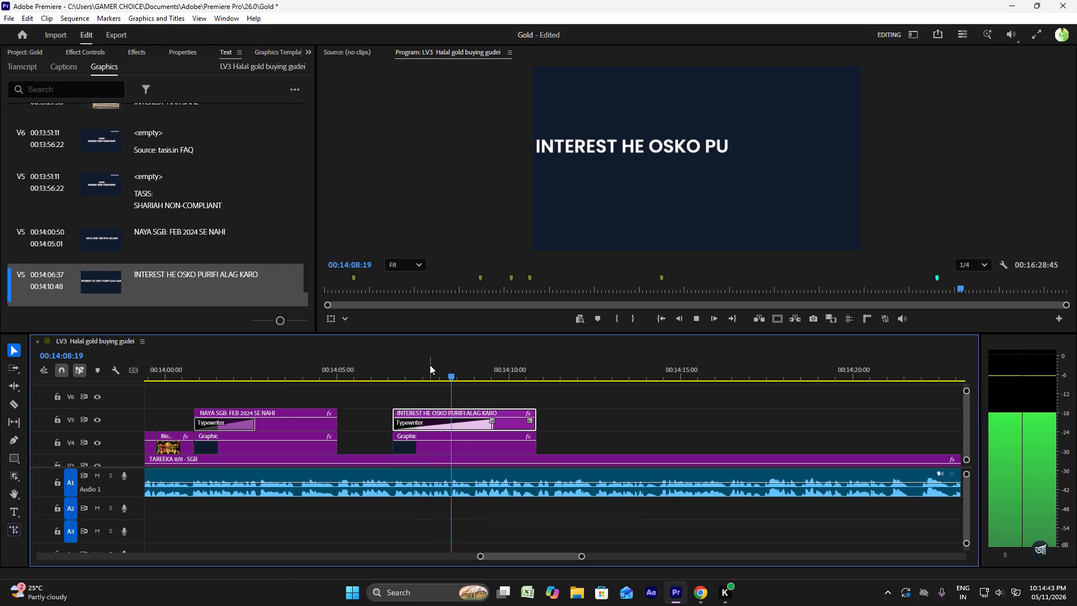
{"action": "key", "text": "space"}
Search Google for "purify" in Chrome and listen to the dictionary pronunciation.
{"action": "left_click", "coordinate": [696, 590]}
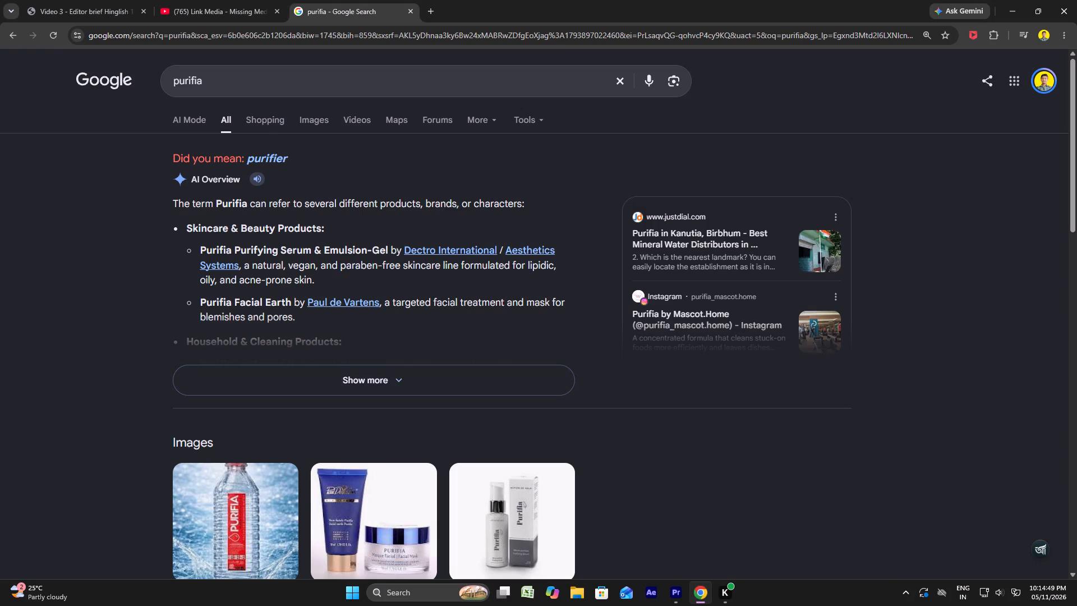
{"action": "left_click", "coordinate": [209, 88]}
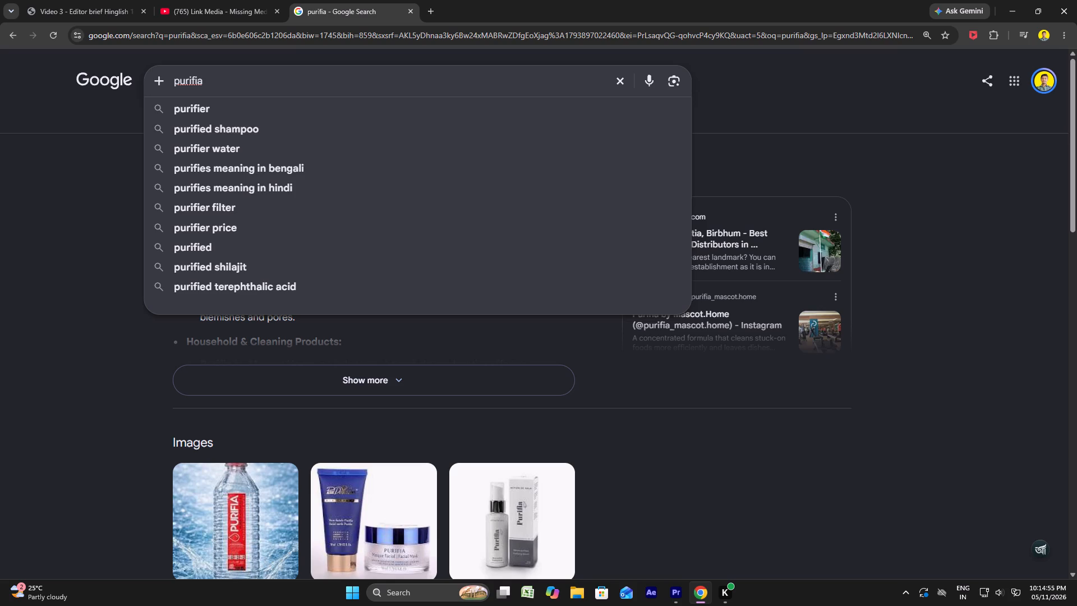
{"action": "key", "text": "BackSpace"}
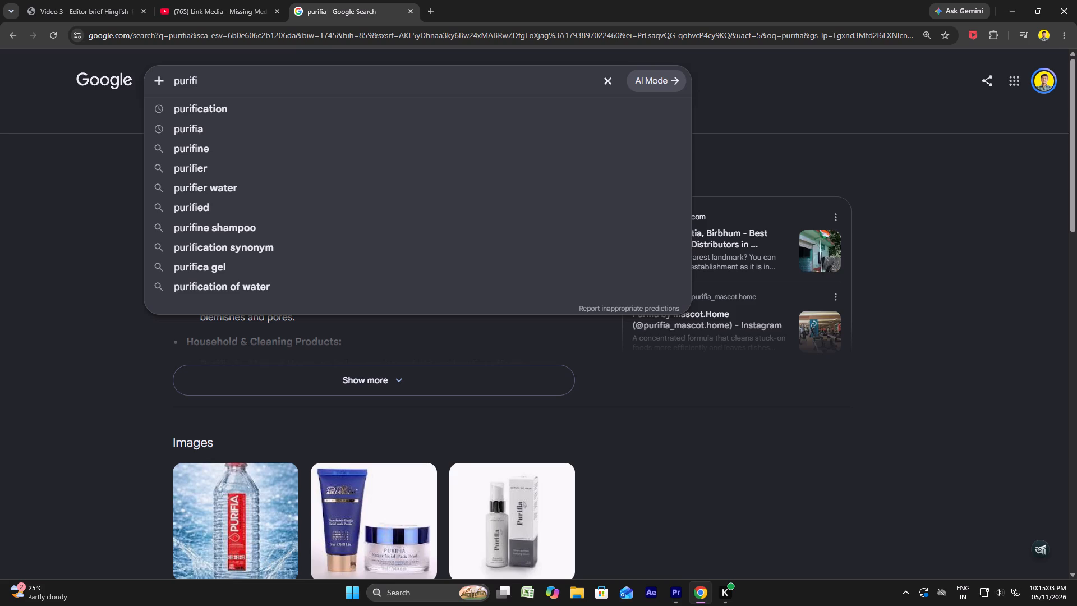
{"action": "key", "text": "y"}
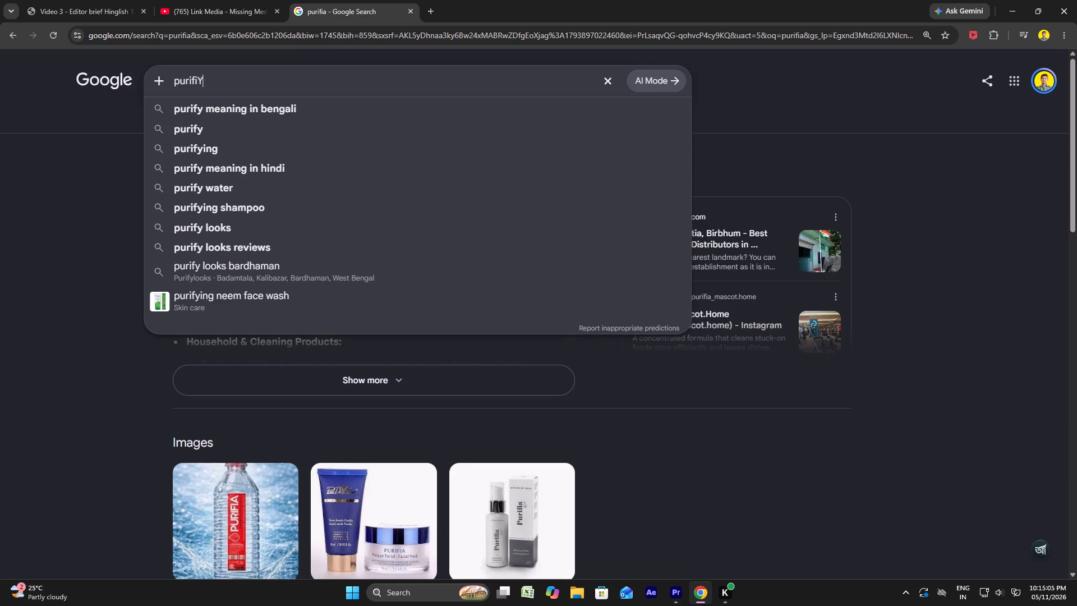
{"action": "left_click", "coordinate": [237, 132]}
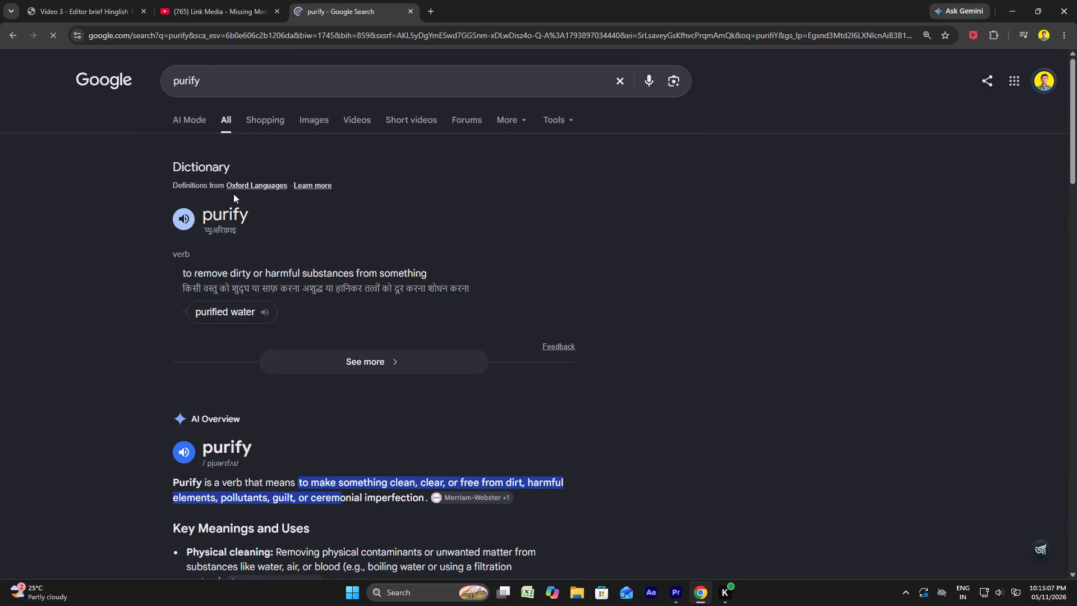
{"action": "left_click", "coordinate": [192, 221]}
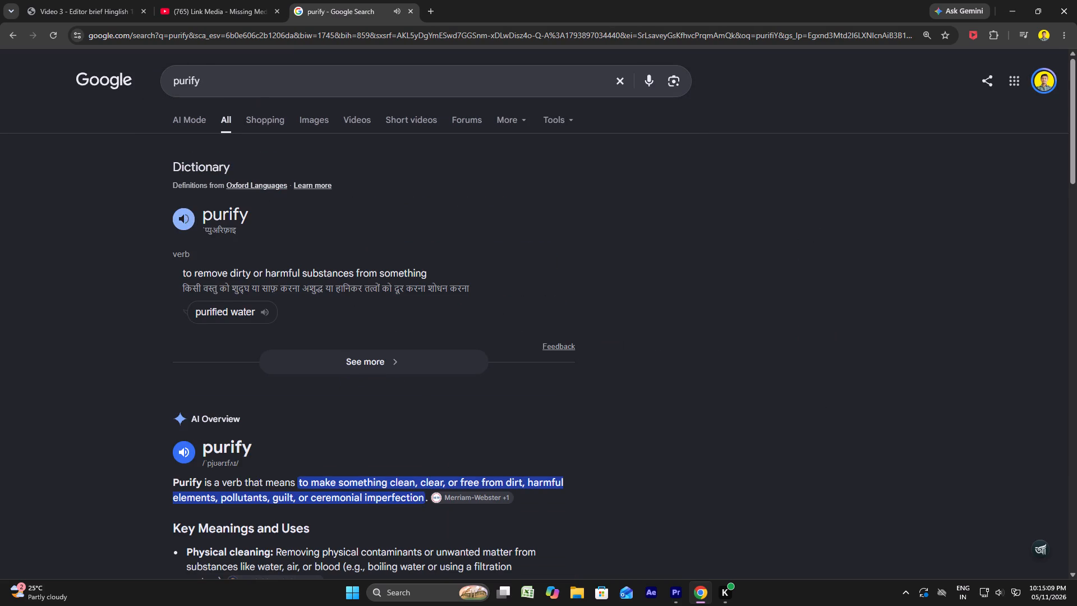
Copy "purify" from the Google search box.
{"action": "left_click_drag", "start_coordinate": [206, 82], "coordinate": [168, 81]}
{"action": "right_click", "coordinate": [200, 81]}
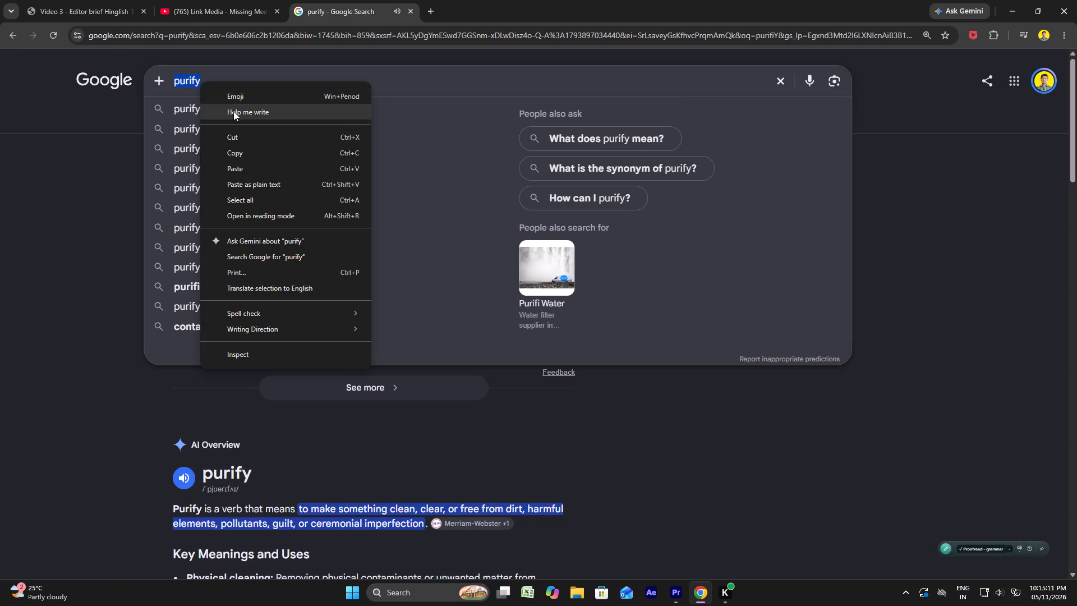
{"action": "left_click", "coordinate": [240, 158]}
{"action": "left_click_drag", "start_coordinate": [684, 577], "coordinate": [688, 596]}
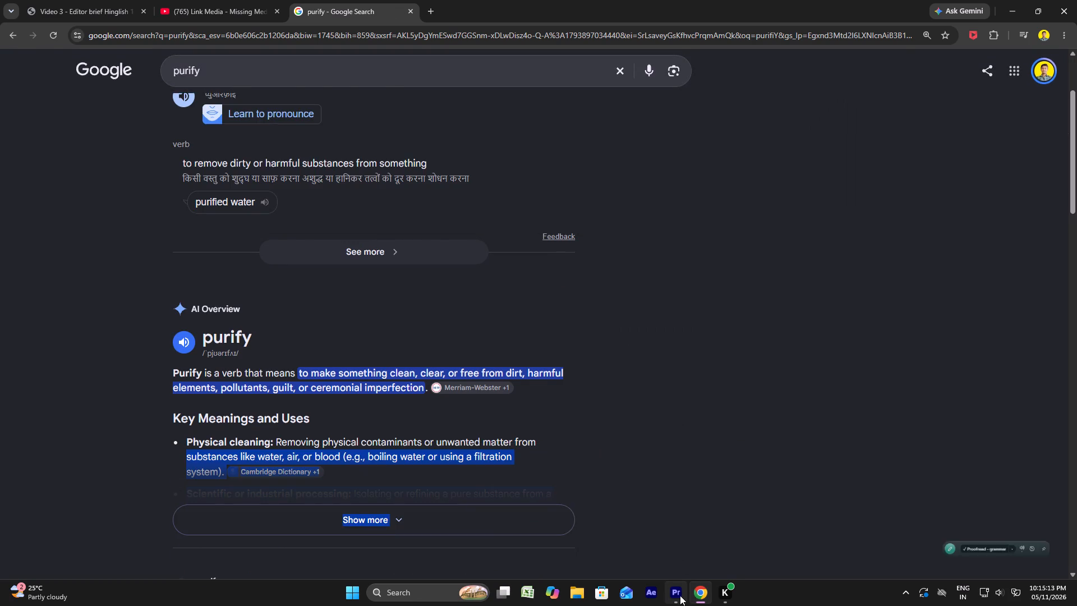
Switch to Premiere and play the INTEREST HE OSKO PURIFI ALAG KARO title again from near its start.
{"action": "left_click", "coordinate": [680, 595]}
{"action": "left_click", "coordinate": [408, 363]}
{"action": "key", "text": "space"}
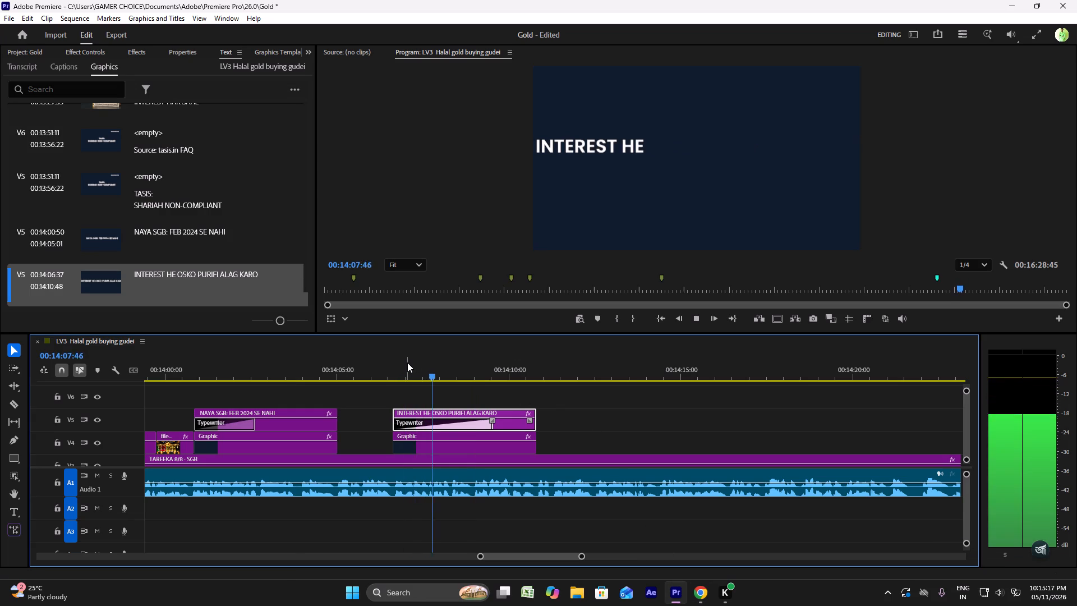
{"action": "key", "text": "space"}
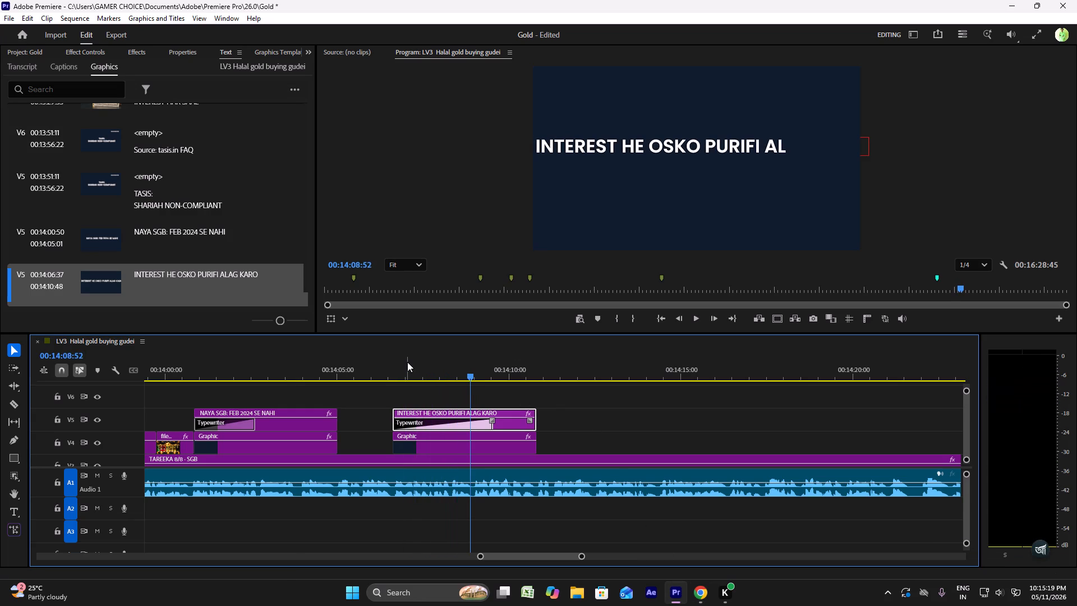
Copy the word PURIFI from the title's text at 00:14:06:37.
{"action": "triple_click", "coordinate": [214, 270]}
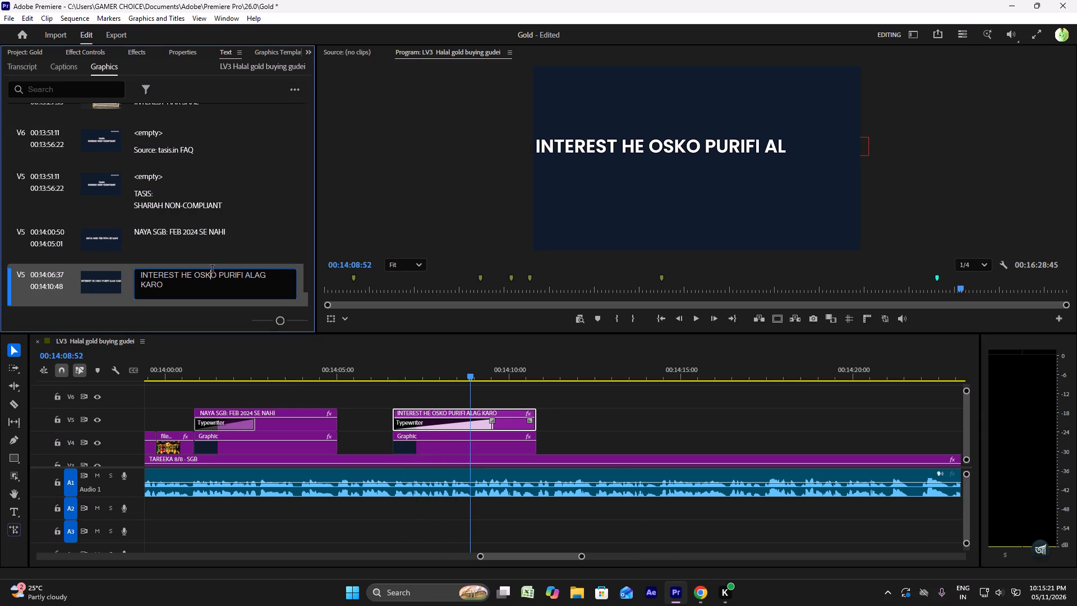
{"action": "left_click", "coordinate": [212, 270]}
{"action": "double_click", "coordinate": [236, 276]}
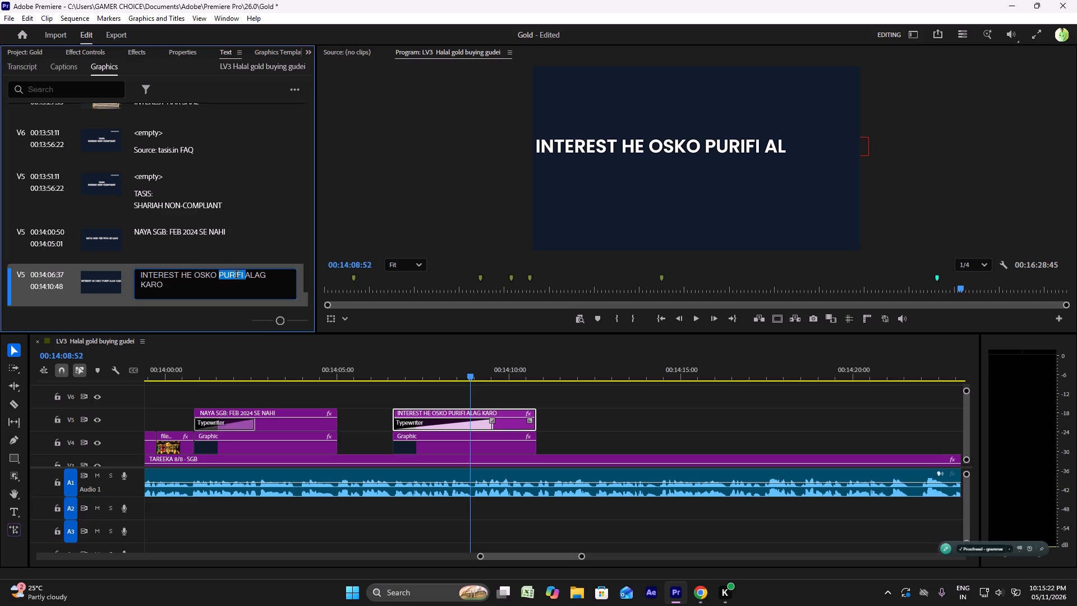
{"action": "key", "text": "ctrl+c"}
Copy the word "purify" from Google's dictionary entry in Chrome.
{"action": "left_click", "coordinate": [705, 595]}
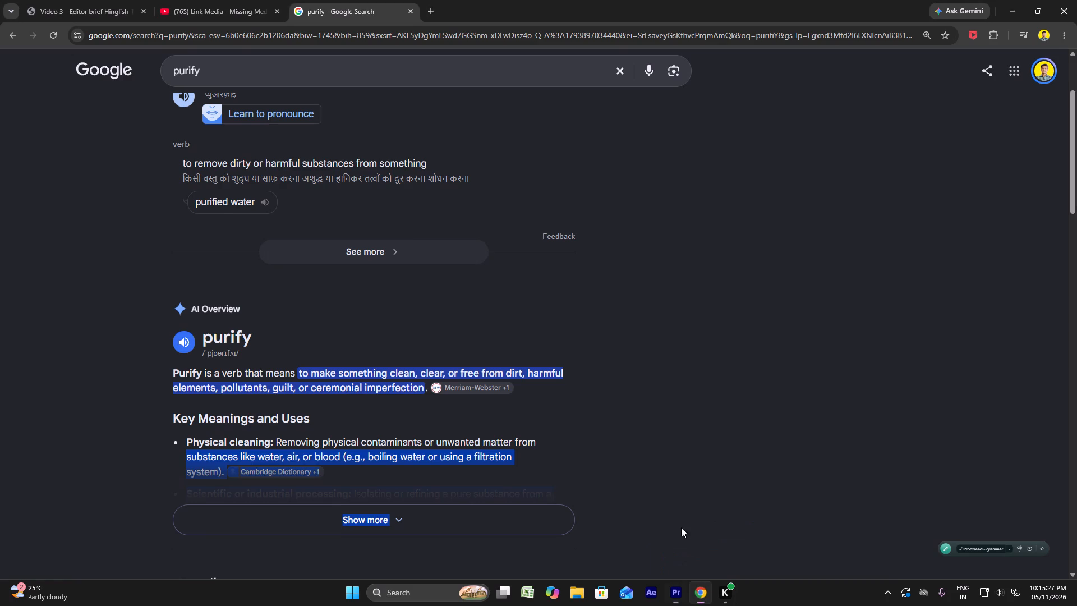
{"action": "scroll", "coordinate": [278, 150], "scroll_direction": "up", "scroll_amount": 4}
{"action": "left_click_drag", "start_coordinate": [251, 218], "coordinate": [243, 215]}
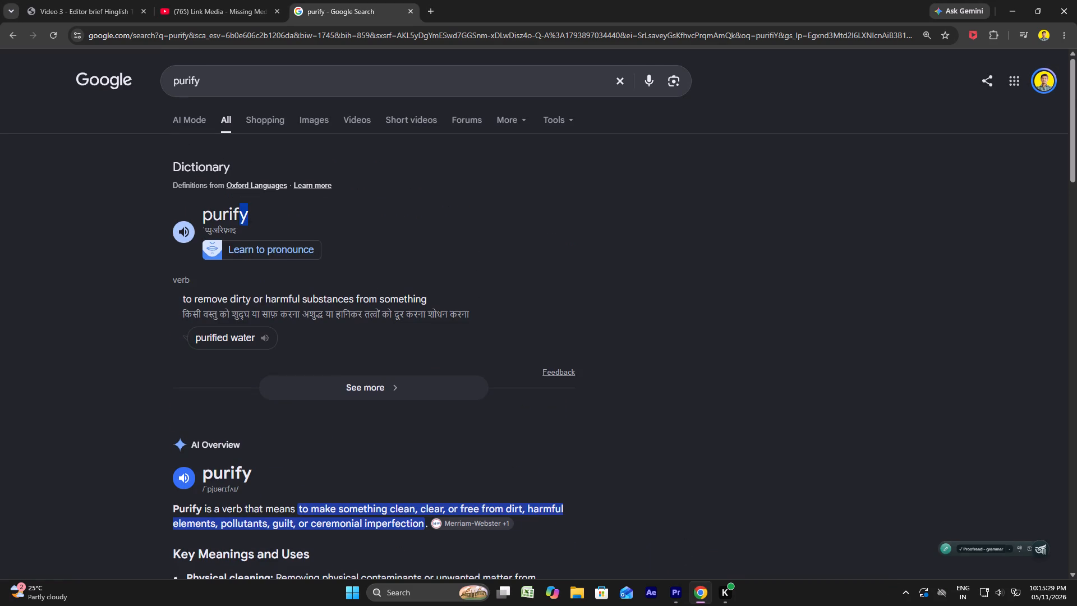
{"action": "left_click_drag", "start_coordinate": [238, 214], "coordinate": [212, 216]}
{"action": "double_click", "coordinate": [277, 224]}
{"action": "left_click_drag", "start_coordinate": [251, 214], "coordinate": [245, 214]}
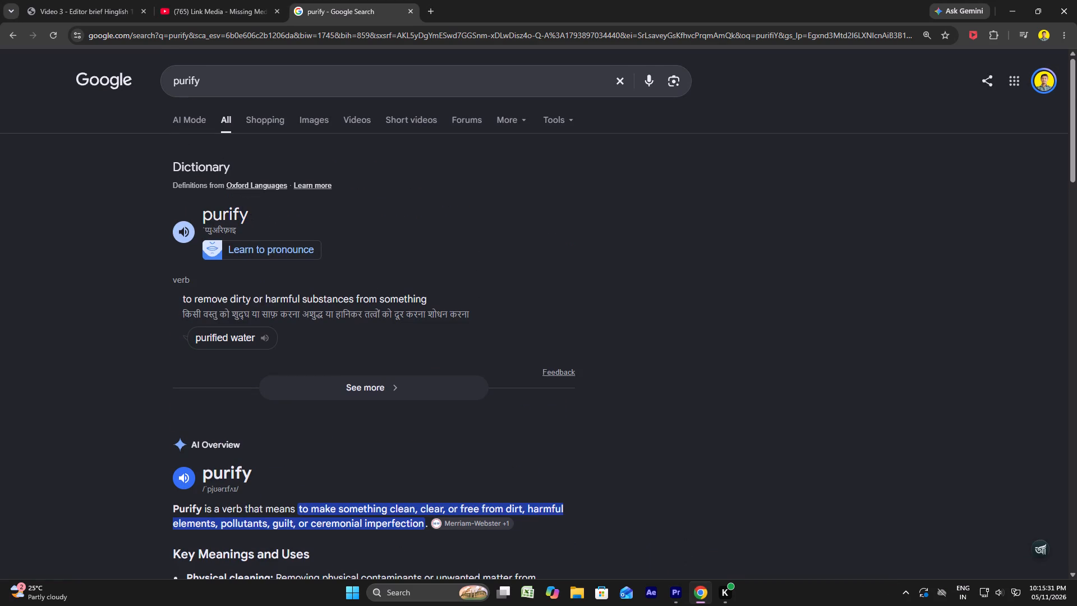
{"action": "left_click_drag", "start_coordinate": [245, 214], "coordinate": [205, 214]}
{"action": "right_click", "coordinate": [215, 214]}
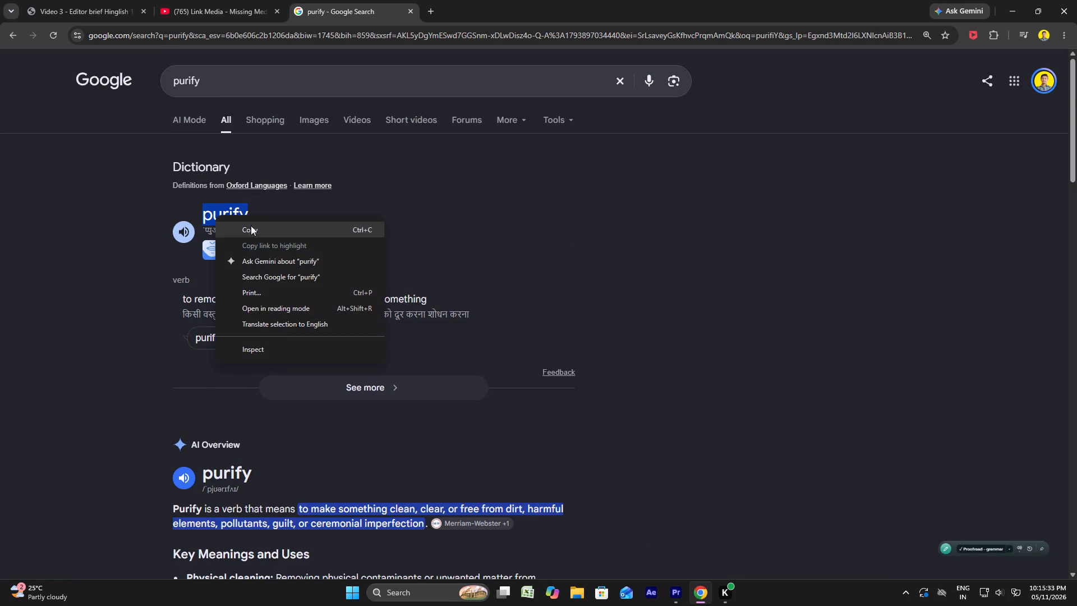
{"action": "left_click", "coordinate": [253, 228]}
Switch to Premiere and replace the word PURIFI in the 00:14:06:37 title's text with the copied "purify".
{"action": "left_click", "coordinate": [682, 587]}
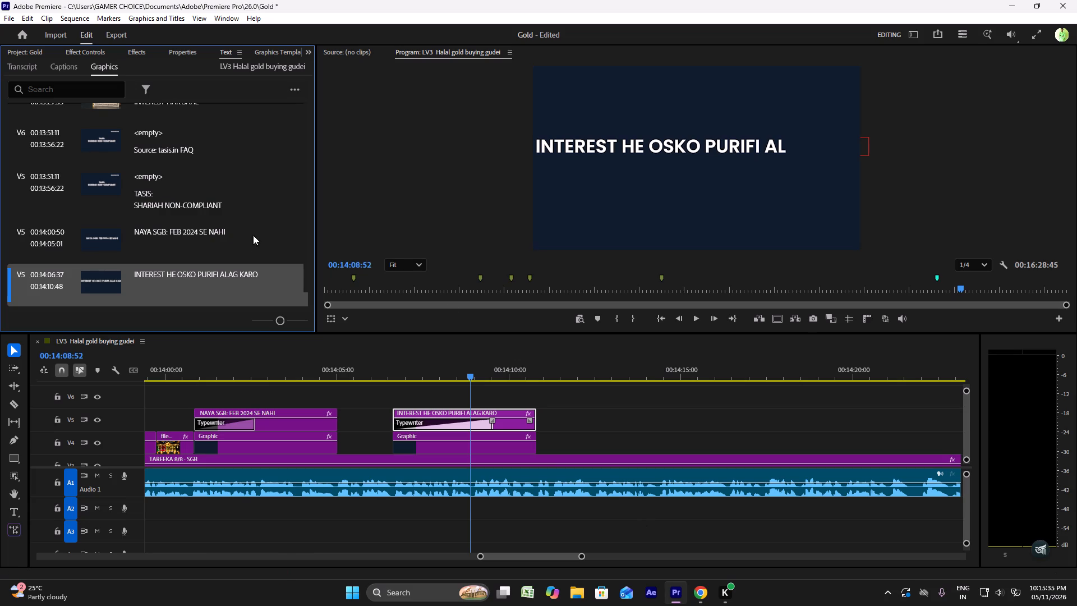
{"action": "double_click", "coordinate": [208, 270]}
{"action": "left_click", "coordinate": [226, 269]}
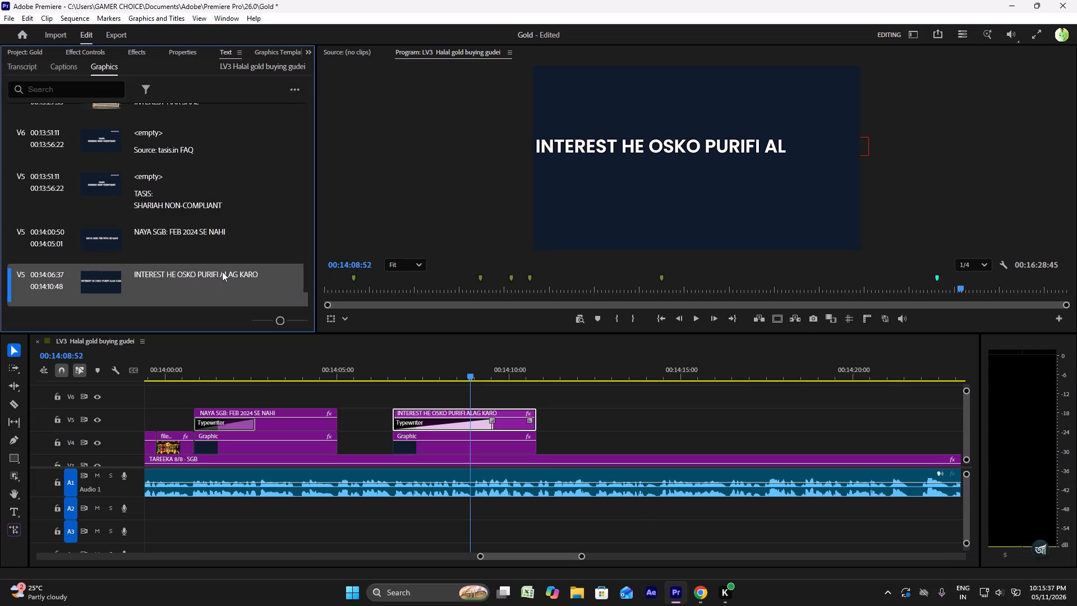
{"action": "left_click", "coordinate": [214, 274]}
{"action": "left_click", "coordinate": [214, 274]}
{"action": "left_click", "coordinate": [225, 286]}
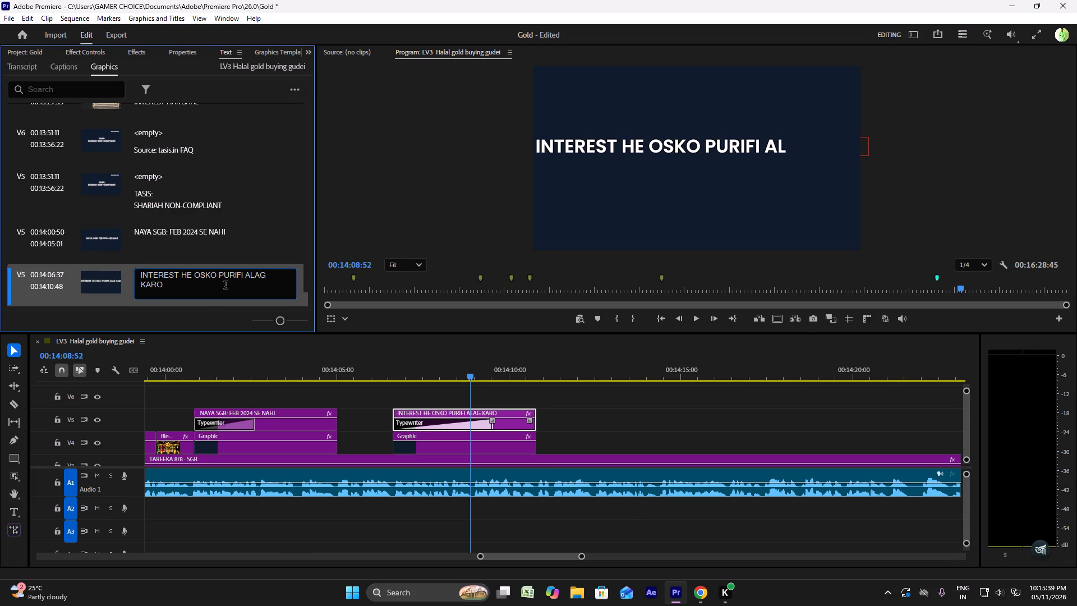
{"action": "left_click_drag", "start_coordinate": [220, 277], "coordinate": [241, 275]}
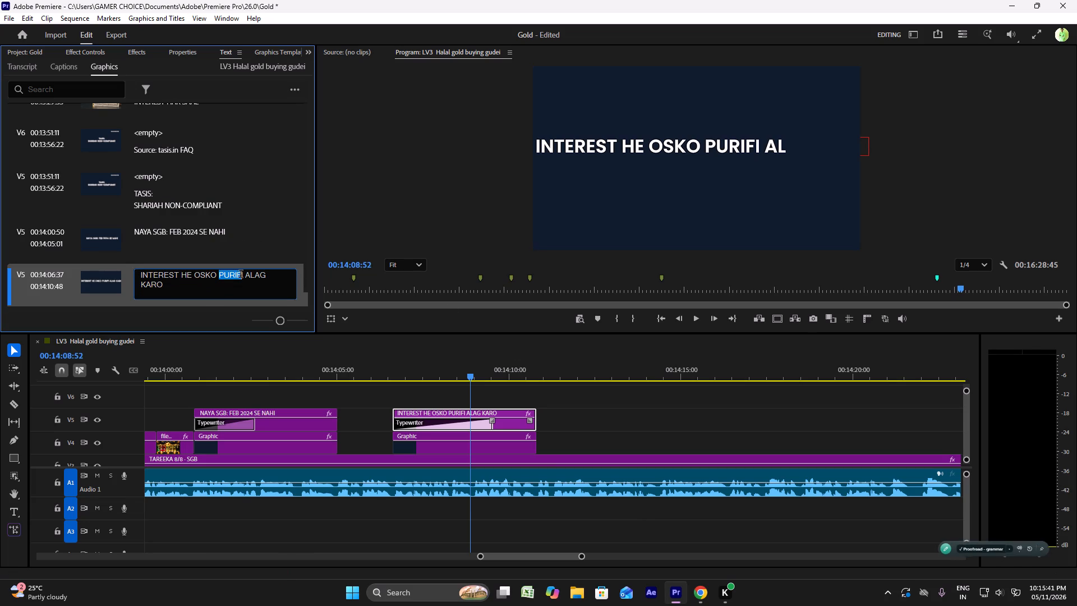
{"action": "left_click_drag", "start_coordinate": [241, 275], "coordinate": [243, 276]}
{"action": "key", "text": "ctrl+v"}
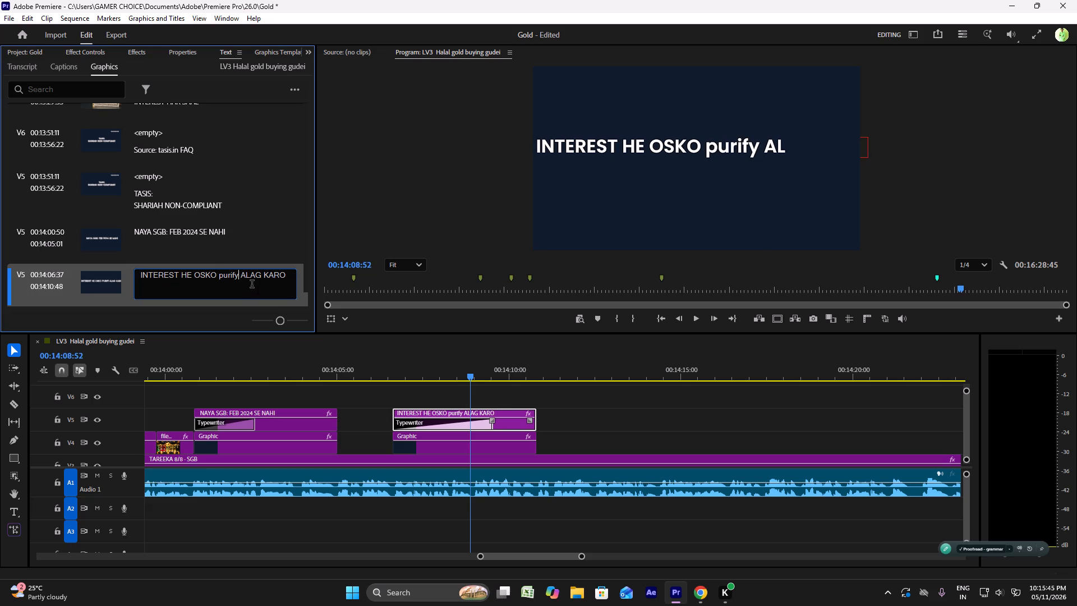
Play the corrected INTEREST title from its start at 00:14:06:40 to compare its wording with the voiceover.
{"action": "left_click", "coordinate": [395, 366]}
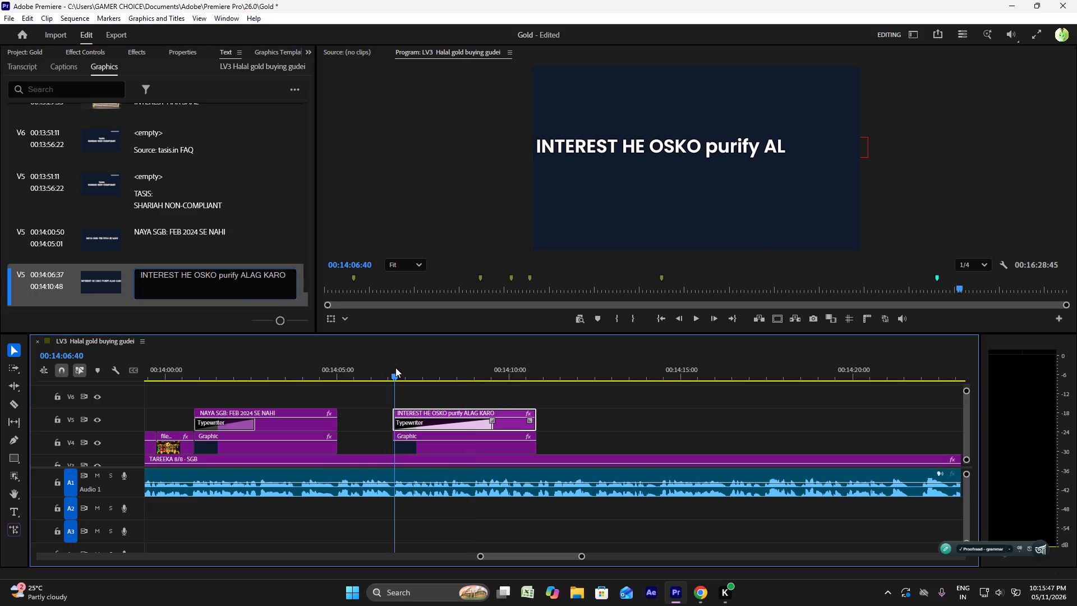
{"action": "key", "text": "space"}
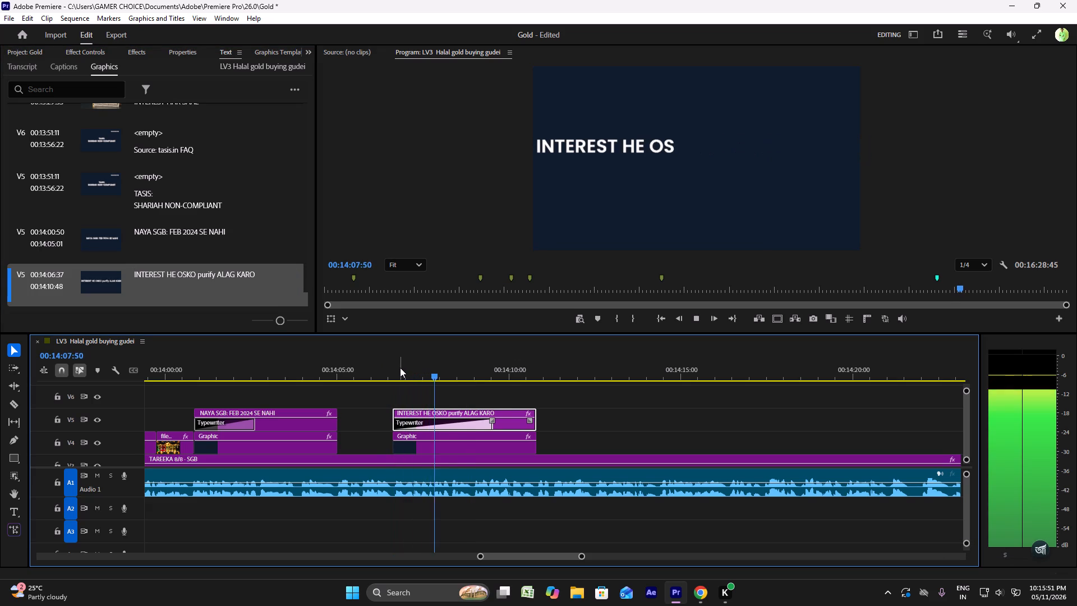
{"action": "key", "text": "space"}
Replace ALAG KARO with KARDE NA at the end of the INTEREST title's text.
{"action": "triple_click", "coordinate": [222, 276]}
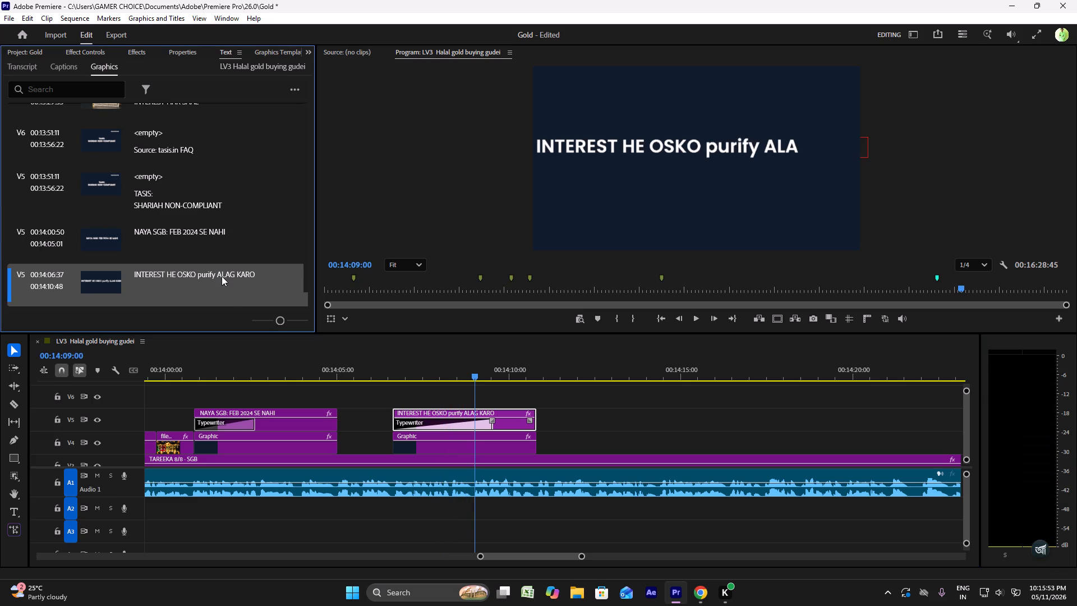
{"action": "left_click_drag", "start_coordinate": [242, 274], "coordinate": [293, 274]}
{"action": "type", "text": "KAS"}
{"action": "key", "text": "BackSpace"}
{"action": "key", "text": "BackSpace"}
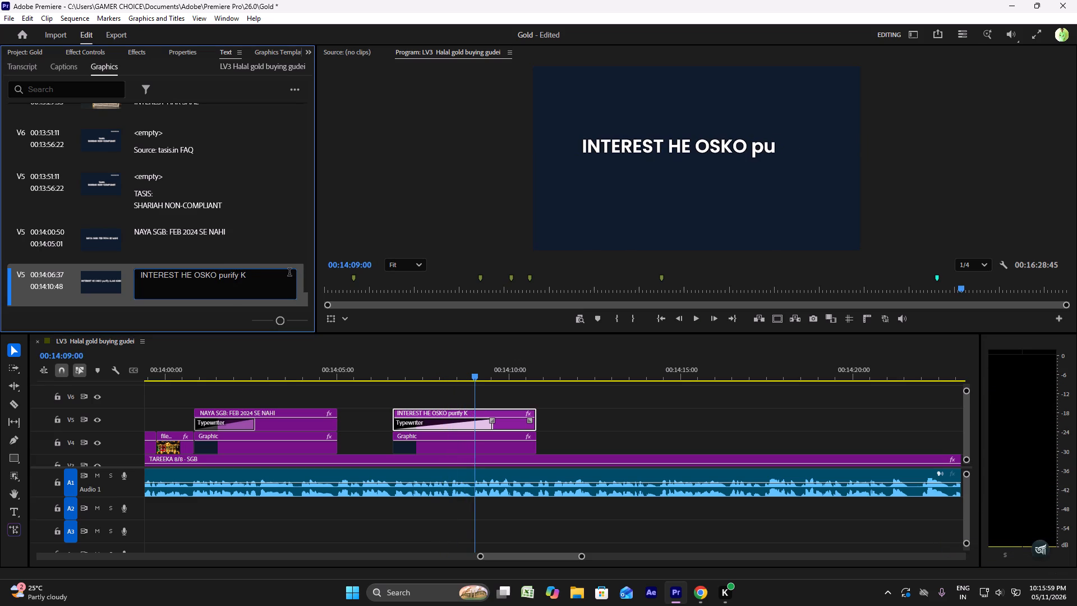
{"action": "type", "text": "AR"}
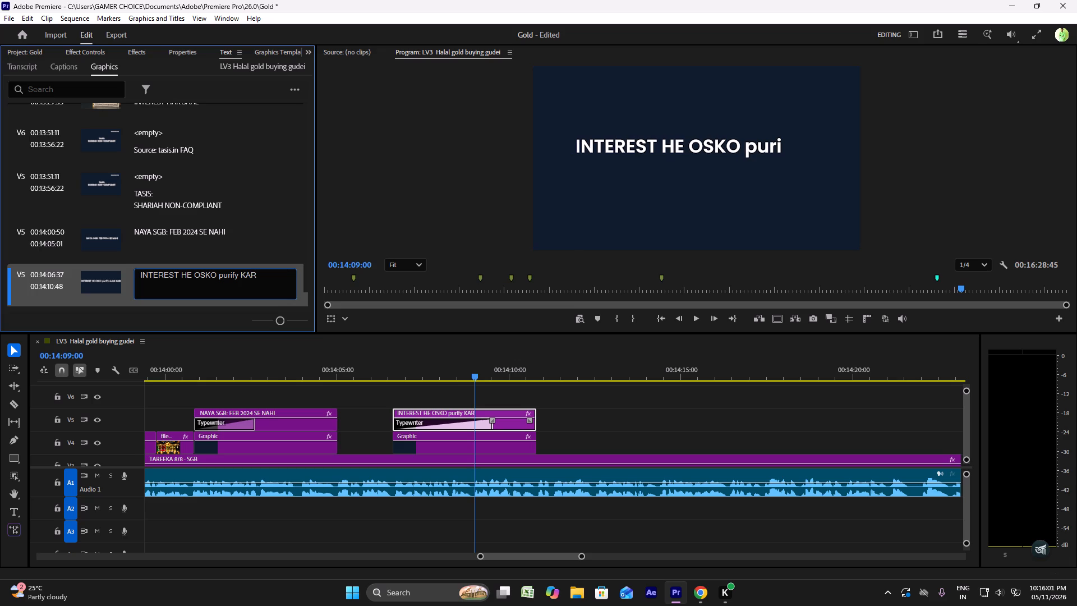
{"action": "type", "text": "DE"}
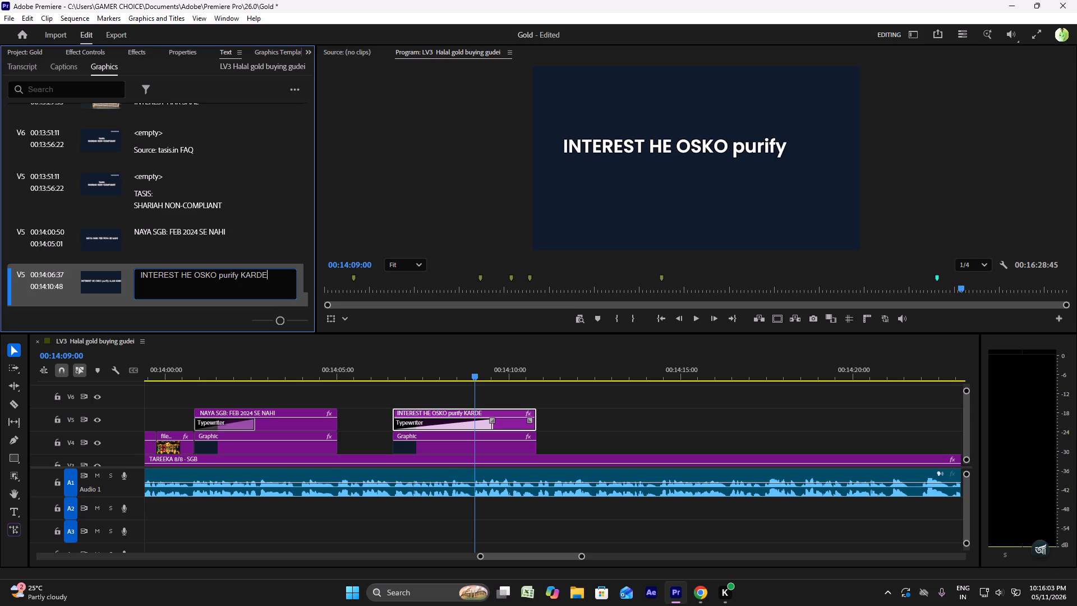
{"action": "key", "text": "space"}
{"action": "type", "text": "NA"}
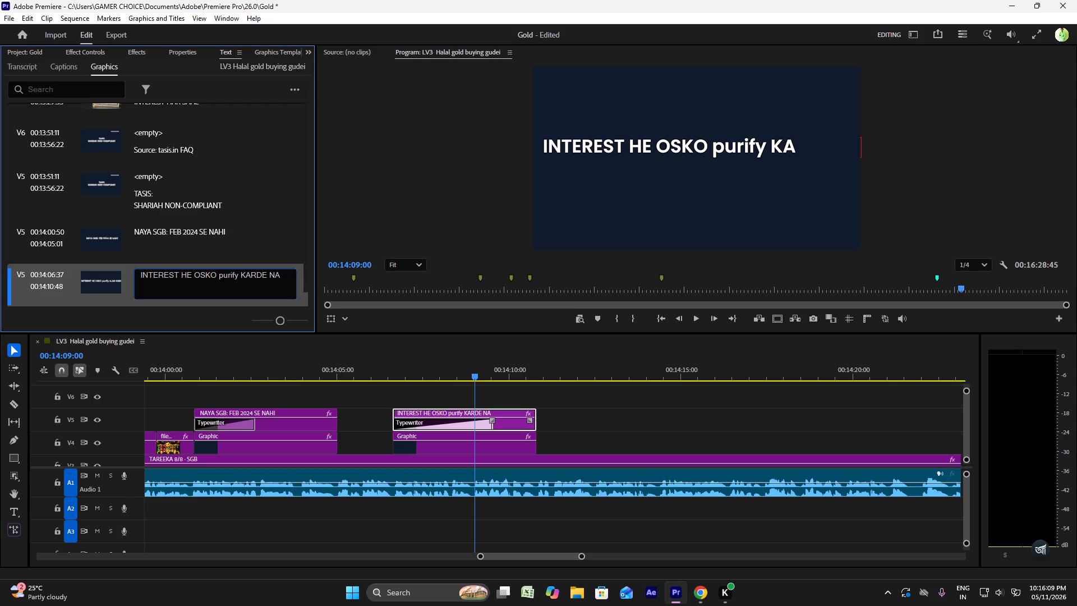
Select all the text of the INTEREST title and apply All Caps to it.
{"action": "left_click", "coordinate": [199, 53]}
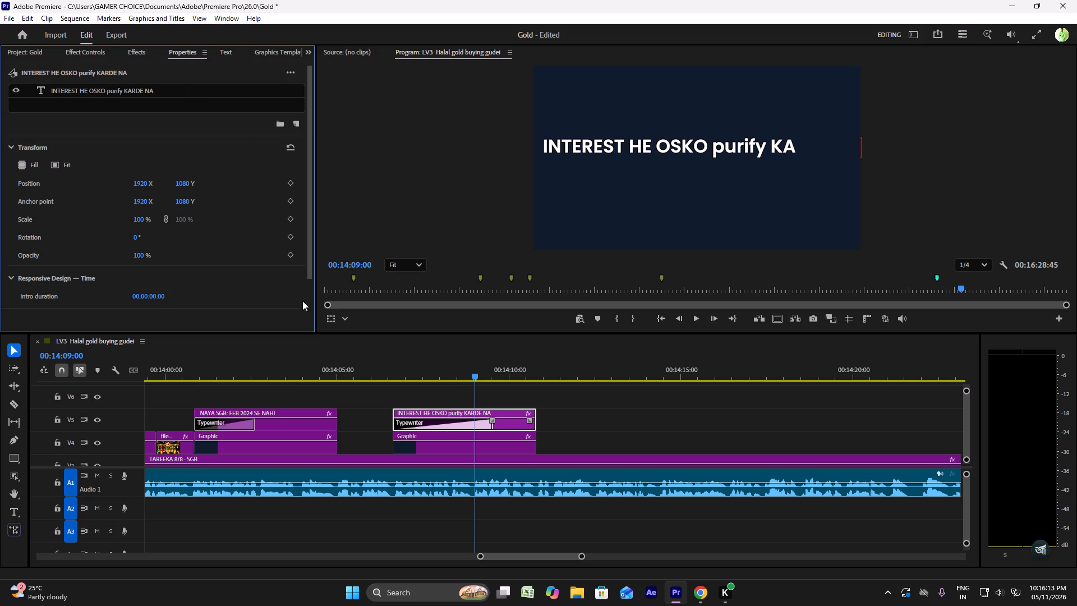
{"action": "triple_click", "coordinate": [618, 146]}
{"action": "left_click", "coordinate": [618, 146]}
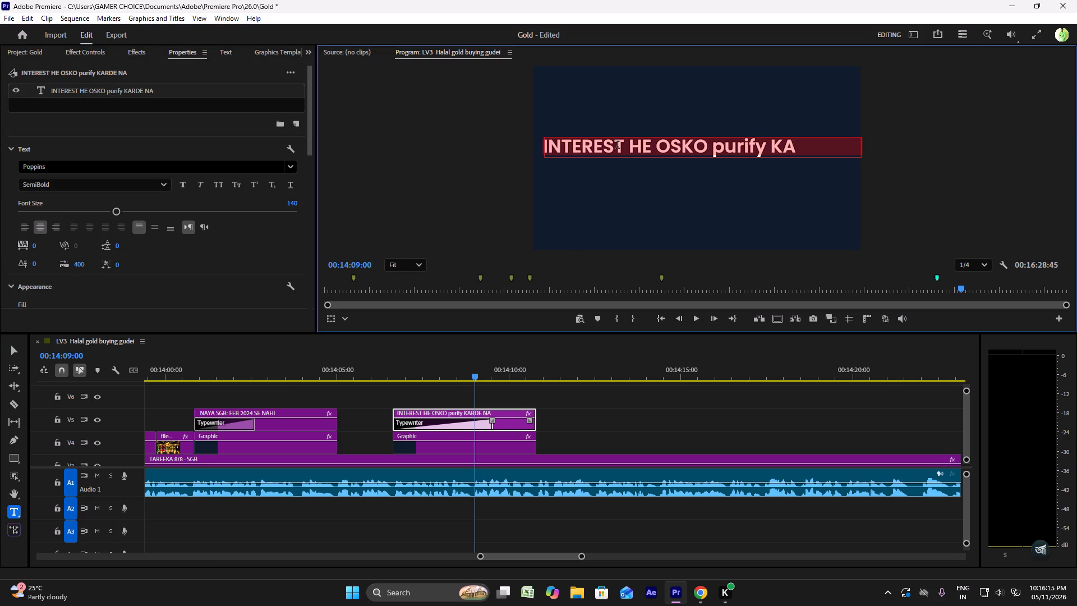
{"action": "left_click", "coordinate": [214, 183]}
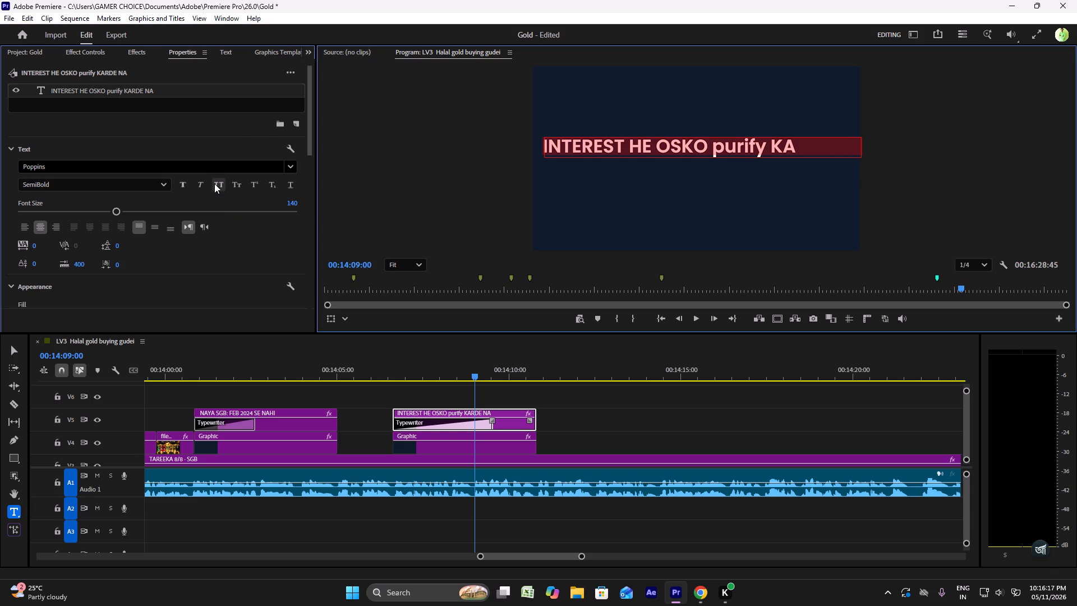
Play the INTEREST title from just before its start, at 00:14:06:21.
{"action": "left_click", "coordinate": [385, 368]}
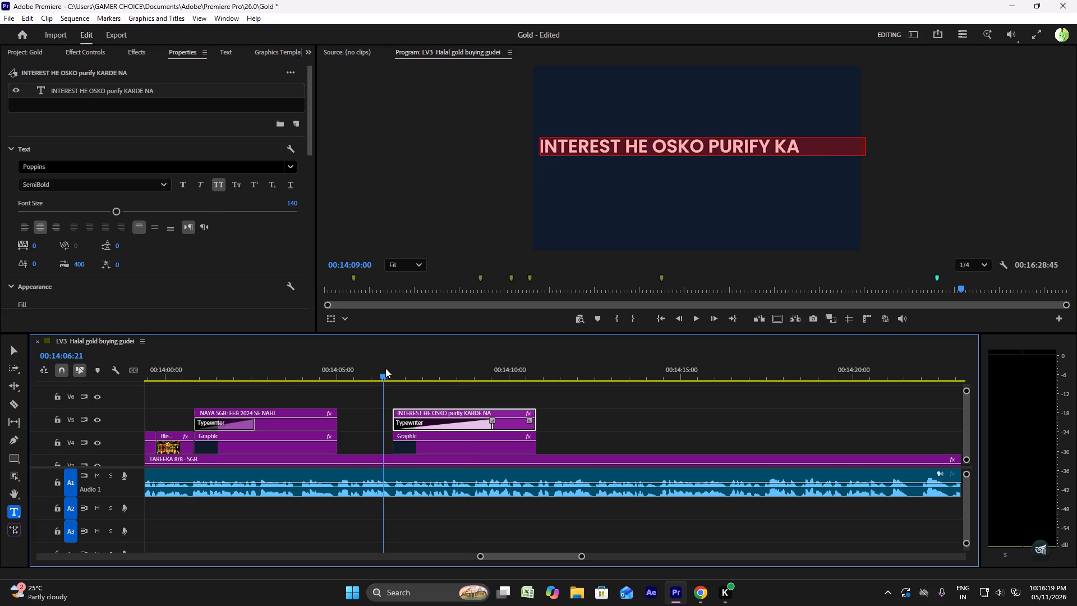
{"action": "key", "text": "space"}
{"action": "key", "text": "space"}
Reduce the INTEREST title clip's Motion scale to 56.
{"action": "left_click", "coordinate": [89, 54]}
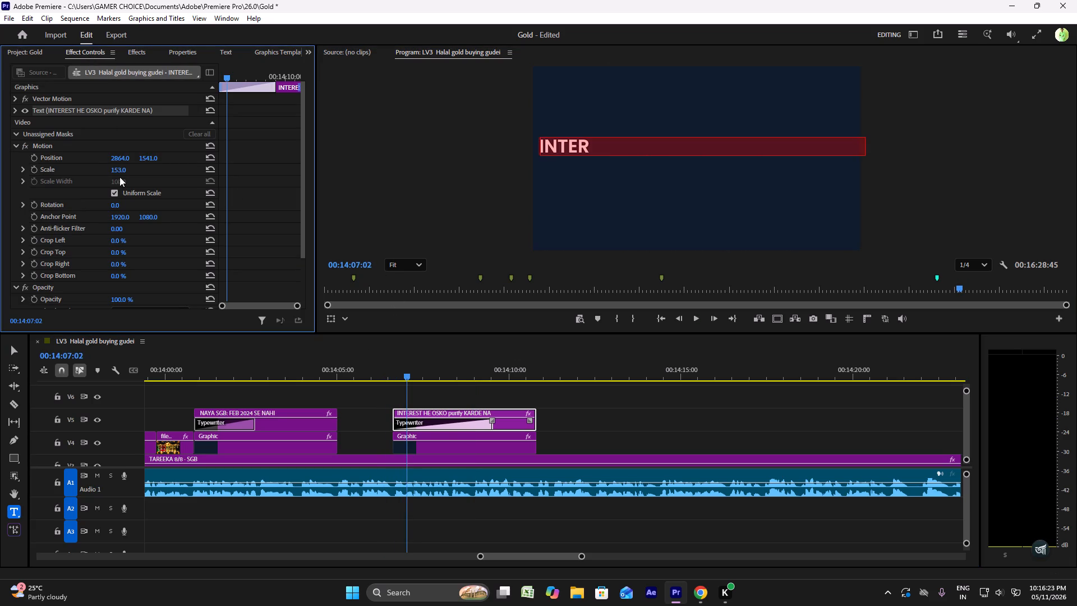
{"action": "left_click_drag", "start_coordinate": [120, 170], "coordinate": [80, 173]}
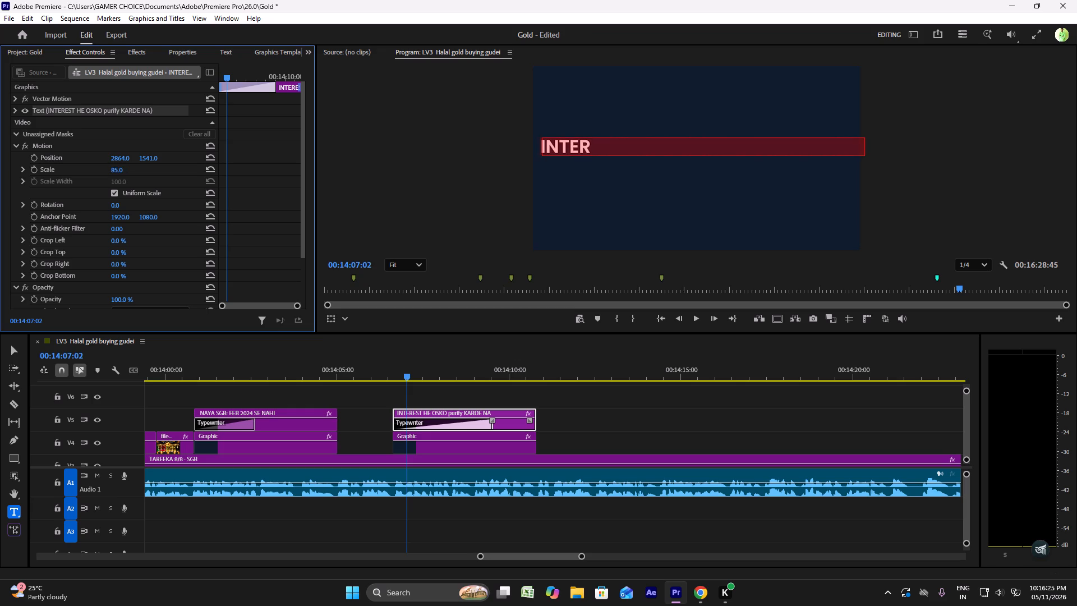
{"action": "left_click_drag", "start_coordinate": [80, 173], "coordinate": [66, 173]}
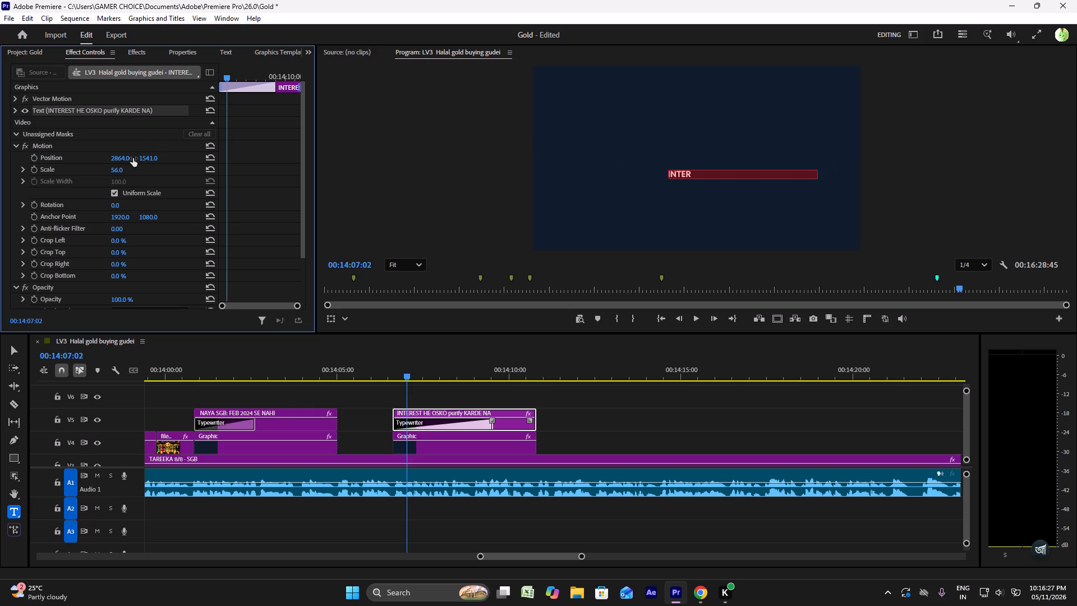
Adjust the text layer's own scale within the INTEREST title, leaving the text slightly larger.
{"action": "left_click", "coordinate": [181, 57]}
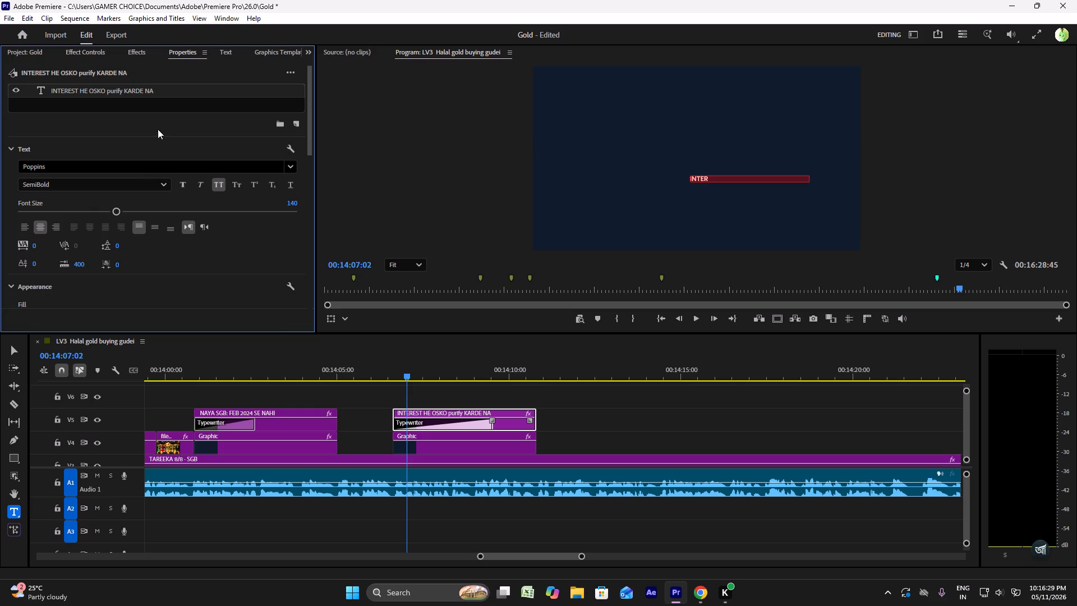
{"action": "scroll", "coordinate": [102, 210], "scroll_direction": "down", "scroll_amount": 17}
{"action": "scroll", "coordinate": [98, 240], "scroll_direction": "down", "scroll_amount": 17}
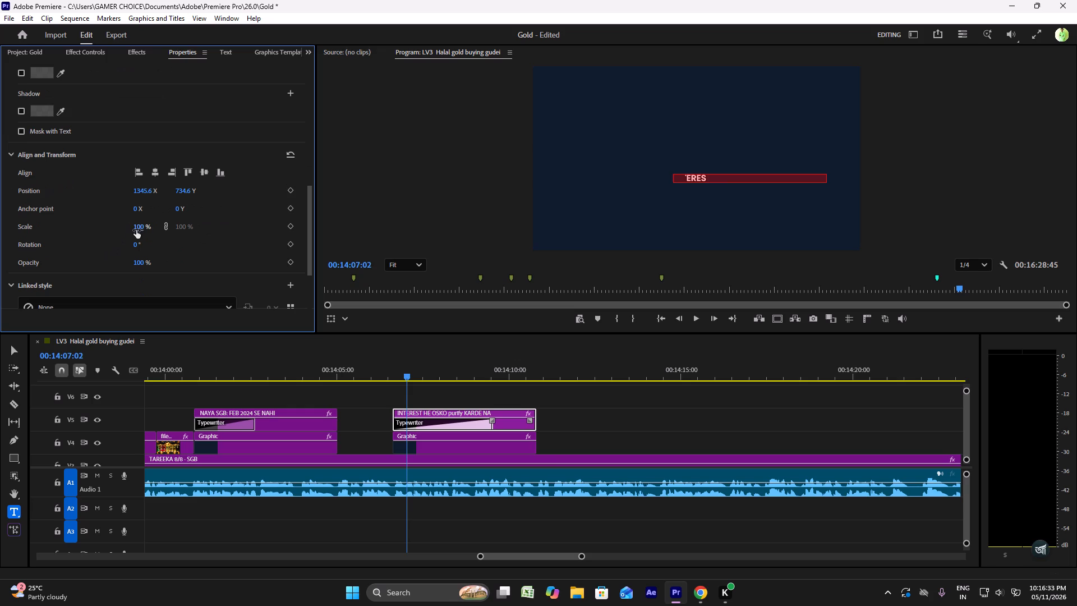
{"action": "left_click_drag", "start_coordinate": [137, 230], "coordinate": [75, 234]}
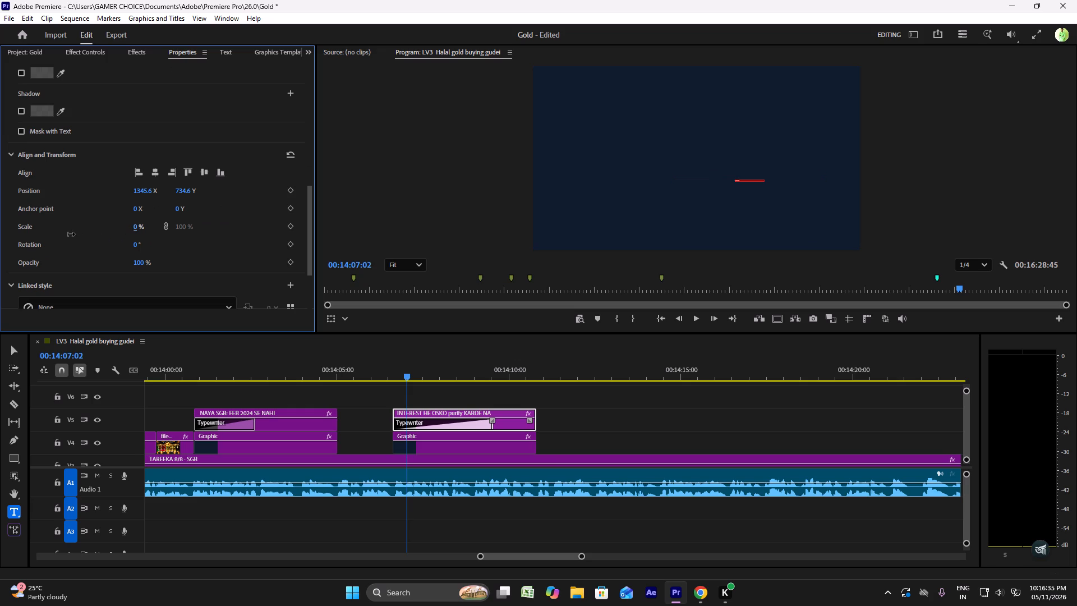
{"action": "left_click_drag", "start_coordinate": [75, 234], "coordinate": [137, 232]}
{"action": "left_click_drag", "start_coordinate": [137, 232], "coordinate": [144, 232]}
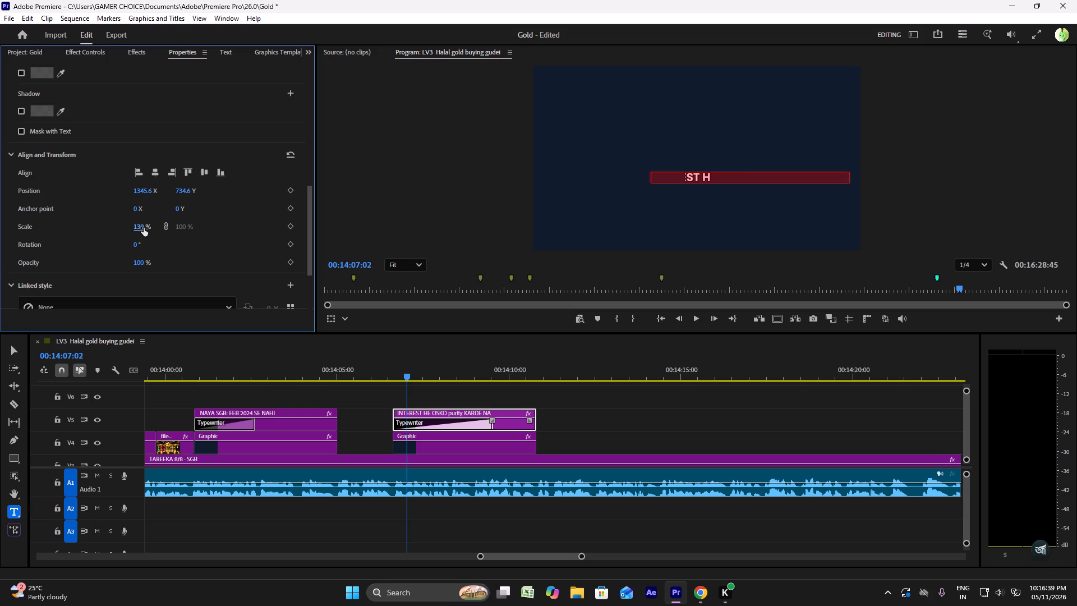
{"action": "left_click_drag", "start_coordinate": [141, 225], "coordinate": [116, 226]}
Set the INTEREST title clip's horizontal Motion position to 2700.
{"action": "left_click", "coordinate": [79, 52]}
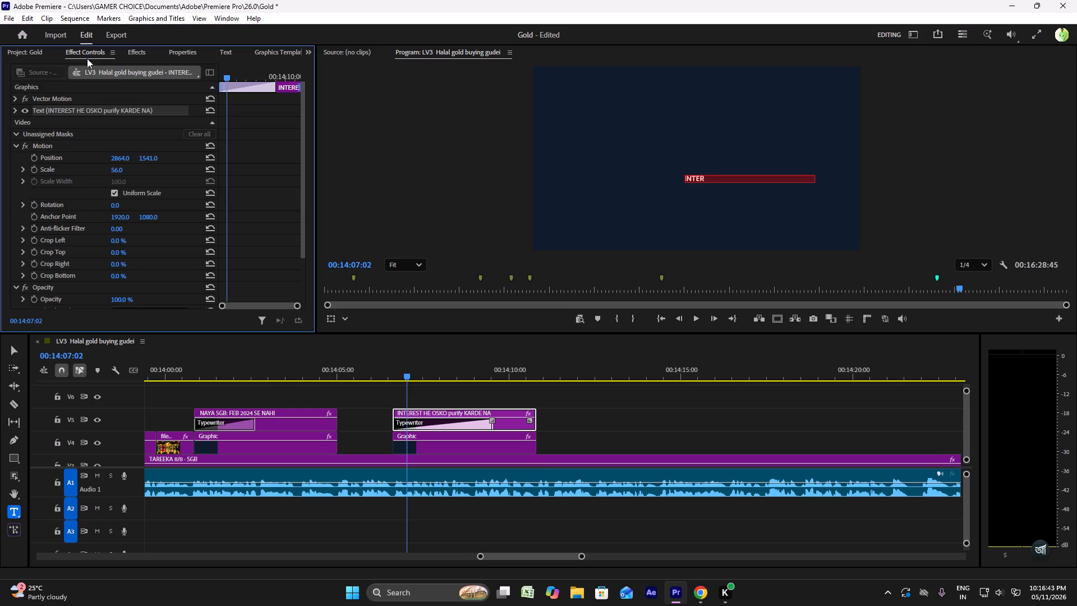
{"action": "left_click_drag", "start_coordinate": [119, 158], "coordinate": [27, 160]}
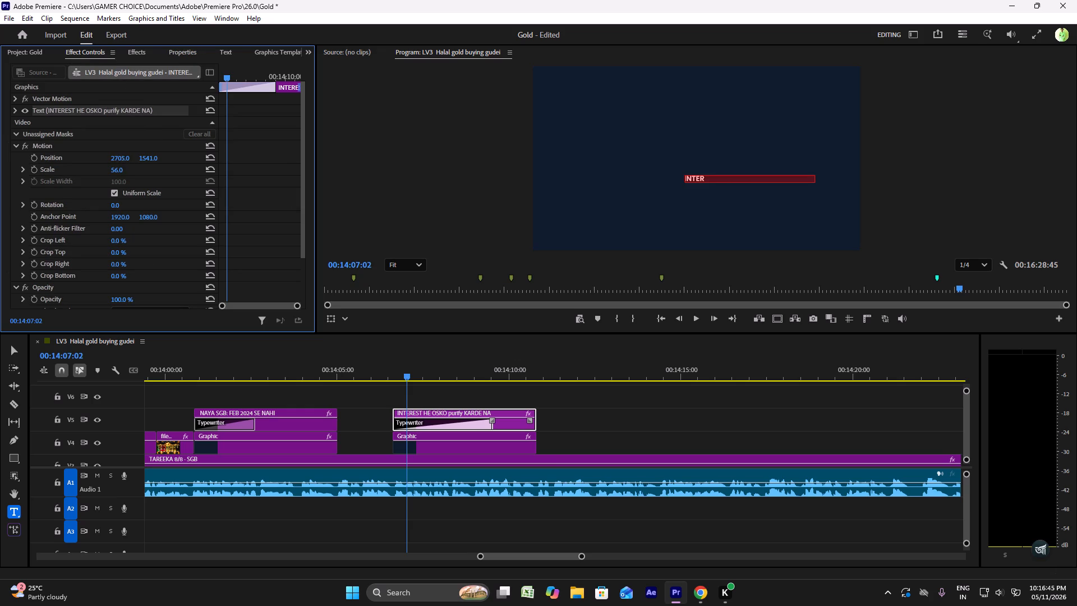
{"action": "left_click_drag", "start_coordinate": [27, 160], "coordinate": [26, 160]}
At 00:14:10:25, where the full title is shown, set the INTEREST title clip's Motion scale to 134.
{"action": "left_click", "coordinate": [524, 380]}
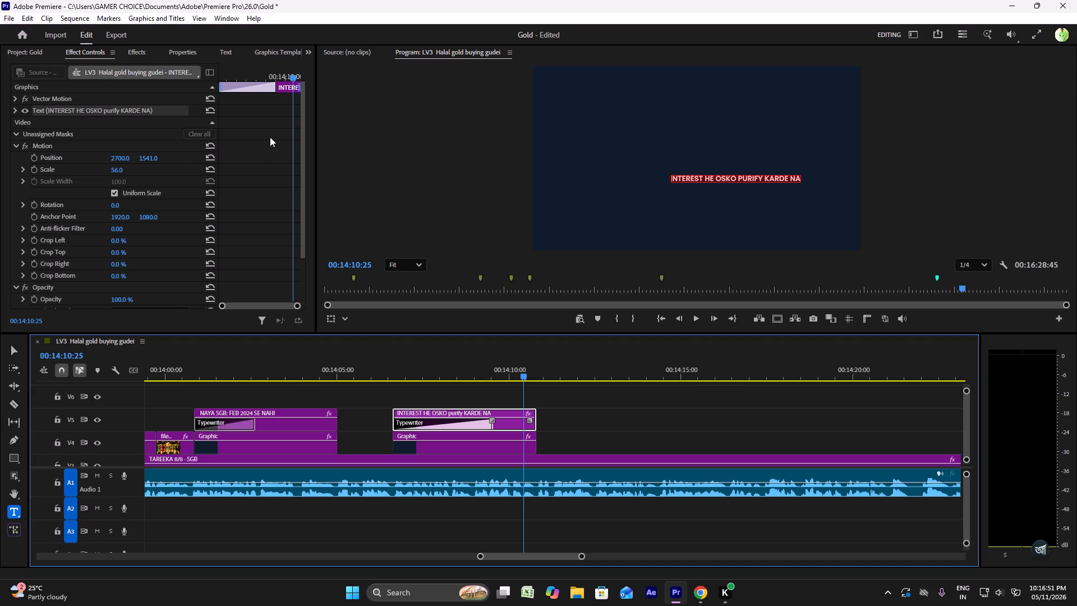
{"action": "left_click_drag", "start_coordinate": [116, 171], "coordinate": [148, 173]}
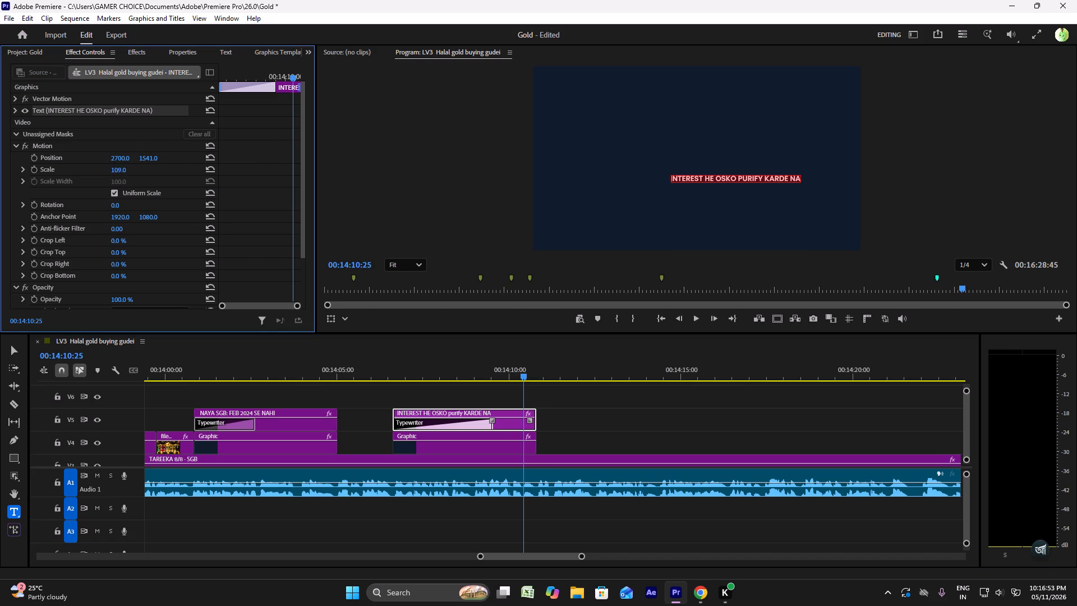
{"action": "left_click_drag", "start_coordinate": [148, 173], "coordinate": [163, 174]}
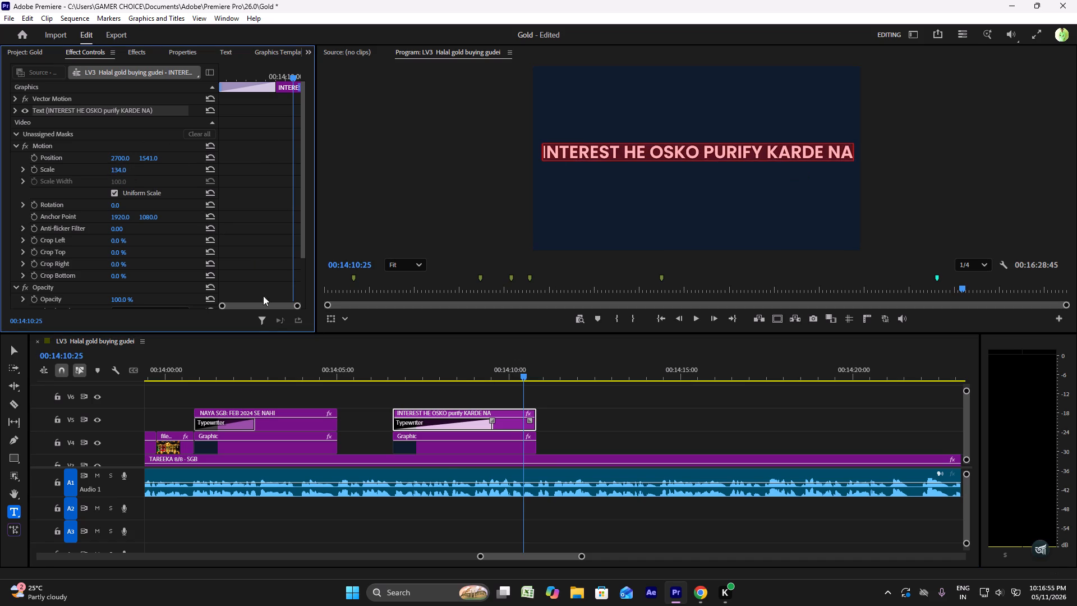
Split the INTEREST title's text into two lines, with "INTEREST HE OSKO" above "purify KARDE NA".
{"action": "left_click", "coordinate": [448, 376]}
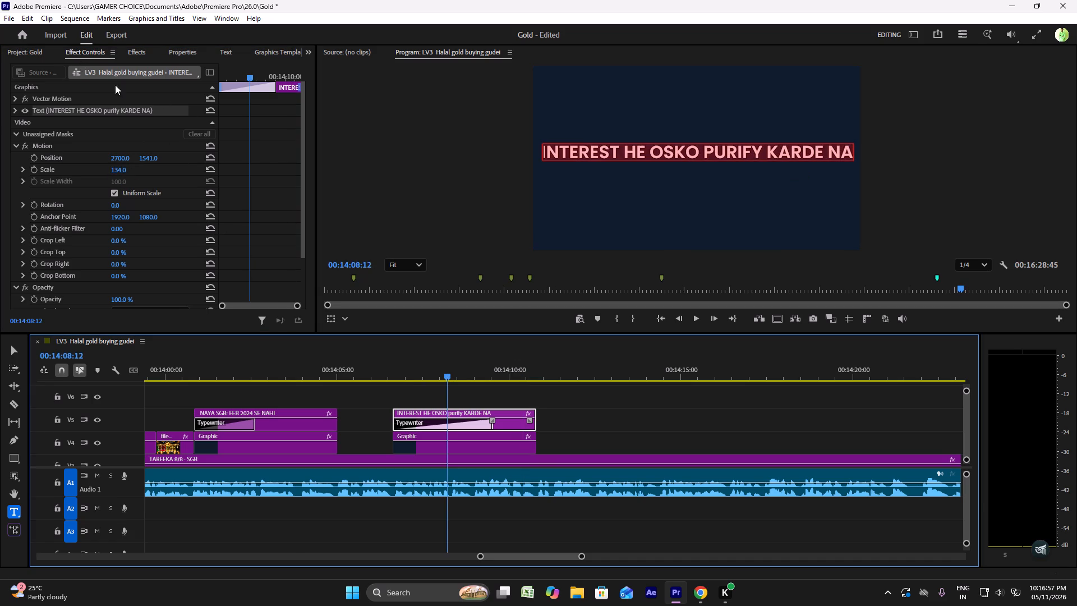
{"action": "left_click", "coordinate": [179, 53]}
{"action": "left_click", "coordinate": [231, 49]}
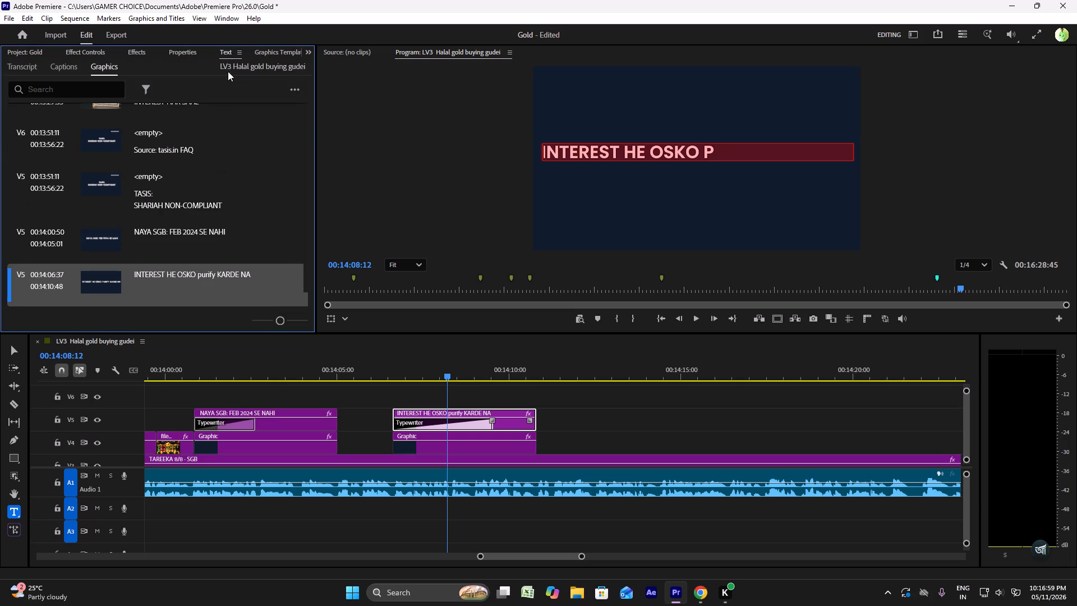
{"action": "double_click", "coordinate": [190, 275]}
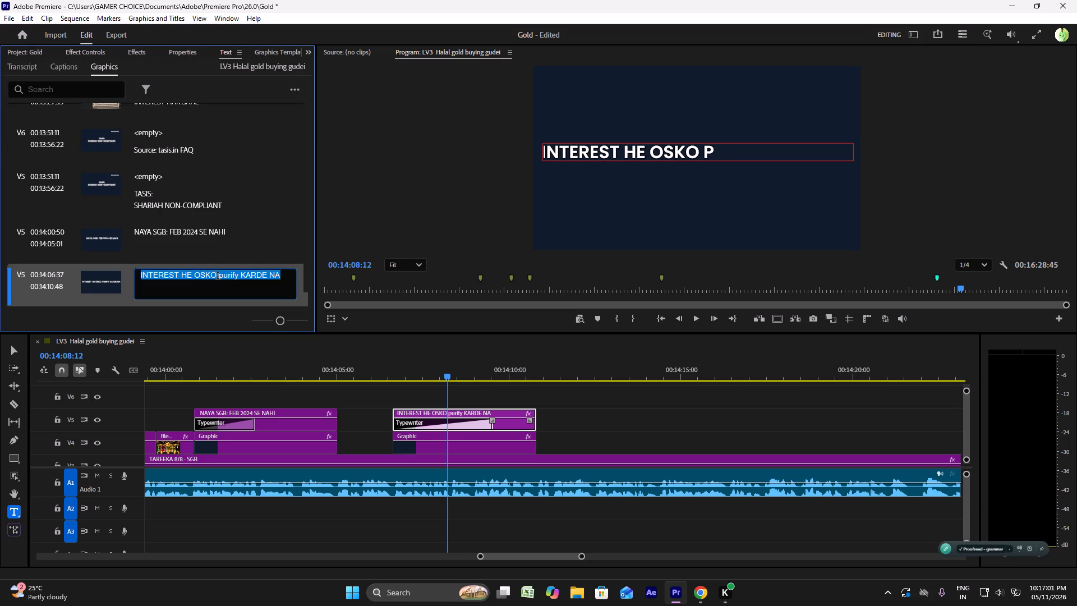
{"action": "left_click", "coordinate": [220, 276]}
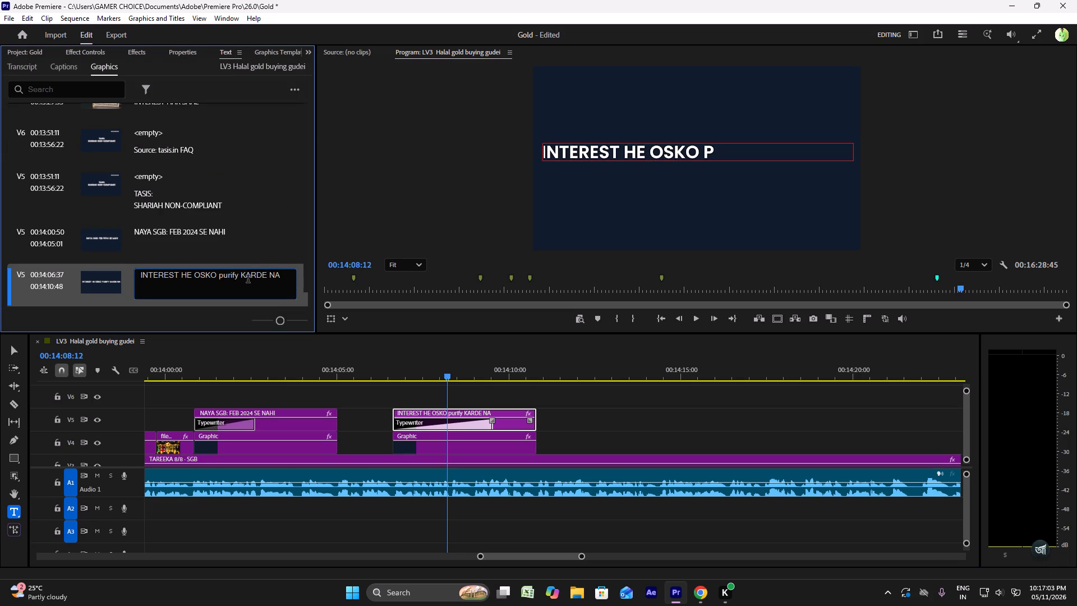
{"action": "key", "text": "Return"}
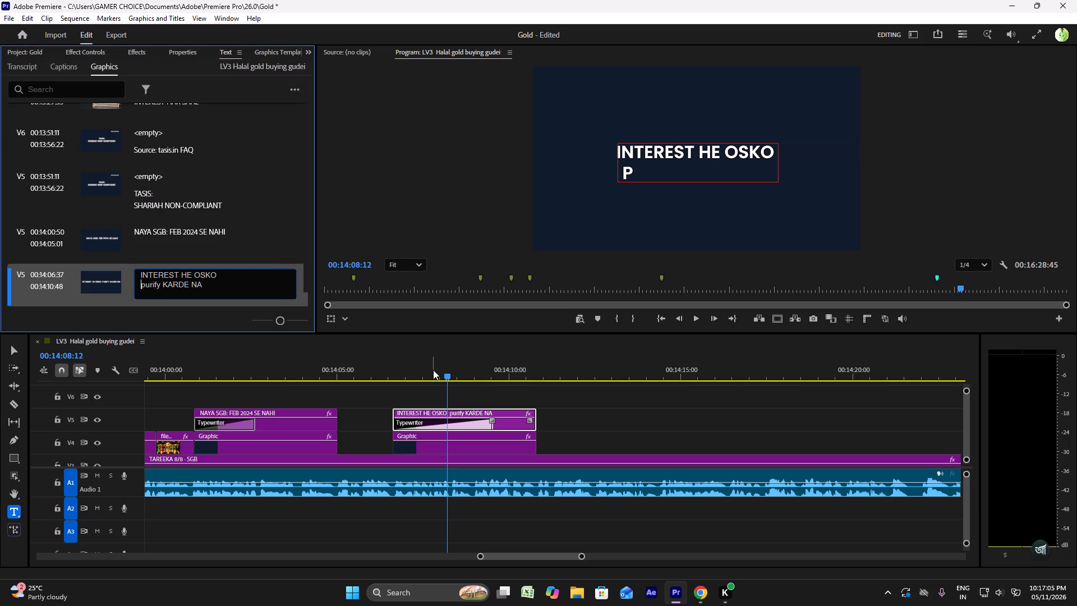
Shorten the Typewriter transition on the INTEREST title so it ends at about 00:14:08, and play the title to check its timing.
{"action": "left_click", "coordinate": [399, 370]}
{"action": "key", "text": "space"}
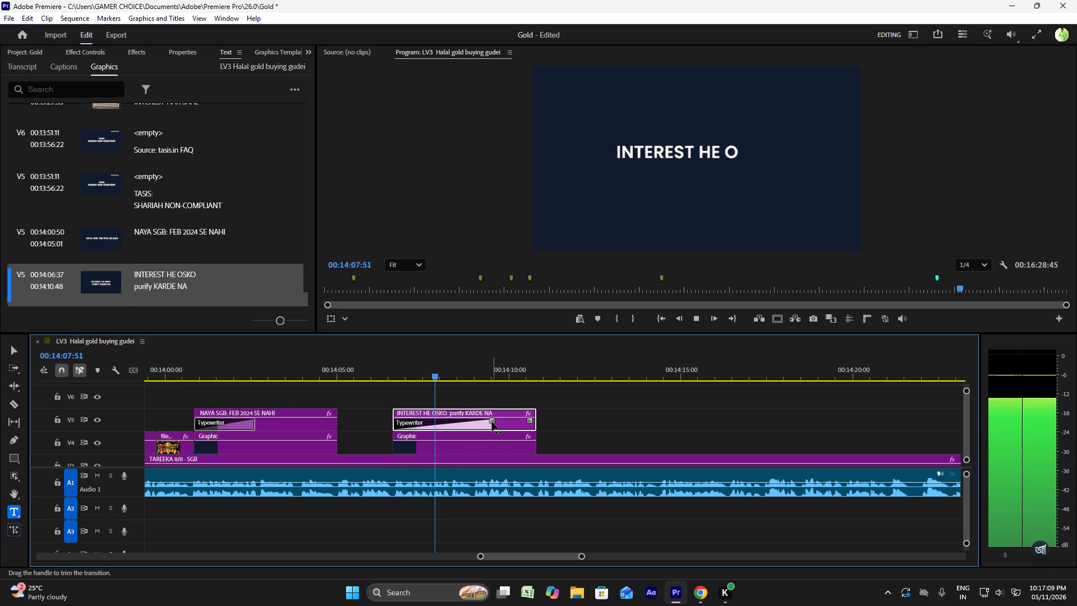
{"action": "left_click_drag", "start_coordinate": [492, 421], "coordinate": [463, 420]}
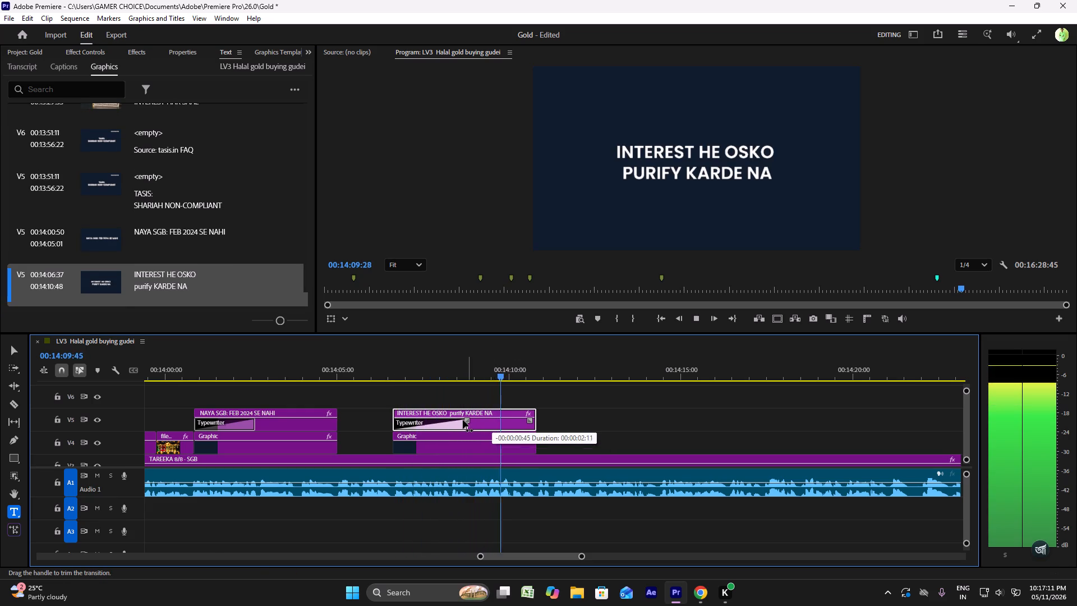
{"action": "left_click_drag", "start_coordinate": [463, 420], "coordinate": [441, 419]}
{"action": "left_click", "coordinate": [393, 368]}
{"action": "key", "text": "space"}
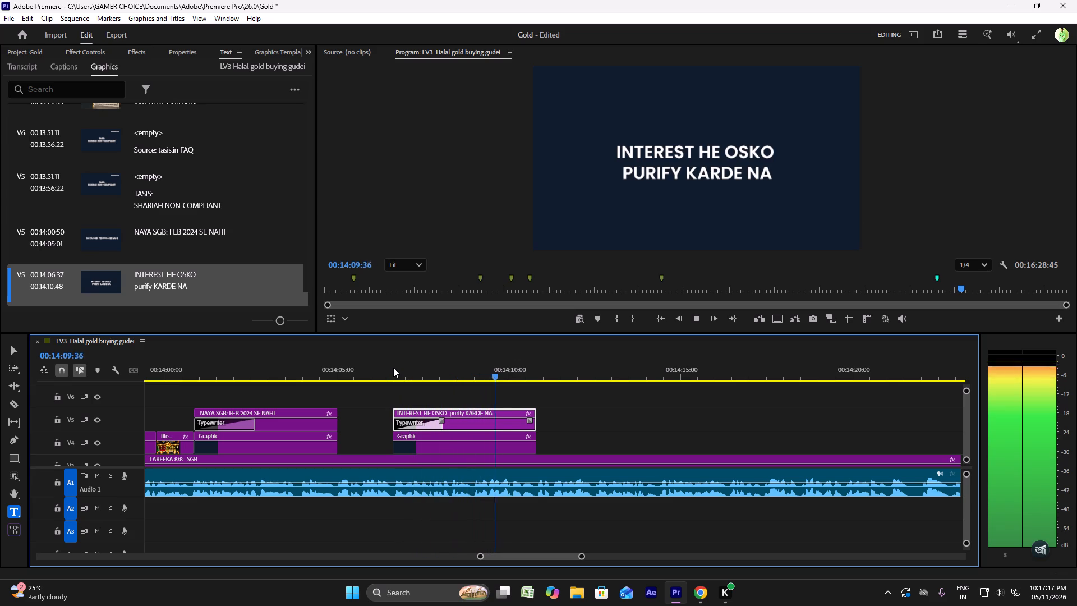
{"action": "key", "text": "space"}
Trim the INTEREST title and the background graphic beneath it to end at 00:14:09:03, and play the section against the voiceover.
{"action": "left_click_drag", "start_coordinate": [538, 425], "coordinate": [519, 431]}
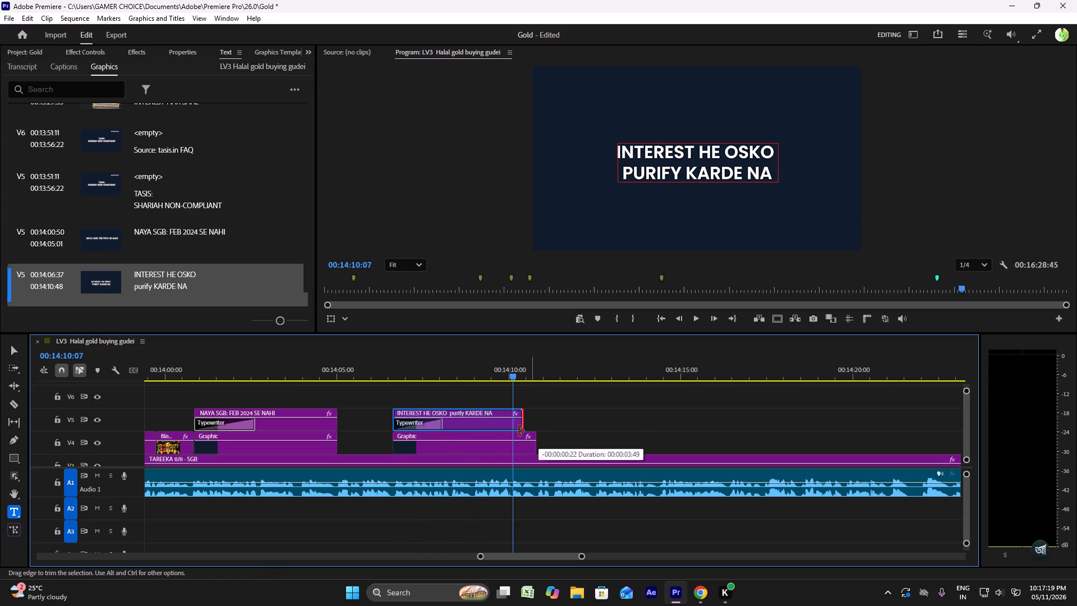
{"action": "left_click_drag", "start_coordinate": [519, 431], "coordinate": [478, 430]}
{"action": "left_click", "coordinate": [452, 374]}
{"action": "key", "text": "space"}
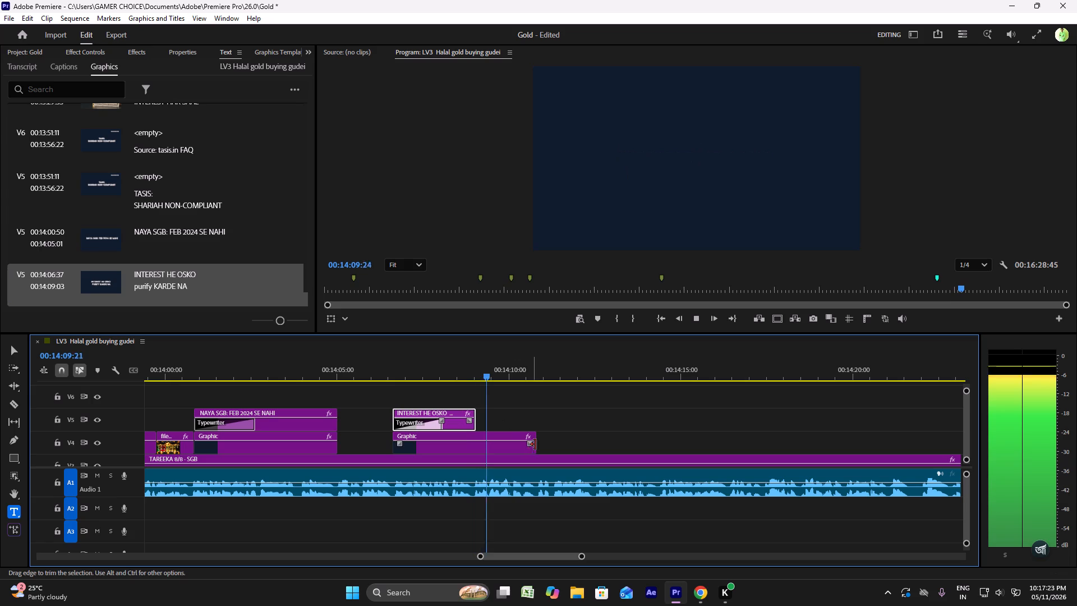
{"action": "left_click_drag", "start_coordinate": [537, 443], "coordinate": [480, 439]}
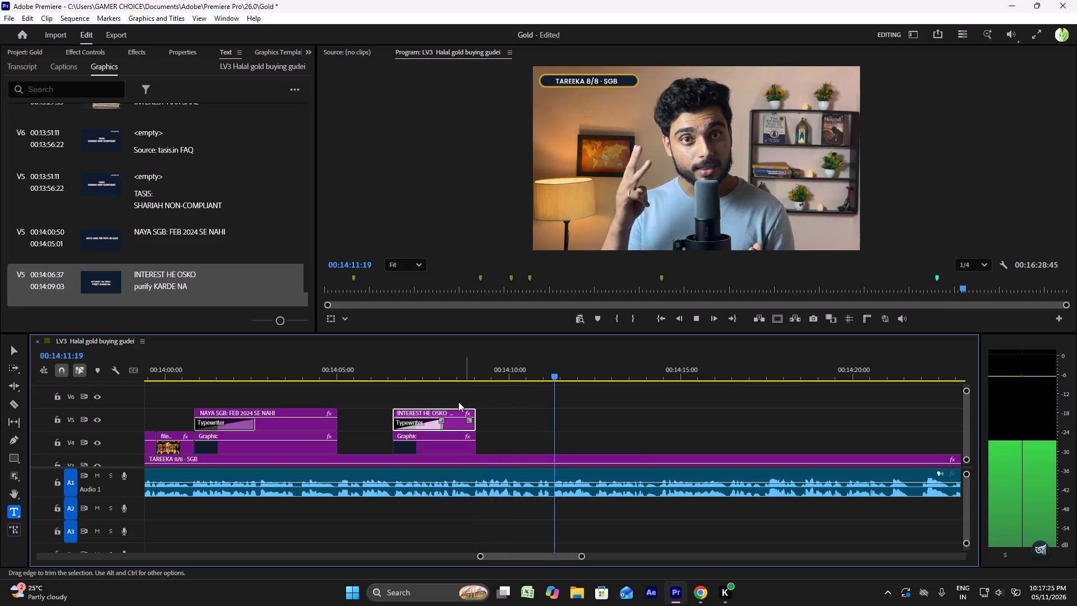
{"action": "left_click", "coordinate": [395, 368]}
{"action": "key", "text": "space"}
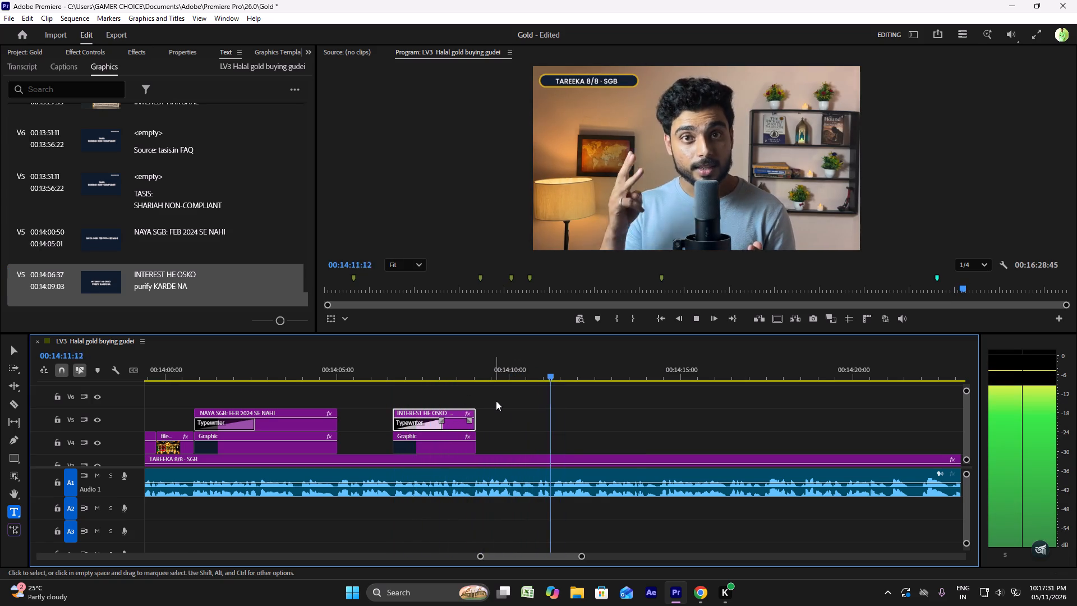
{"action": "key", "text": "space"}
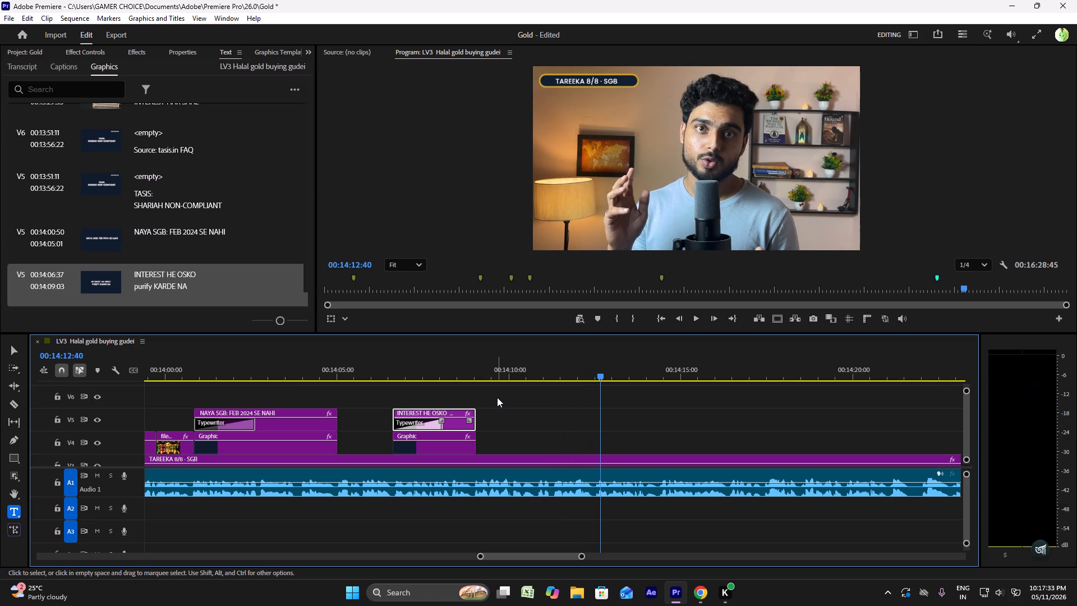
Play the talking-head footage after the INTEREST title and park the playhead at 00:14:10:47.
{"action": "scroll", "coordinate": [497, 397], "scroll_direction": "down", "scroll_amount": 4, "text": "ctrl"}
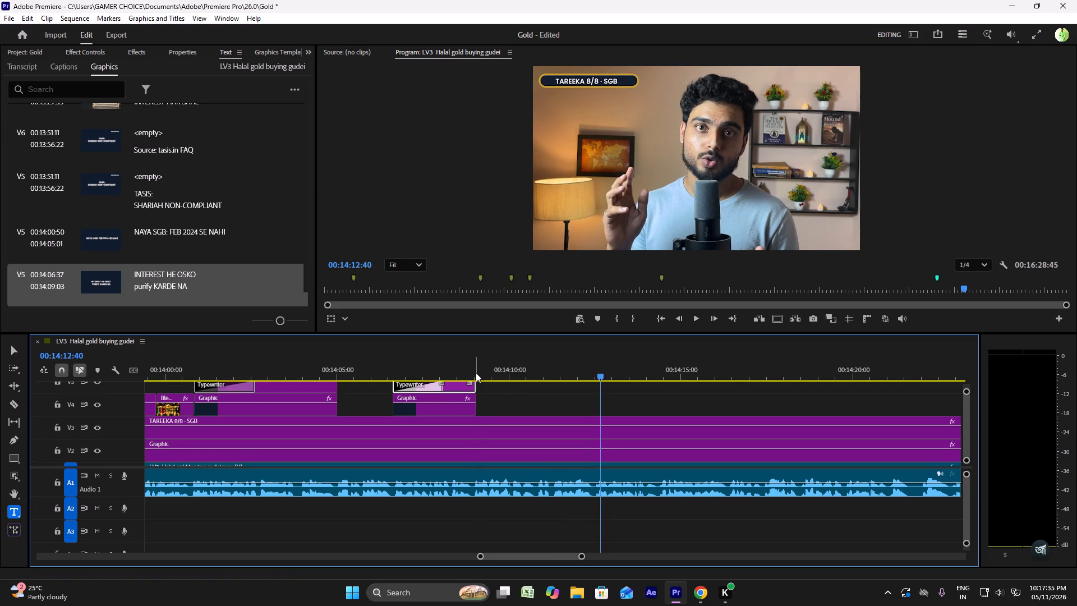
{"action": "left_click", "coordinate": [476, 373]}
{"action": "key", "text": "space"}
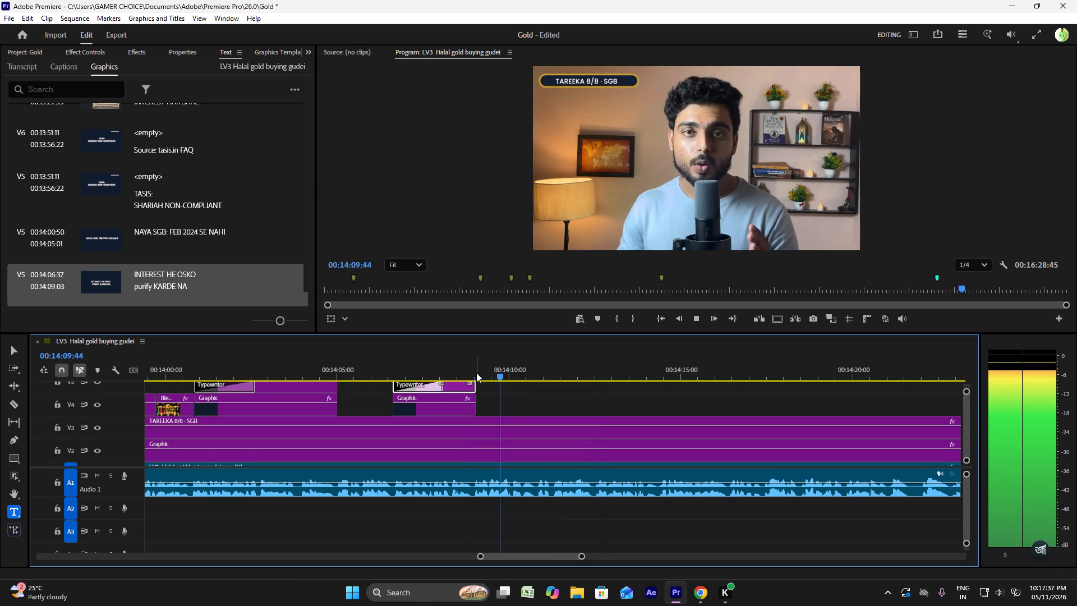
{"action": "key", "text": "space"}
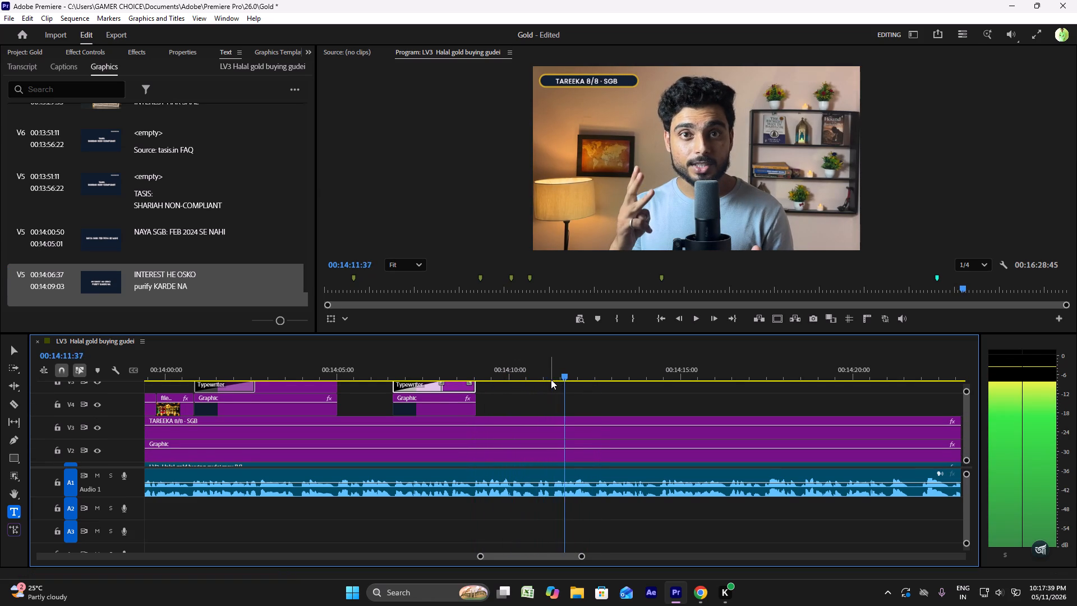
{"action": "left_click_drag", "start_coordinate": [551, 379], "coordinate": [537, 377]}
{"action": "left_click", "coordinate": [686, 594]}
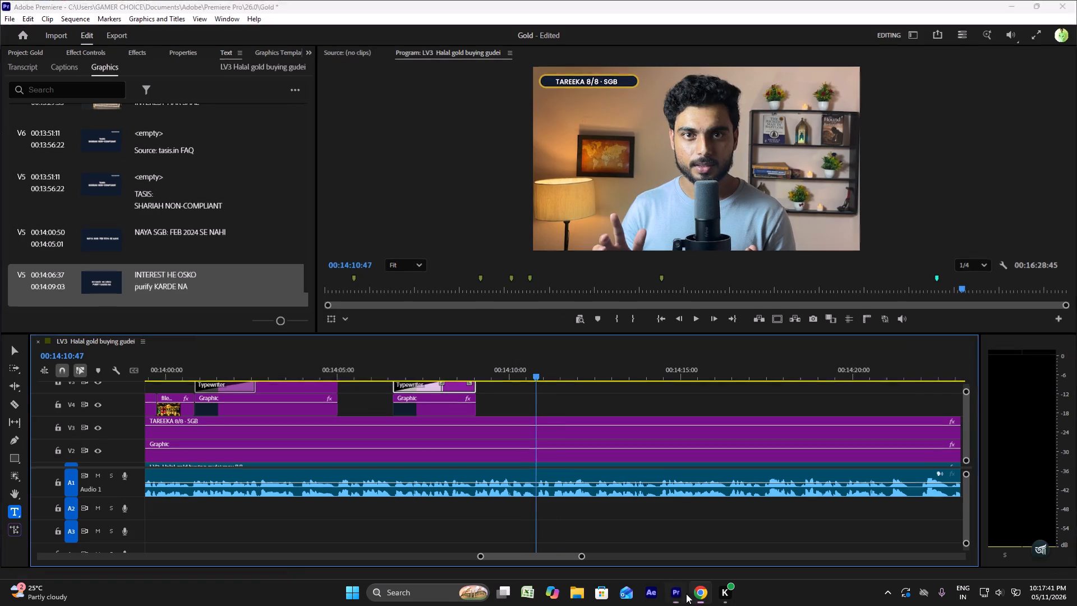
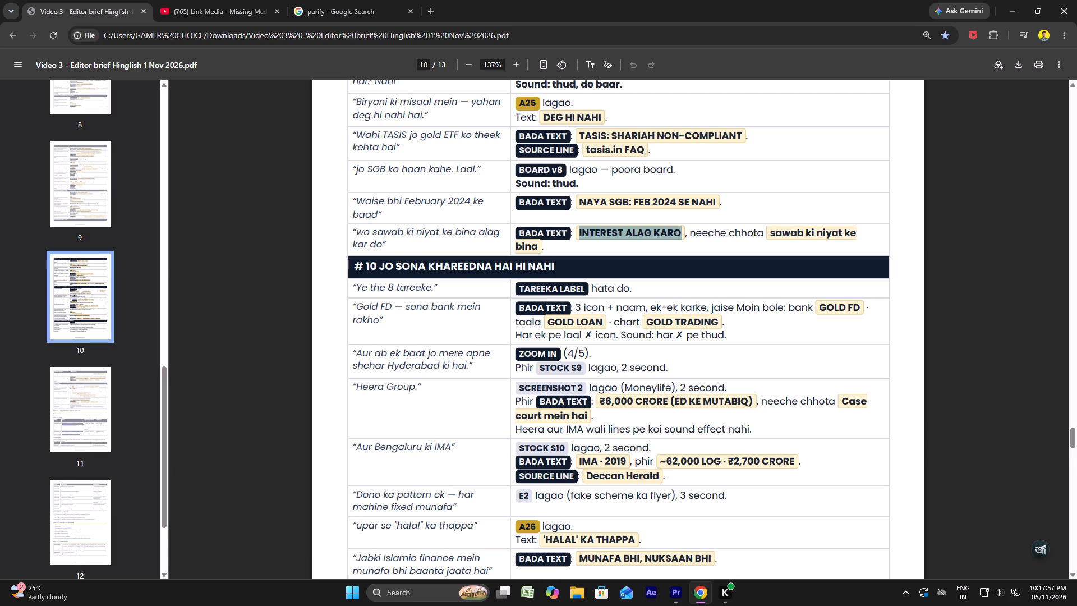
Read the section #10 instructions in the Video 3 editor brief, from "Ye the 8 tareeke" onward.
{"action": "left_click", "coordinate": [451, 309]}
{"action": "left_click_drag", "start_coordinate": [455, 309], "coordinate": [464, 309]}
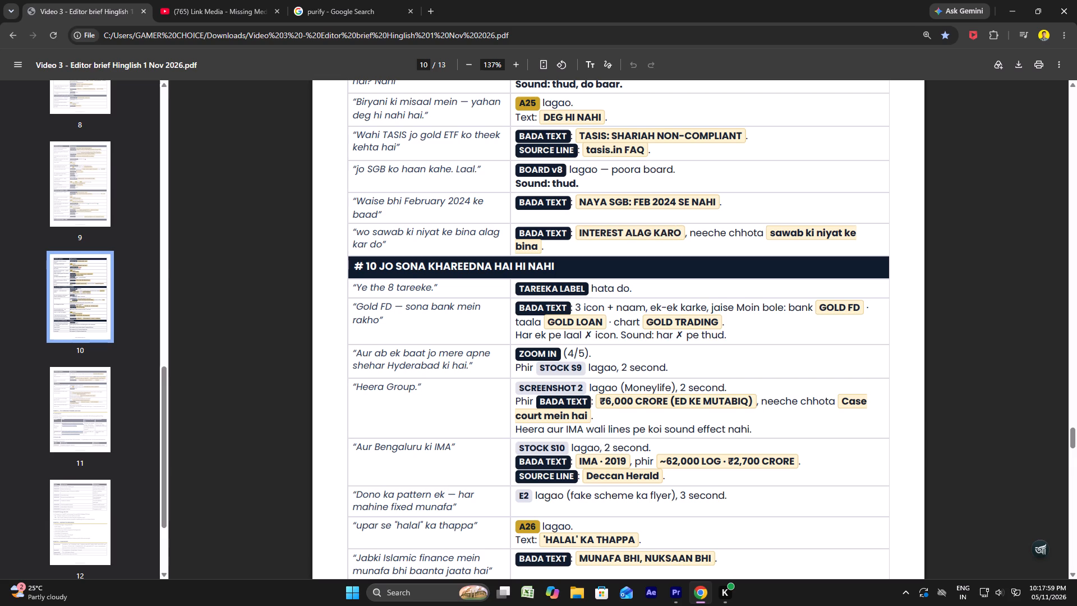
{"action": "left_click_drag", "start_coordinate": [464, 309], "coordinate": [474, 309]}
{"action": "scroll", "coordinate": [536, 307], "scroll_direction": "down", "scroll_amount": 3}
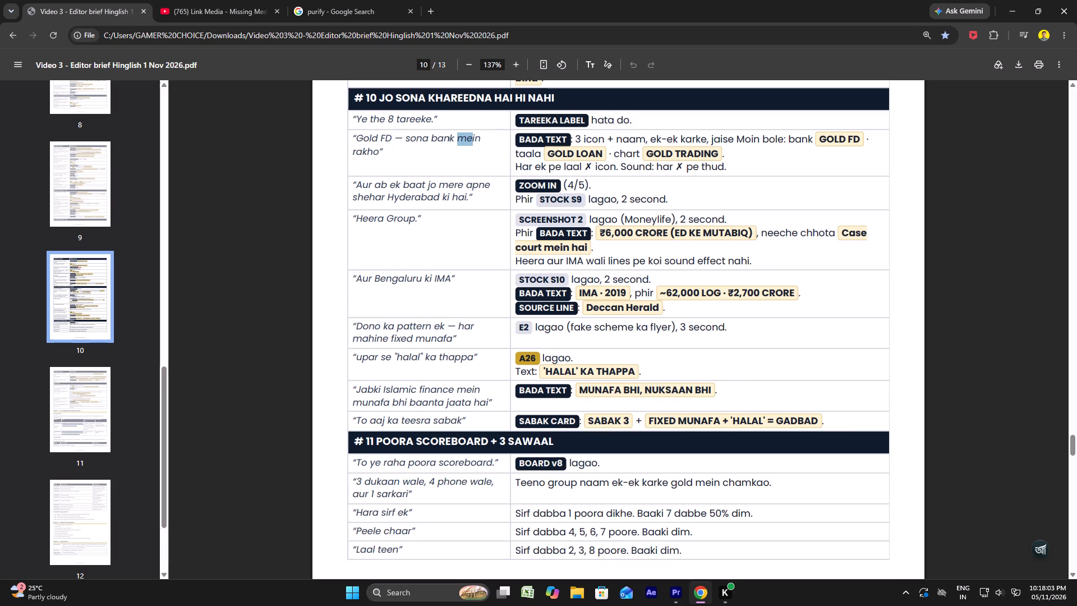
{"action": "scroll", "coordinate": [536, 307], "scroll_direction": "up", "scroll_amount": 1}
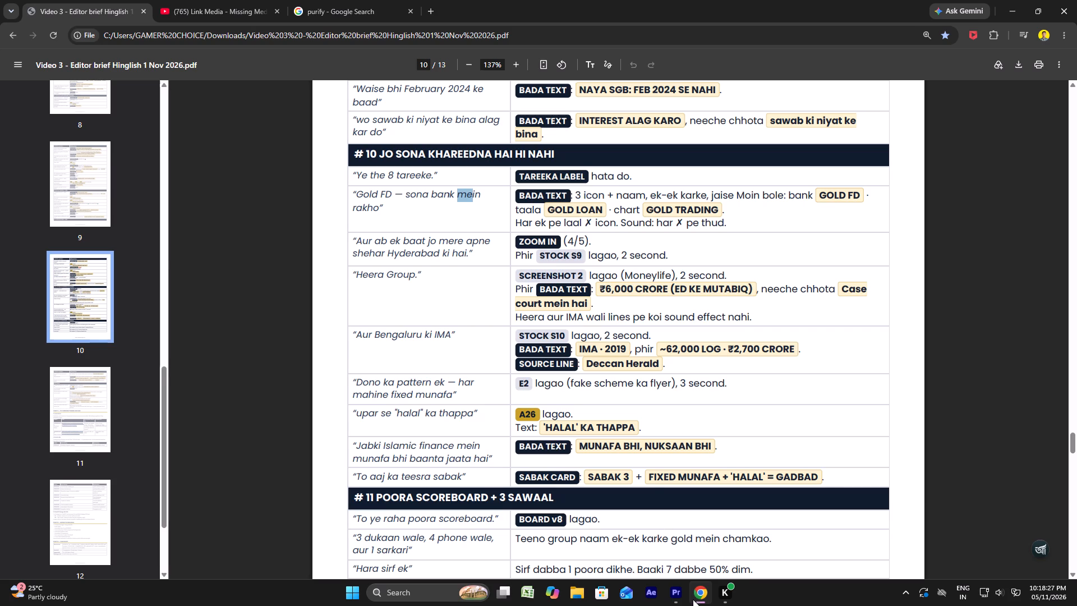
In Premiere, cut the TAREEKA 8/8 · SGB label and its background graphic at 00:14:11:14, delete everything after the cut, and replay the section.
{"action": "left_click", "coordinate": [678, 596]}
{"action": "left_click", "coordinate": [482, 364]}
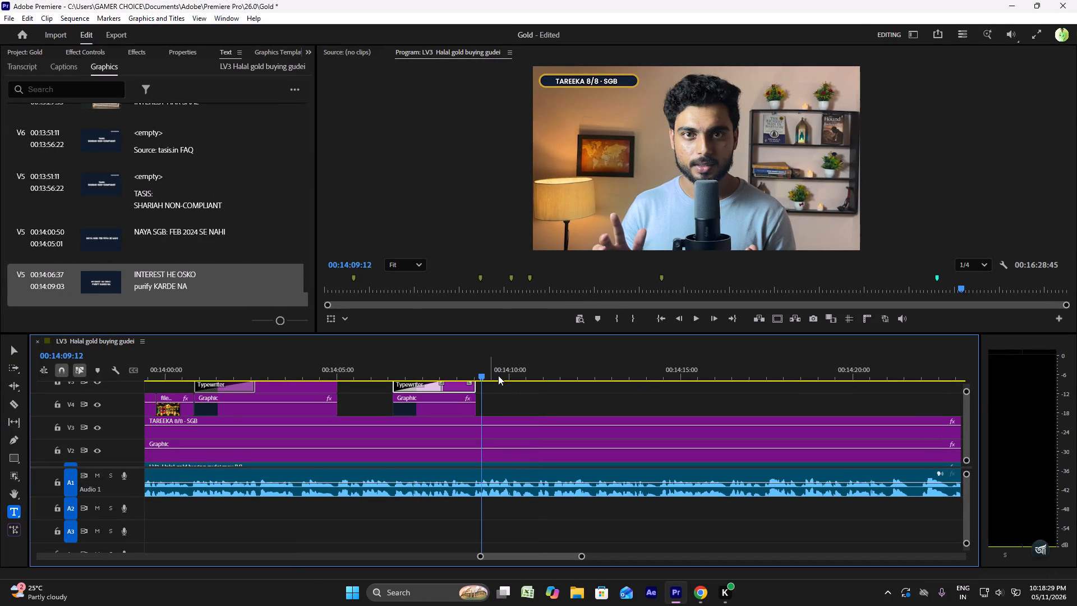
{"action": "key", "text": "space"}
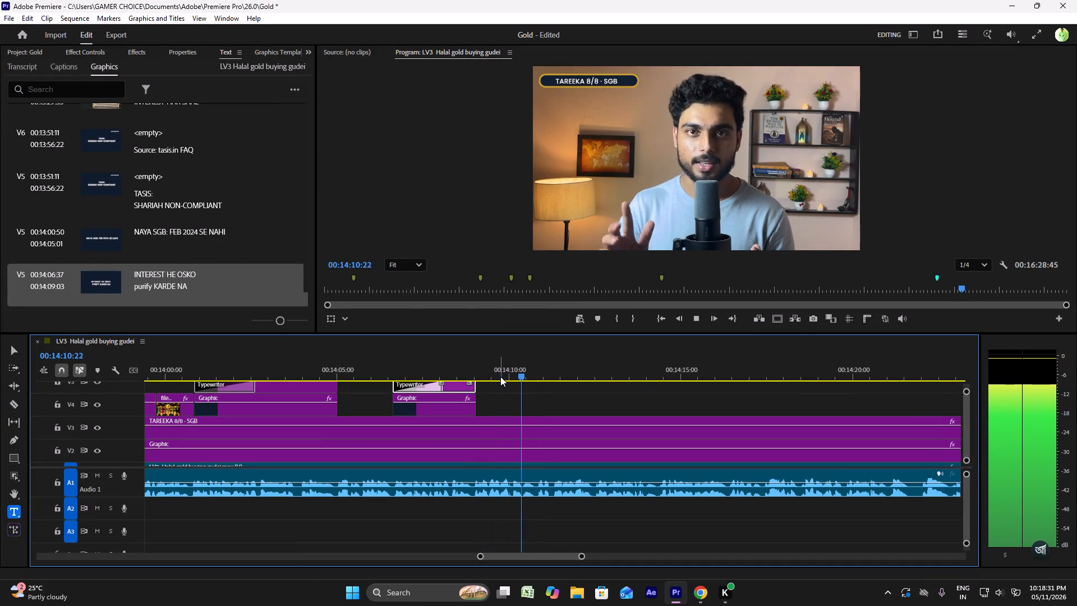
{"action": "key", "text": "space"}
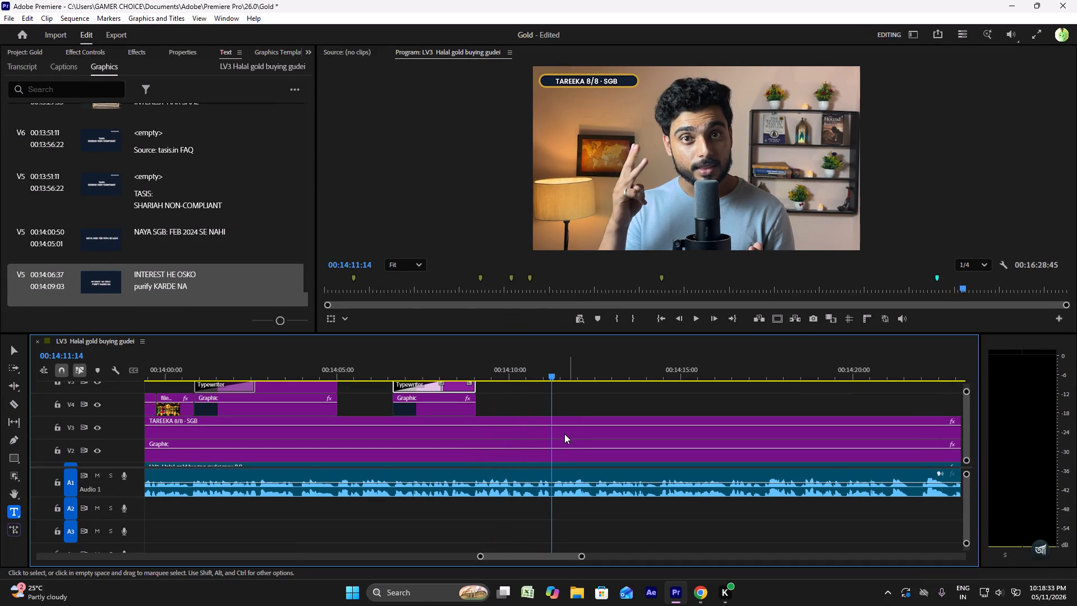
{"action": "left_click", "coordinate": [561, 431]}
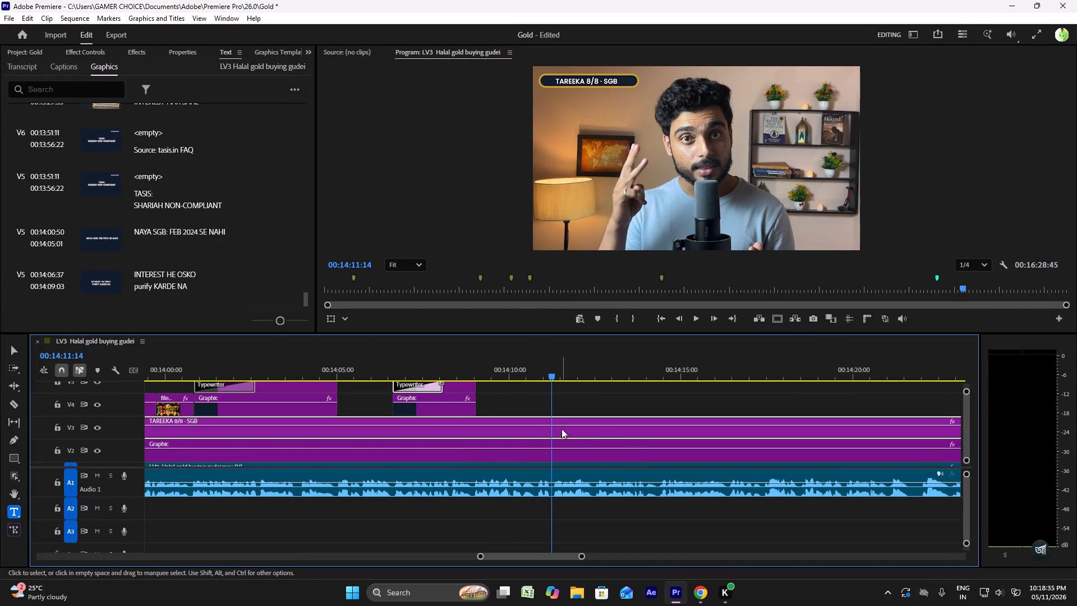
{"action": "key", "text": "c"}
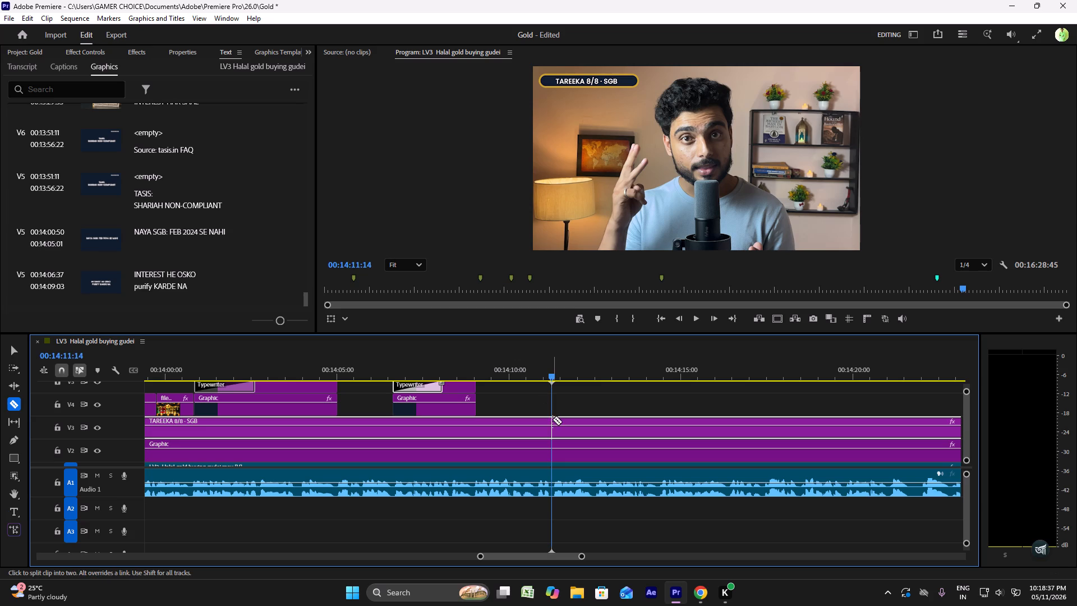
{"action": "left_click", "coordinate": [554, 421]}
{"action": "left_click", "coordinate": [550, 444]}
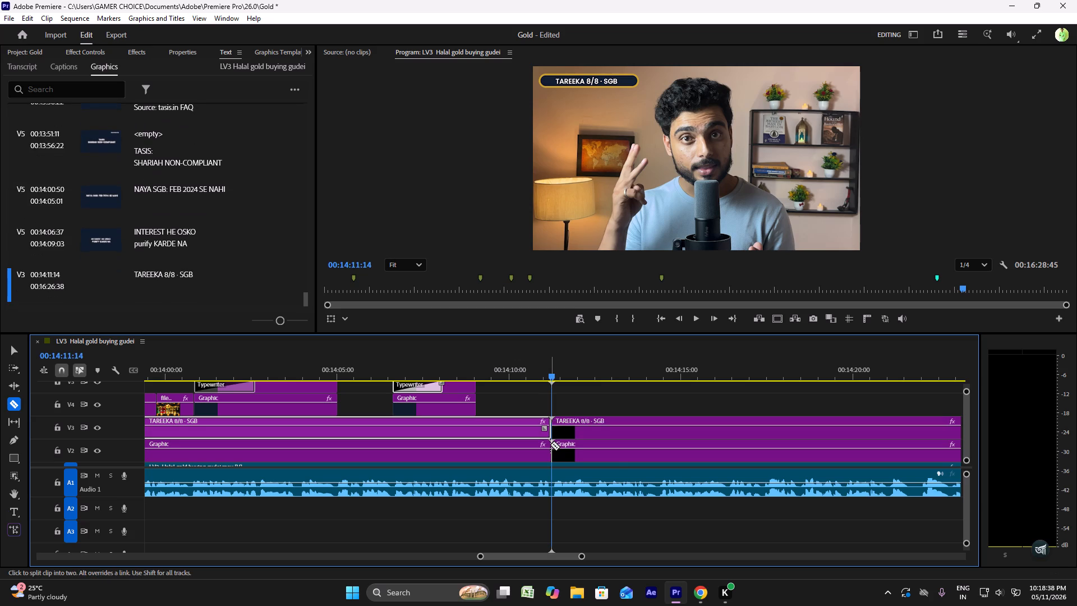
{"action": "key", "text": "v"}
{"action": "left_click", "coordinate": [583, 426]}
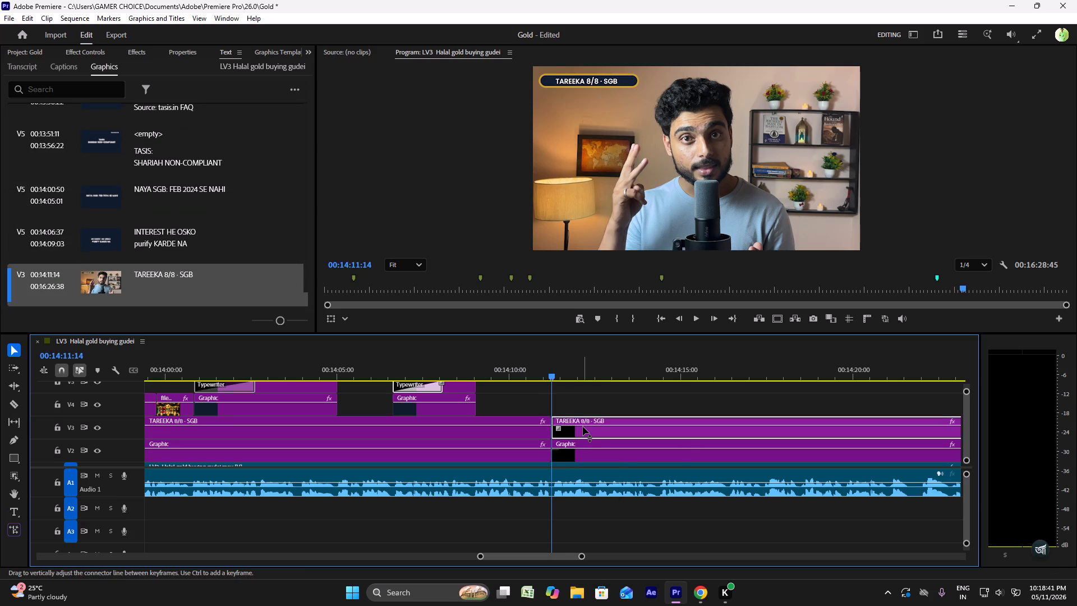
{"action": "key", "text": "Delete"}
{"action": "left_click", "coordinate": [607, 449]}
{"action": "key", "text": "Delete"}
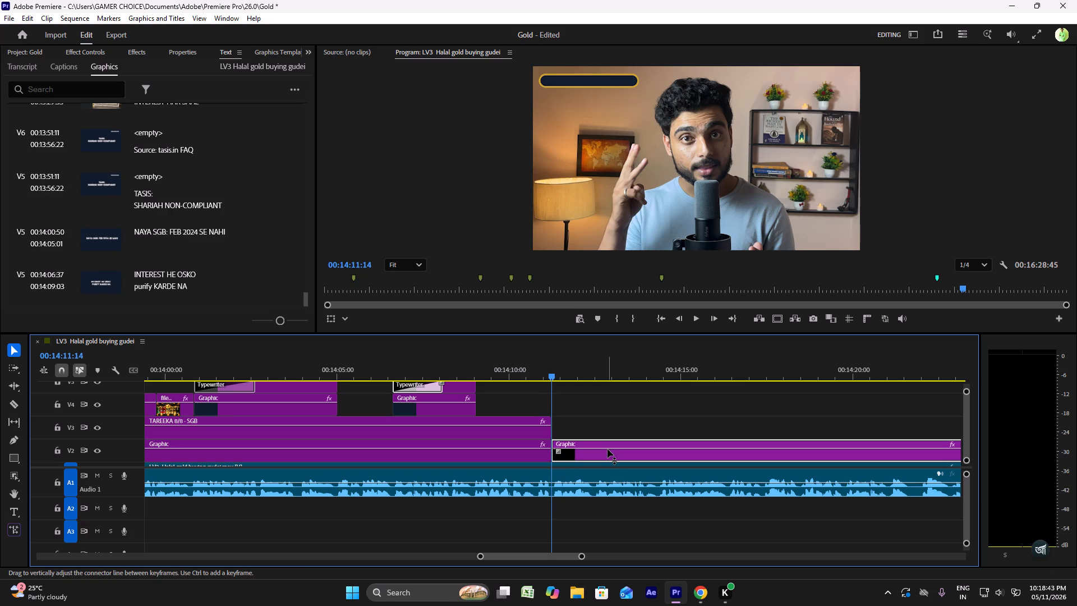
{"action": "left_click", "coordinate": [462, 371]}
{"action": "key", "text": "space"}
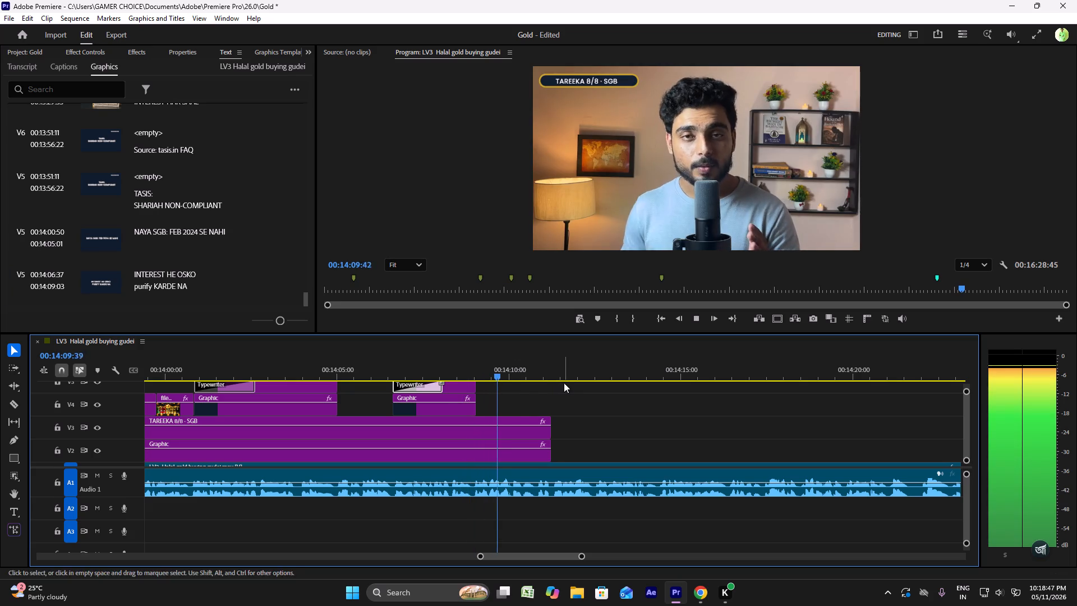
Nest the remaining TAREEKA 8/8 · SGB label and its background graphic together, keeping the default sequence name.
{"action": "left_click", "coordinate": [540, 370]}
{"action": "left_click_drag", "start_coordinate": [539, 372], "coordinate": [548, 374]}
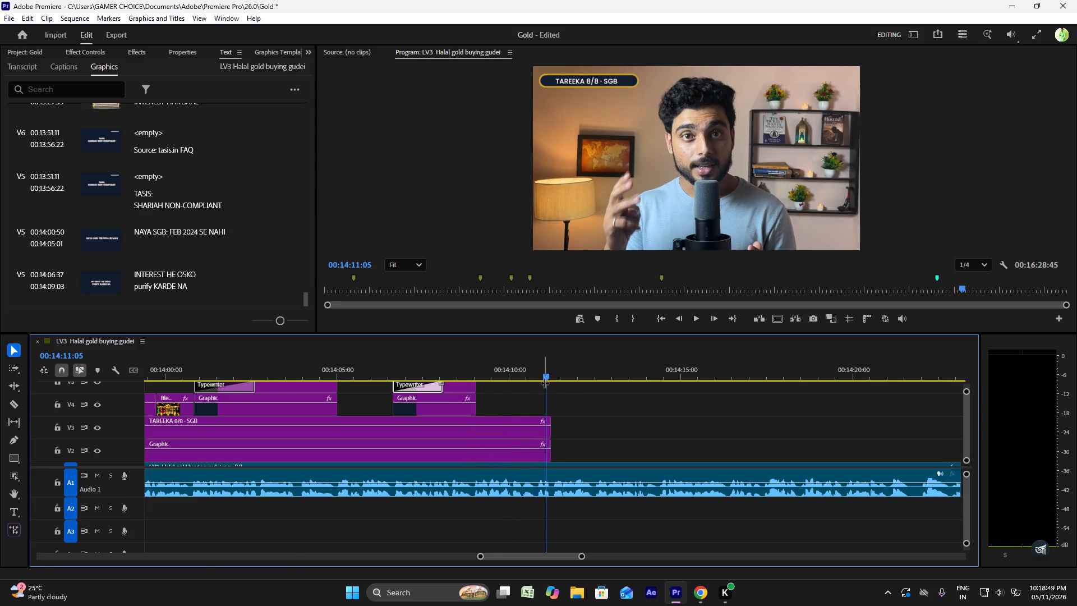
{"action": "left_click", "coordinate": [535, 429]}
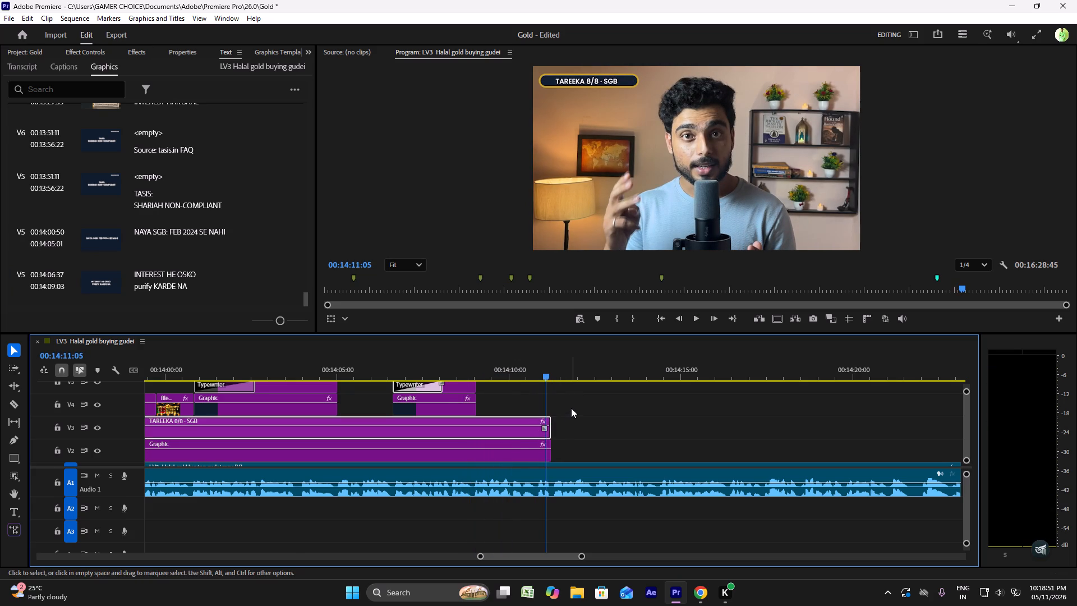
{"action": "left_click_drag", "start_coordinate": [562, 401], "coordinate": [512, 452]}
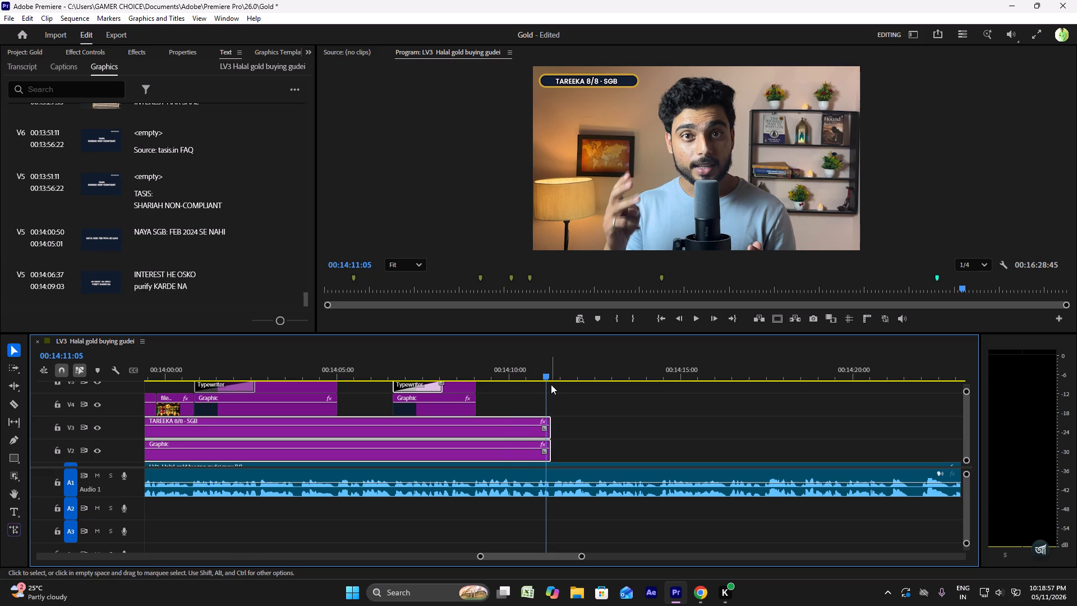
{"action": "right_click", "coordinate": [526, 429]}
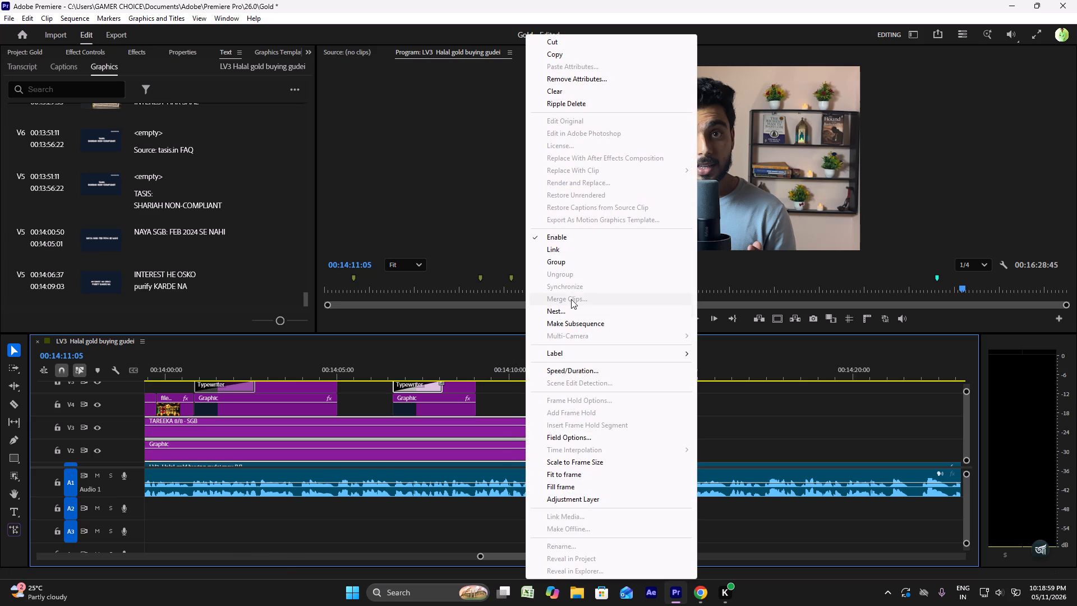
{"action": "left_click", "coordinate": [569, 307]}
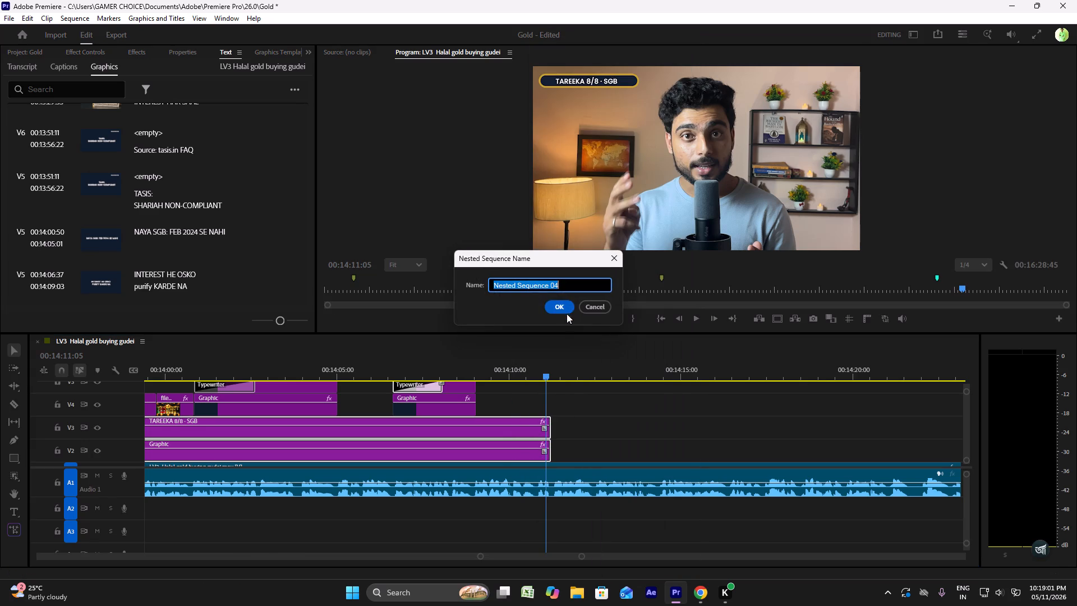
{"action": "left_click", "coordinate": [554, 300]}
Add a cross transition about 43 frames long at the end of the nested TAREEKA label and start playback shortly before it.
{"action": "left_click", "coordinate": [477, 367]}
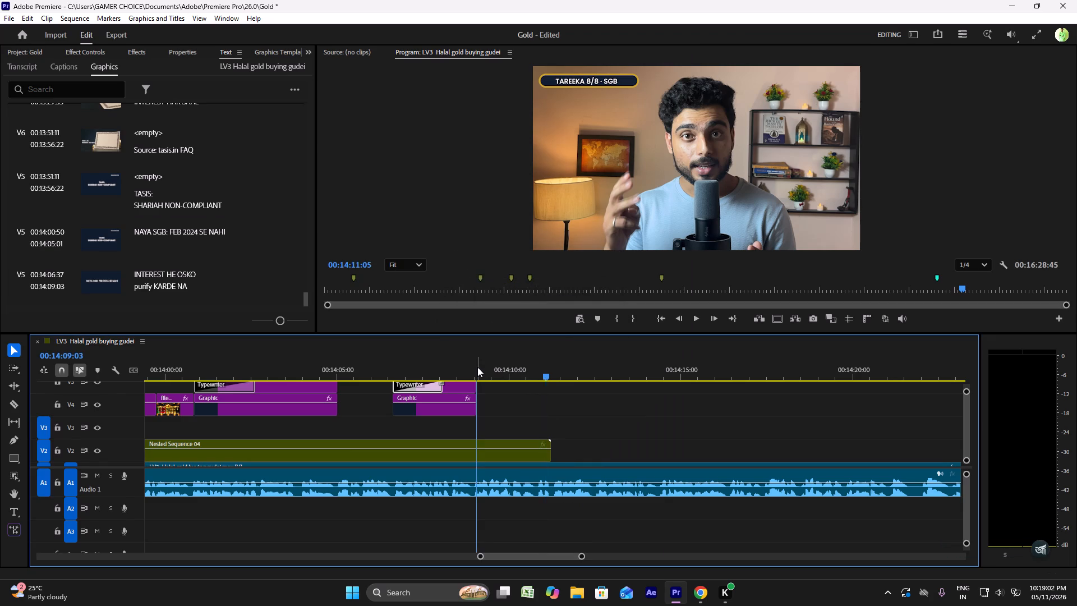
{"action": "left_click_drag", "start_coordinate": [477, 367], "coordinate": [527, 377]}
{"action": "left_click", "coordinate": [535, 378]}
{"action": "left_click", "coordinate": [531, 373]}
{"action": "left_click", "coordinate": [541, 373]}
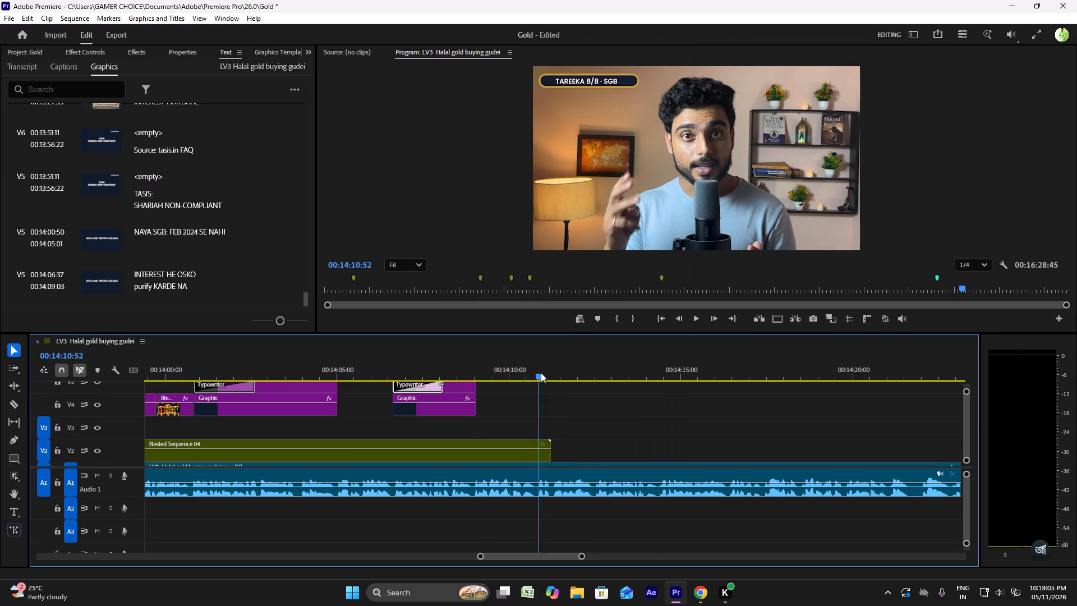
{"action": "left_click", "coordinate": [535, 458]}
{"action": "left_click_drag", "start_coordinate": [542, 452], "coordinate": [527, 452]}
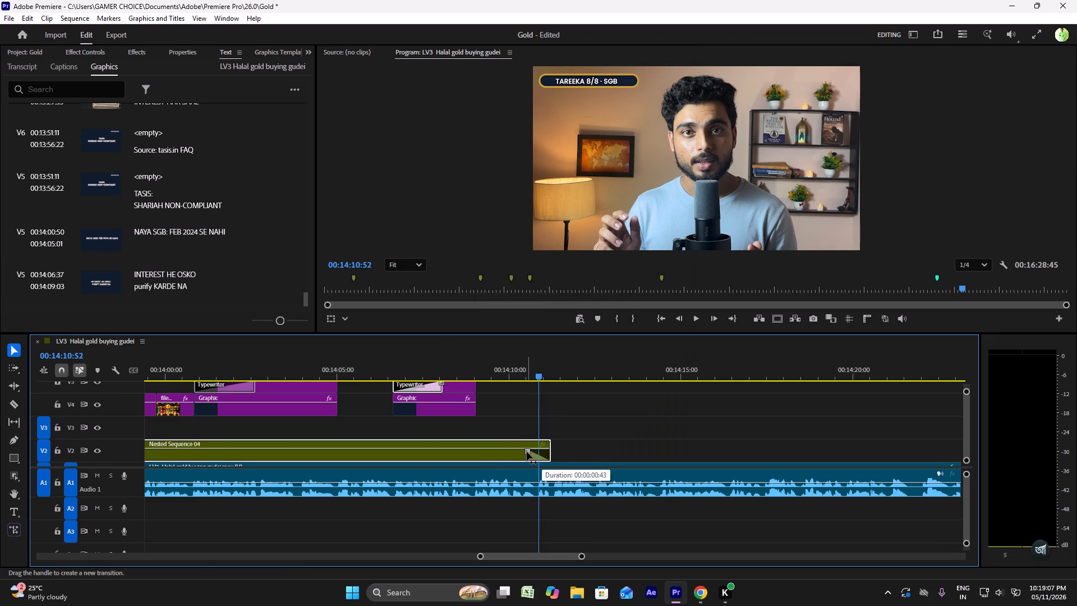
{"action": "left_click_drag", "start_coordinate": [527, 452], "coordinate": [527, 451]}
{"action": "left_click", "coordinate": [465, 360]}
{"action": "key", "text": "space"}
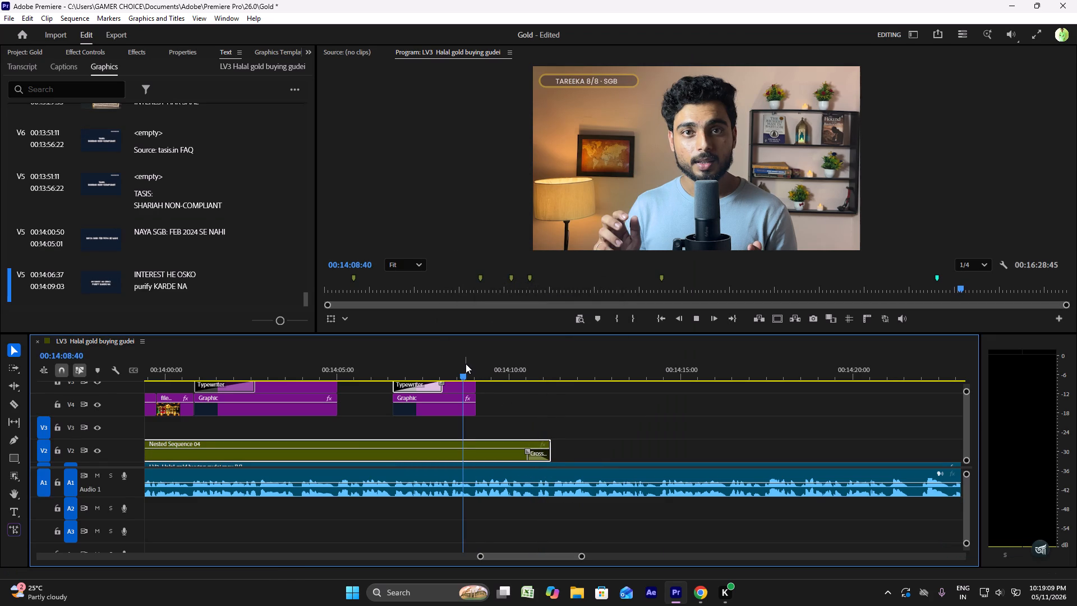
{"action": "key", "text": "space"}
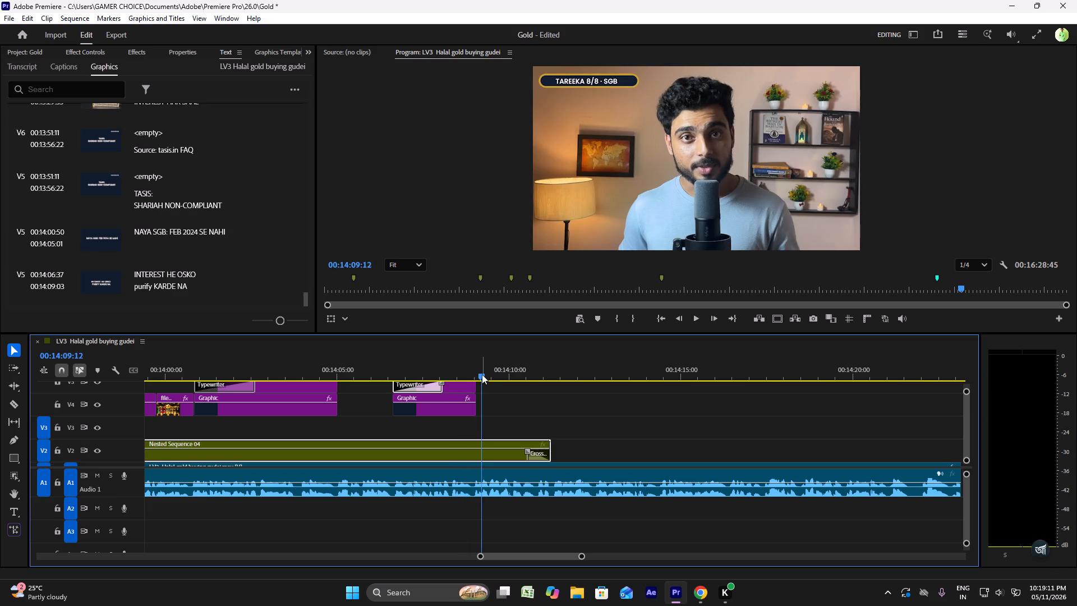
Turn on Position and Scale keyframing for the nested TAREEKA label at 00:14:08:58.
{"action": "left_click_drag", "start_coordinate": [482, 374], "coordinate": [474, 377]}
{"action": "left_click", "coordinate": [76, 52]}
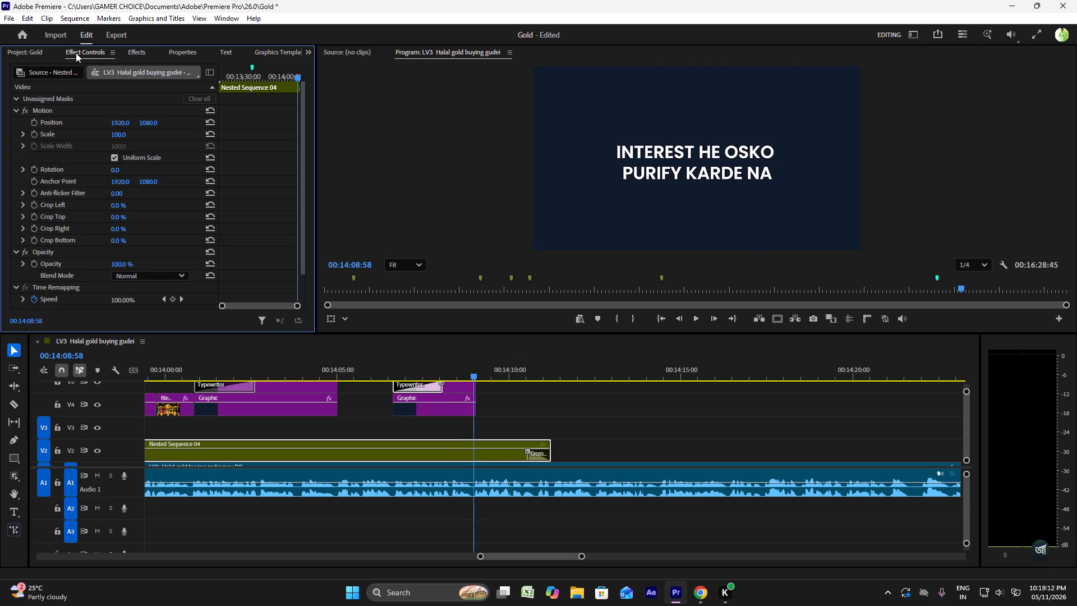
{"action": "left_click", "coordinate": [36, 135]}
{"action": "left_click", "coordinate": [33, 119]}
{"action": "key", "text": "space"}
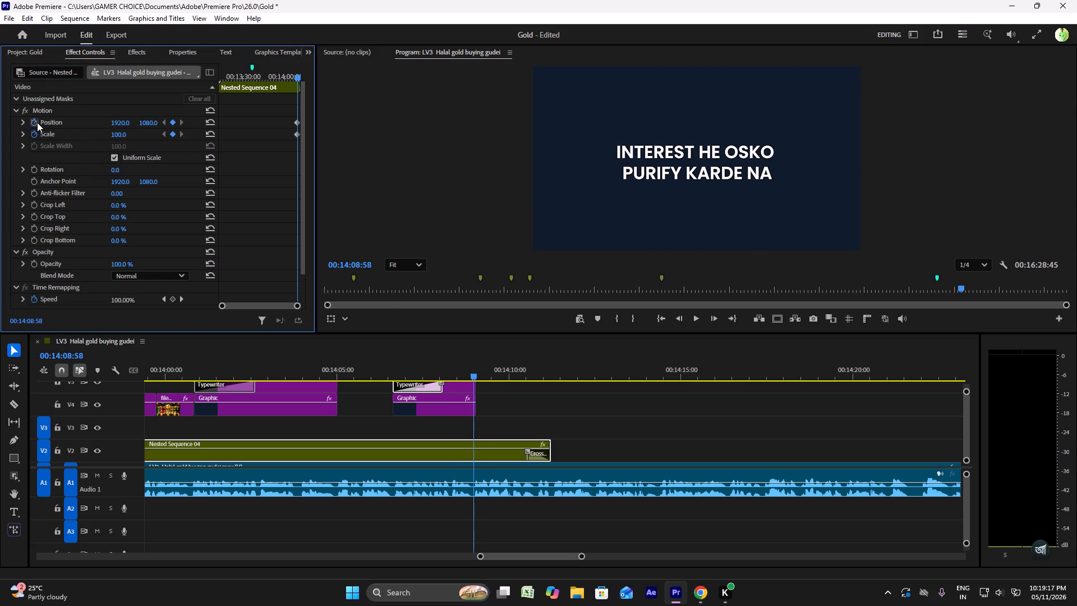
{"action": "key", "text": "space"}
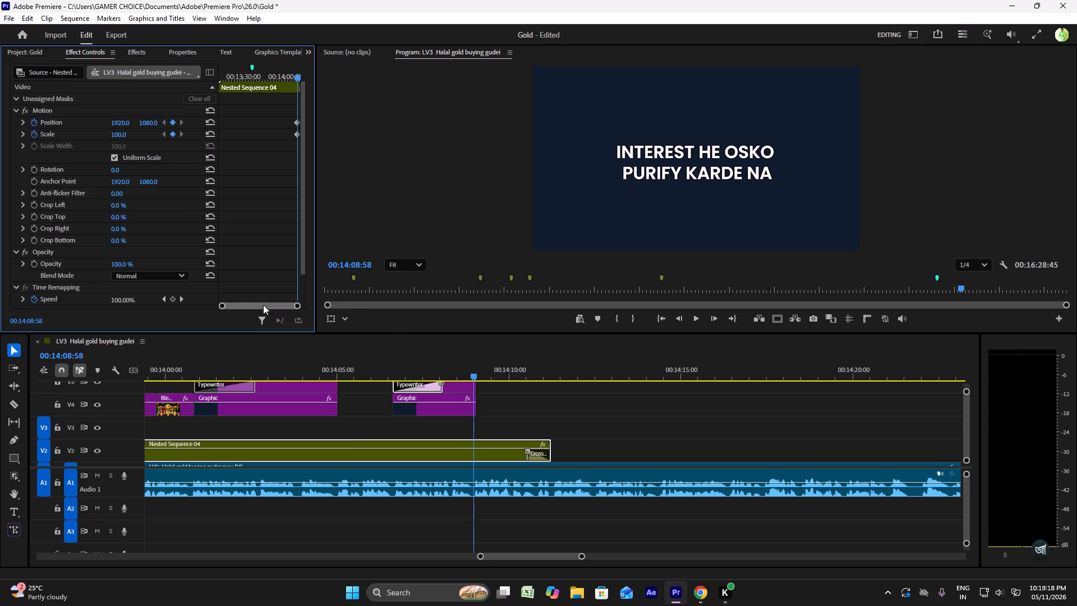
At 00:14:11:08, add a Position keyframe of 1993, 1192 to the nested TAREEKA label.
{"action": "left_click_drag", "start_coordinate": [224, 306], "coordinate": [277, 310]}
{"action": "left_click_drag", "start_coordinate": [475, 376], "coordinate": [540, 382]}
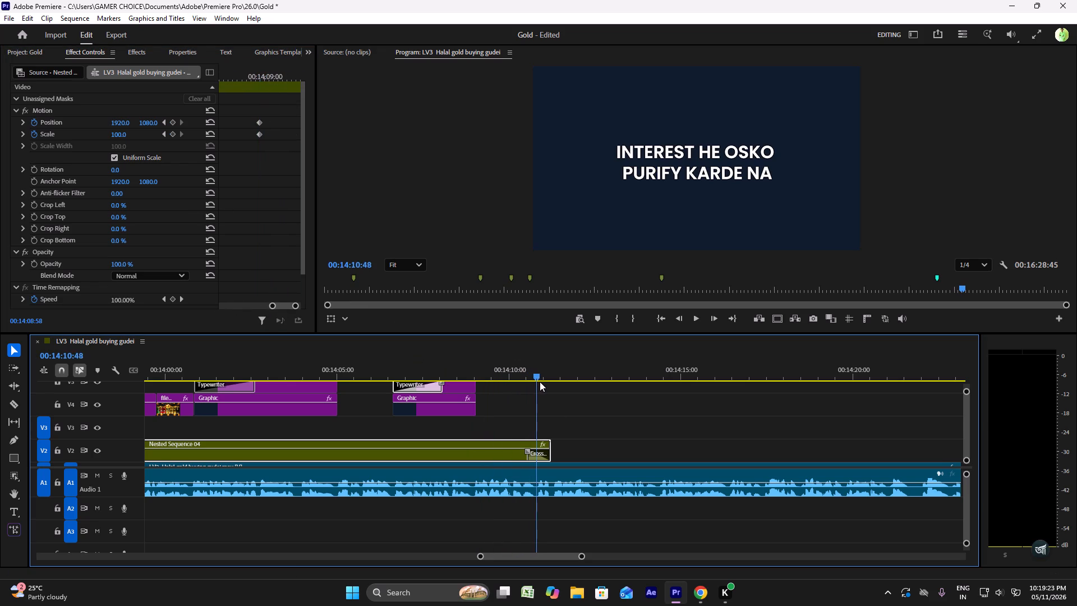
{"action": "left_click_drag", "start_coordinate": [540, 382], "coordinate": [533, 380]}
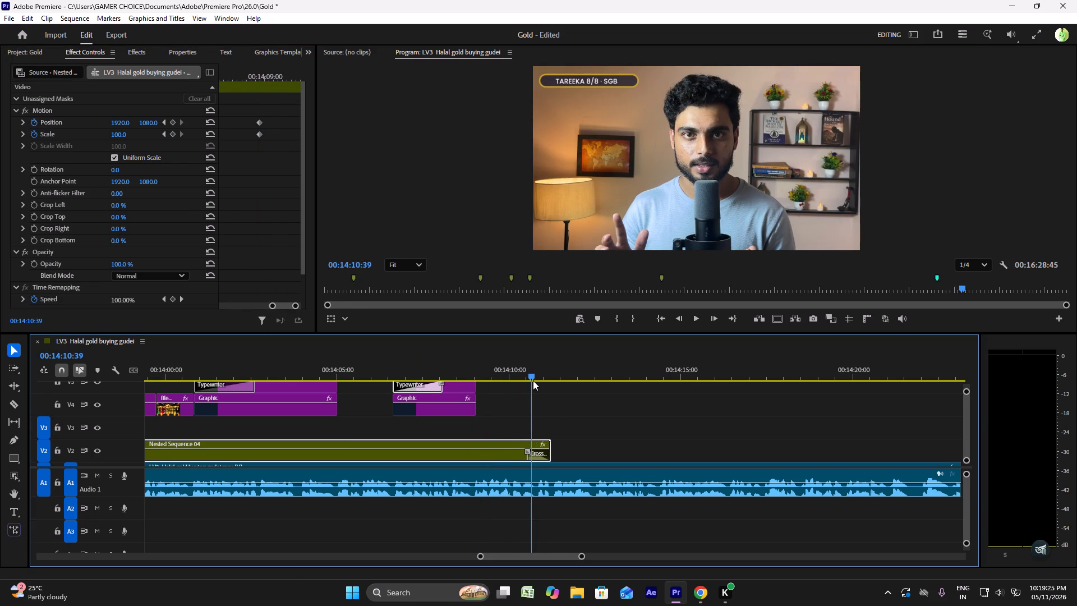
{"action": "left_click", "coordinate": [291, 75]}
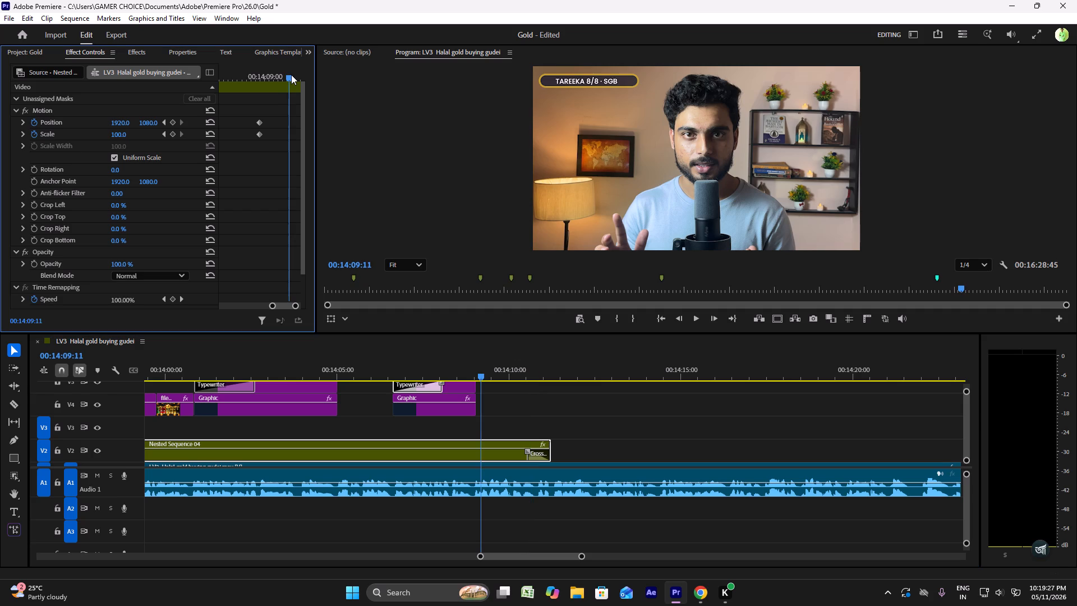
{"action": "left_click_drag", "start_coordinate": [291, 75], "coordinate": [297, 75]}
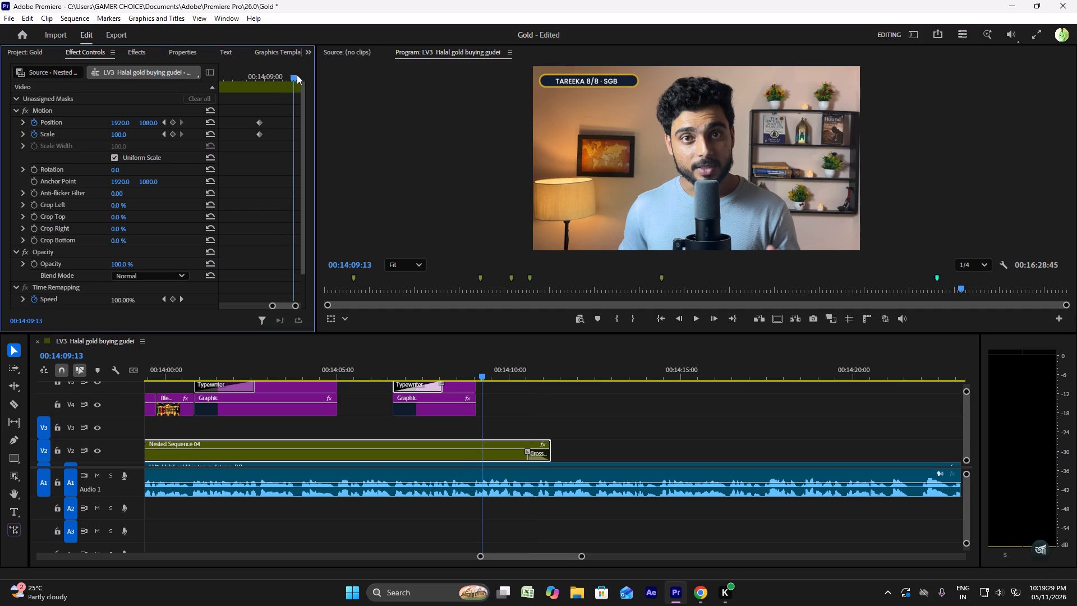
{"action": "left_click_drag", "start_coordinate": [297, 75], "coordinate": [301, 75]}
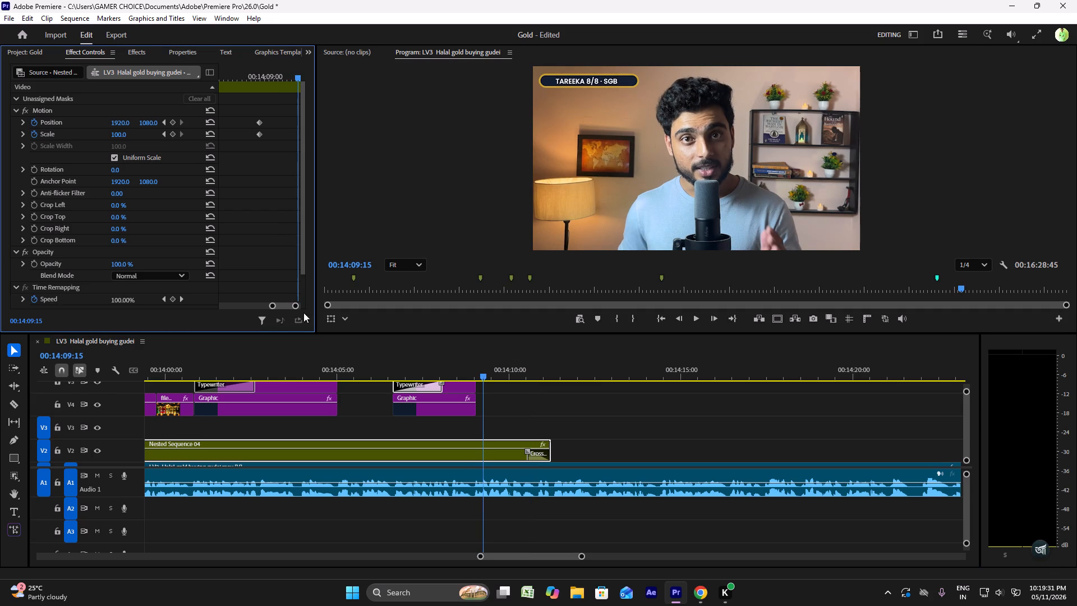
{"action": "left_click_drag", "start_coordinate": [280, 306], "coordinate": [294, 307]}
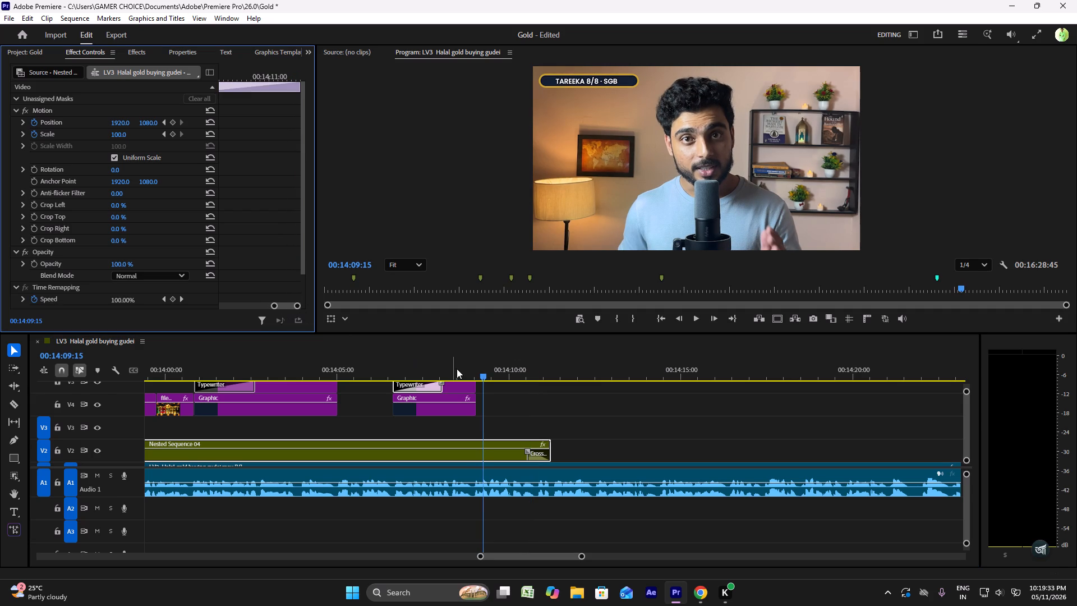
{"action": "left_click_drag", "start_coordinate": [478, 372], "coordinate": [528, 373]}
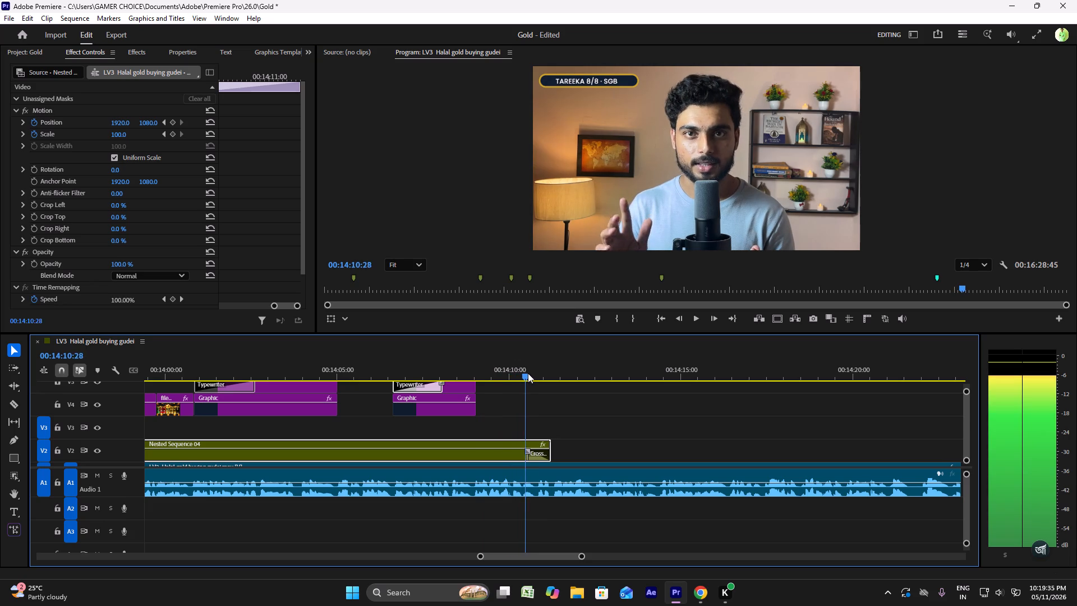
{"action": "left_click_drag", "start_coordinate": [528, 373], "coordinate": [549, 373]}
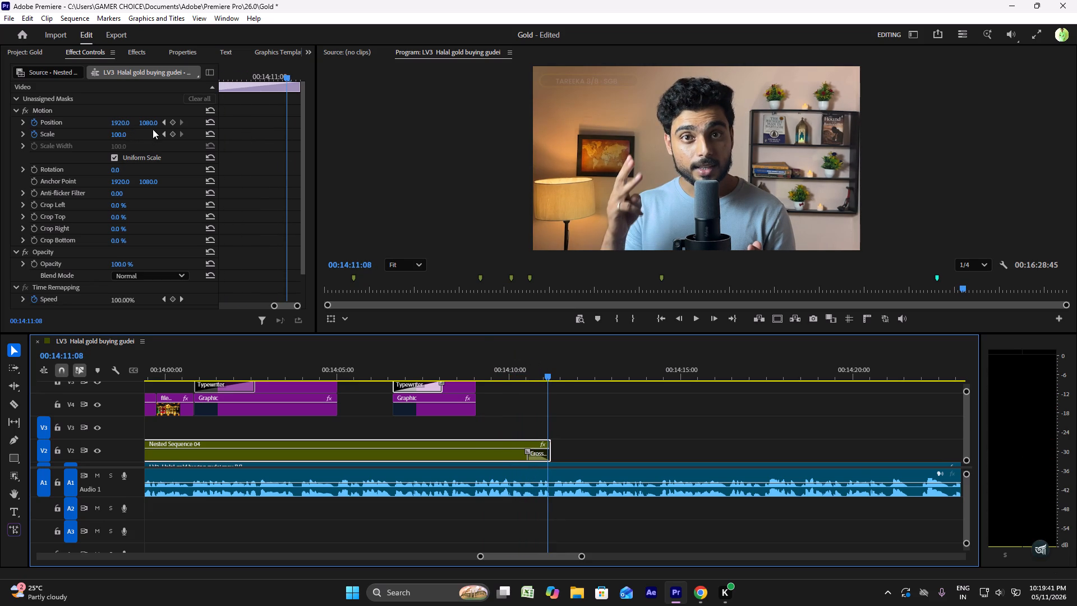
{"action": "left_click_drag", "start_coordinate": [148, 124], "coordinate": [195, 130]}
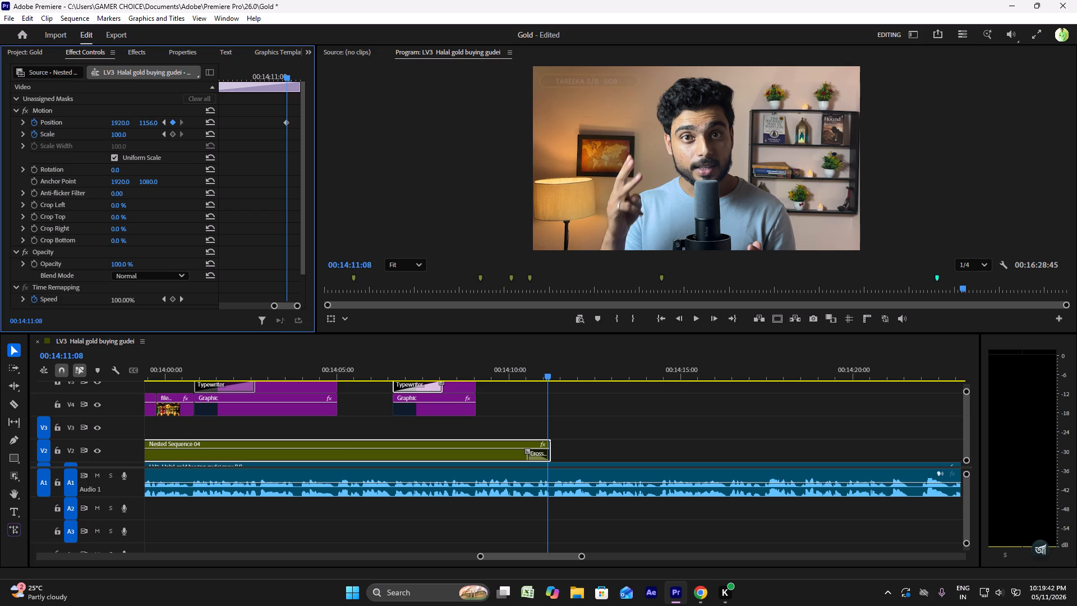
{"action": "left_click_drag", "start_coordinate": [195, 130], "coordinate": [214, 131]}
{"action": "left_click_drag", "start_coordinate": [115, 124], "coordinate": [150, 123]}
{"action": "left_click_drag", "start_coordinate": [150, 123], "coordinate": [156, 123]}
Replay the label exit and the following narration, check it against section #10 of the brief, and park the playhead at 00:14:17:24.
{"action": "left_click", "coordinate": [282, 306]}
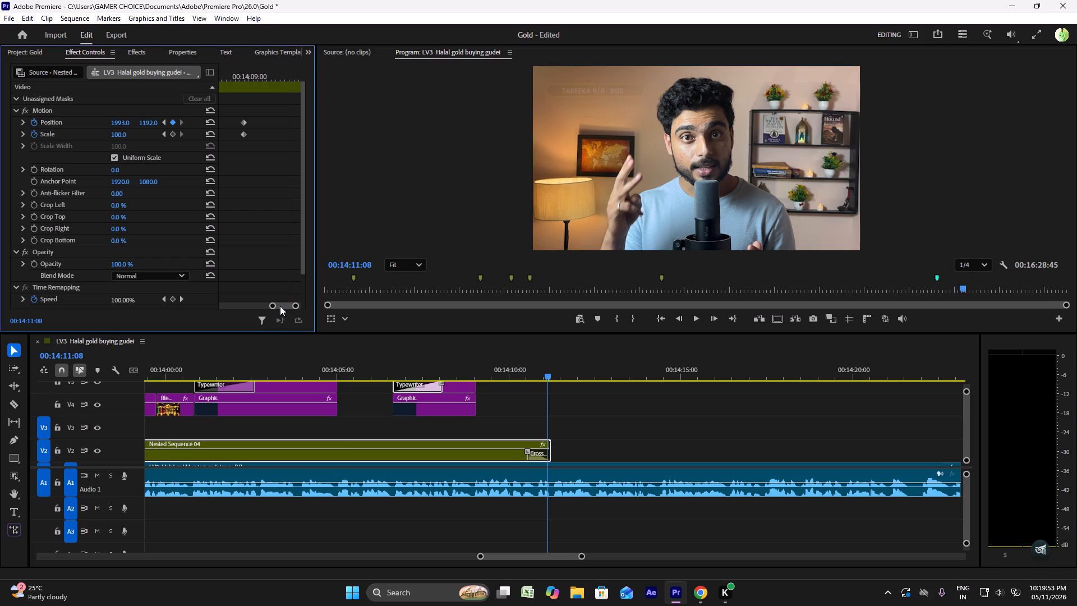
{"action": "left_click", "coordinate": [450, 371]}
{"action": "key", "text": "space"}
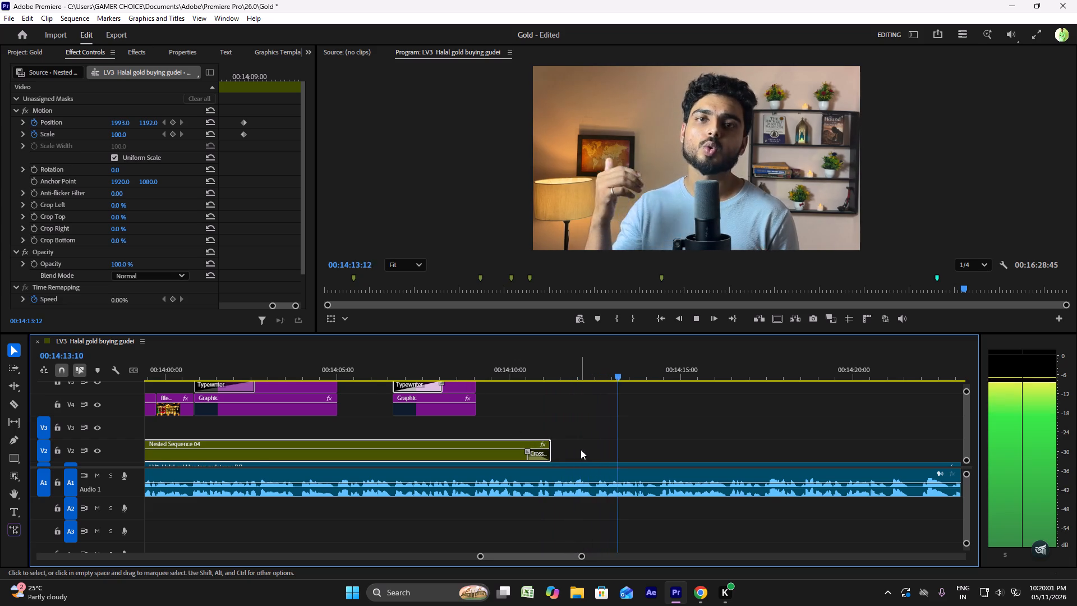
{"action": "scroll", "coordinate": [582, 450], "scroll_direction": "down", "scroll_amount": 5}
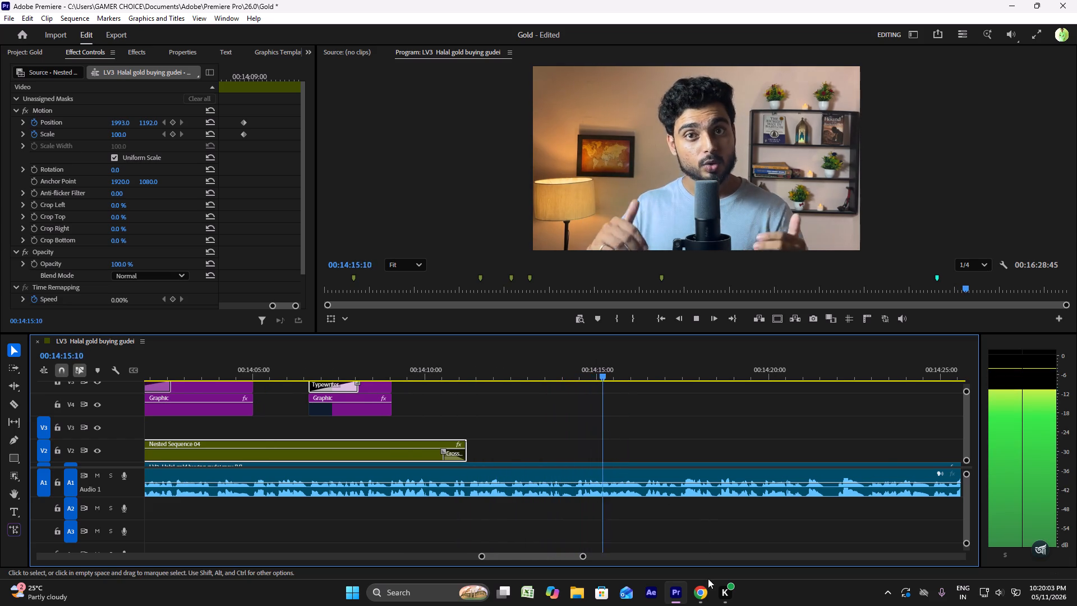
{"action": "left_click", "coordinate": [710, 593]}
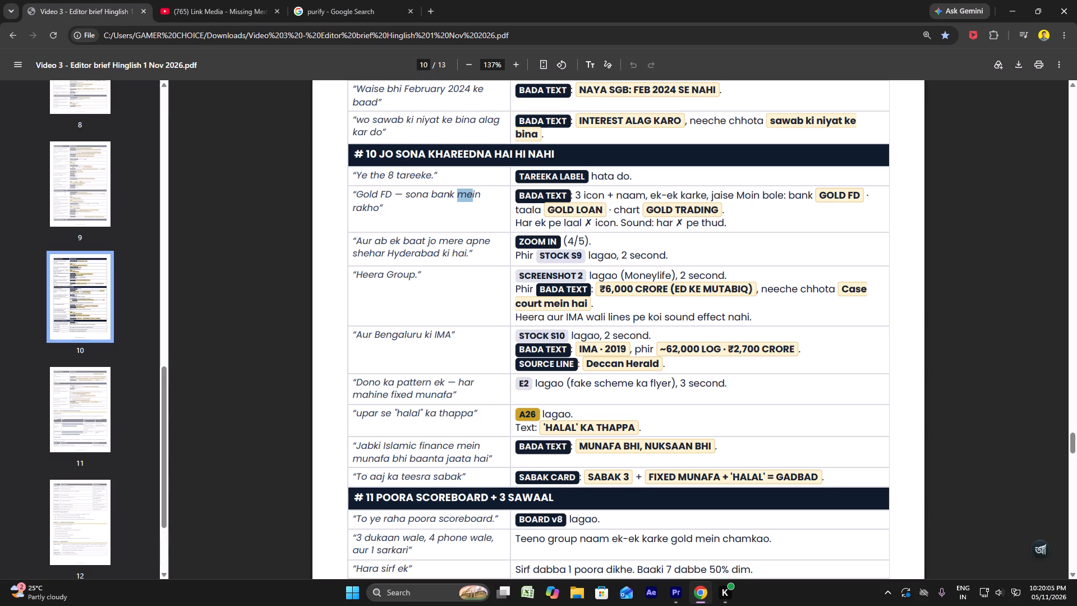
{"action": "left_click", "coordinate": [681, 595]}
{"action": "key", "text": "space"}
{"action": "left_click", "coordinate": [468, 369]}
{"action": "key", "text": "space"}
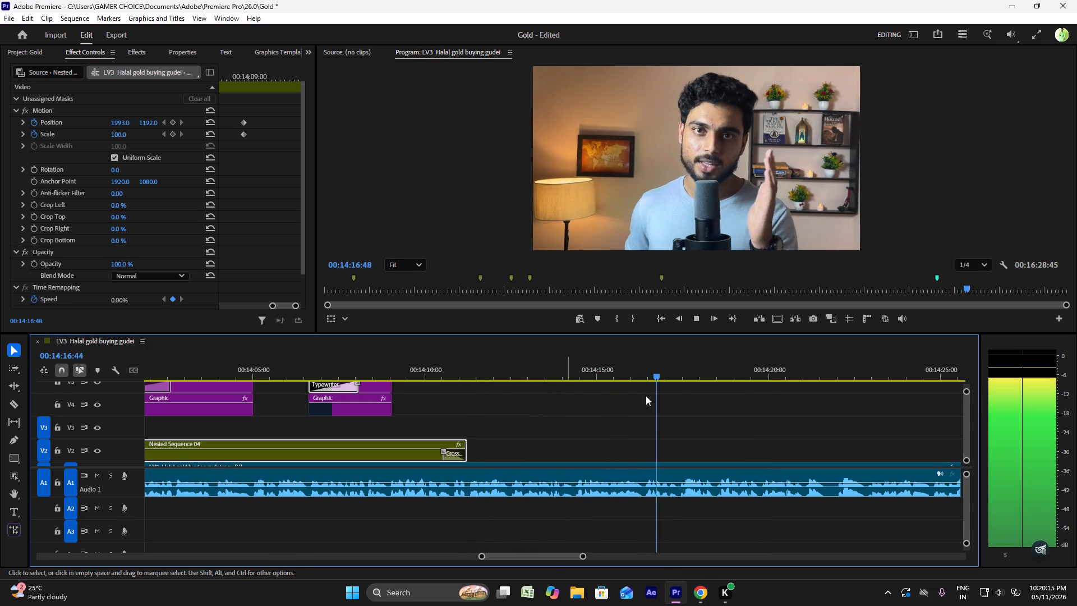
{"action": "key", "text": "space"}
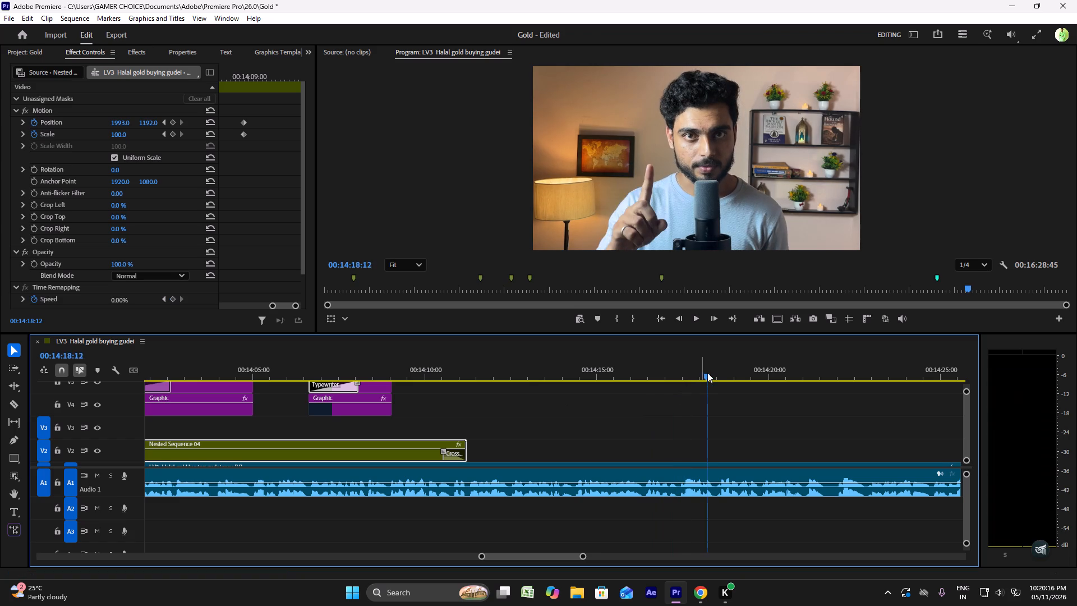
{"action": "left_click_drag", "start_coordinate": [707, 373], "coordinate": [680, 371]}
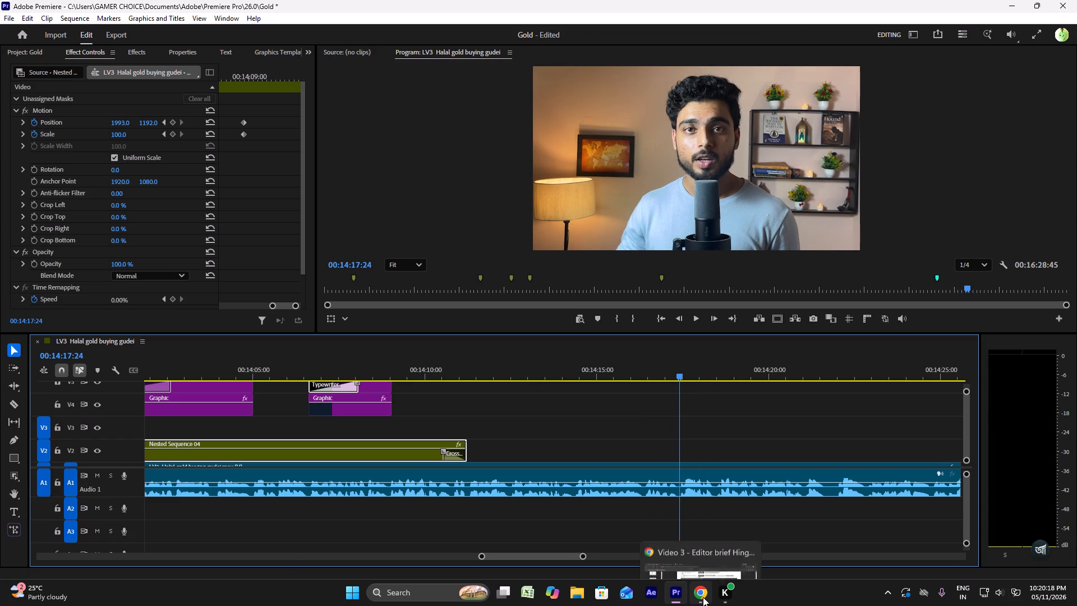
In Chrome, copy GOLD FD from section #10 of the brief and search the web for it in a new tab.
{"action": "left_click", "coordinate": [720, 548]}
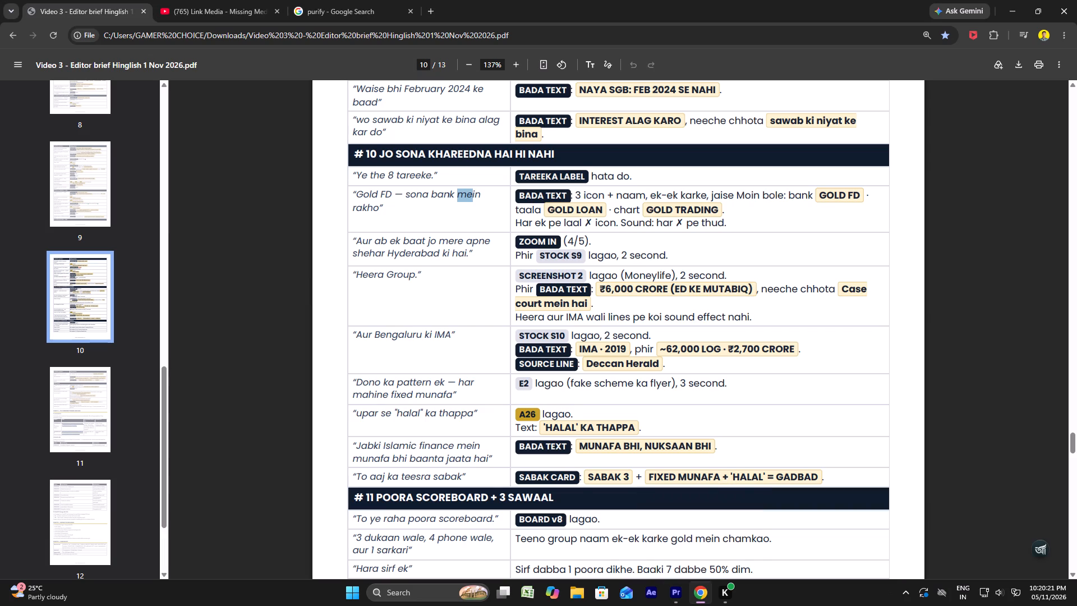
{"action": "left_click_drag", "start_coordinate": [517, 194], "coordinate": [569, 196]}
{"action": "left_click", "coordinate": [574, 196]}
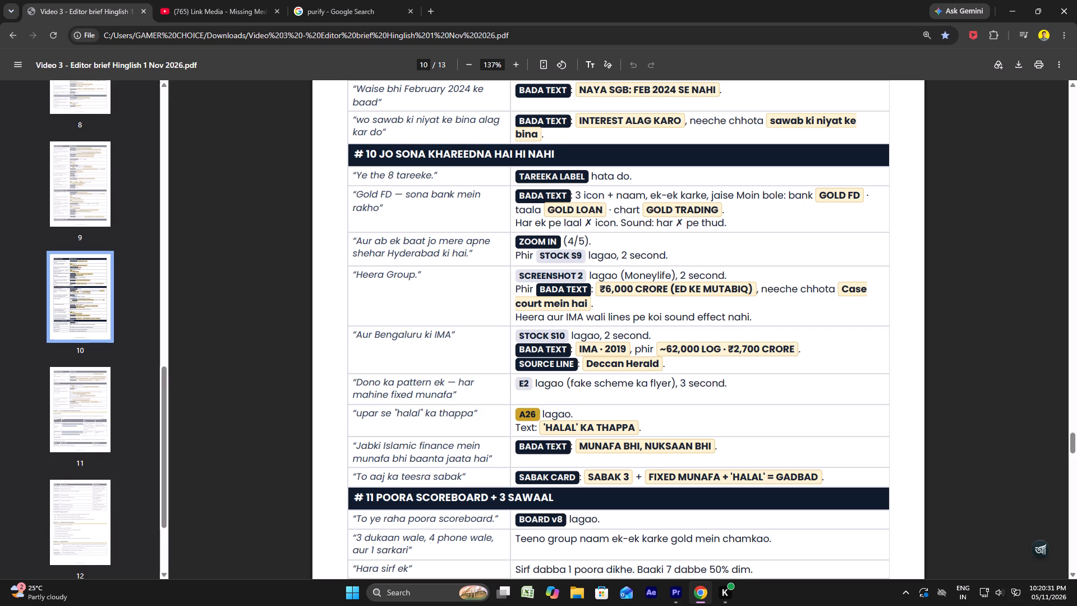
{"action": "left_click_drag", "start_coordinate": [816, 191], "coordinate": [860, 193]}
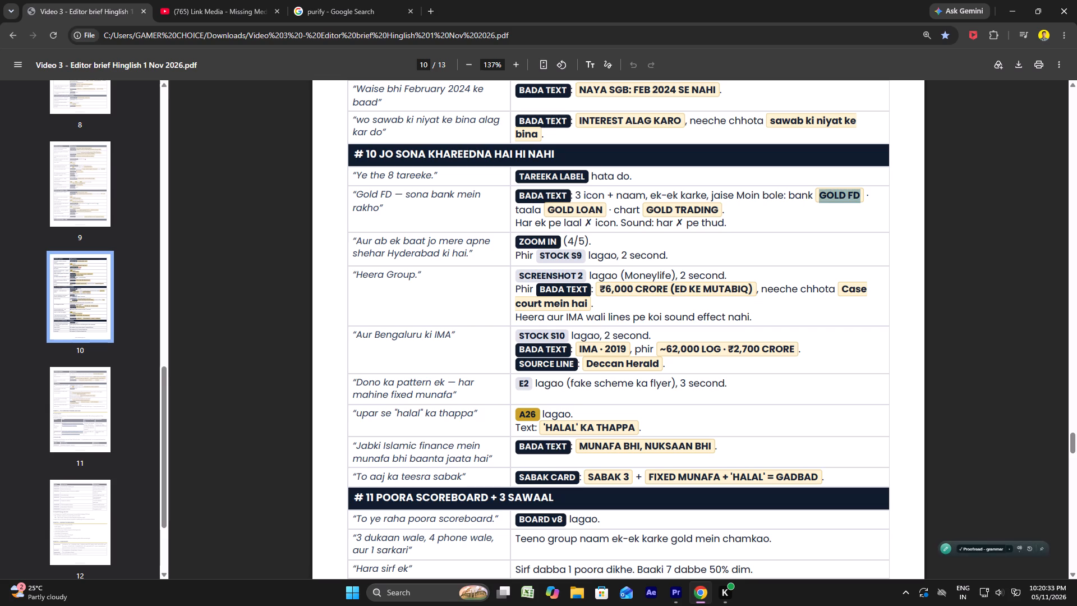
{"action": "right_click", "coordinate": [835, 198]}
{"action": "left_click", "coordinate": [859, 215]}
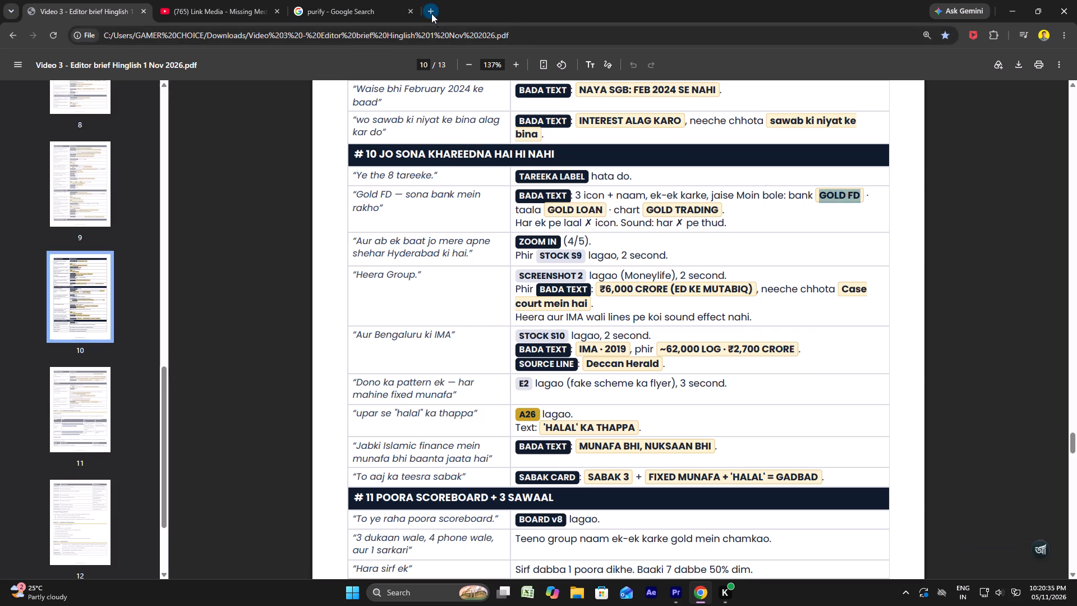
{"action": "left_click", "coordinate": [431, 13]}
{"action": "left_click", "coordinate": [373, 31]}
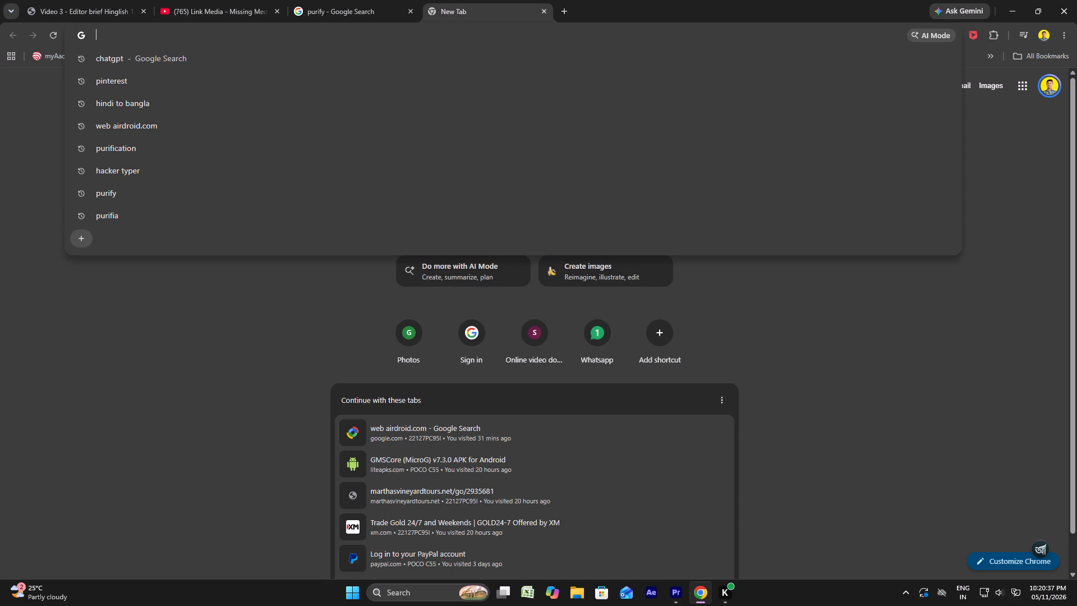
{"action": "key", "text": "ctrl+c"}
{"action": "key", "text": "ctrl+v"}
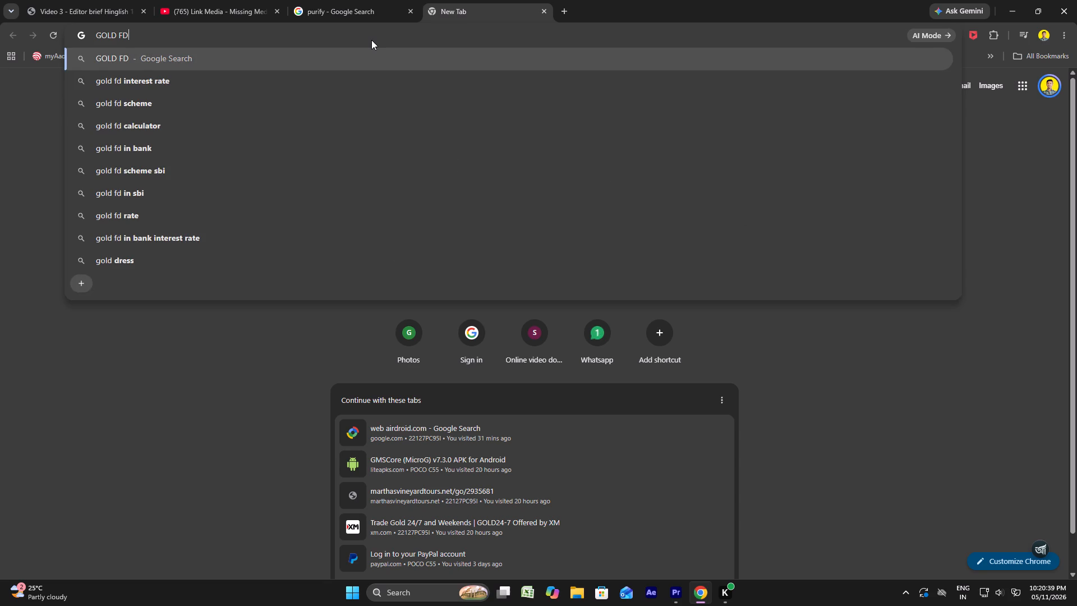
{"action": "key", "text": "Return"}
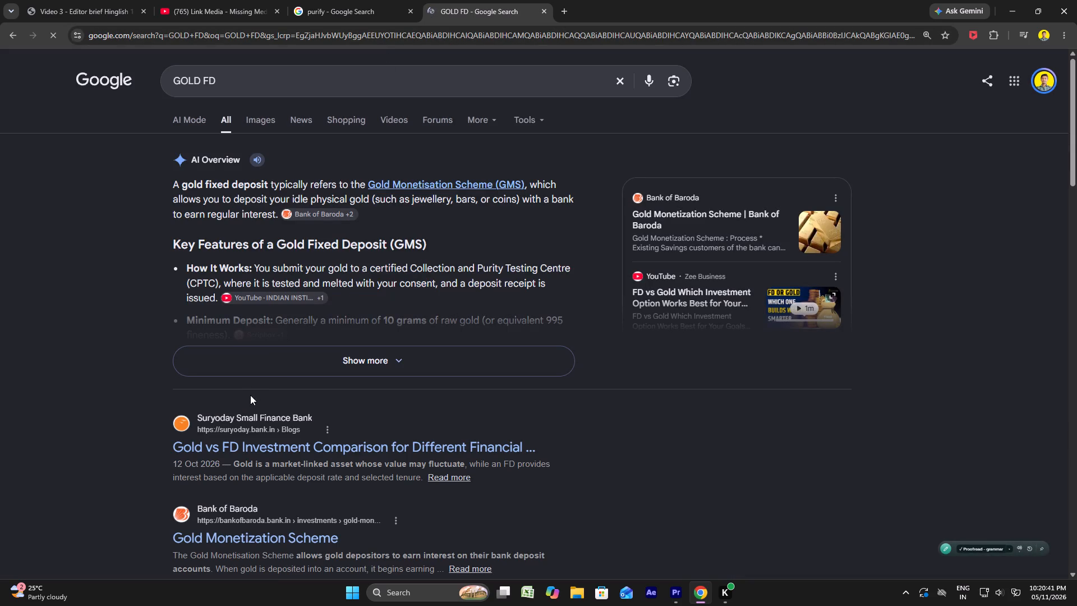
Refine the web search to GOLD FD ICON and open Flaticon's finance and banking gold icons result.
{"action": "left_click", "coordinate": [239, 83]}
{"action": "key", "text": "space"}
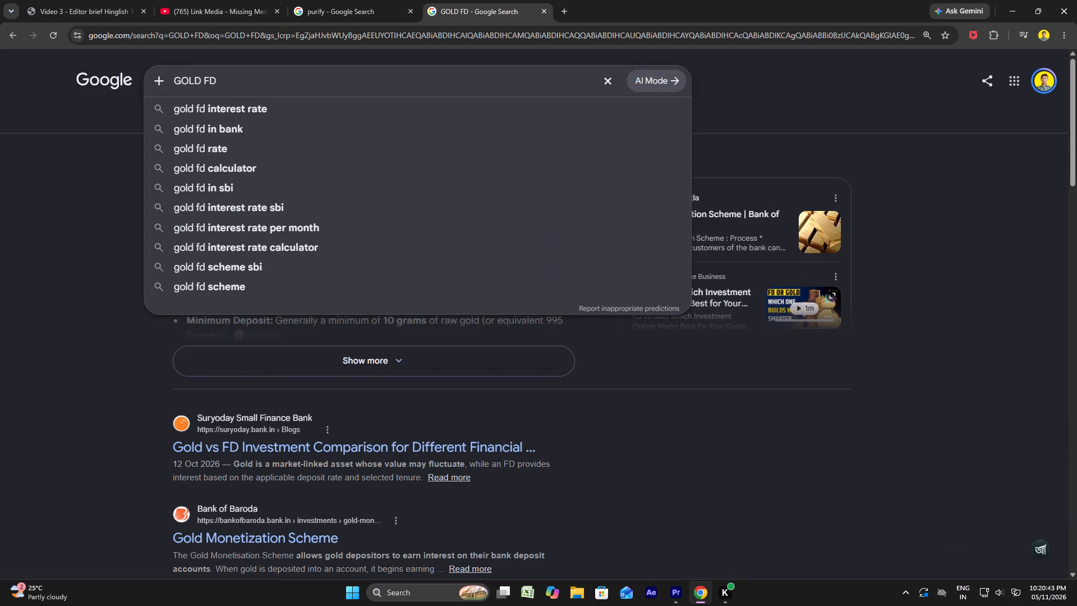
{"action": "key", "text": "i"}
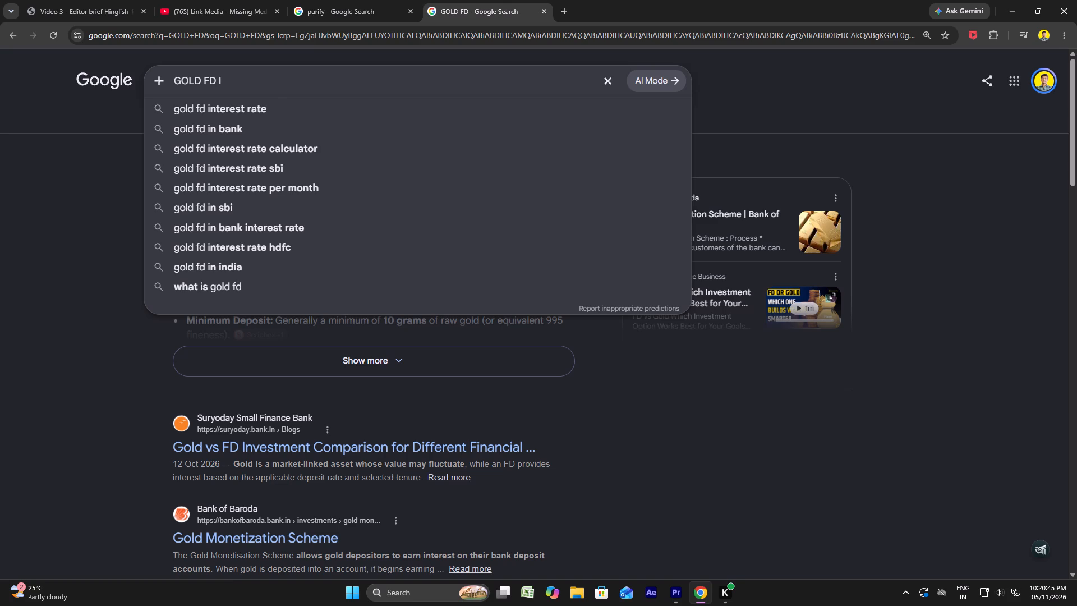
{"action": "type", "text": "CON"}
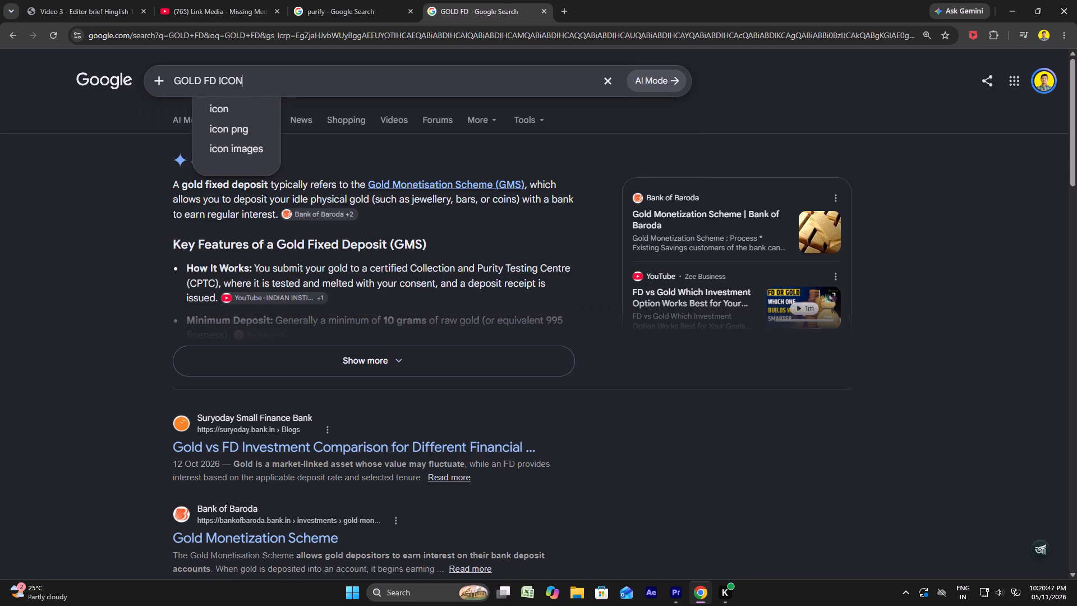
{"action": "key", "text": "Return"}
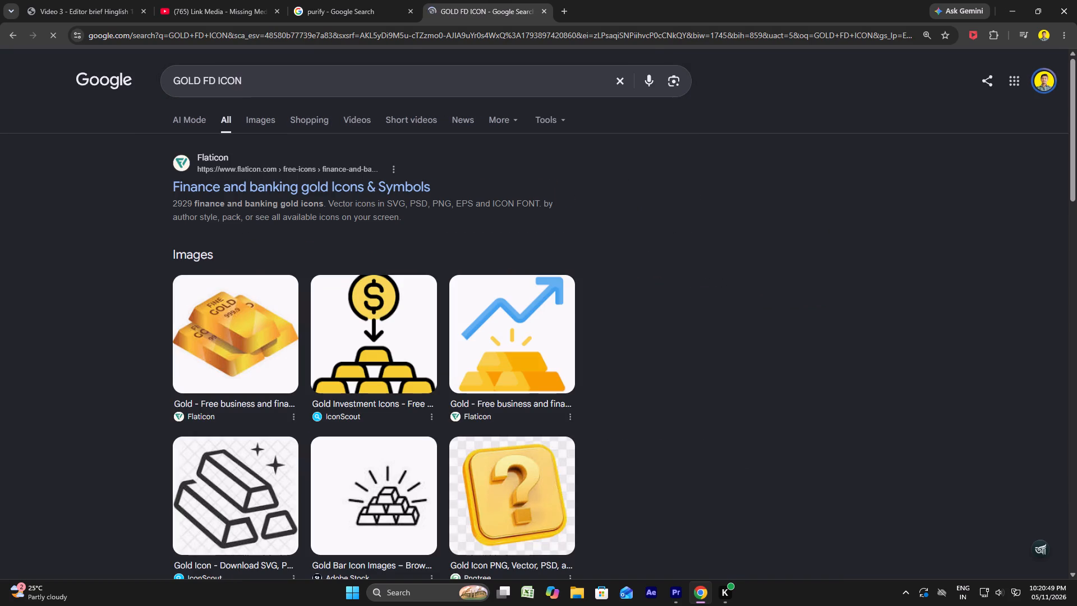
{"action": "left_click", "coordinate": [254, 174]}
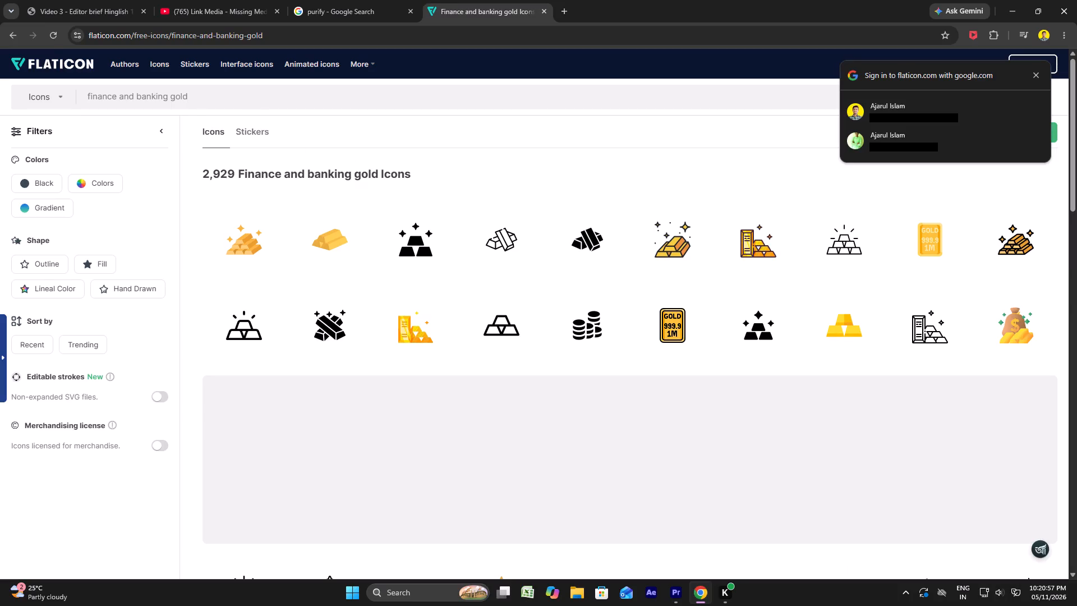
Search Flaticon's icons for GOLD FD using the copied text.
{"action": "left_click_drag", "start_coordinate": [200, 90], "coordinate": [70, 89]}
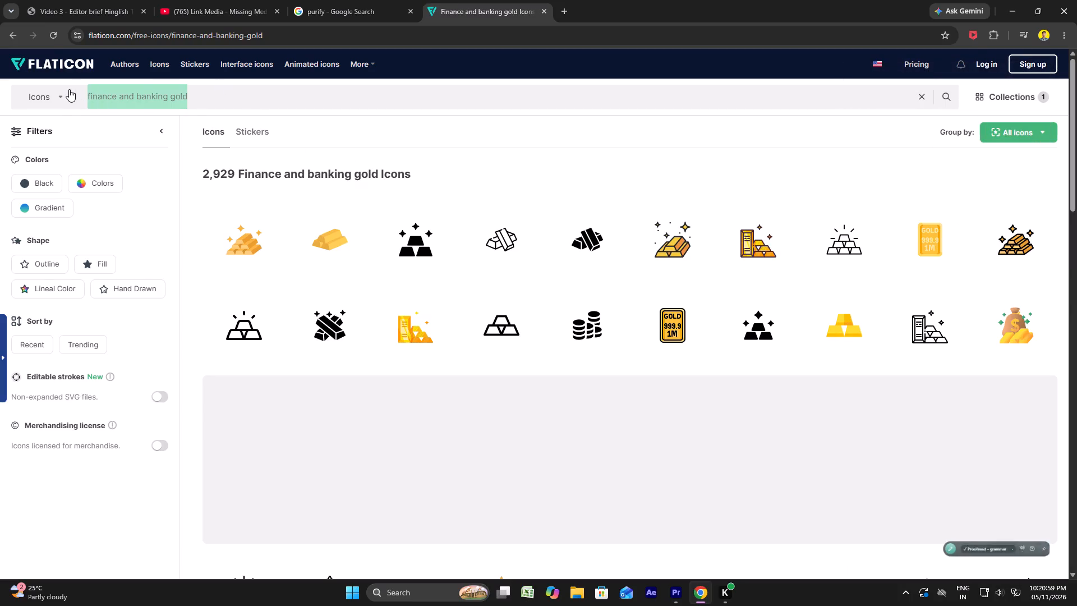
{"action": "key", "text": "ctrl+v"}
{"action": "key", "text": "Return"}
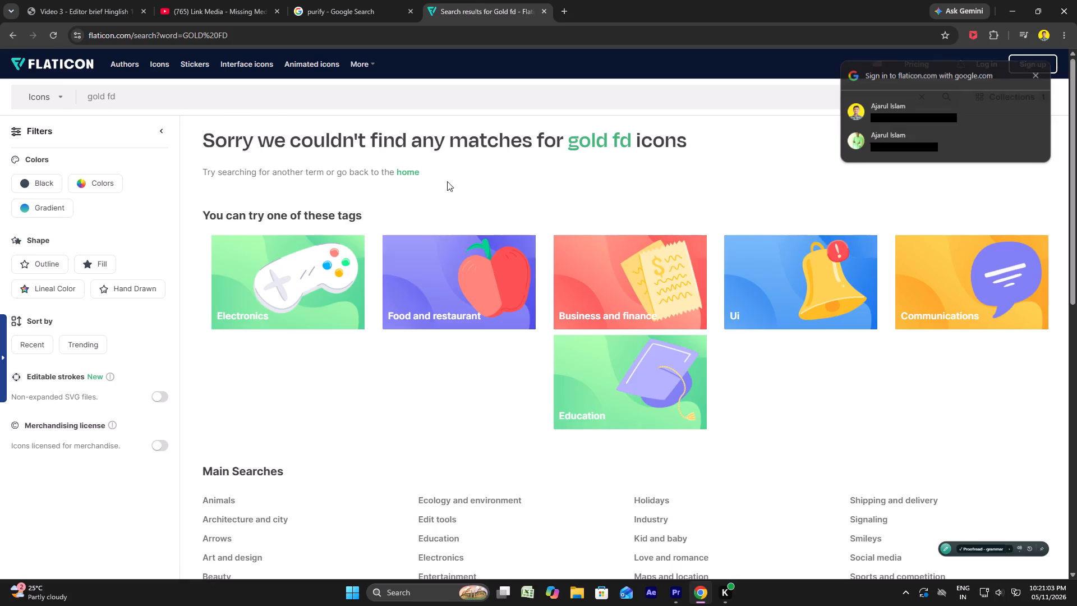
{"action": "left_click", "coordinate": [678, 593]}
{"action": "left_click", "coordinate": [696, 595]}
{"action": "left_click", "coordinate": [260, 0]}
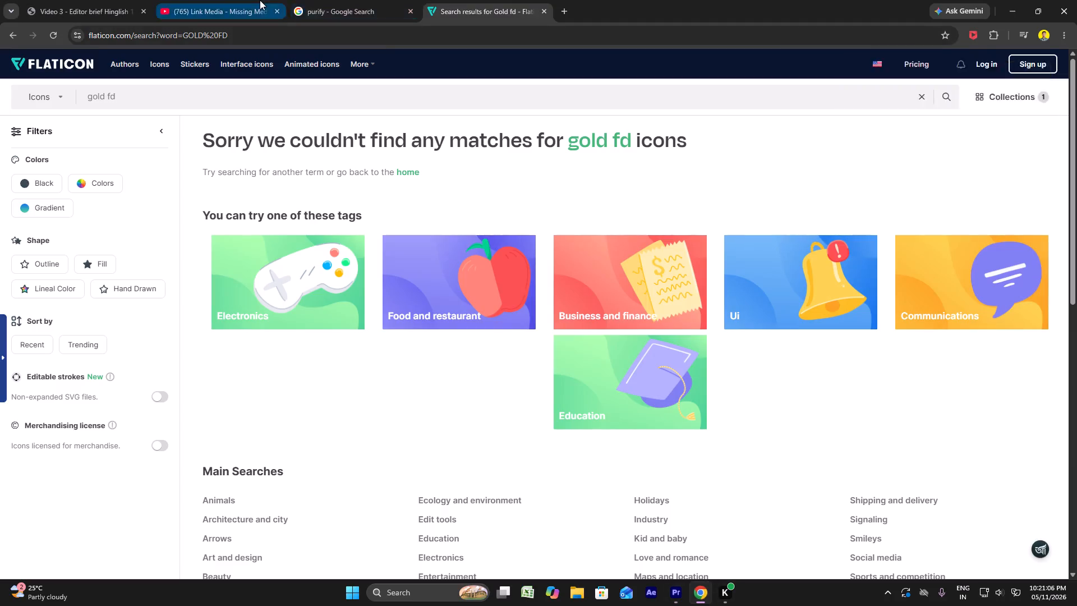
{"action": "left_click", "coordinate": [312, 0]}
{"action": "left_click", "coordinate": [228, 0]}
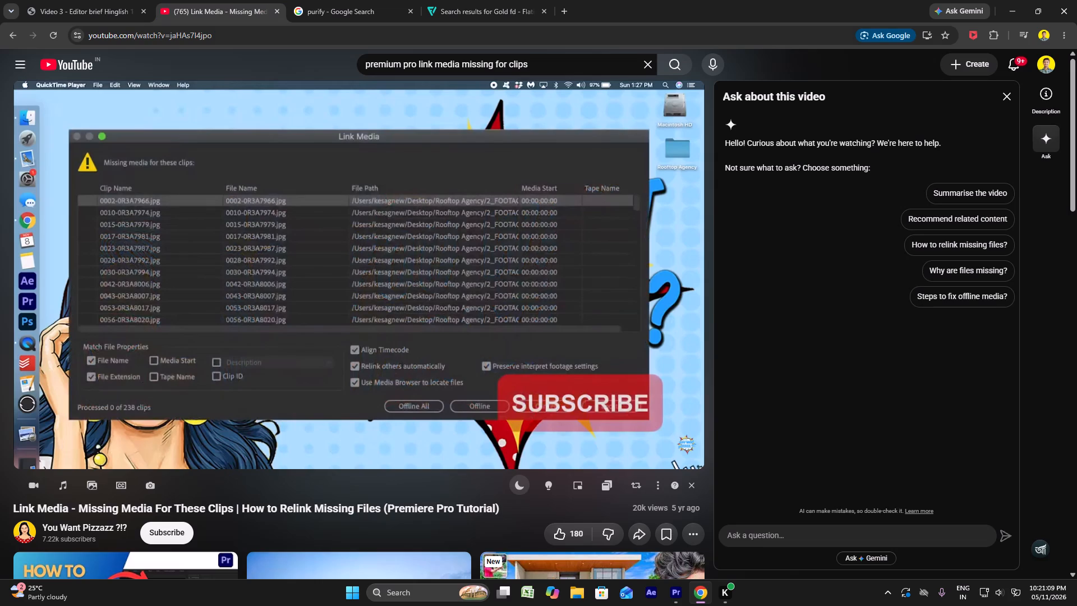
Copy GOLD LOAN from section #10 of the brief and search Flaticon's icons for it.
{"action": "left_click", "coordinate": [93, 0]}
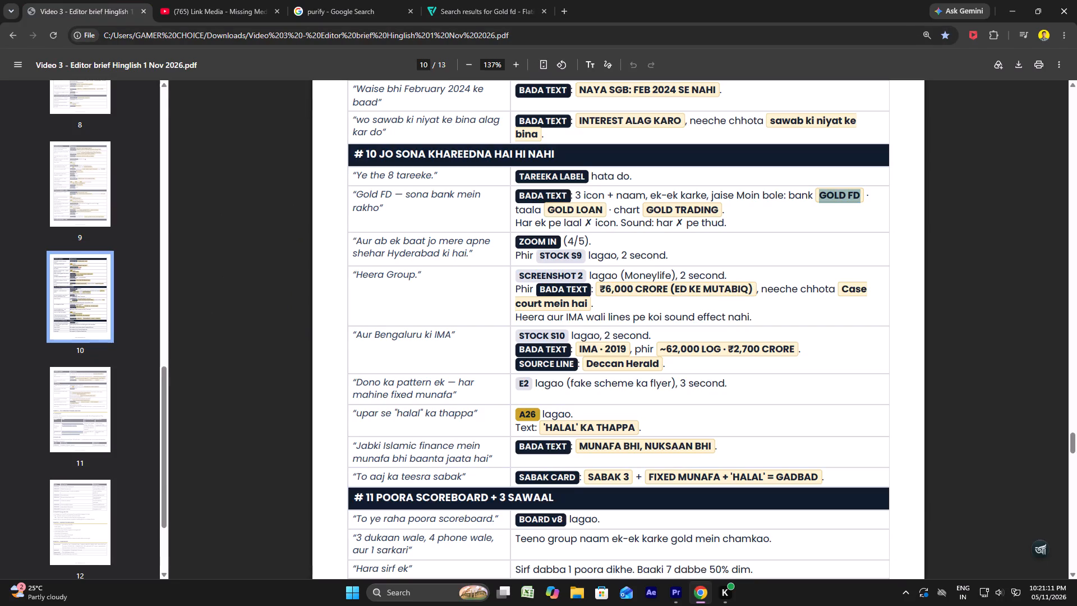
{"action": "left_click_drag", "start_coordinate": [604, 208], "coordinate": [549, 208]}
{"action": "right_click", "coordinate": [561, 210]}
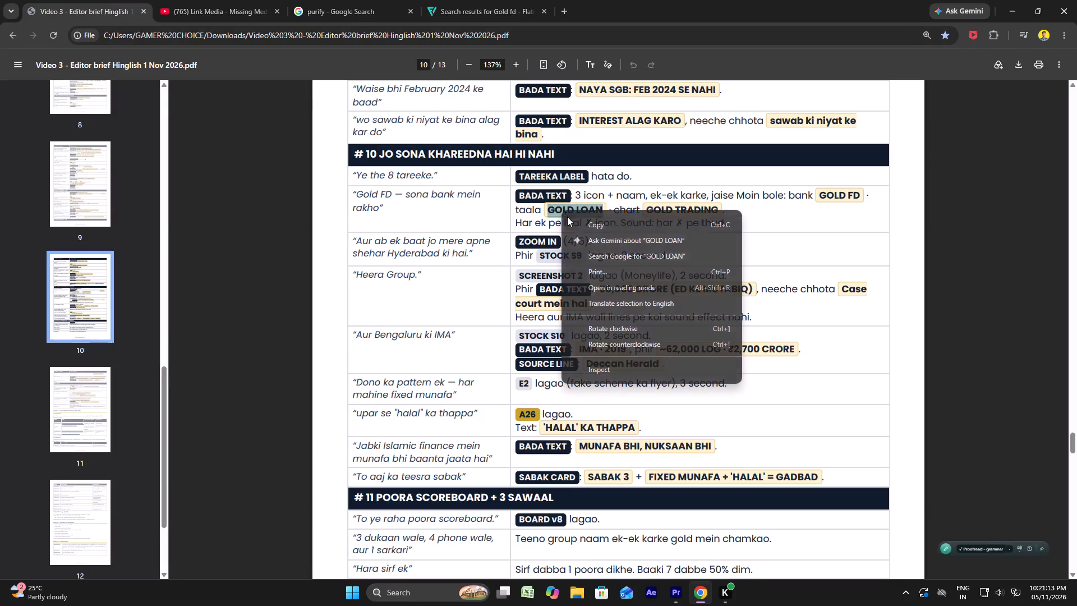
{"action": "left_click", "coordinate": [578, 222]}
{"action": "left_click", "coordinate": [476, 12]}
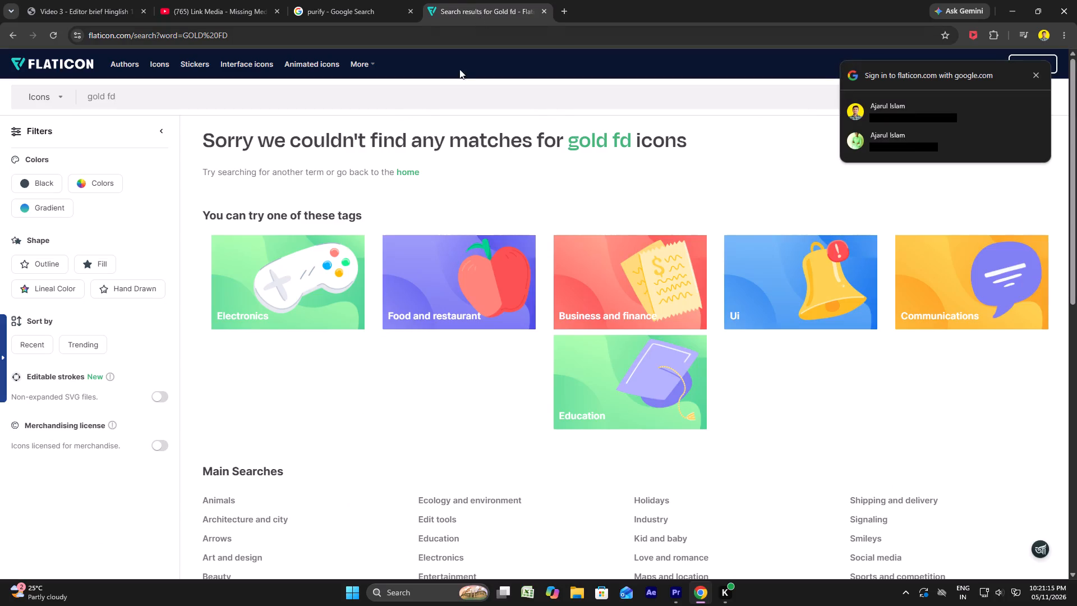
{"action": "double_click", "coordinate": [125, 93]}
{"action": "double_click", "coordinate": [122, 91]}
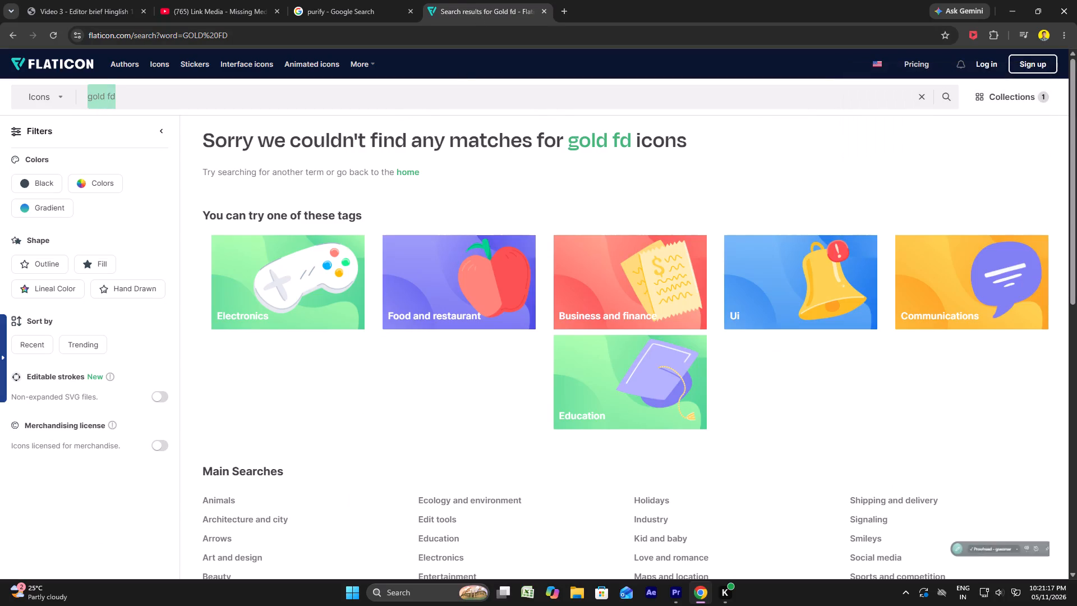
{"action": "key", "text": "ctrl+v"}
{"action": "key", "text": "Return"}
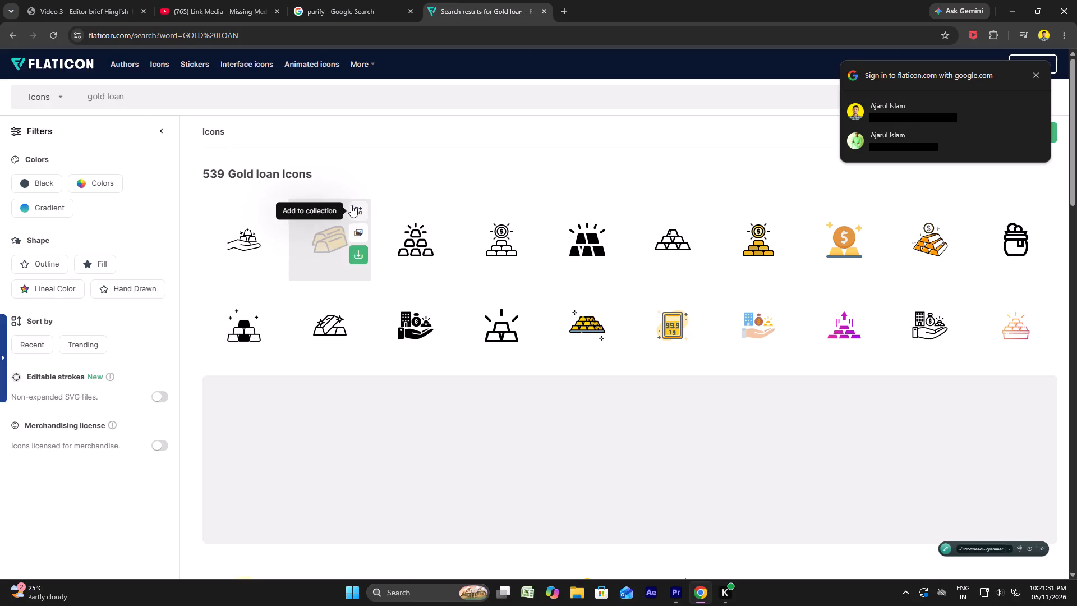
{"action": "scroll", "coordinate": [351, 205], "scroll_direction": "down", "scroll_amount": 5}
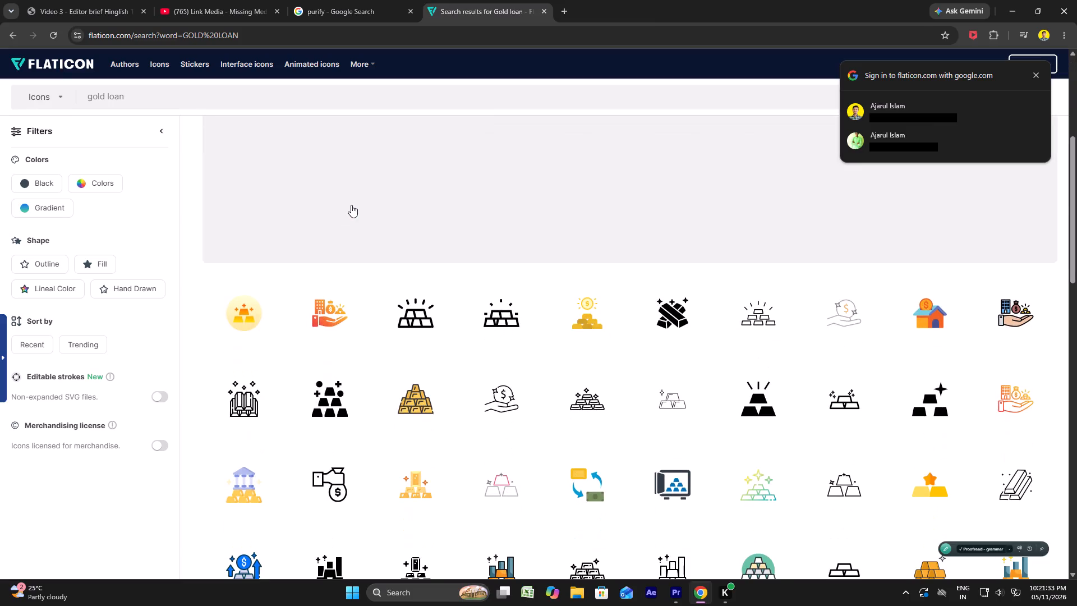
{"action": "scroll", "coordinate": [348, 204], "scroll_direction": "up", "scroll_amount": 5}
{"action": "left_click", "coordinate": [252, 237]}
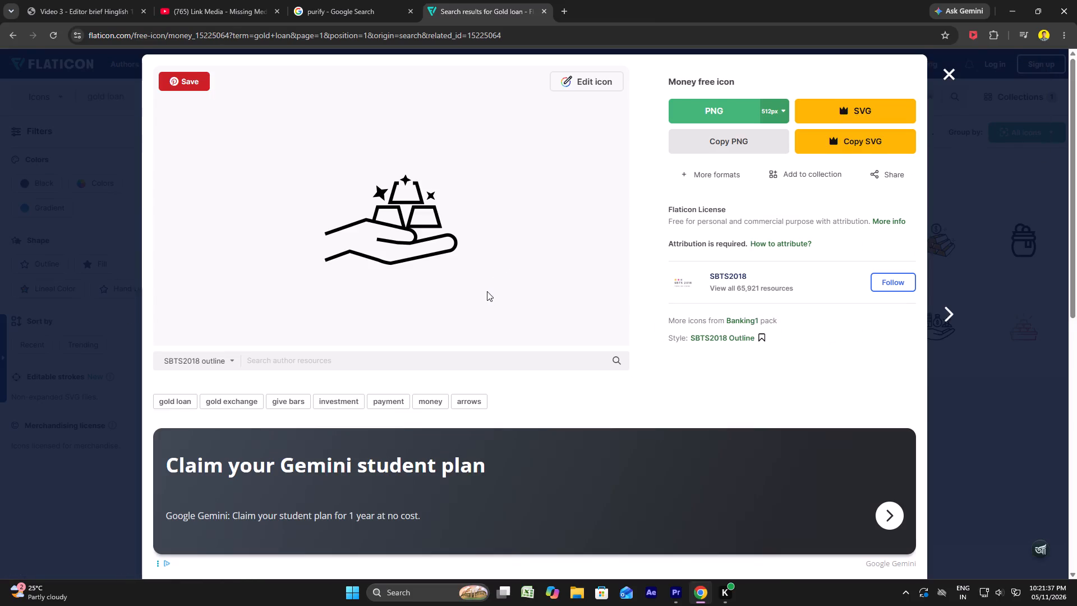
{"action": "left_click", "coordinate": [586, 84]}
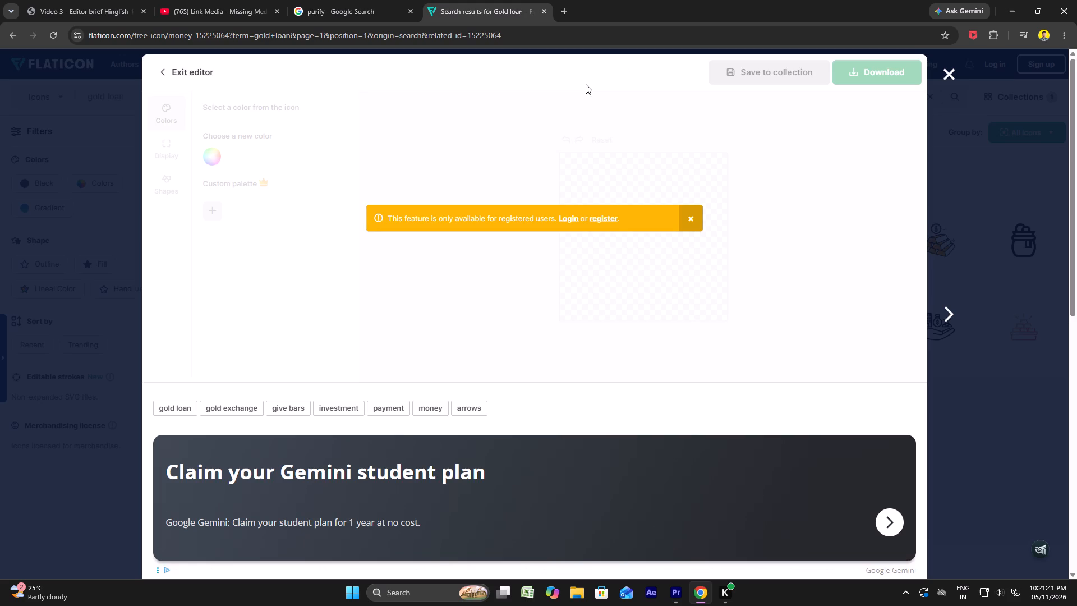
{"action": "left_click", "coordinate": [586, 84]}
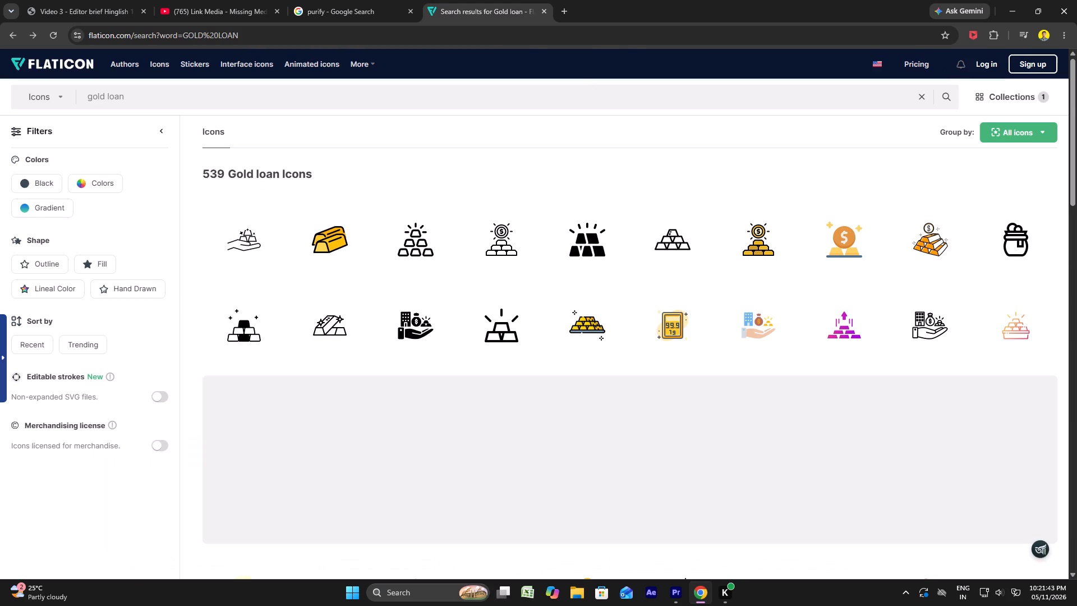
Open the outline icon of a hand holding gold bars, compare the related icons, and download it as a free PNG.
{"action": "left_click", "coordinate": [246, 249]}
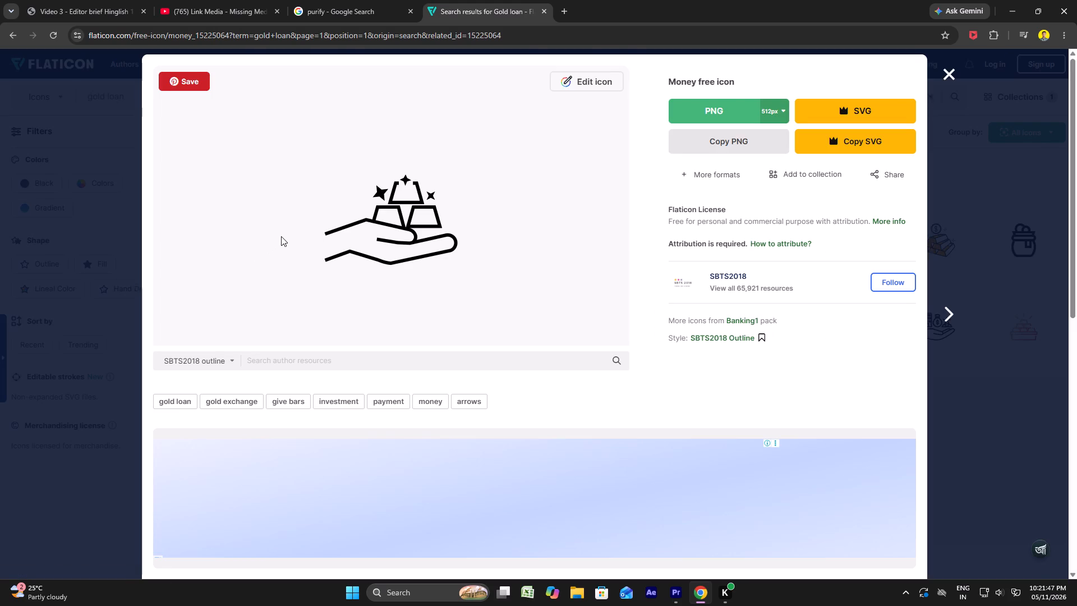
{"action": "scroll", "coordinate": [281, 236], "scroll_direction": "down", "scroll_amount": 4}
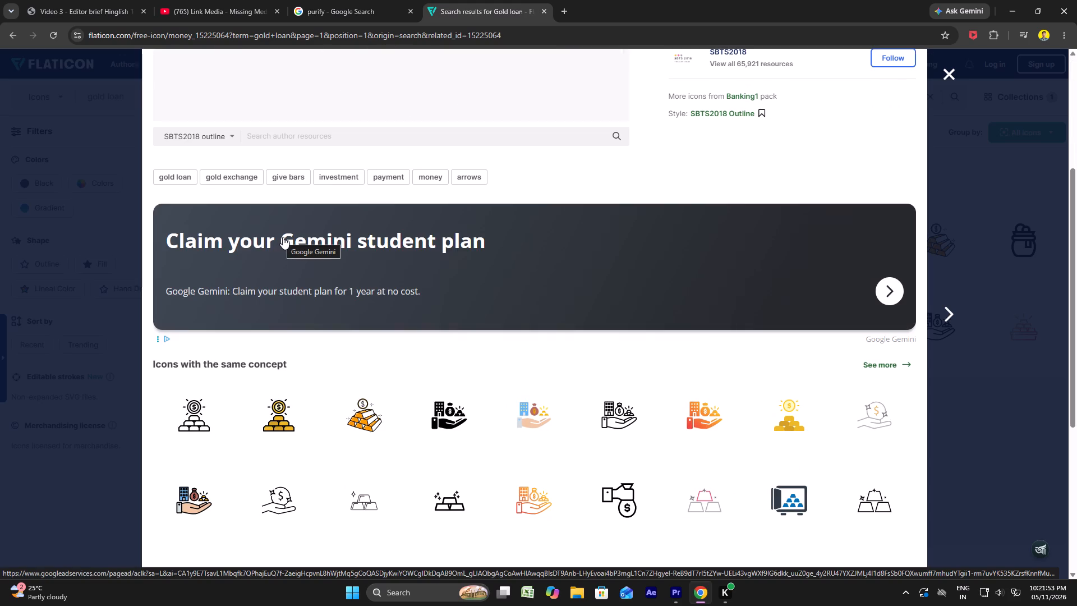
{"action": "scroll", "coordinate": [513, 416], "scroll_direction": "down", "scroll_amount": 3}
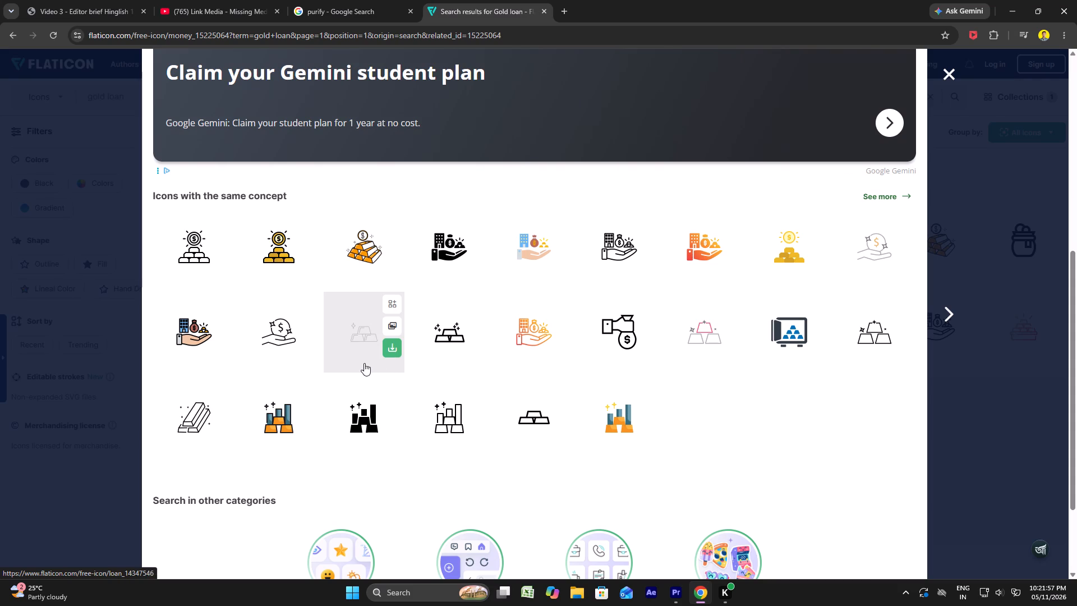
{"action": "scroll", "coordinate": [233, 336], "scroll_direction": "up", "scroll_amount": 2}
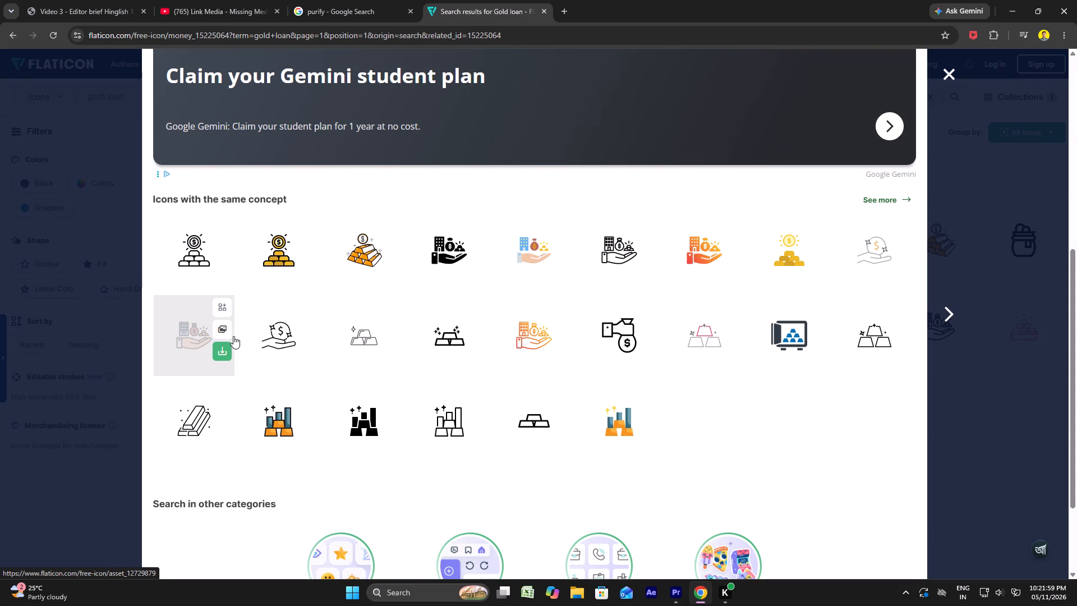
{"action": "scroll", "coordinate": [233, 336], "scroll_direction": "up", "scroll_amount": 6}
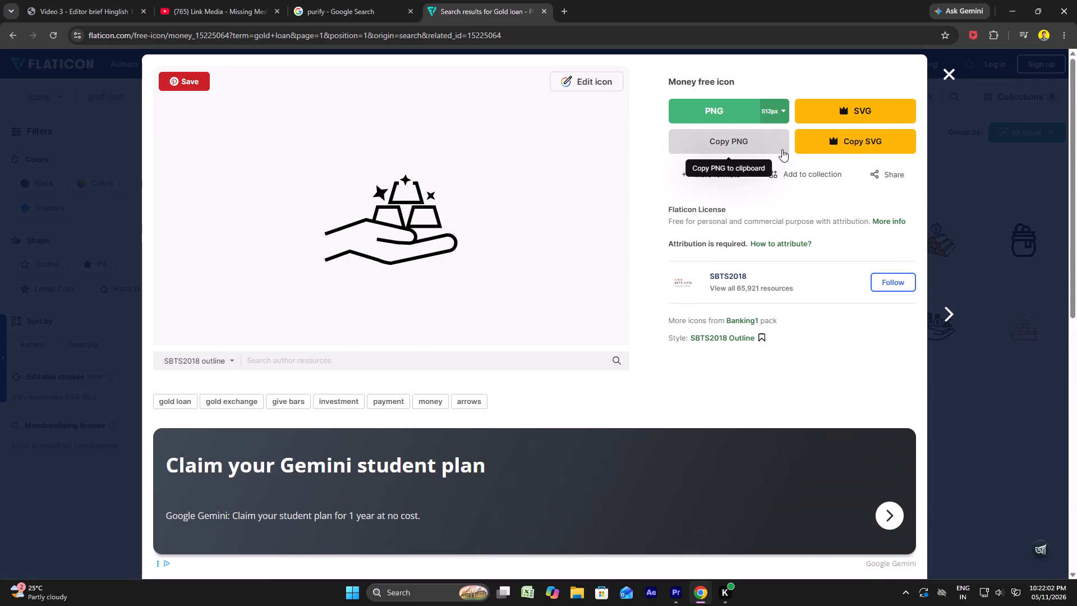
{"action": "left_click", "coordinate": [724, 111]}
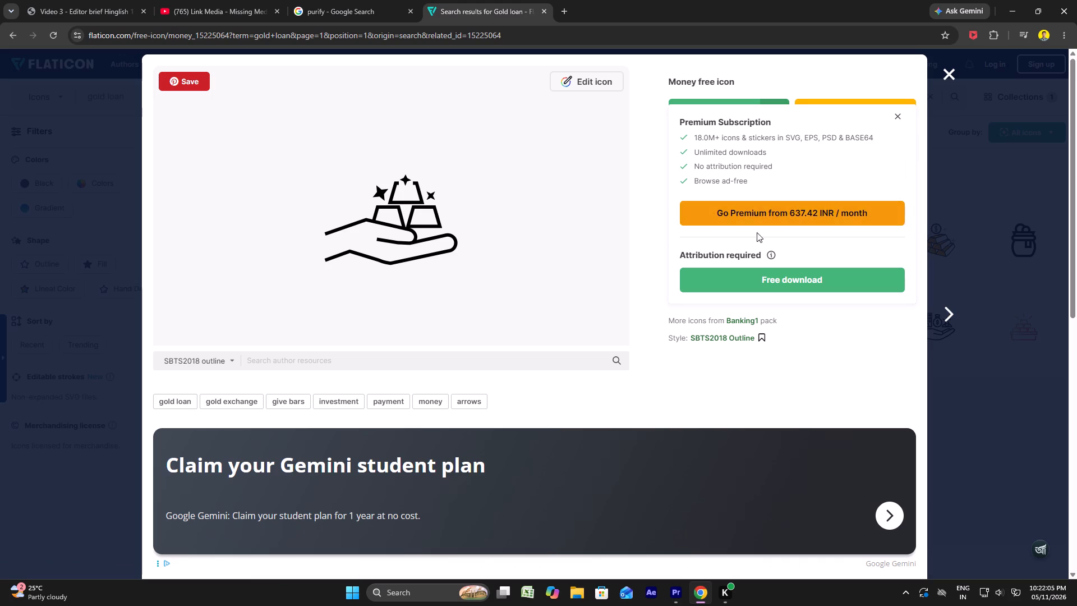
{"action": "left_click", "coordinate": [756, 277]}
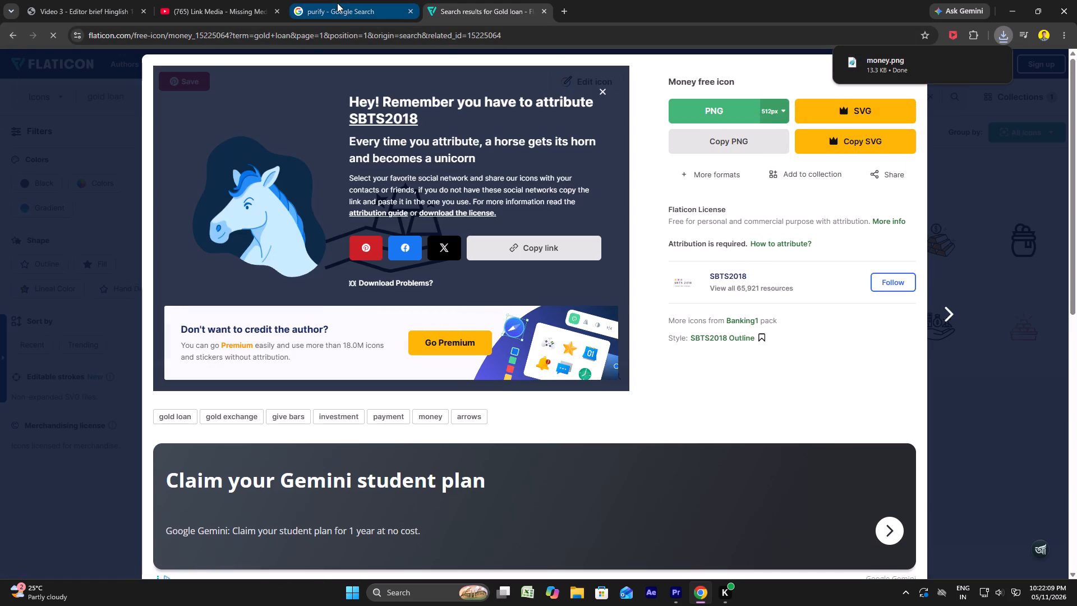
Copy GOLD TRADING from section #10 of the brief and search Flaticon's icons for it.
{"action": "left_click", "coordinate": [706, 596]}
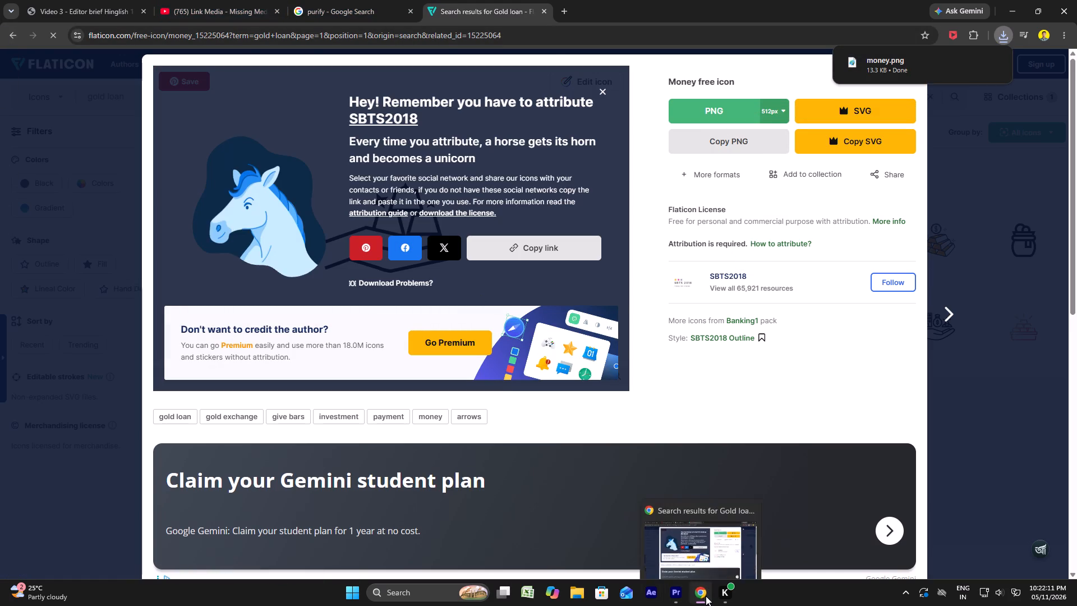
{"action": "left_click", "coordinate": [711, 558]}
{"action": "left_click", "coordinate": [309, 0]}
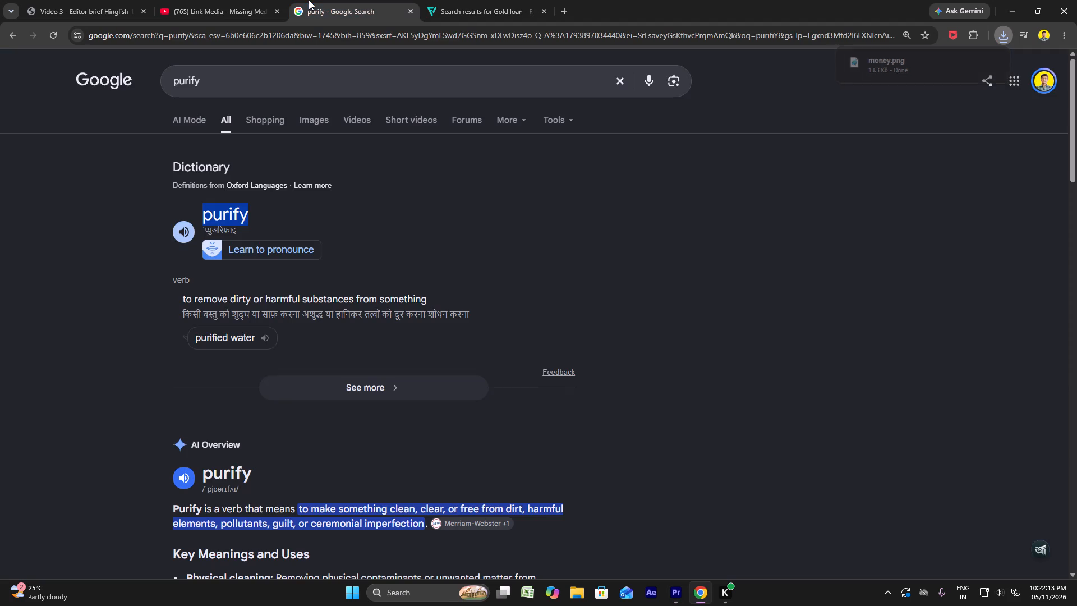
{"action": "left_click", "coordinate": [244, 0]}
{"action": "left_click", "coordinate": [99, 0]}
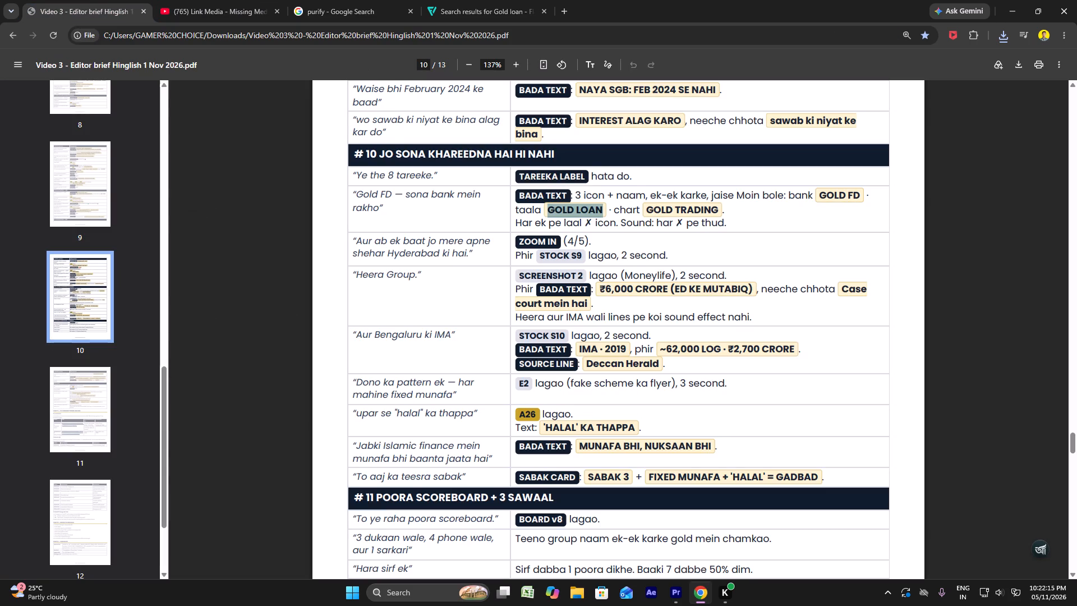
{"action": "left_click_drag", "start_coordinate": [646, 209], "coordinate": [717, 209]}
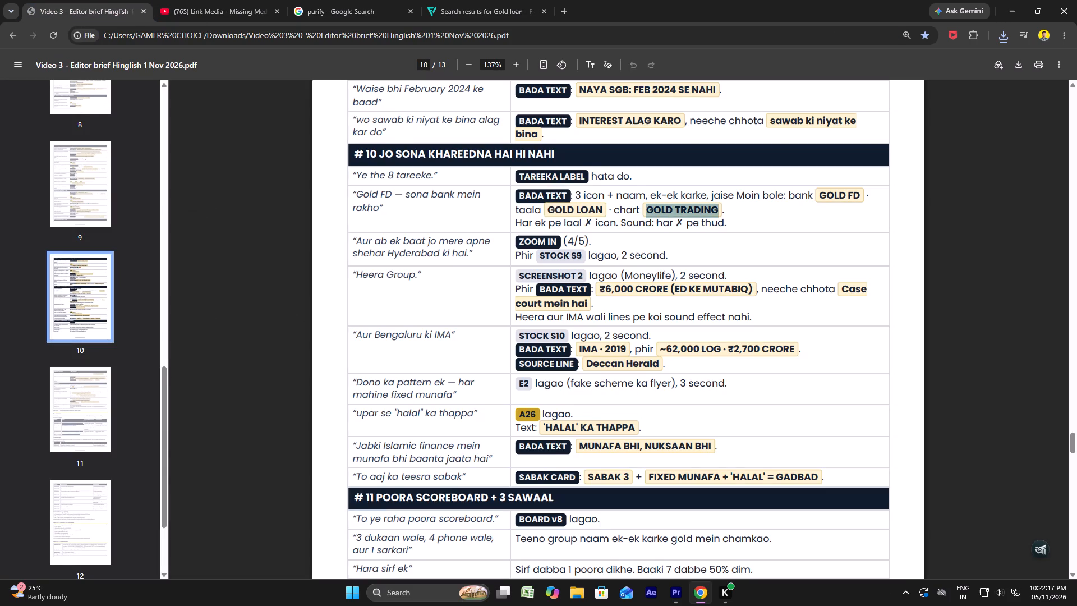
{"action": "left_click_drag", "start_coordinate": [717, 209], "coordinate": [717, 209]}
{"action": "right_click", "coordinate": [714, 209]}
{"action": "left_click", "coordinate": [724, 219]}
{"action": "left_click", "coordinate": [452, 0]}
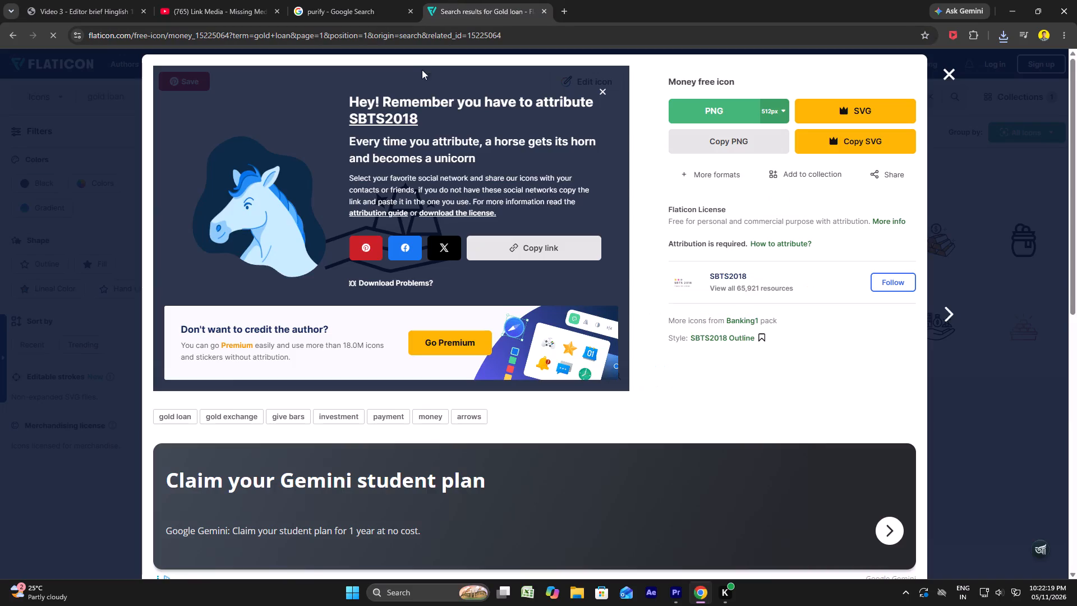
{"action": "left_click", "coordinate": [950, 75]}
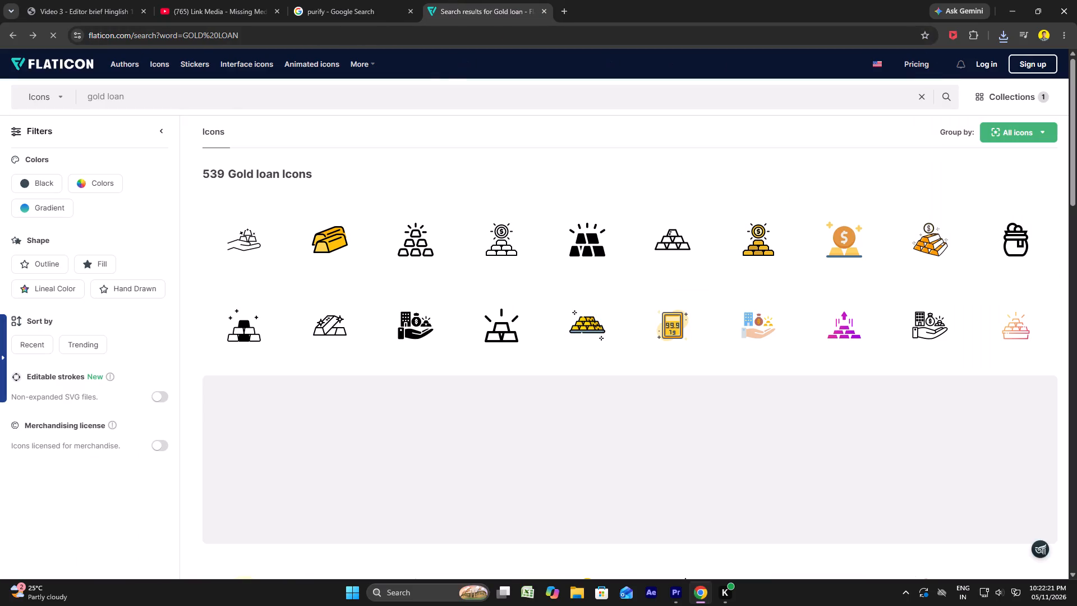
{"action": "left_click_drag", "start_coordinate": [130, 94], "coordinate": [79, 93]}
{"action": "key", "text": "ctrl+v"}
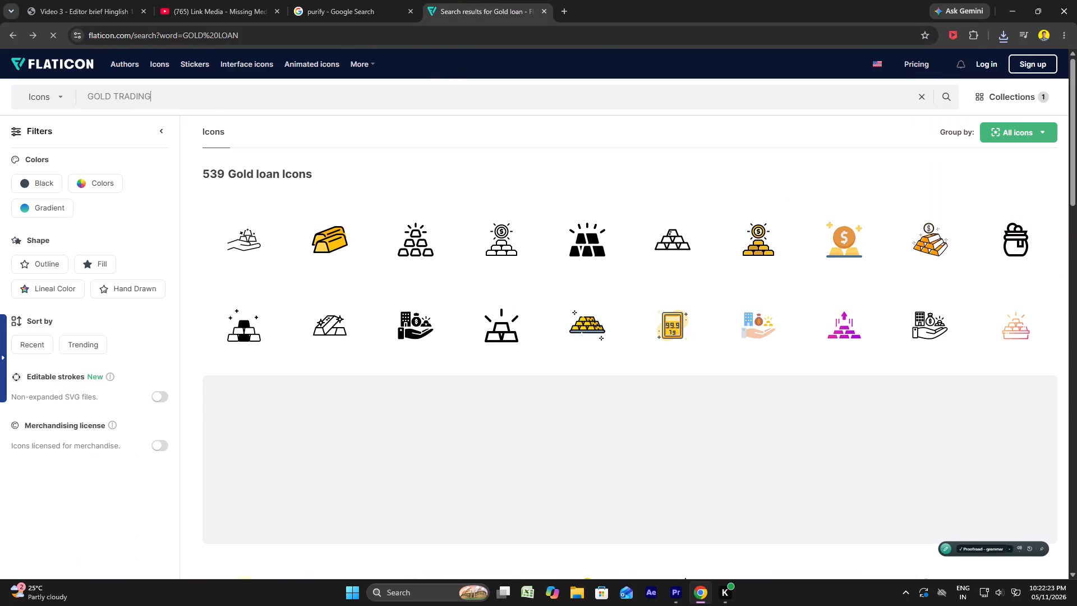
{"action": "key", "text": "Return"}
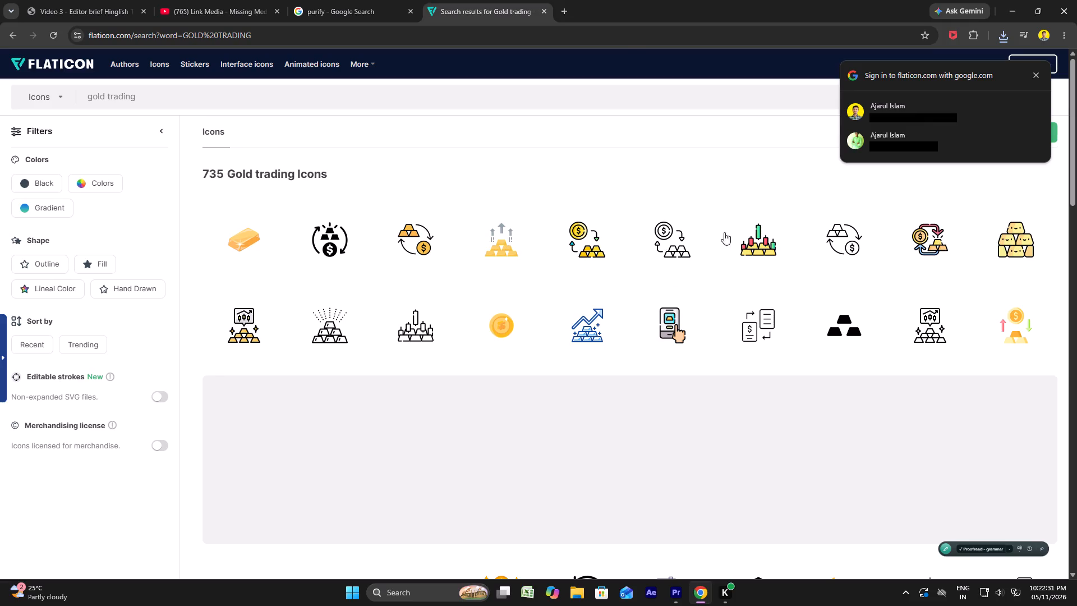
Download the coloured icon of candlesticks over gold bars as a free PNG from the gold trading results.
{"action": "left_click", "coordinate": [787, 258]}
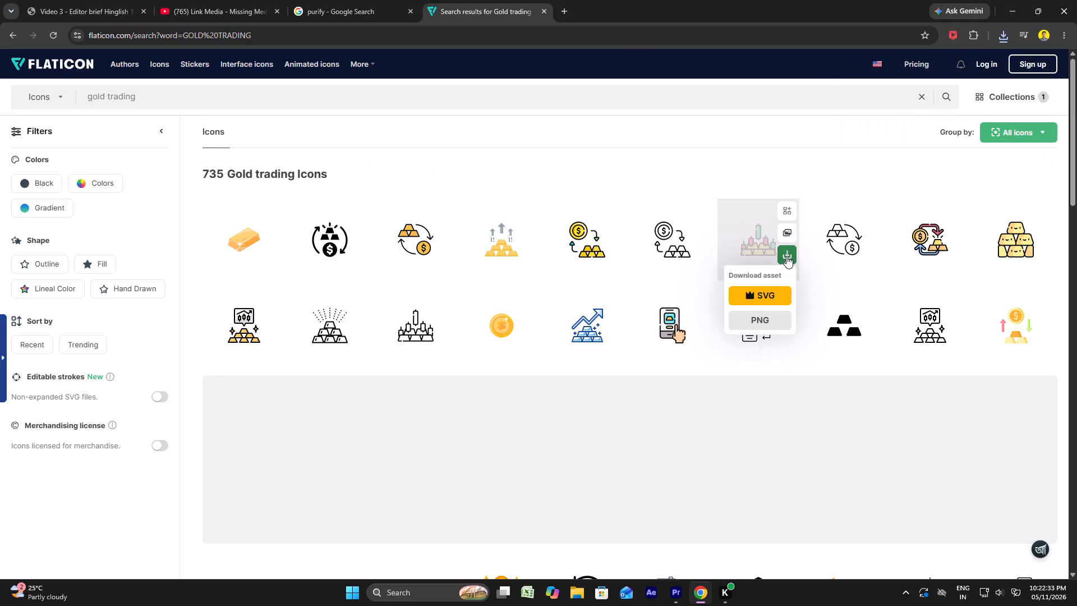
{"action": "left_click", "coordinate": [766, 316]}
{"action": "left_click", "coordinate": [636, 304]}
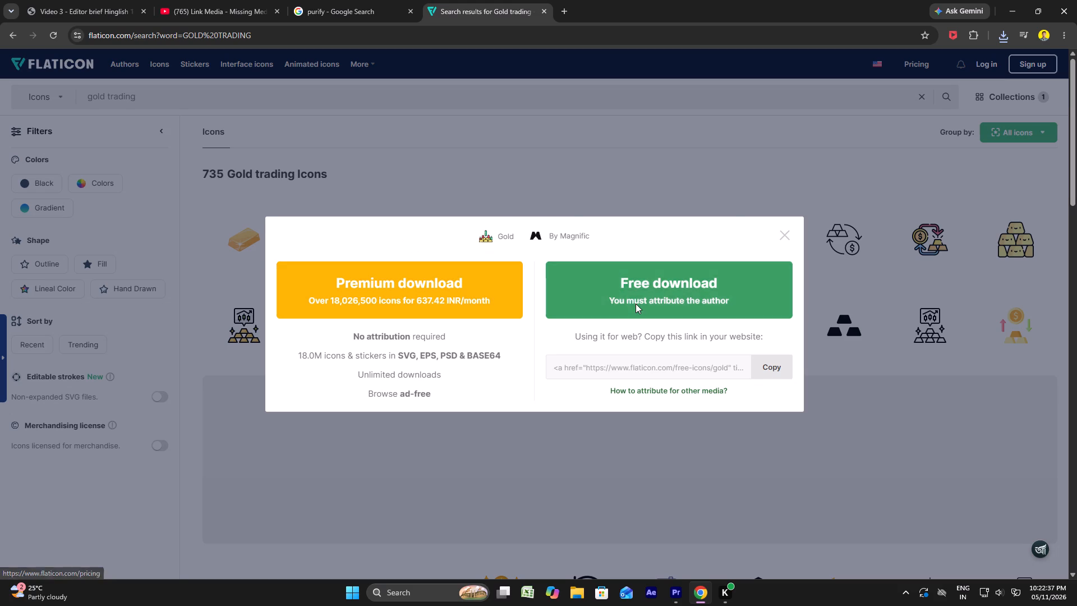
{"action": "left_click", "coordinate": [792, 173]}
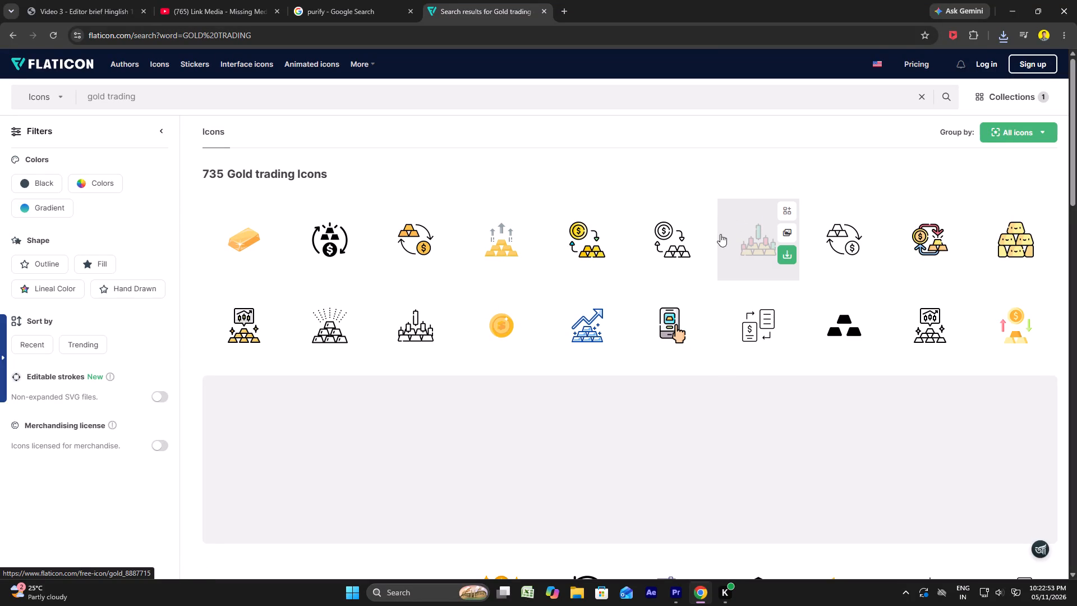
{"action": "left_click", "coordinate": [751, 247]}
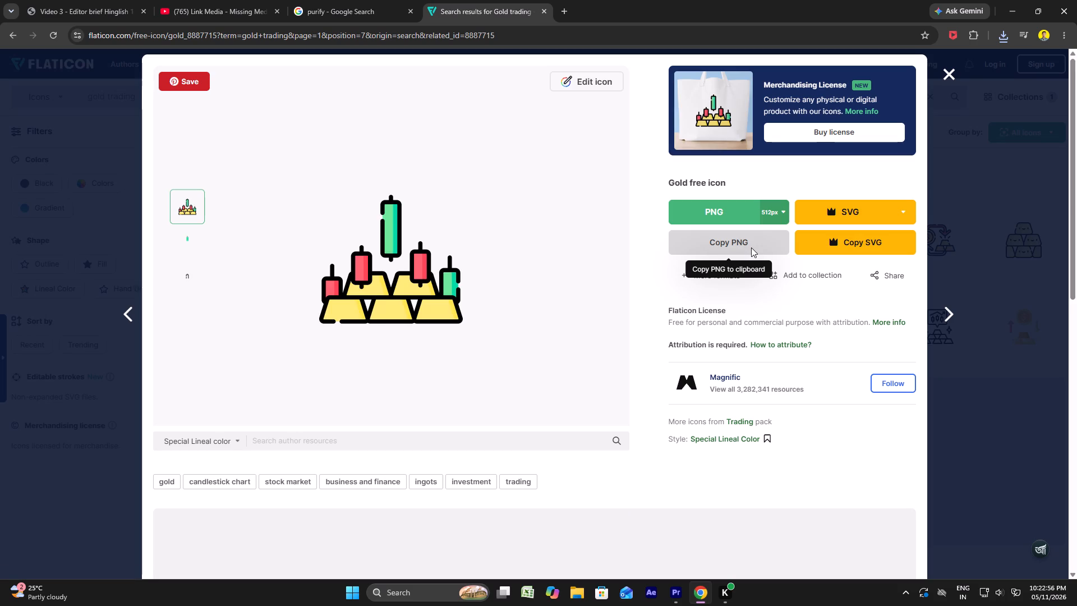
{"action": "left_click", "coordinate": [947, 75]}
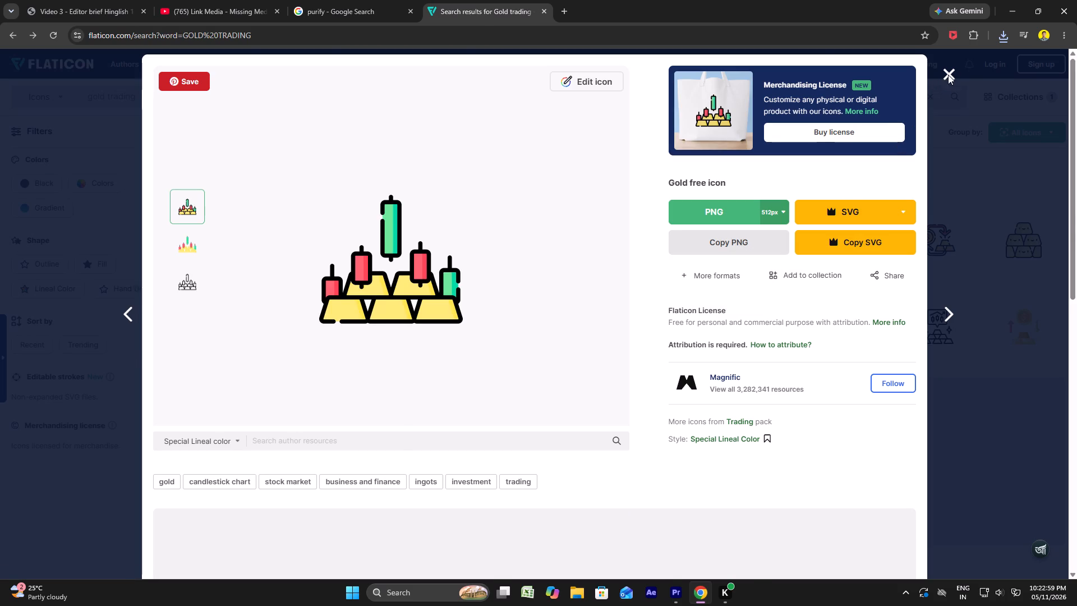
Switch to Premiere and move the playhead to 00:14:12:18 in the LV3 Halal gold buying sequence.
{"action": "left_click", "coordinate": [684, 595]}
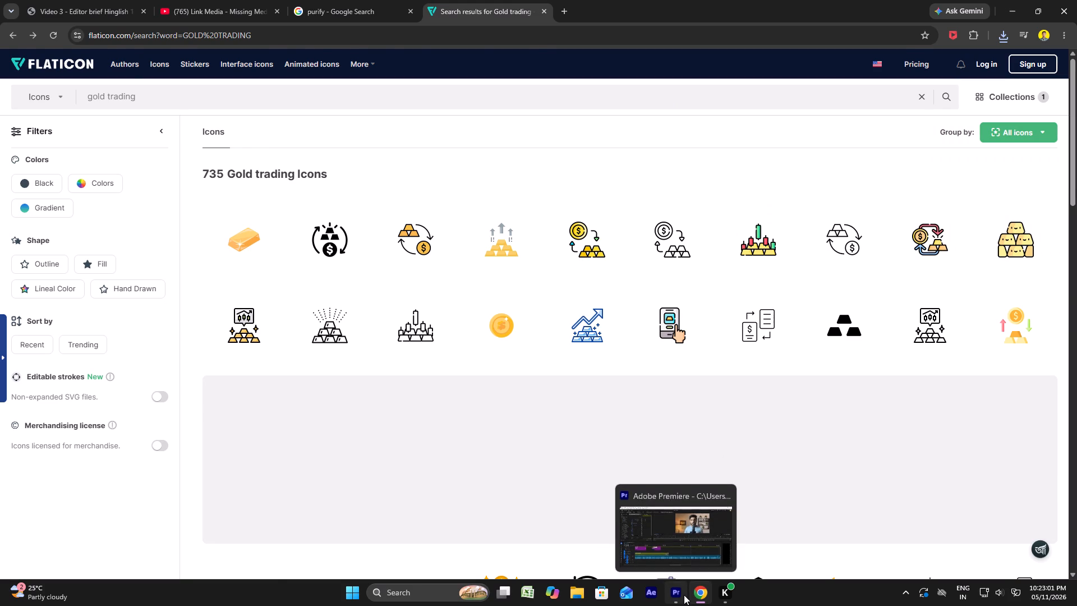
{"action": "left_click", "coordinate": [413, 370]}
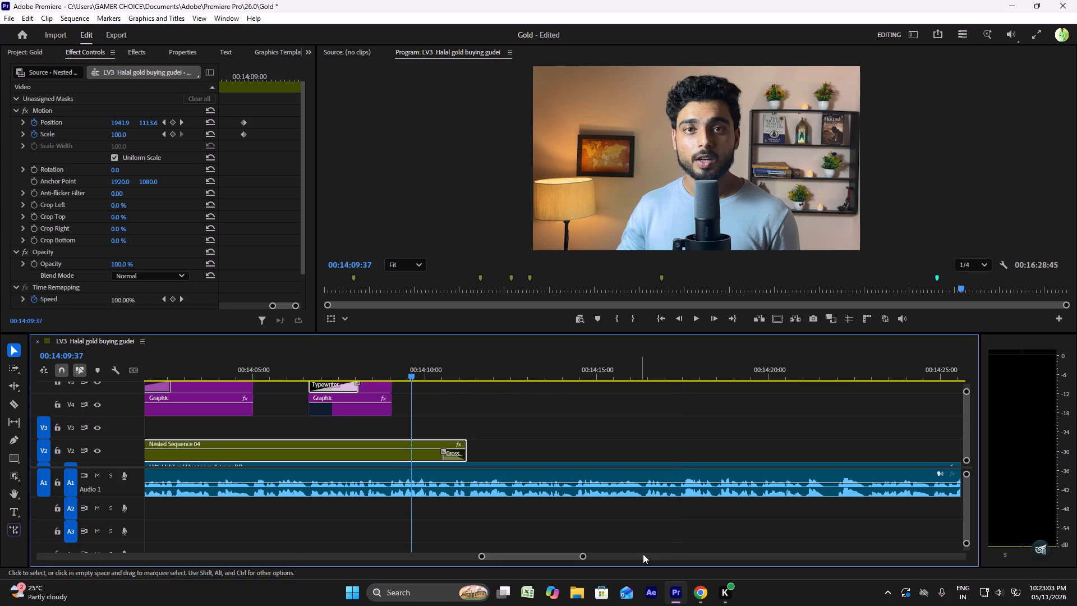
{"action": "left_click", "coordinate": [505, 360]}
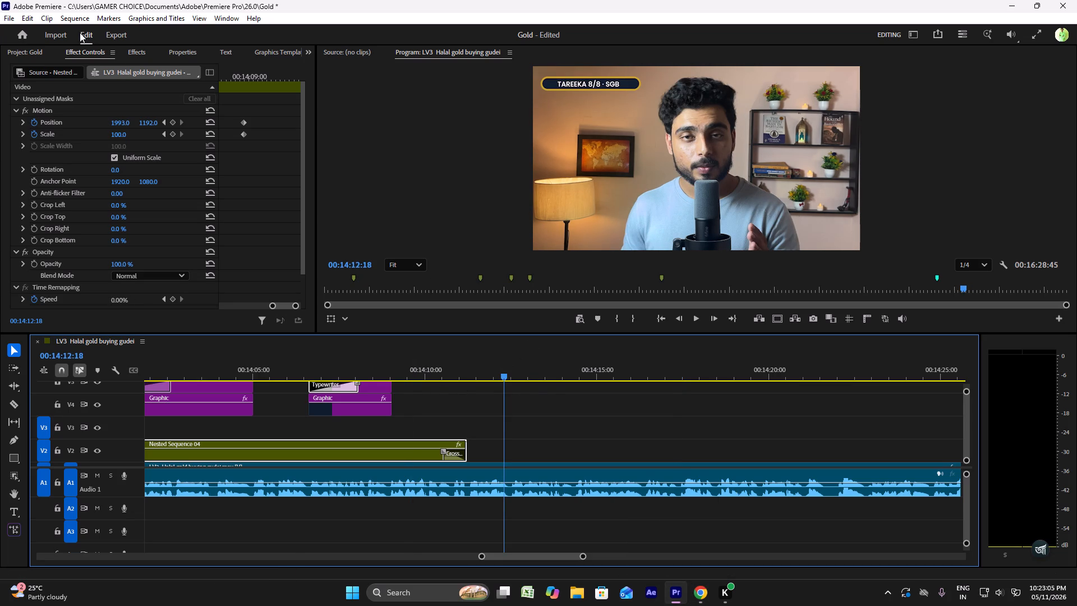
Import the downloaded gold and money PNG icons from the Downloads folder into the Gold project.
{"action": "left_click", "coordinate": [26, 52]}
{"action": "scroll", "coordinate": [196, 202], "scroll_direction": "down", "scroll_amount": 8}
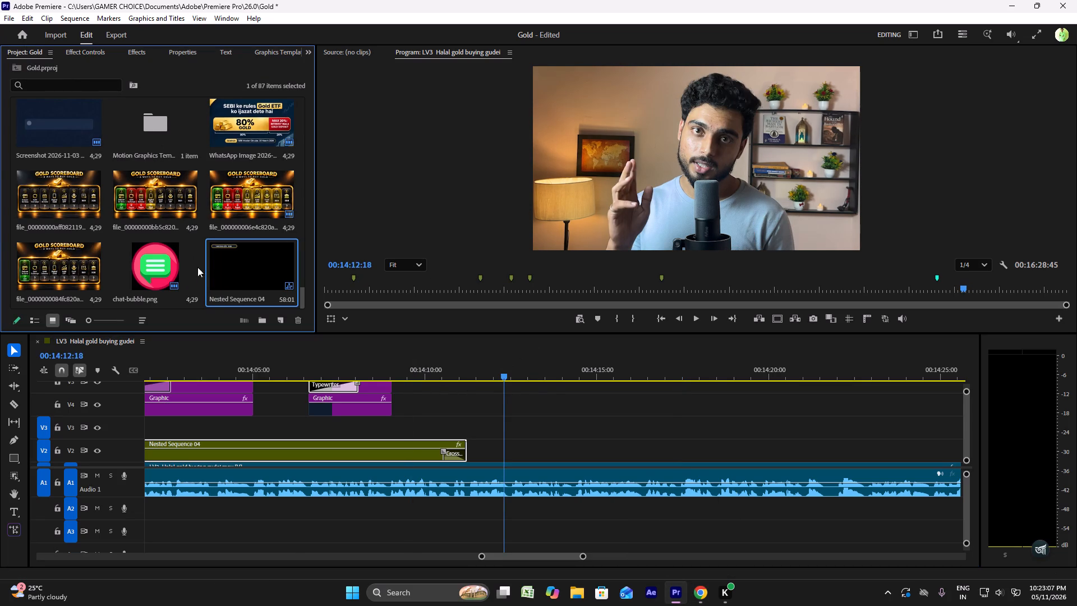
{"action": "double_click", "coordinate": [202, 299]}
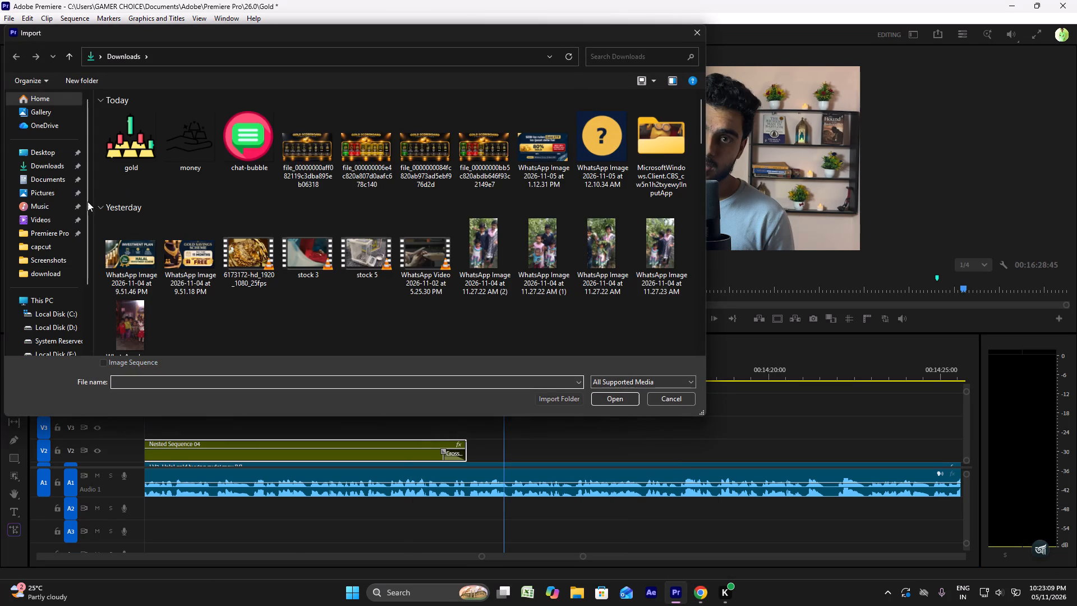
{"action": "left_click", "coordinate": [130, 144], "text": "ctrl"}
{"action": "left_click", "coordinate": [182, 138], "text": "ctrl"}
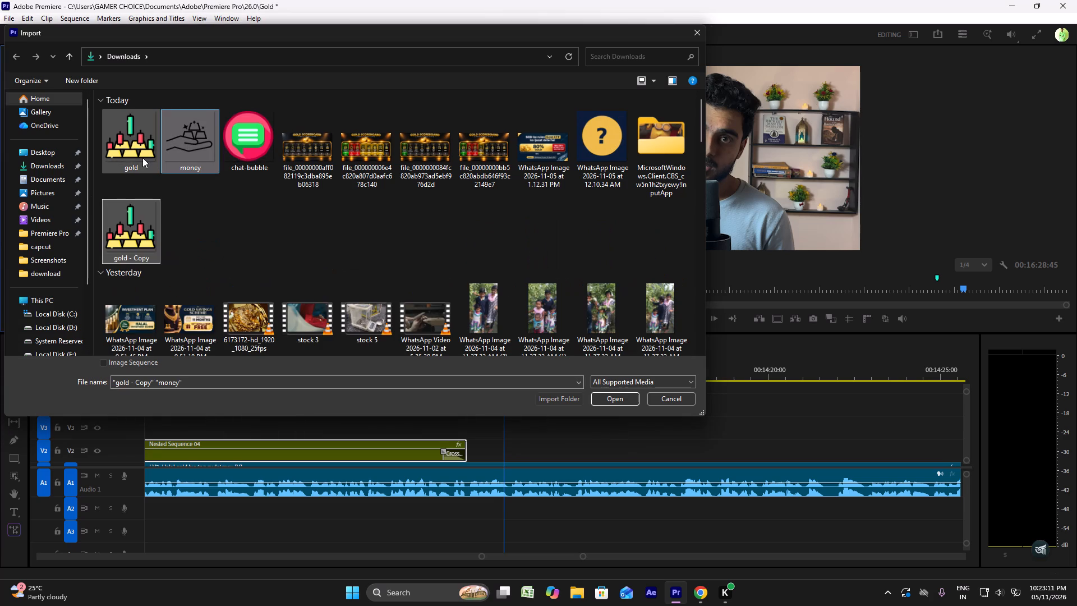
{"action": "left_click", "coordinate": [140, 157]}
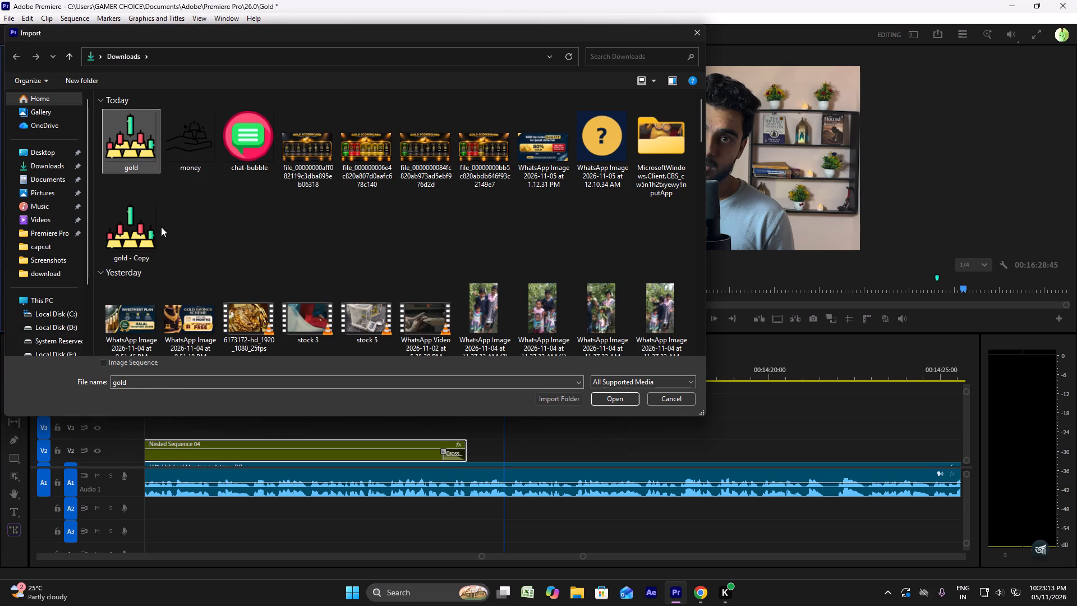
{"action": "key", "text": "ctrl+z"}
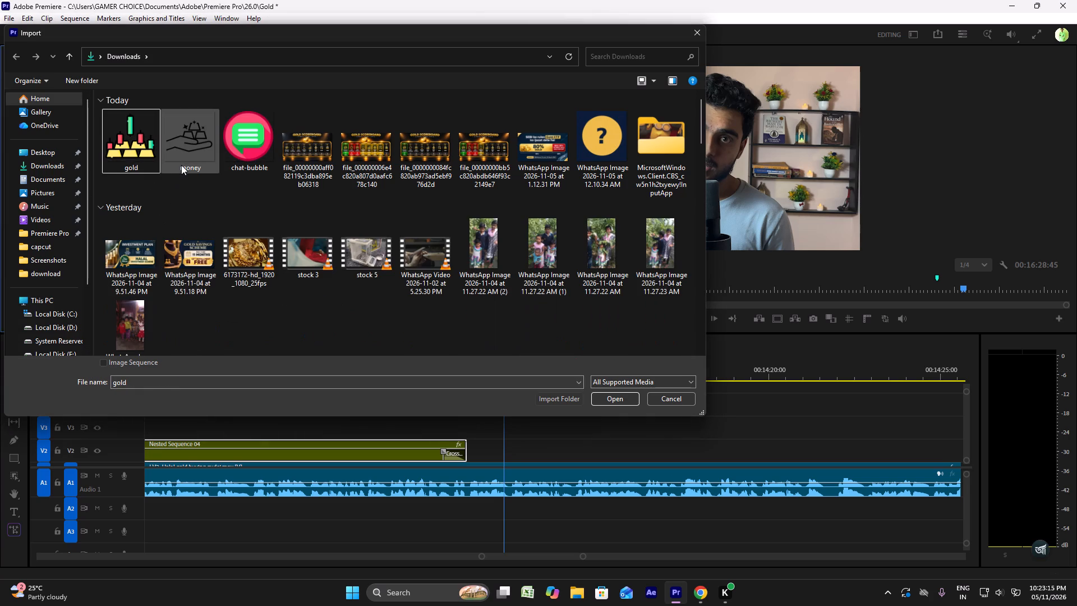
{"action": "left_click", "coordinate": [181, 165], "text": "ctrl"}
{"action": "left_click", "coordinate": [145, 160], "text": "ctrl"}
{"action": "left_click", "coordinate": [605, 396]}
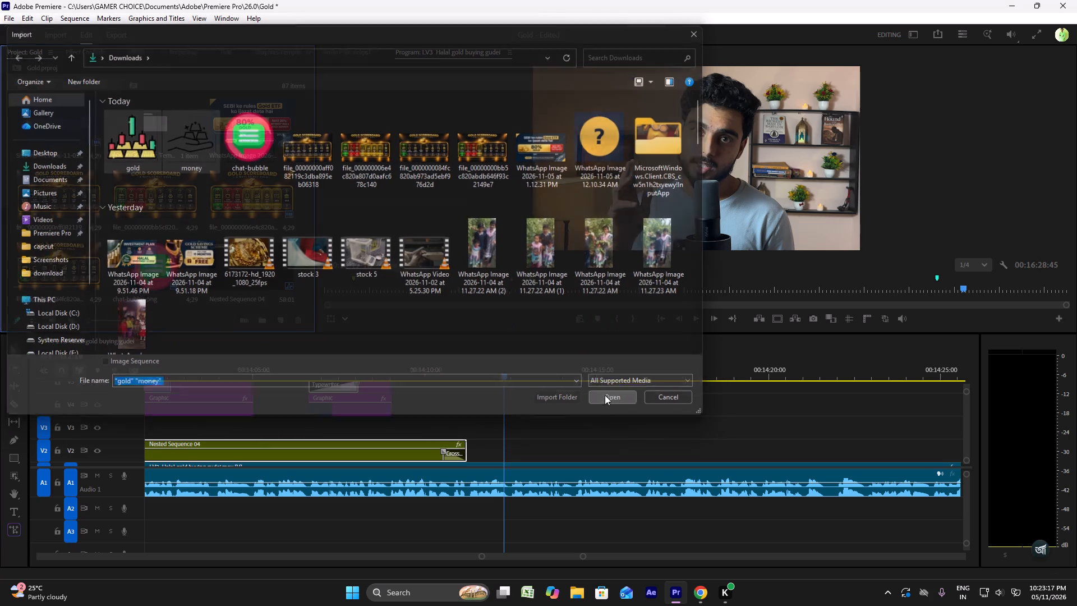
Import the gold bars icon gold_7107437 from the download folder on Local Disk (D:) into the project.
{"action": "double_click", "coordinate": [231, 296]}
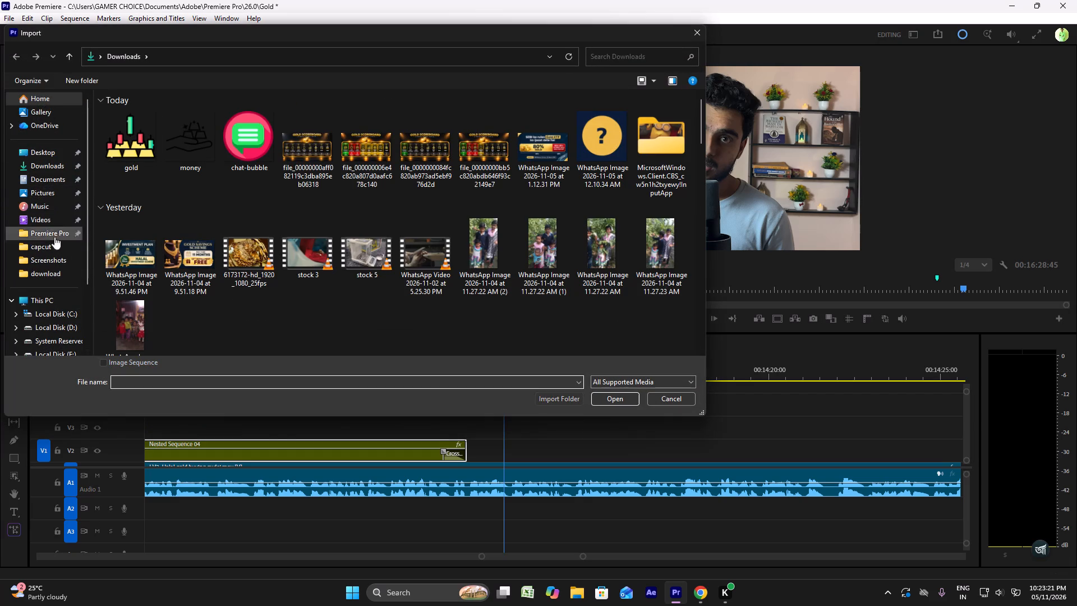
{"action": "left_click", "coordinate": [52, 274]}
{"action": "scroll", "coordinate": [219, 199], "scroll_direction": "down", "scroll_amount": 3}
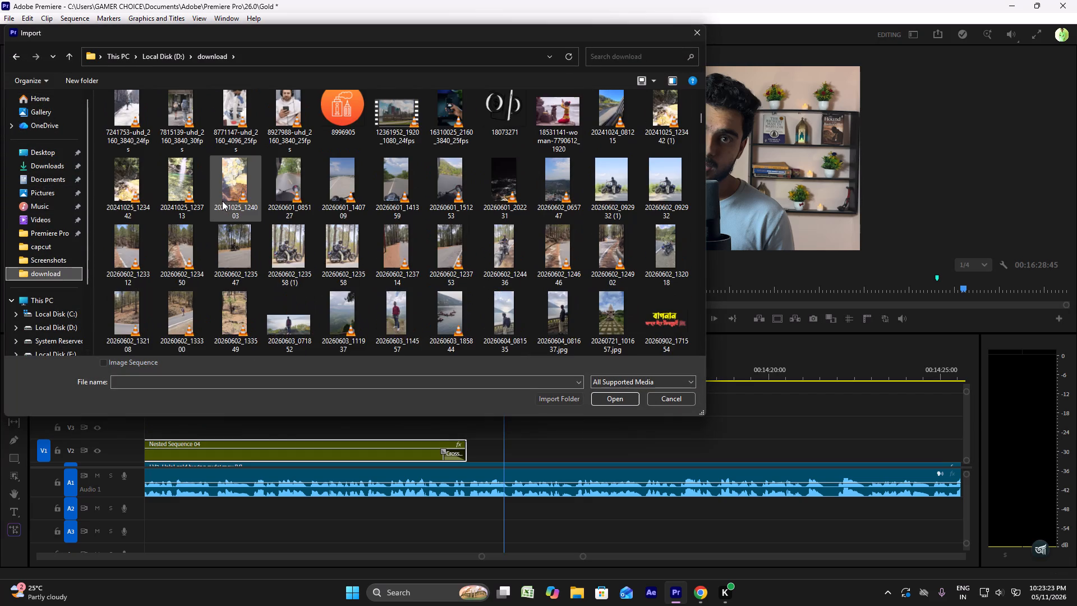
{"action": "scroll", "coordinate": [222, 201], "scroll_direction": "down", "scroll_amount": 7}
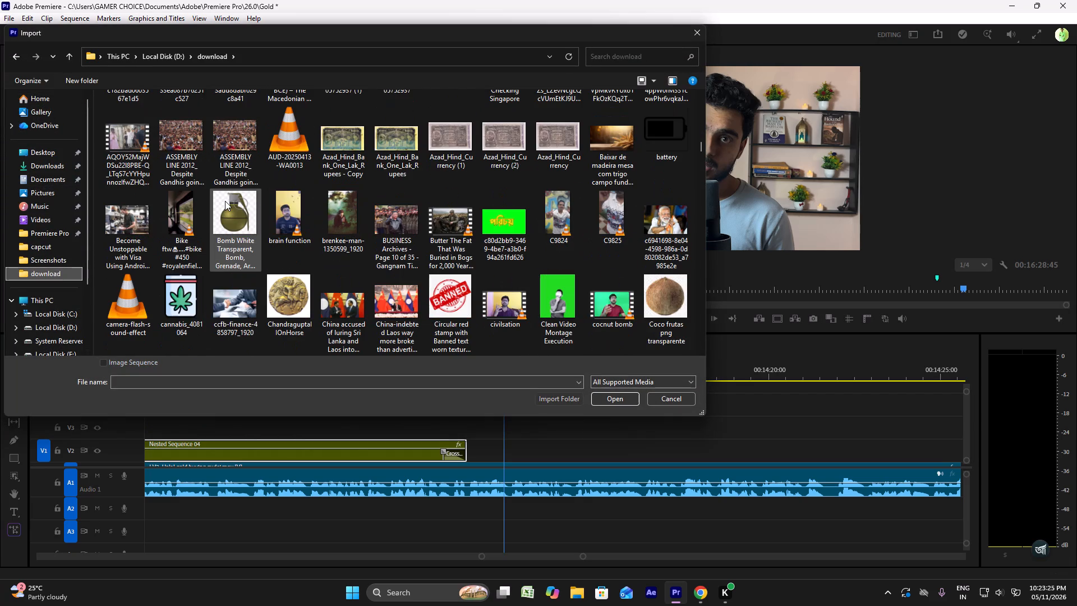
{"action": "scroll", "coordinate": [225, 201], "scroll_direction": "down", "scroll_amount": 3}
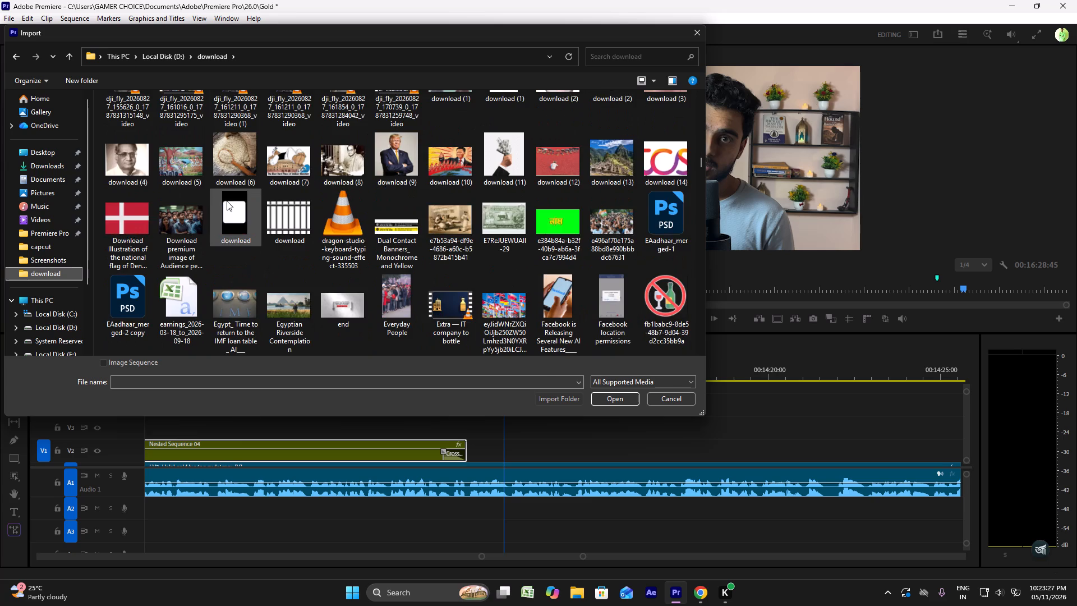
{"action": "scroll", "coordinate": [227, 201], "scroll_direction": "down", "scroll_amount": 2}
{"action": "left_click", "coordinate": [352, 223]}
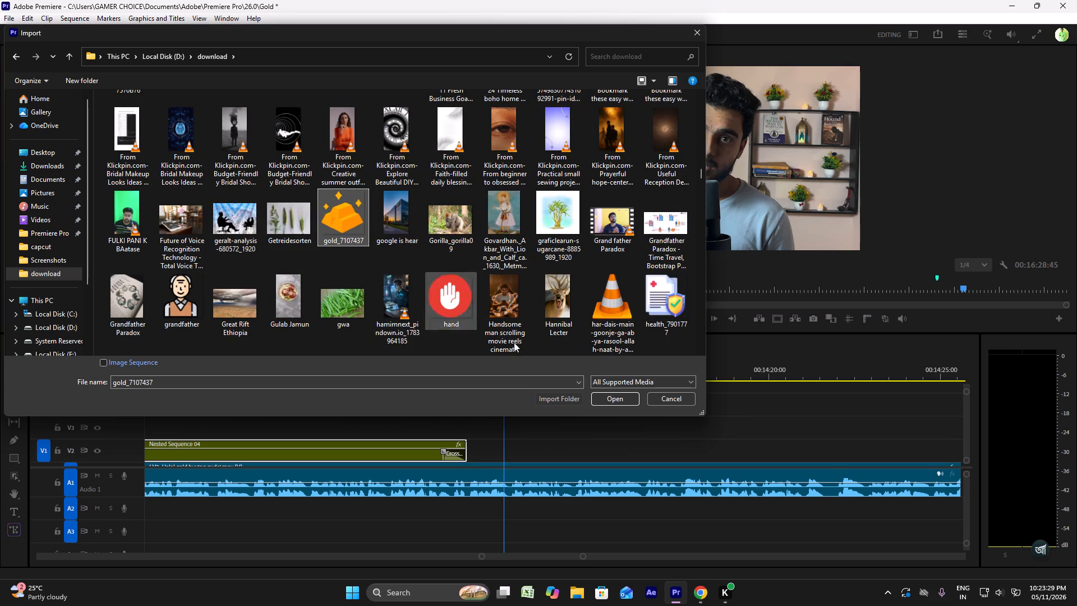
{"action": "left_click", "coordinate": [610, 397]}
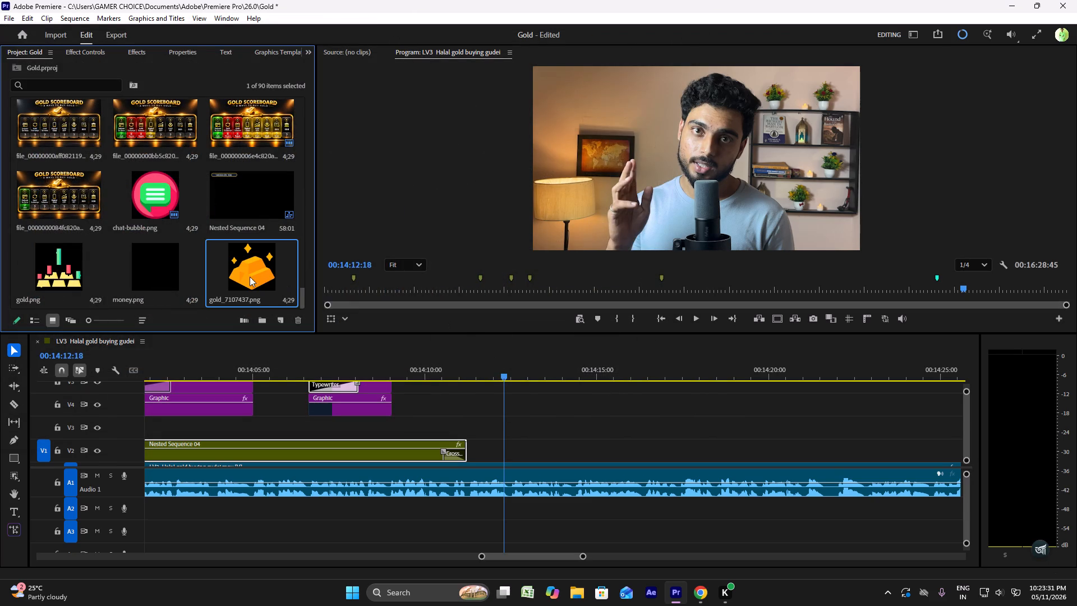
Place gold_7107437.png on track V3 of the sequence, starting at the playhead at 00:14:12:18.
{"action": "left_click_drag", "start_coordinate": [250, 277], "coordinate": [507, 433]}
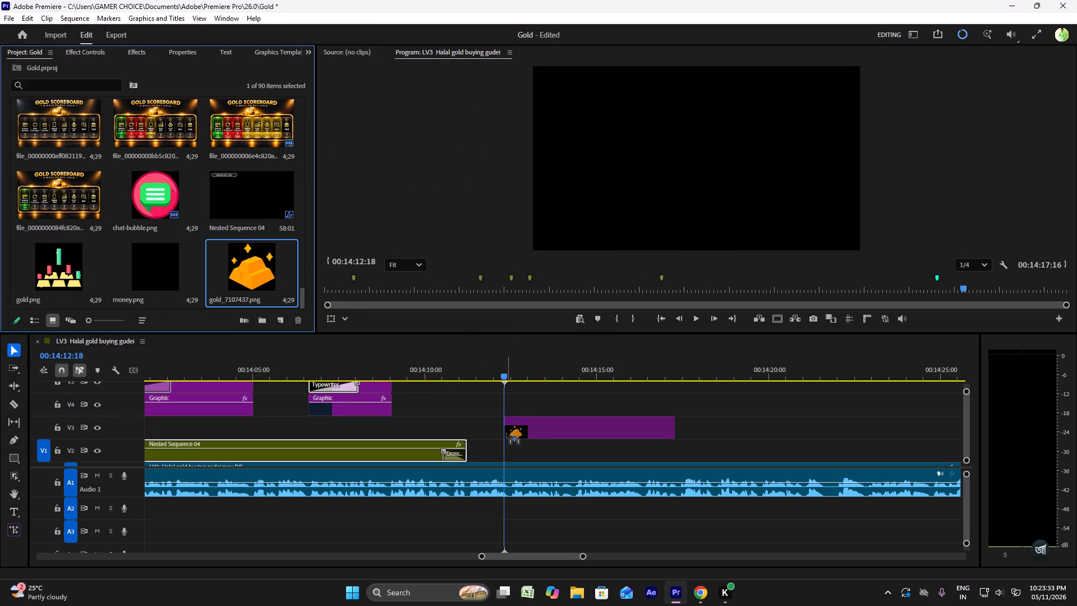
{"action": "left_click_drag", "start_coordinate": [507, 433], "coordinate": [507, 433]}
Play the narration around the gold_7107437.png clip and shift the clip earlier on V3, starting just after Nested Sequence 04 ends.
{"action": "key", "text": "space"}
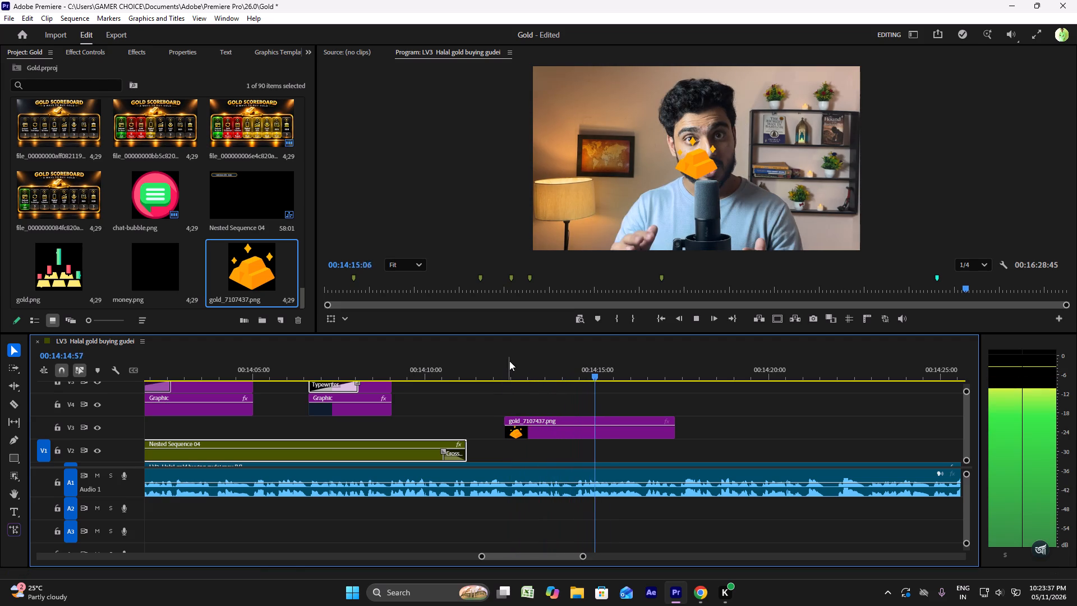
{"action": "key", "text": "space"}
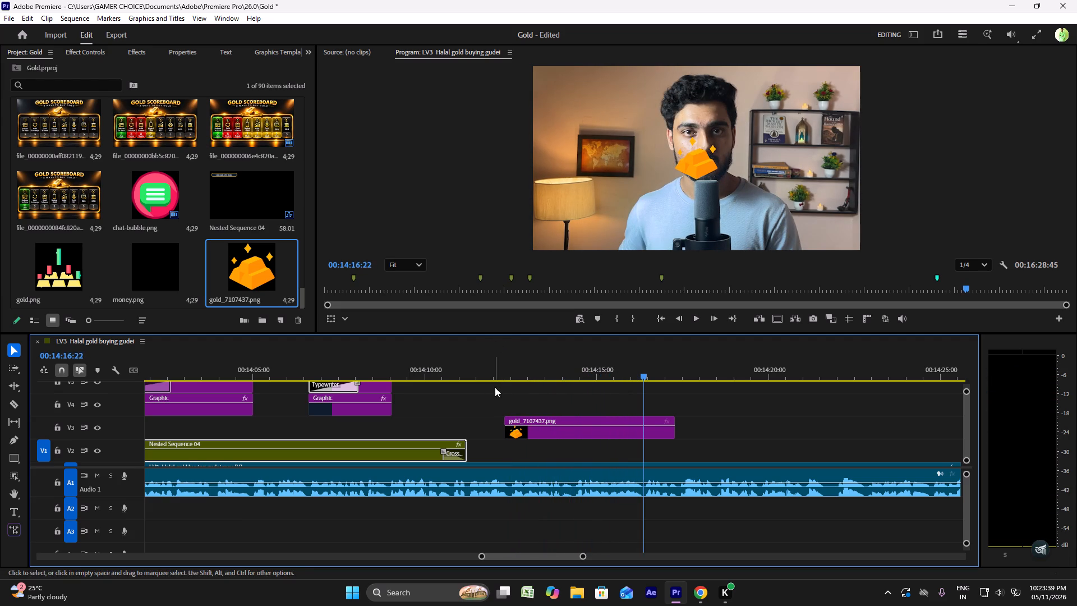
{"action": "left_click", "coordinate": [493, 371]}
{"action": "key", "text": "space"}
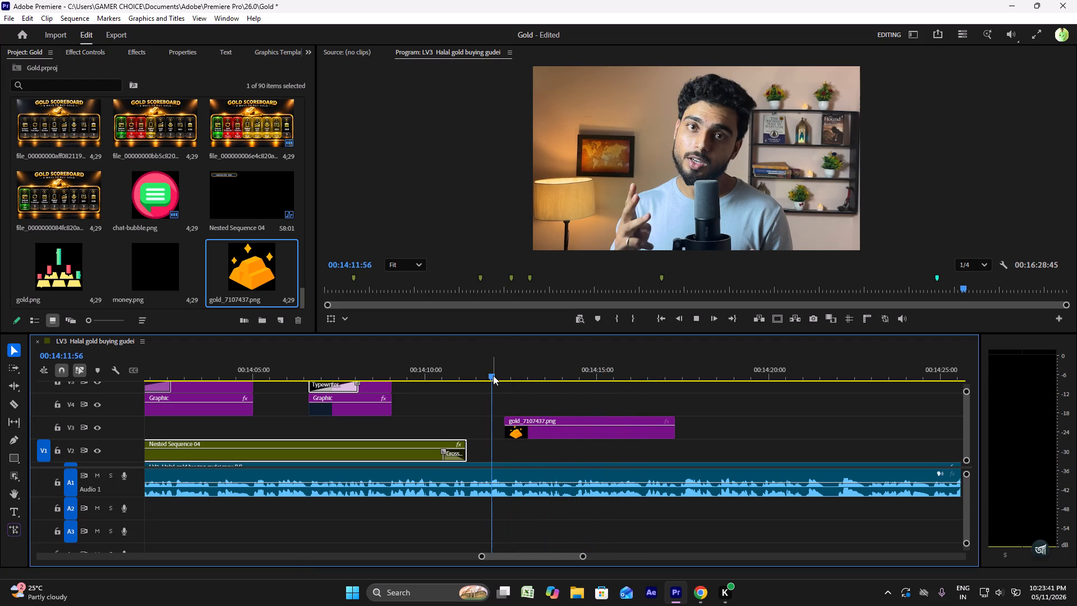
{"action": "left_click", "coordinate": [459, 376]}
{"action": "key", "text": "space"}
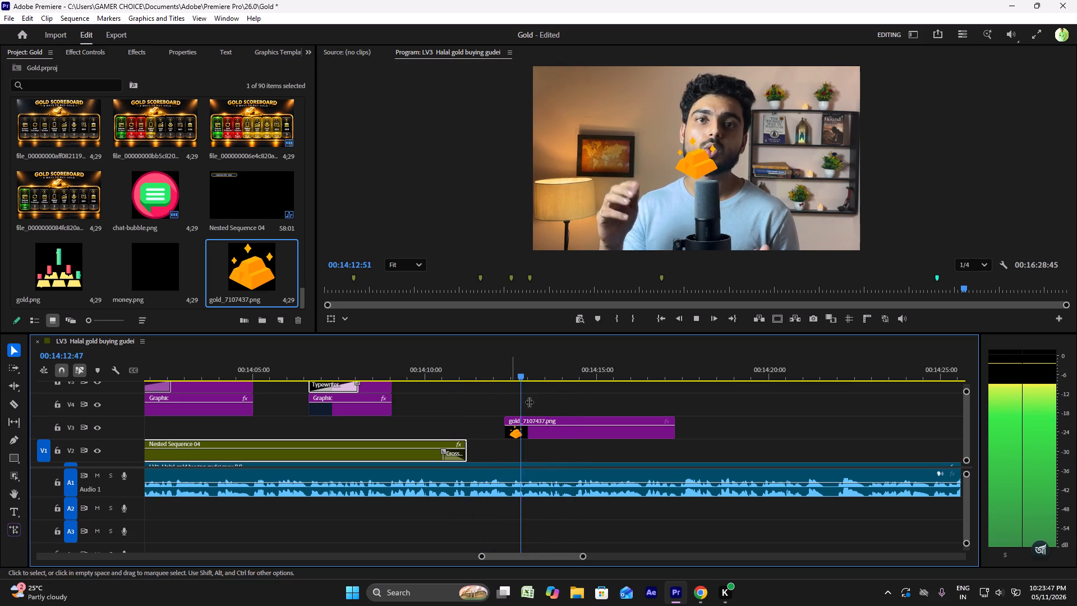
{"action": "key", "text": "space"}
{"action": "left_click_drag", "start_coordinate": [546, 432], "coordinate": [515, 430]}
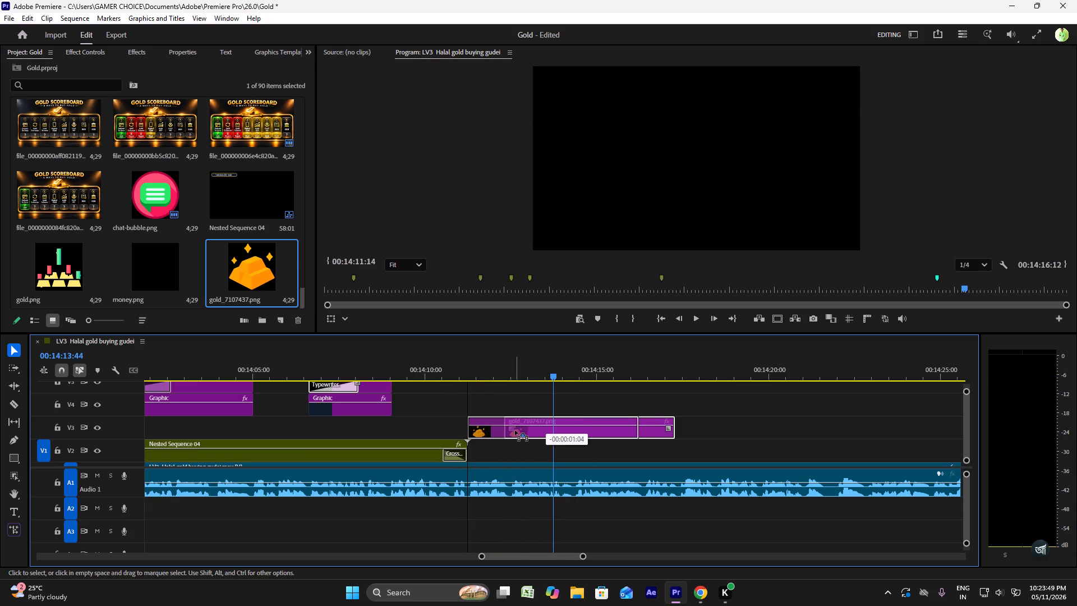
{"action": "left_click_drag", "start_coordinate": [515, 430], "coordinate": [514, 430]}
{"action": "left_click", "coordinate": [471, 368]}
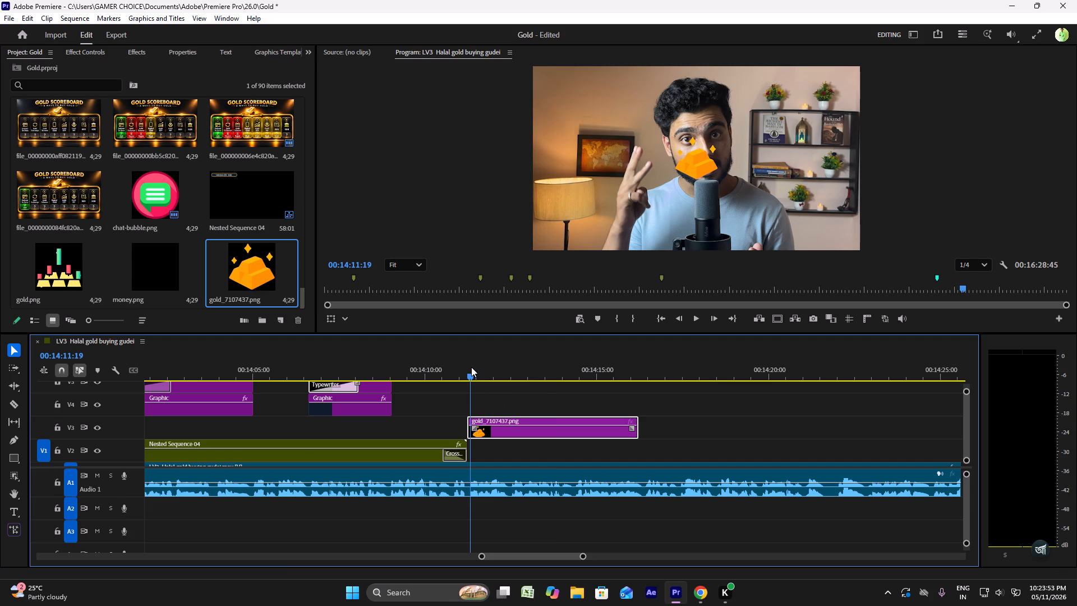
{"action": "left_click_drag", "start_coordinate": [471, 367], "coordinate": [497, 369]}
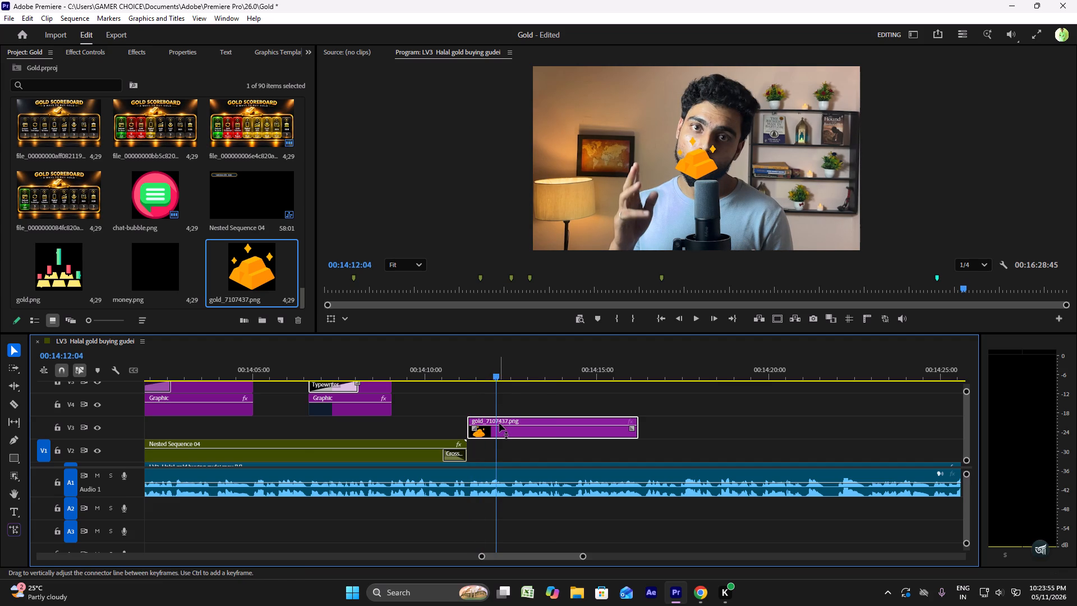
{"action": "left_click_drag", "start_coordinate": [508, 438], "coordinate": [517, 438]}
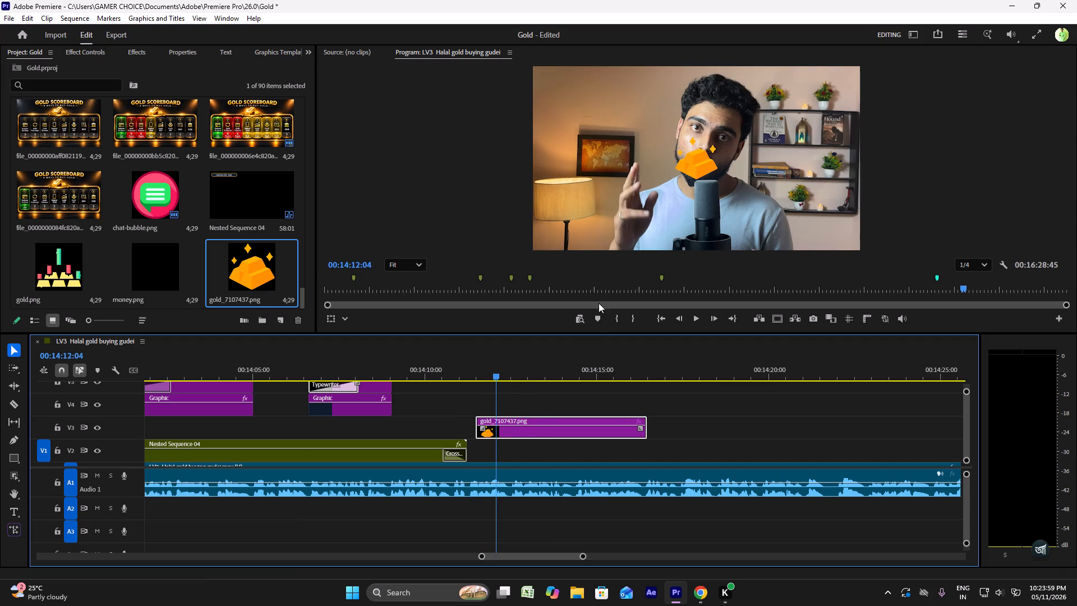
Review the earlier section from about 00:00:15 to 00:00:30, examining the text graphics and the row of icons over the speaker.
{"action": "left_click_drag", "start_coordinate": [494, 281], "coordinate": [354, 284]}
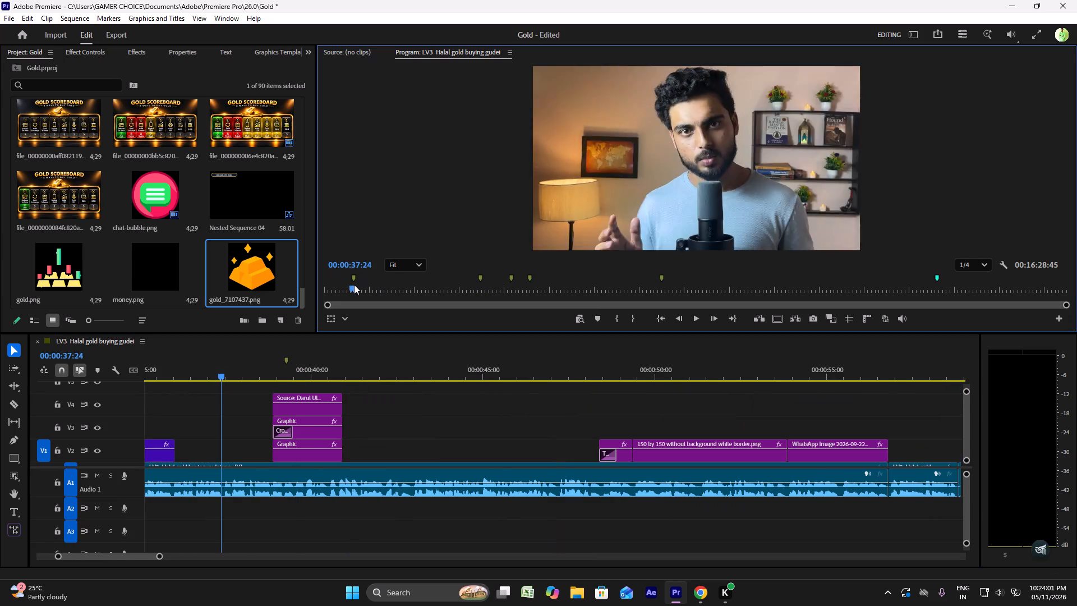
{"action": "left_click_drag", "start_coordinate": [354, 284], "coordinate": [345, 286]}
{"action": "left_click", "coordinate": [195, 368]}
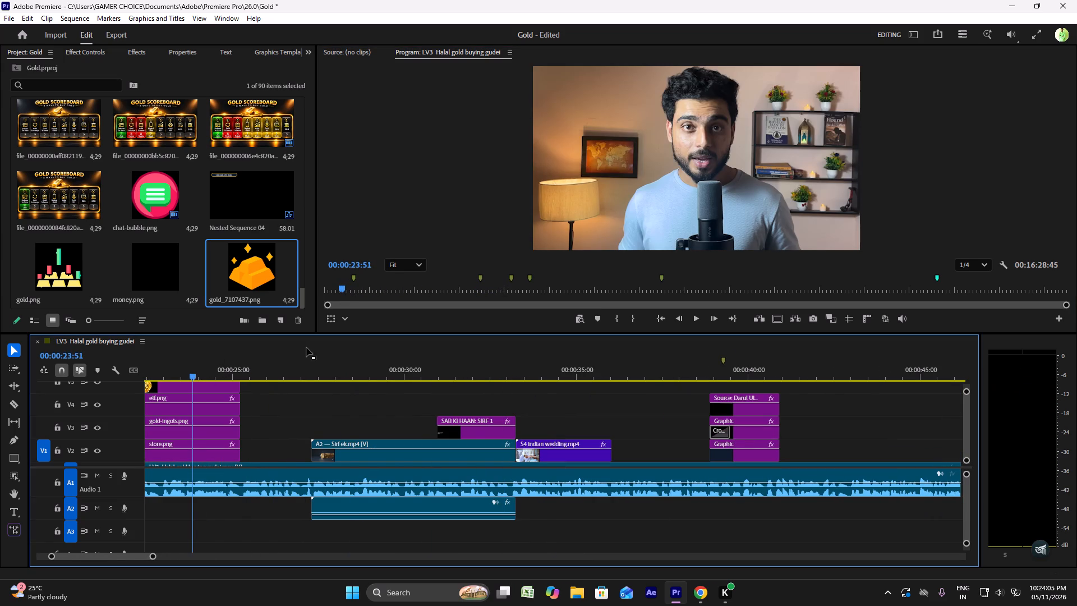
{"action": "scroll", "coordinate": [301, 369], "scroll_direction": "up", "scroll_amount": 11}
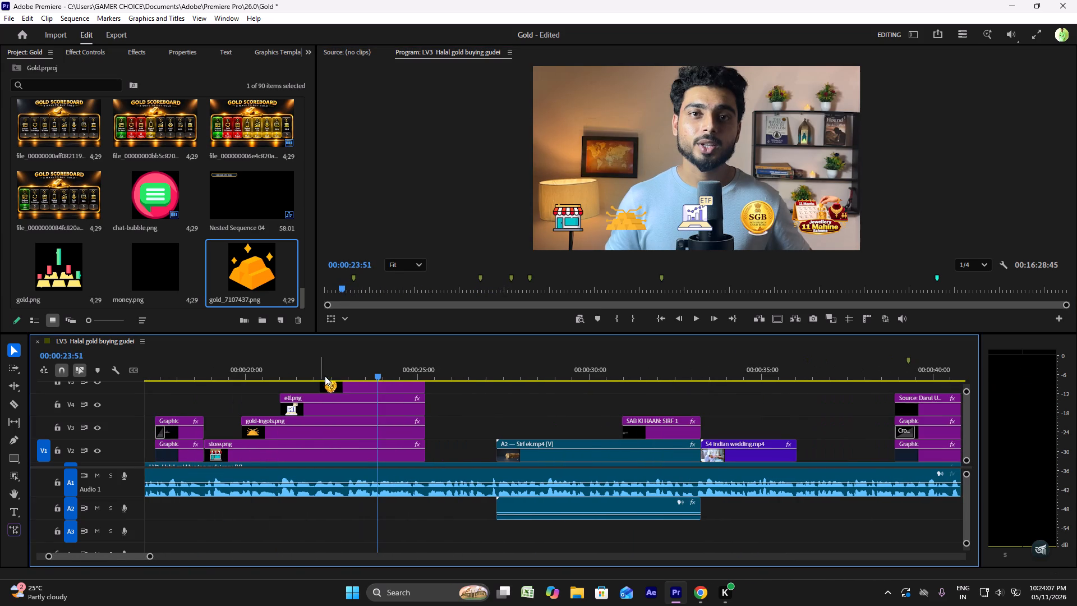
{"action": "scroll", "coordinate": [381, 399], "scroll_direction": "up", "scroll_amount": 12}
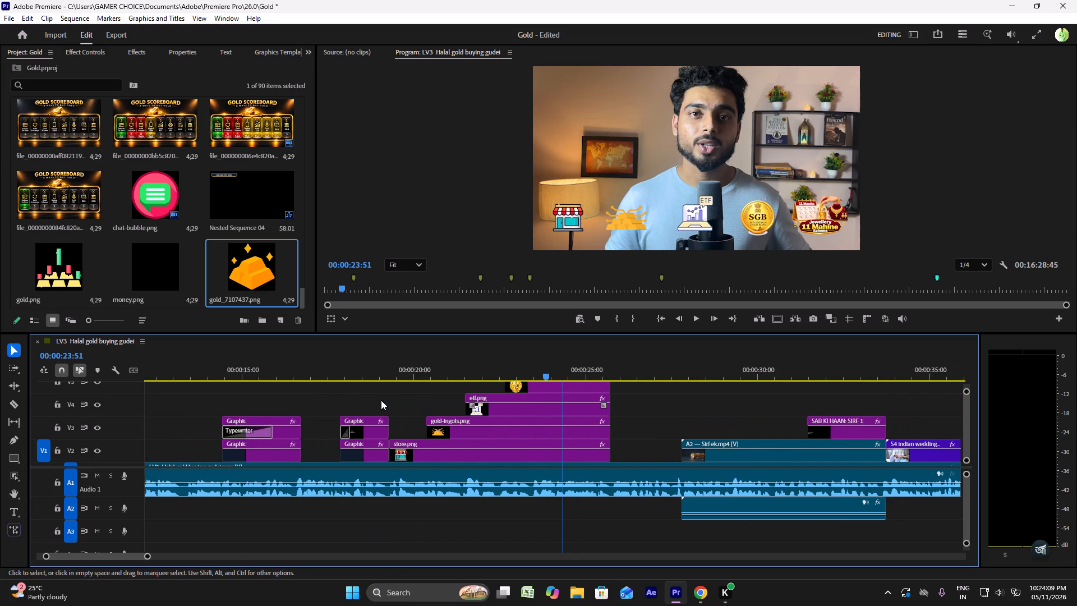
{"action": "scroll", "coordinate": [381, 400], "scroll_direction": "up", "scroll_amount": 3}
{"action": "left_click", "coordinate": [342, 373]}
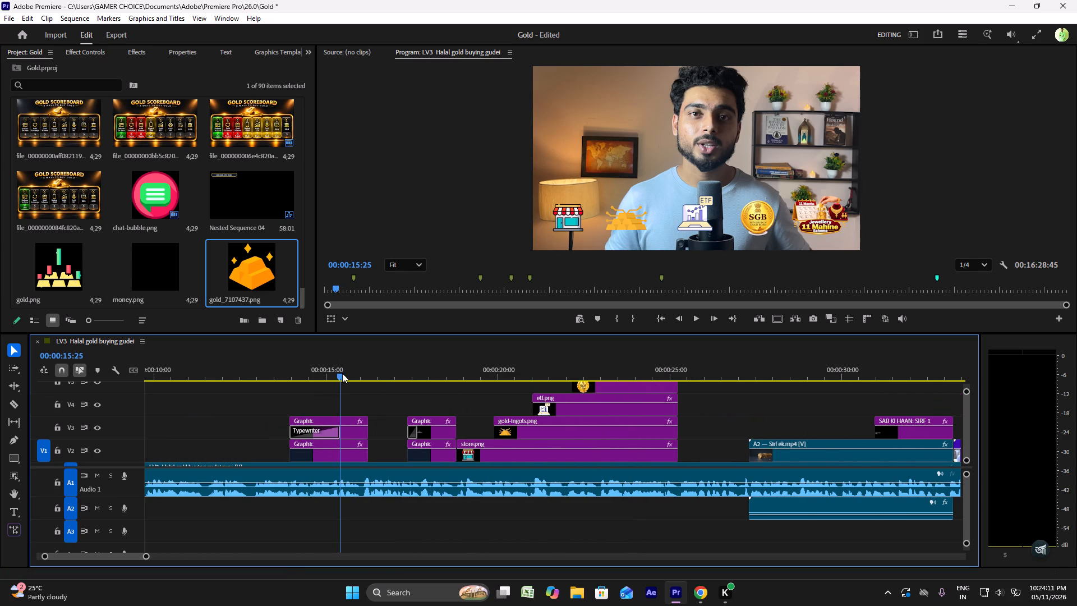
{"action": "left_click_drag", "start_coordinate": [342, 372], "coordinate": [484, 356]}
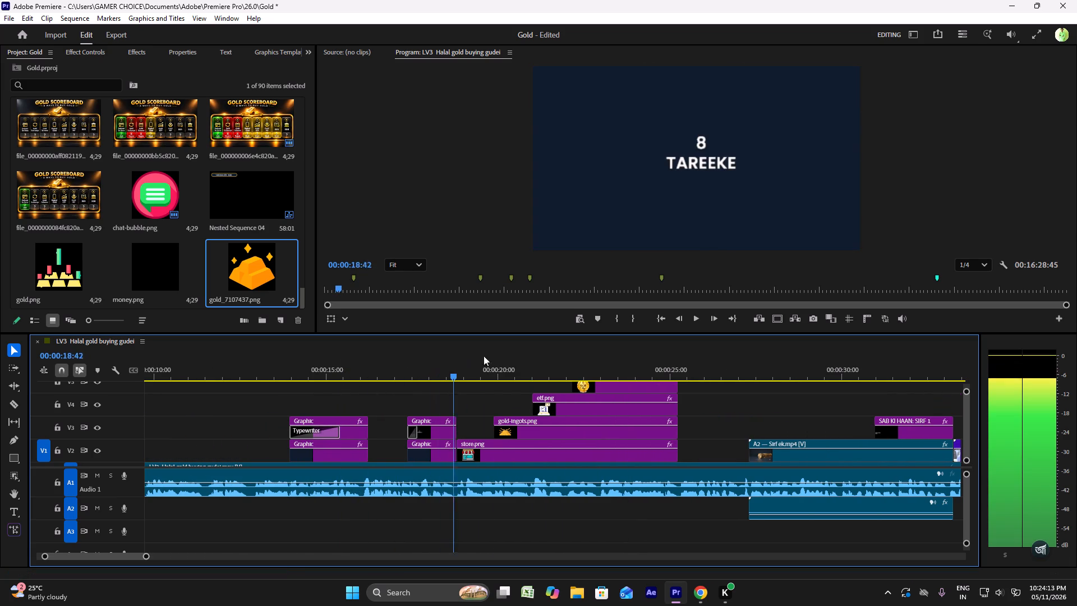
{"action": "left_click_drag", "start_coordinate": [484, 356], "coordinate": [699, 350]}
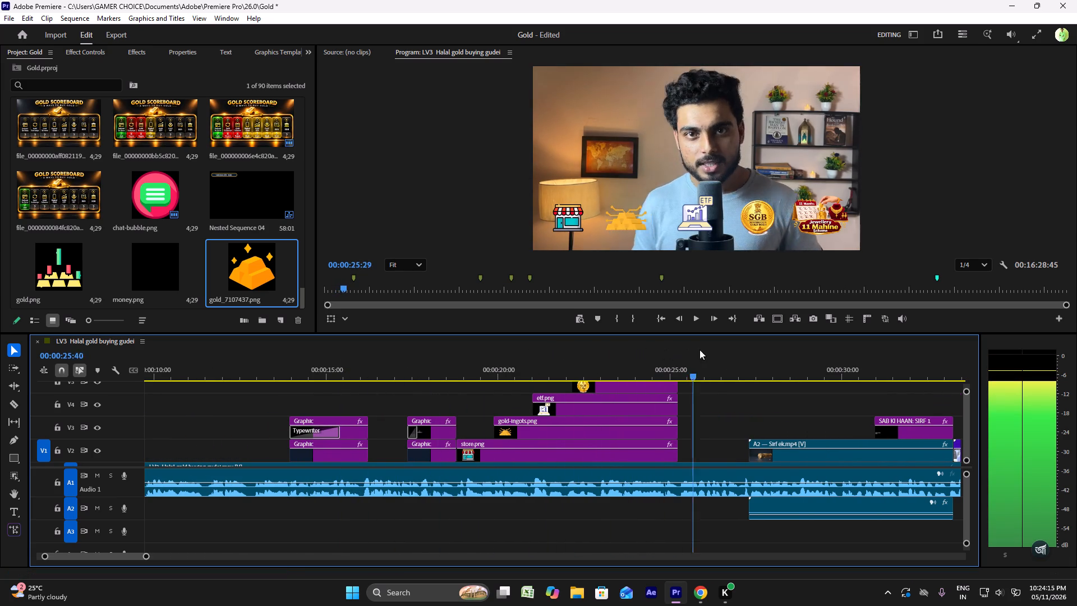
{"action": "left_click_drag", "start_coordinate": [699, 350], "coordinate": [757, 344]}
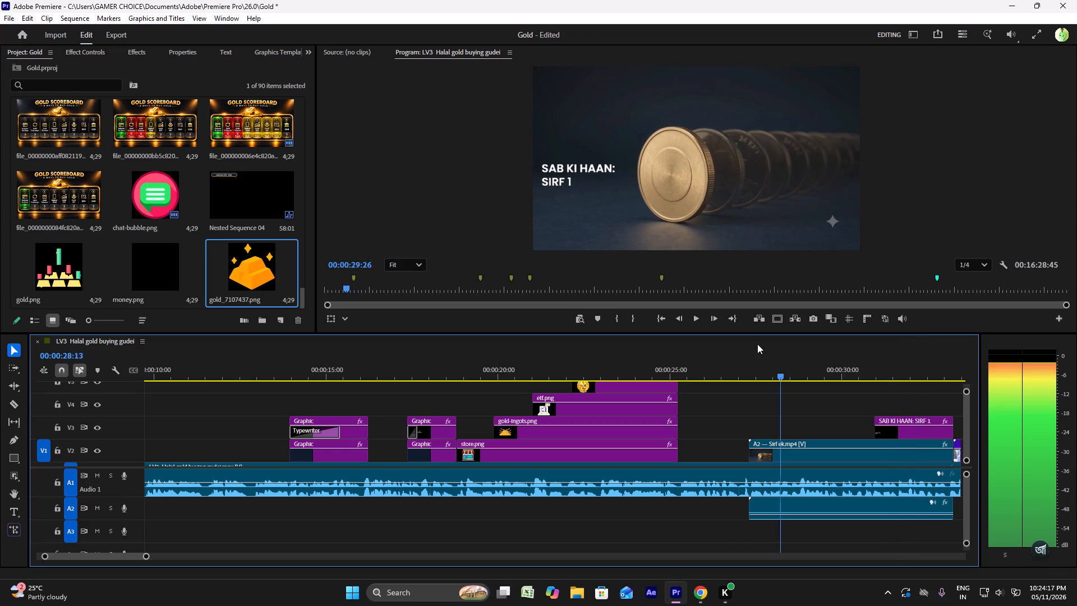
{"action": "left_click_drag", "start_coordinate": [757, 344], "coordinate": [628, 353]}
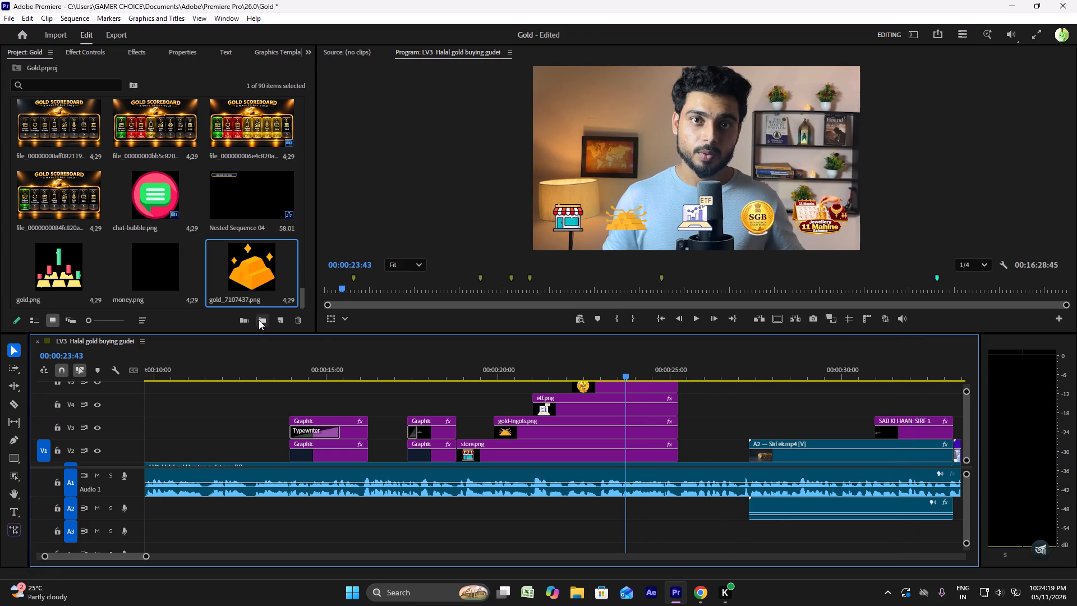
Create a new bin in the Gold project.
{"action": "left_click", "coordinate": [259, 320]}
{"action": "left_click", "coordinate": [54, 287]}
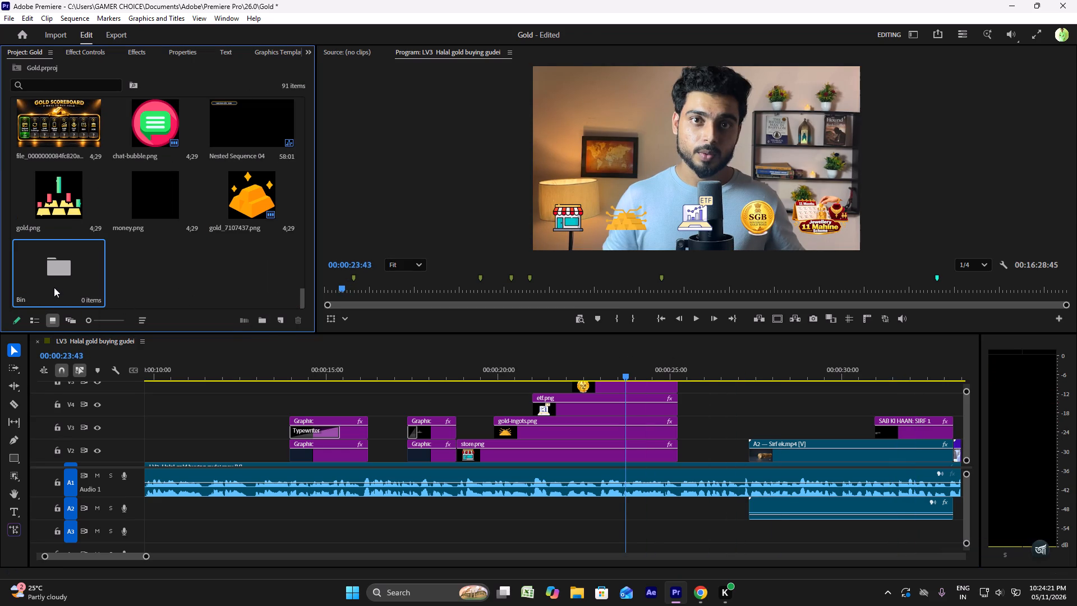
Create a white (FFFFFF) color matte at 3840 x 2160 and 60.00 fps inside the new bin, keeping its default name.
{"action": "left_click", "coordinate": [283, 318]}
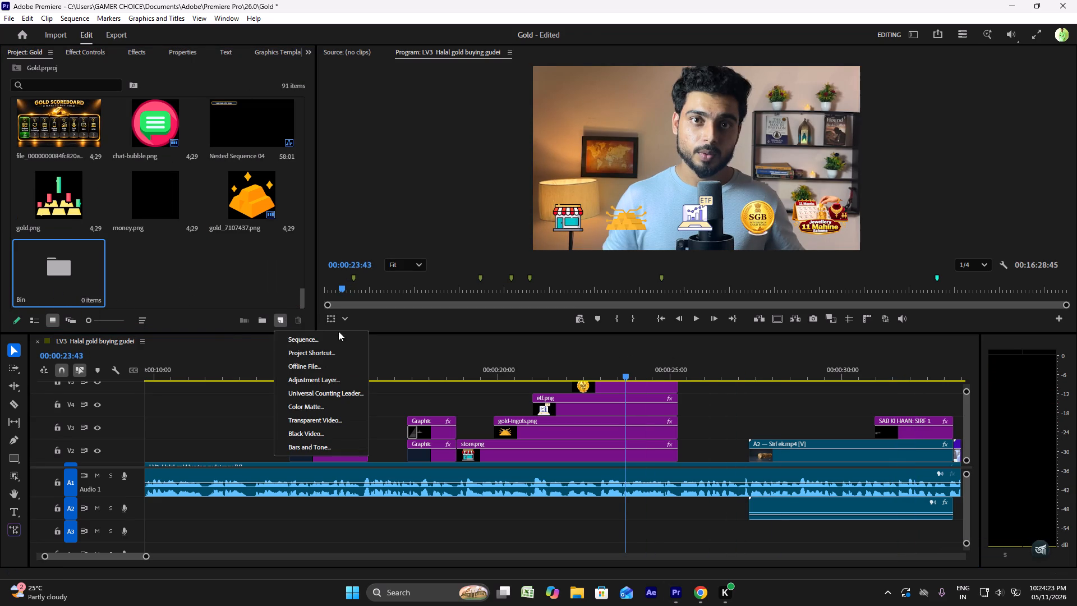
{"action": "left_click", "coordinate": [322, 405]}
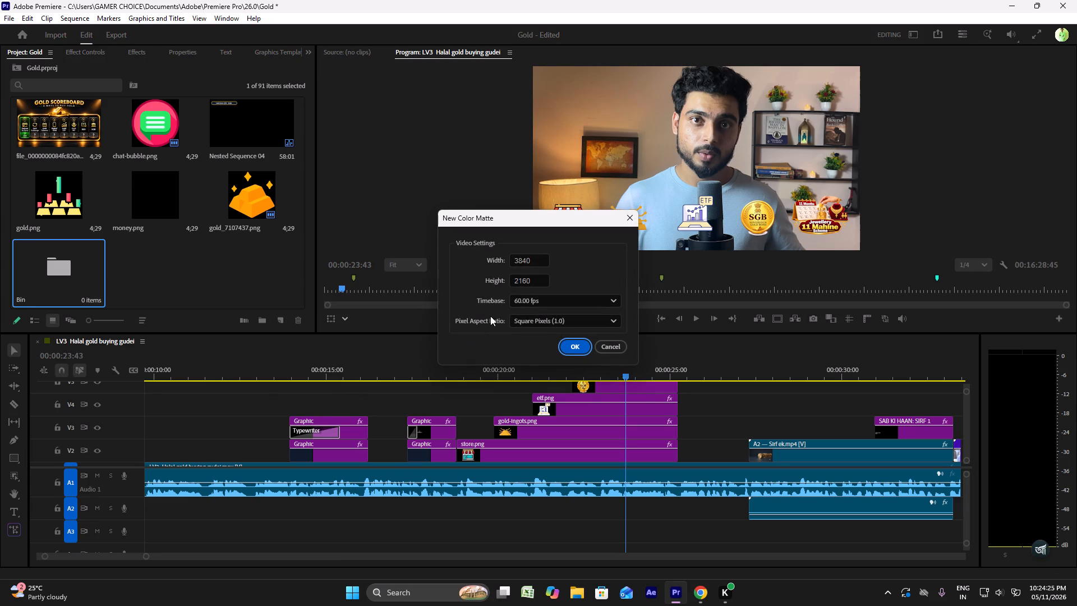
{"action": "left_click", "coordinate": [569, 346]}
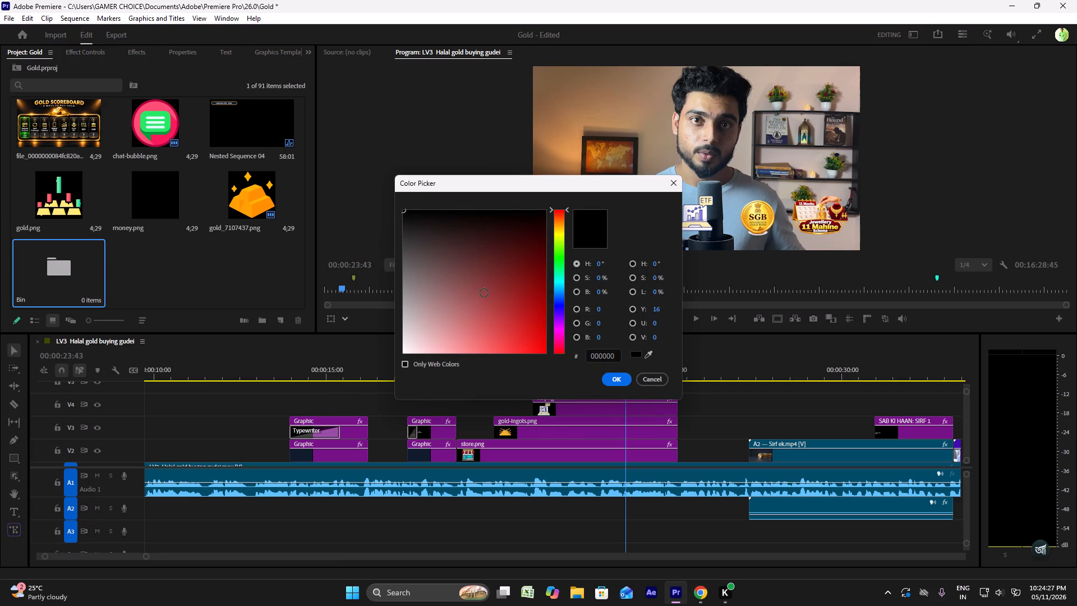
{"action": "left_click_drag", "start_coordinate": [484, 293], "coordinate": [346, 386]}
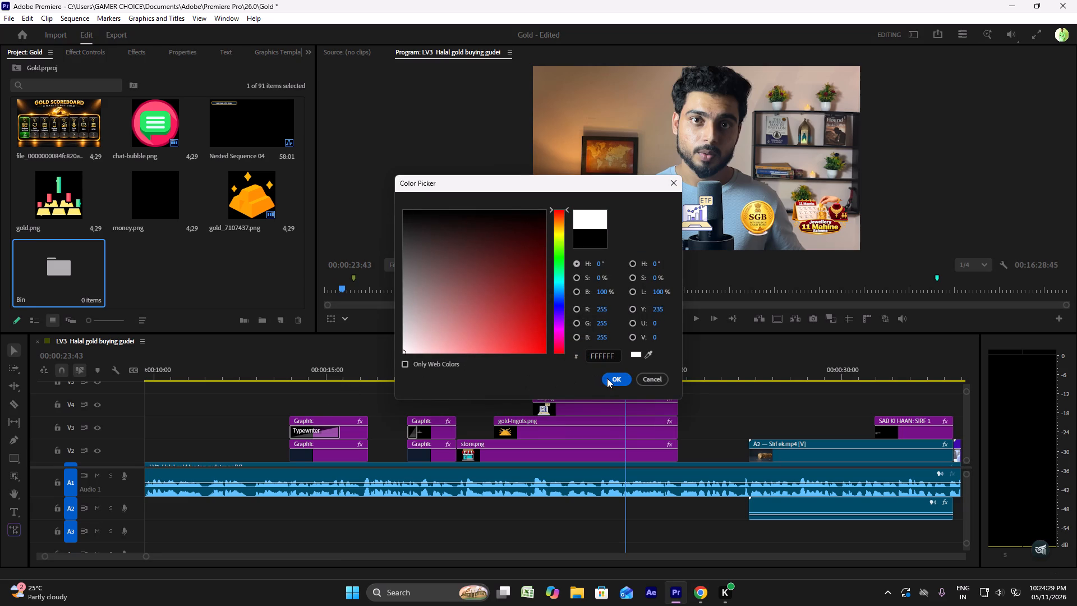
{"action": "left_click", "coordinate": [607, 378]}
{"action": "left_click", "coordinate": [535, 313]}
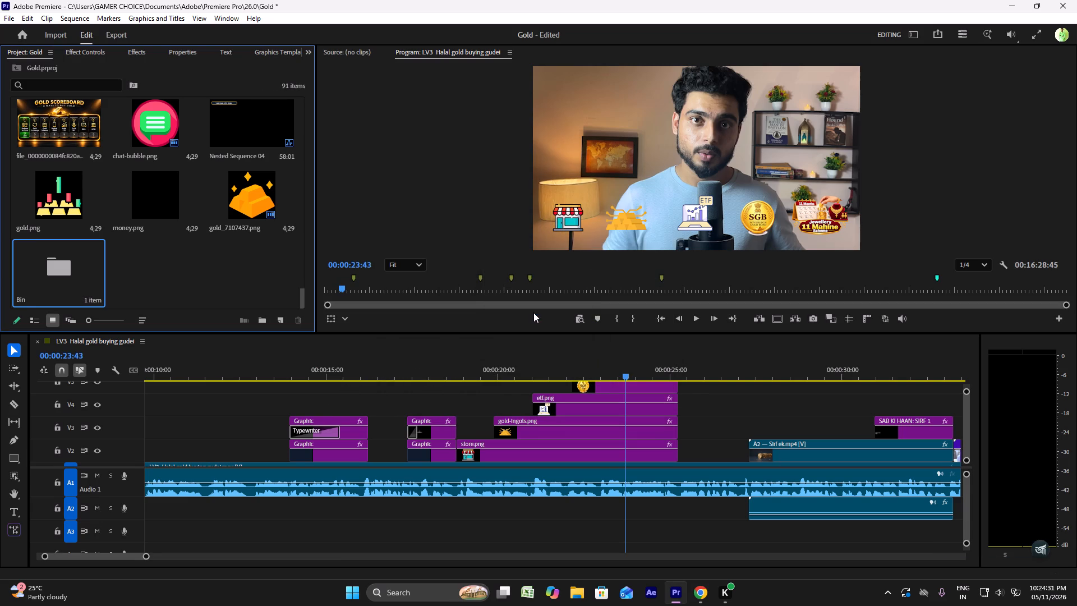
Place the Color Matte from the bin on track V4 above the gold_7107437.png clip, starting at about 00:14:13.
{"action": "double_click", "coordinate": [44, 275]}
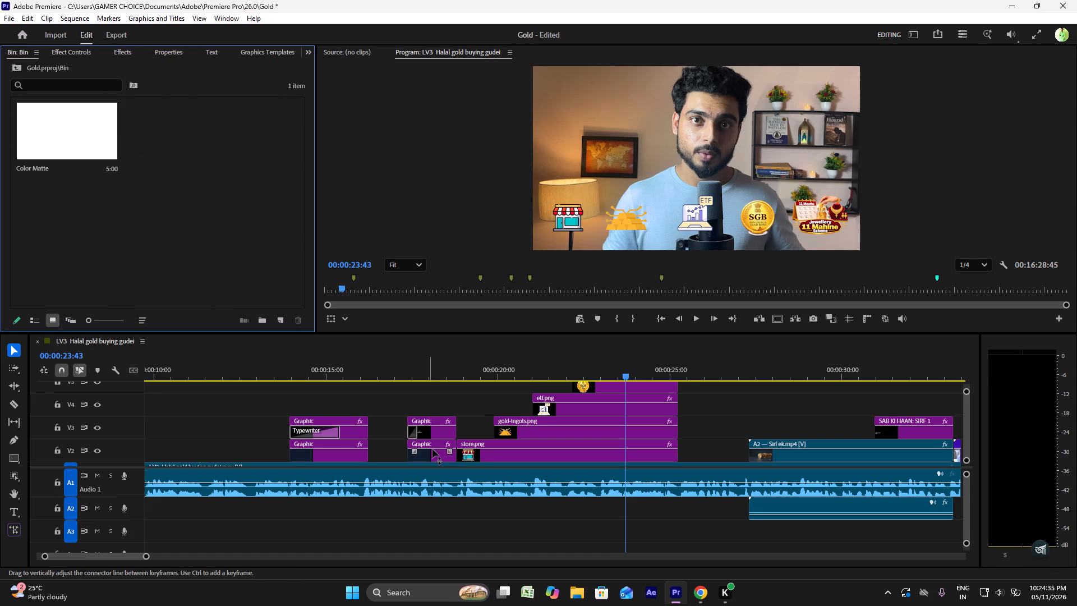
{"action": "scroll", "coordinate": [476, 448], "scroll_direction": "down", "scroll_amount": 10, "text": "alt"}
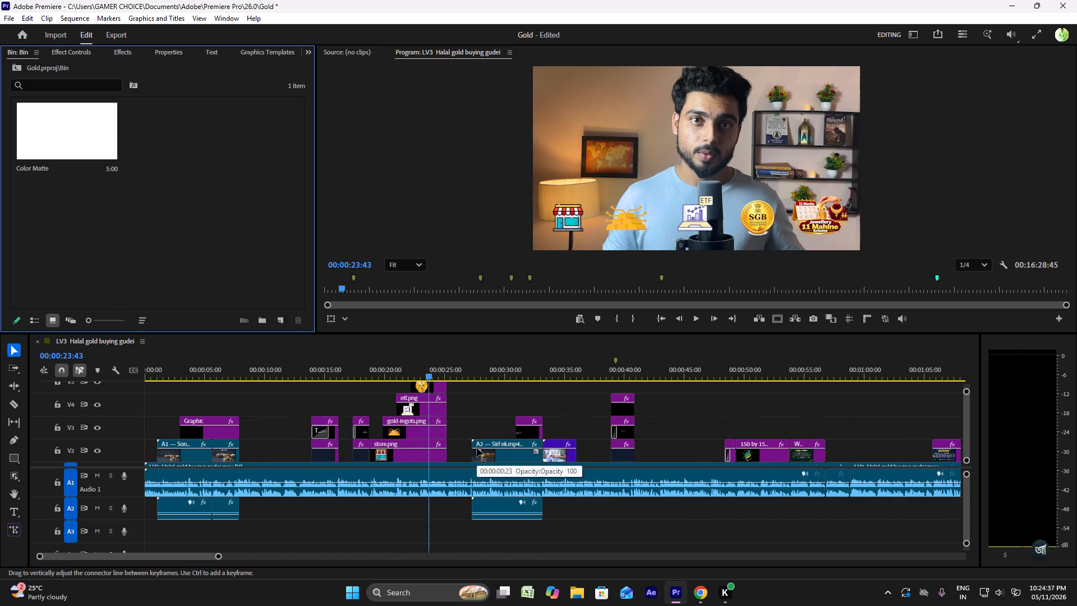
{"action": "scroll", "coordinate": [560, 464], "scroll_direction": "down", "scroll_amount": 8}
{"action": "scroll", "coordinate": [570, 468], "scroll_direction": "down", "scroll_amount": 20}
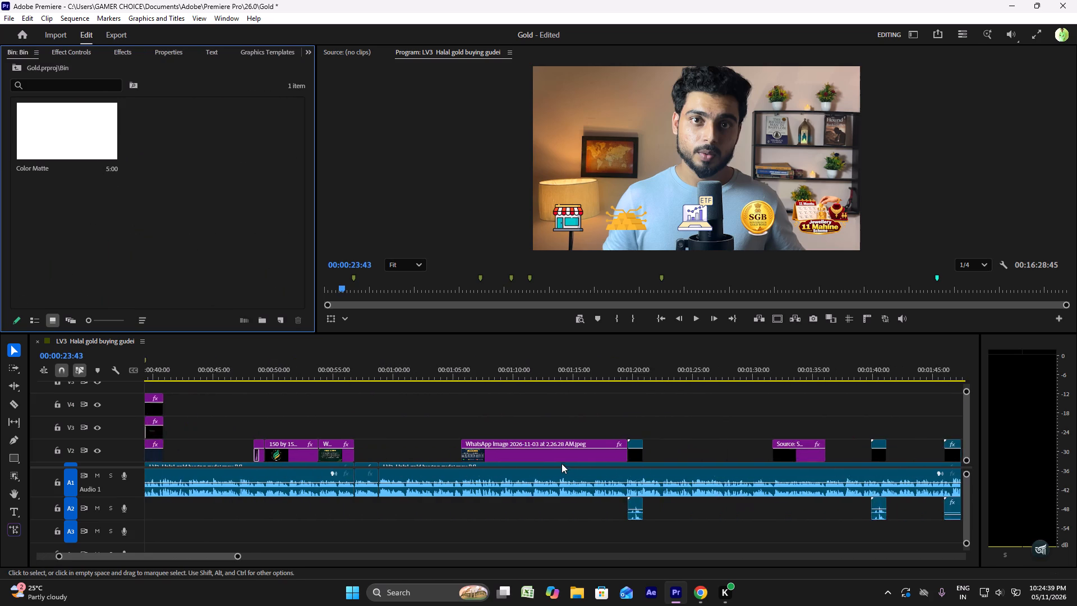
{"action": "scroll", "coordinate": [561, 461], "scroll_direction": "down", "scroll_amount": 7}
{"action": "left_click", "coordinate": [937, 287]}
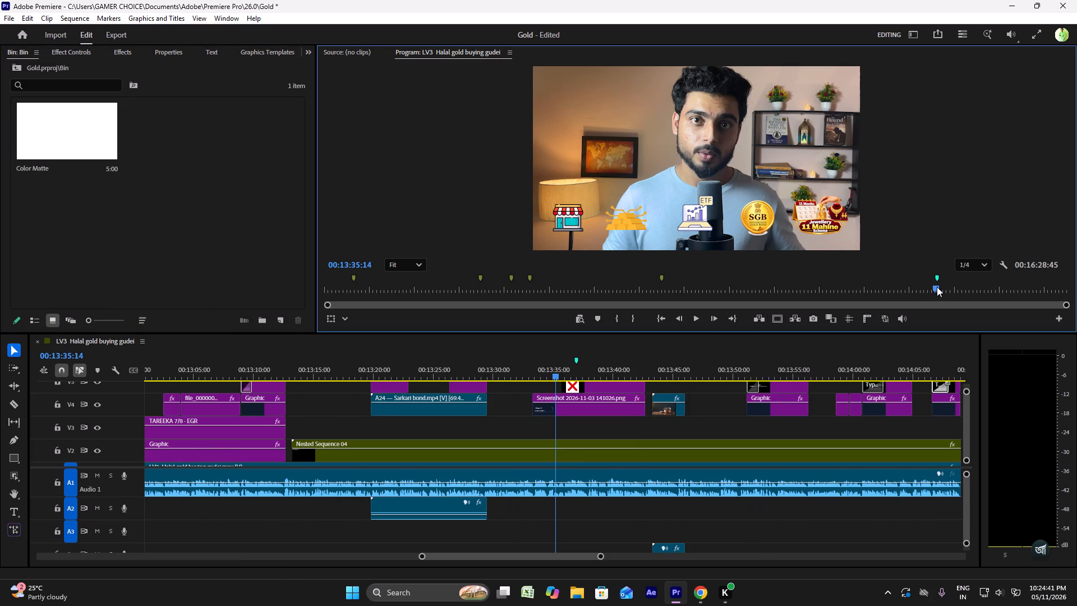
{"action": "left_click_drag", "start_coordinate": [937, 287], "coordinate": [970, 283]}
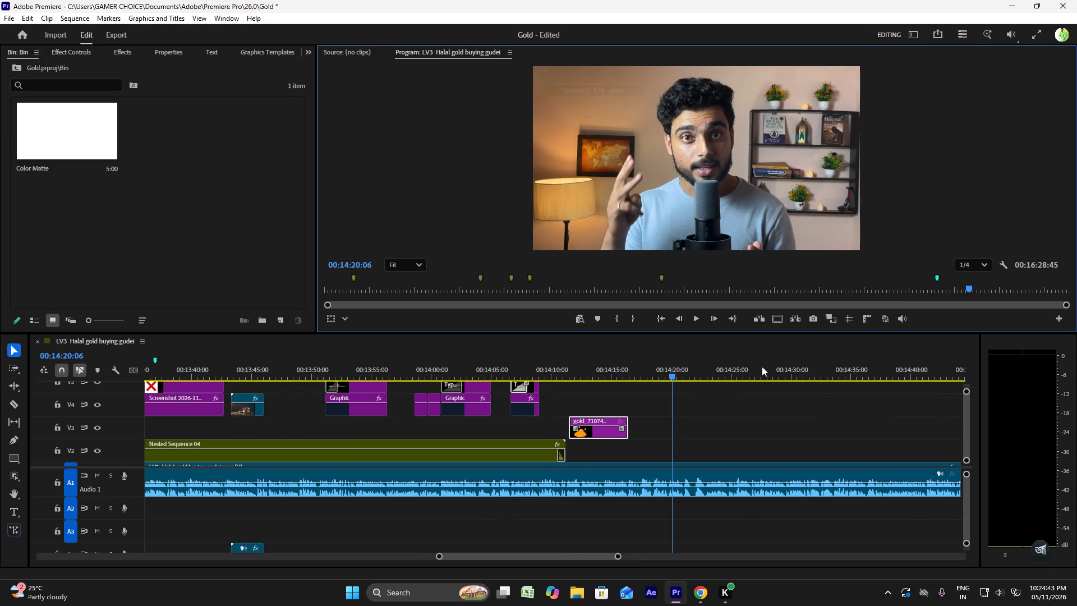
{"action": "left_click_drag", "start_coordinate": [62, 144], "coordinate": [667, 435]}
{"action": "left_click", "coordinate": [703, 377]}
{"action": "left_click_drag", "start_coordinate": [699, 430], "coordinate": [688, 432]}
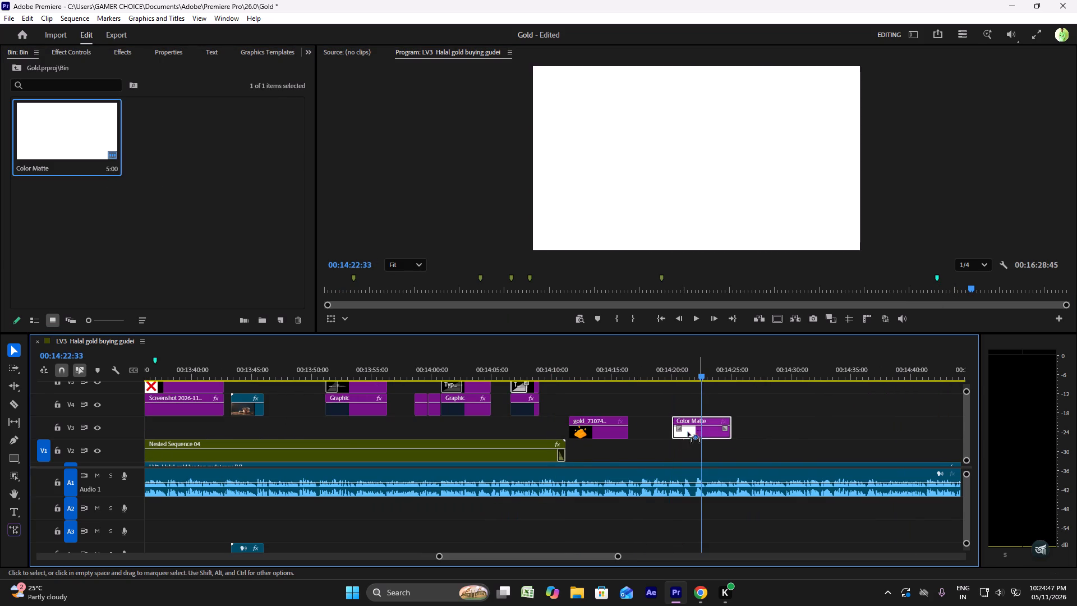
{"action": "left_click_drag", "start_coordinate": [688, 432], "coordinate": [618, 402]}
{"action": "left_click", "coordinate": [608, 368]}
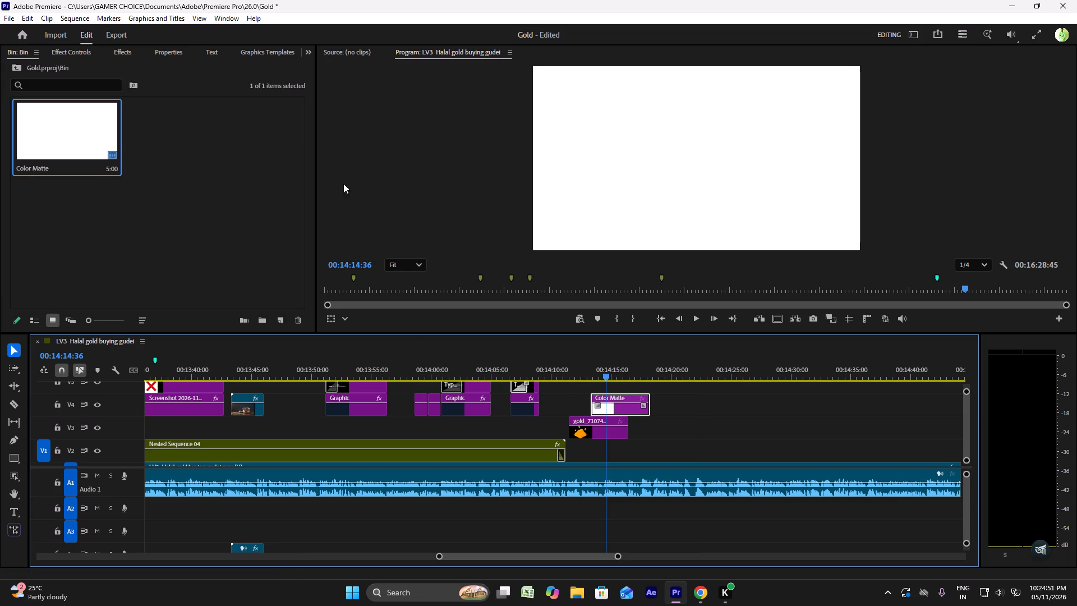
Examine the Color Matte clip's effect controls and the available video transition categories.
{"action": "left_click", "coordinate": [111, 55]}
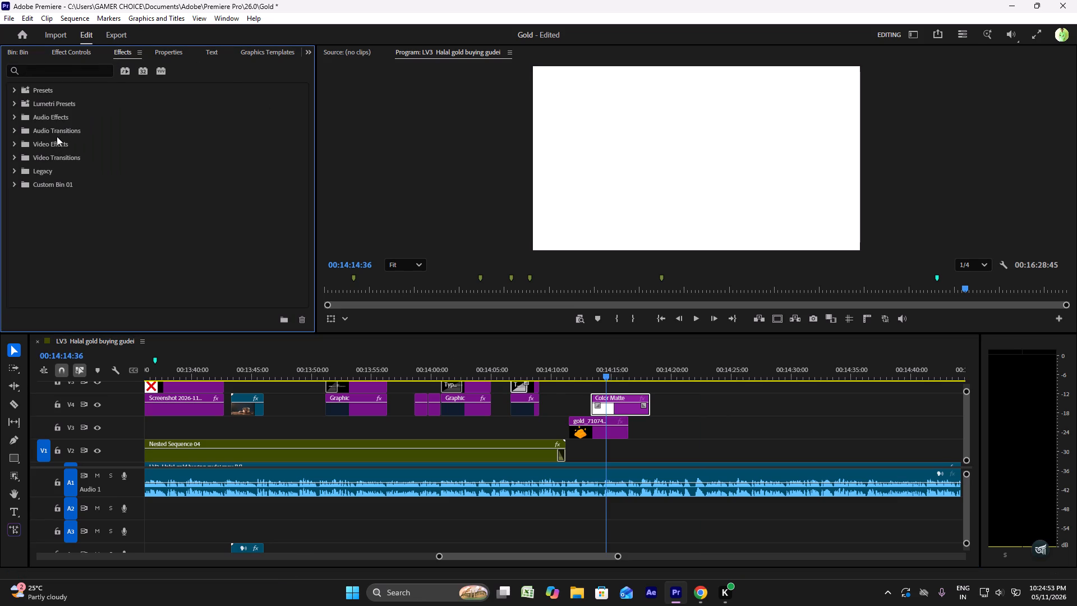
{"action": "left_click", "coordinate": [75, 52]}
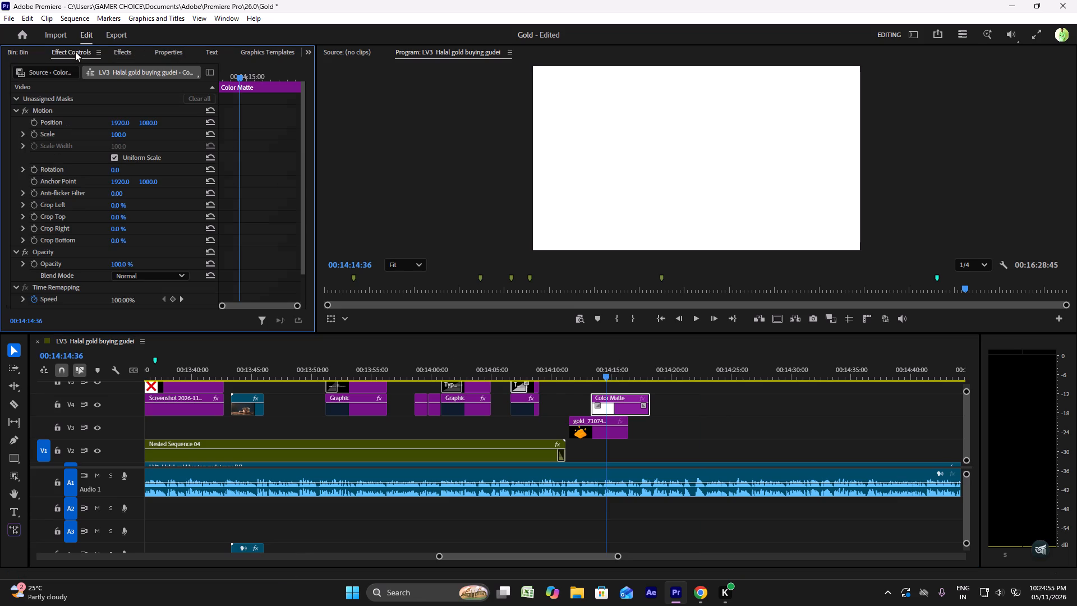
{"action": "left_click", "coordinate": [123, 58]}
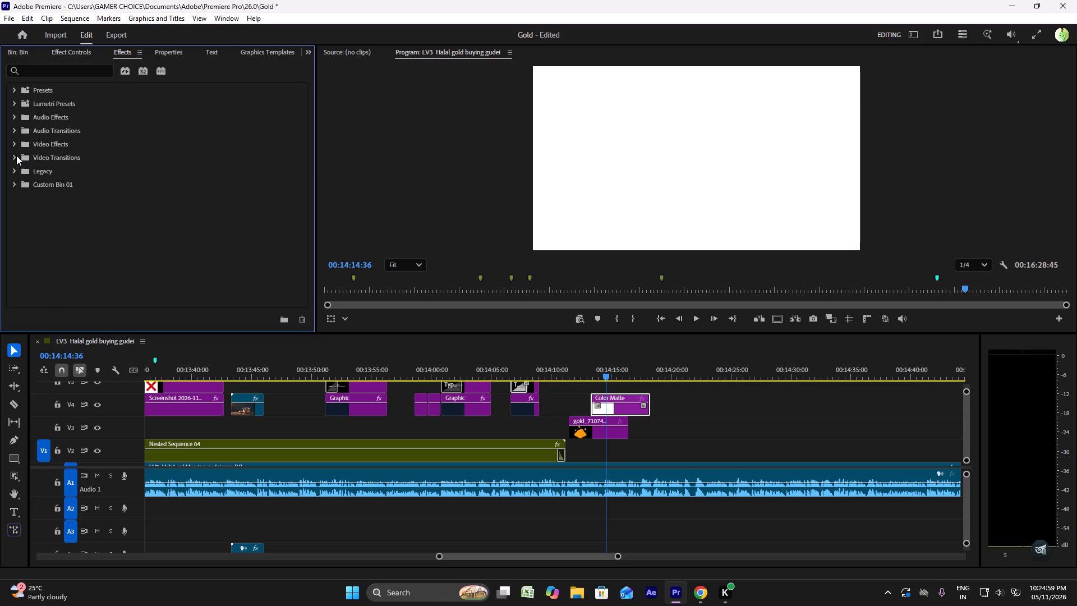
{"action": "left_click", "coordinate": [16, 155]}
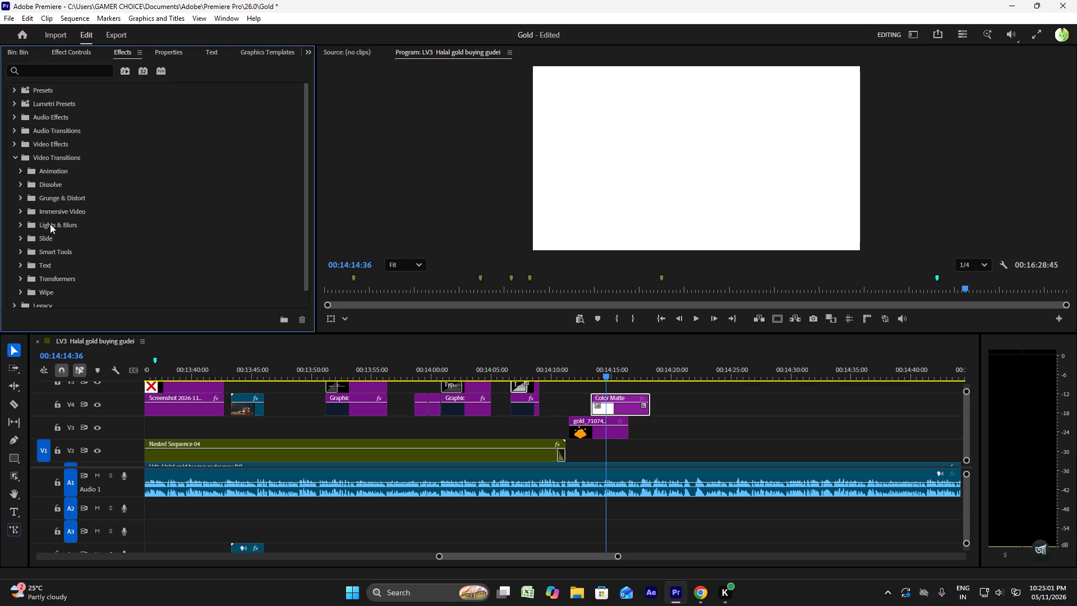
{"action": "left_click", "coordinate": [16, 159]}
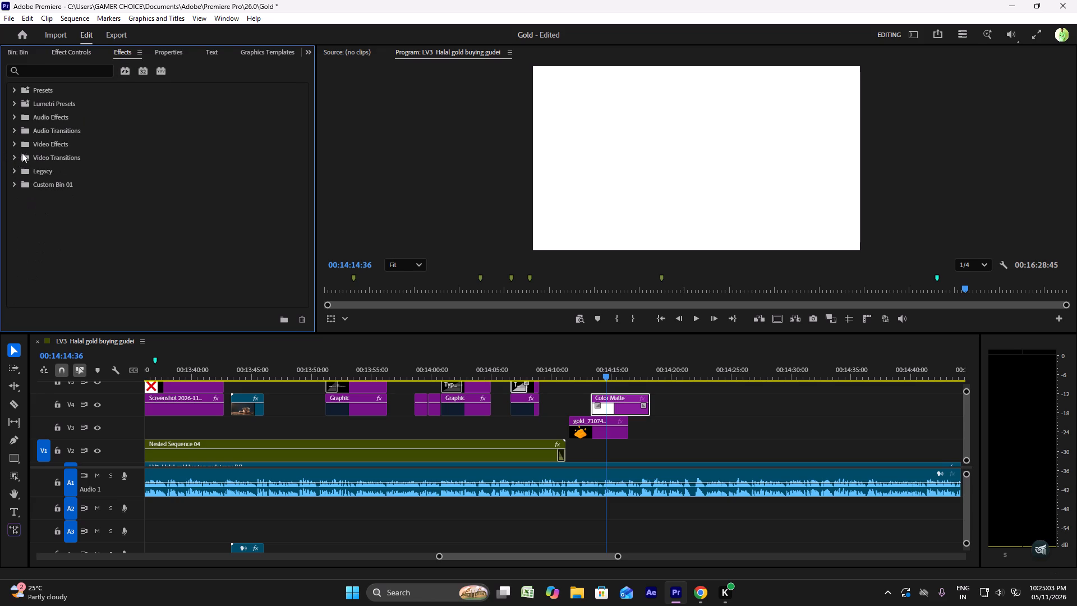
Search the effects library by name, trying "ROI", "RU" and "RO", and clear the search.
{"action": "left_click", "coordinate": [53, 68]}
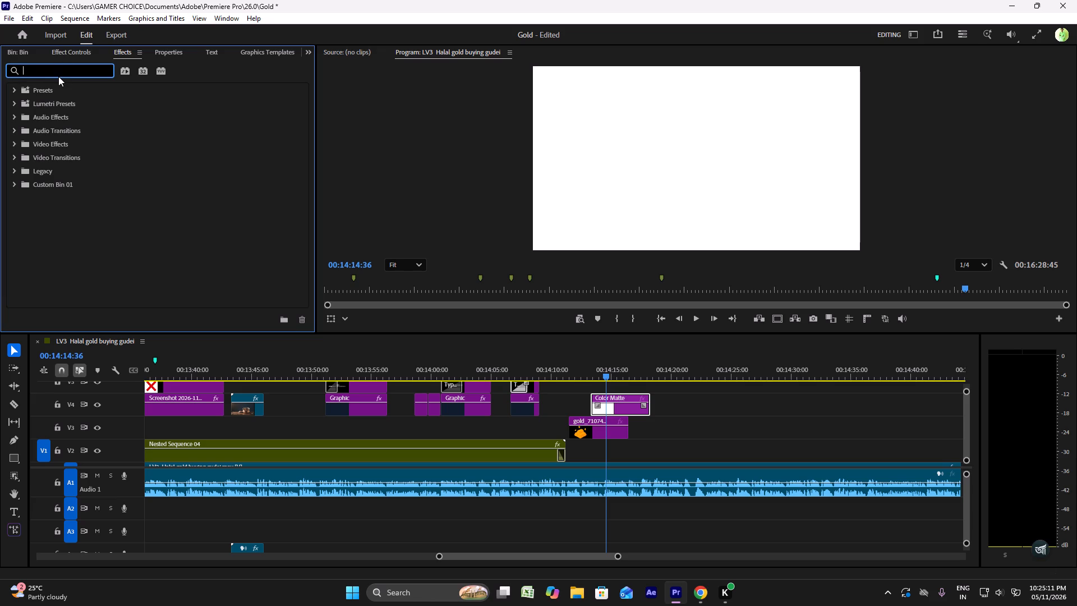
{"action": "key", "text": "r"}
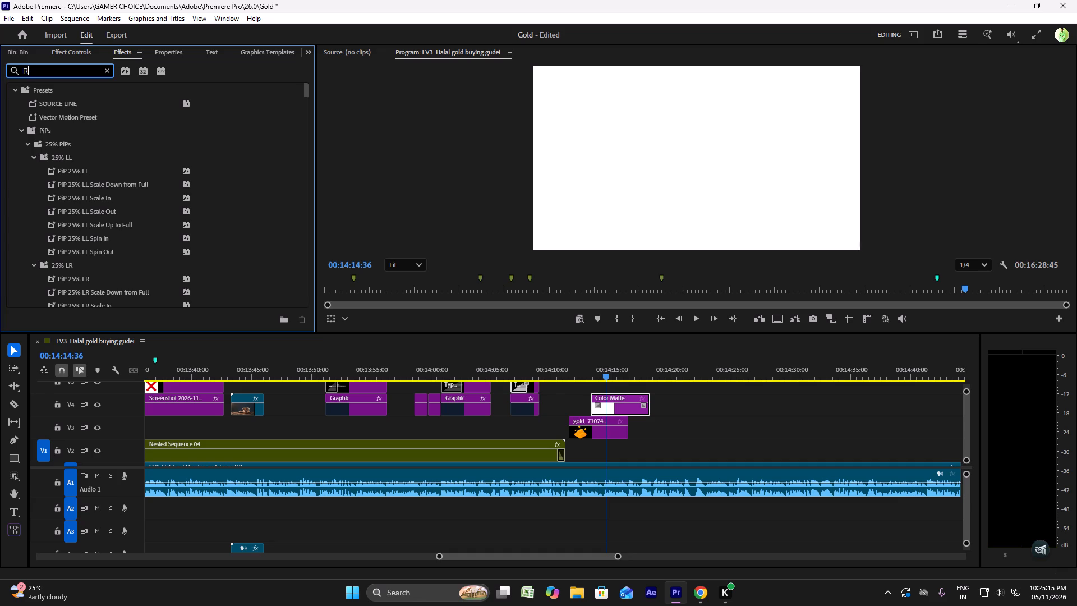
{"action": "key", "text": "o"}
{"action": "key", "text": "i"}
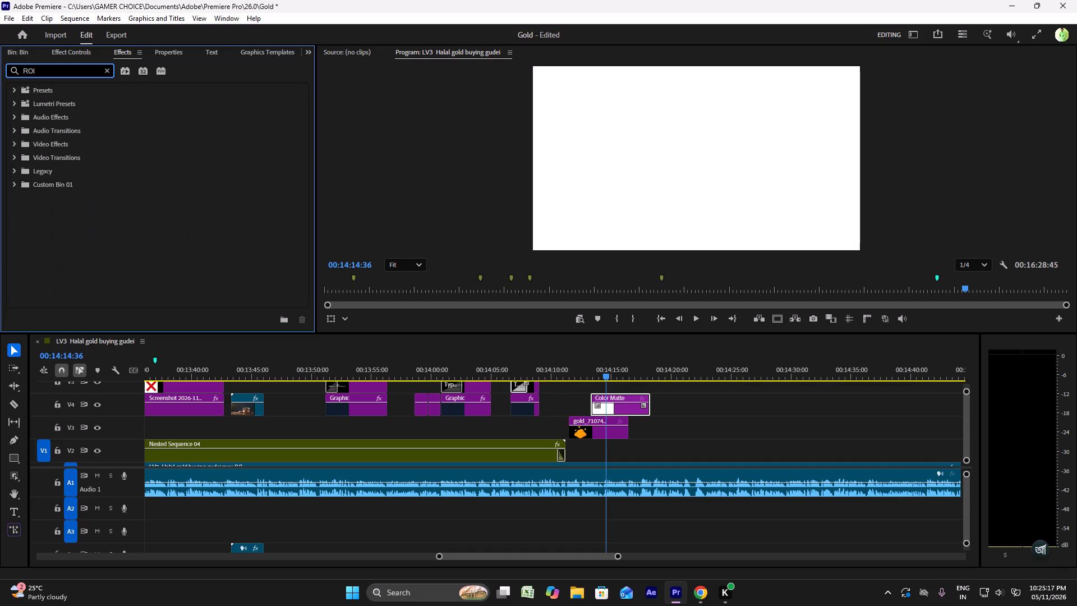
{"action": "key", "text": "BackSpace"}
{"action": "key", "text": "BackSpace"}
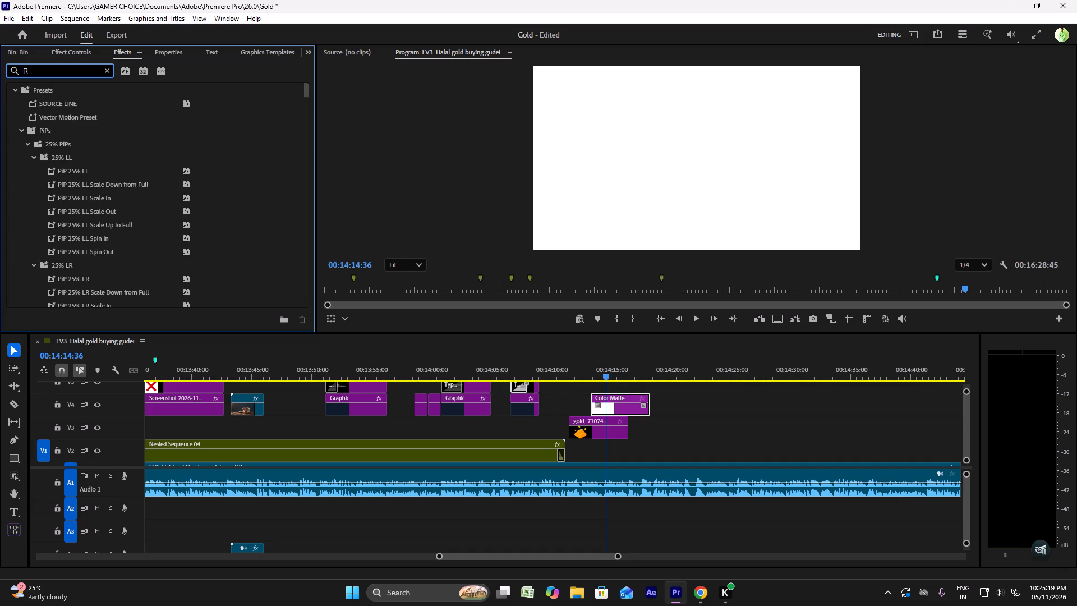
{"action": "key", "text": "u"}
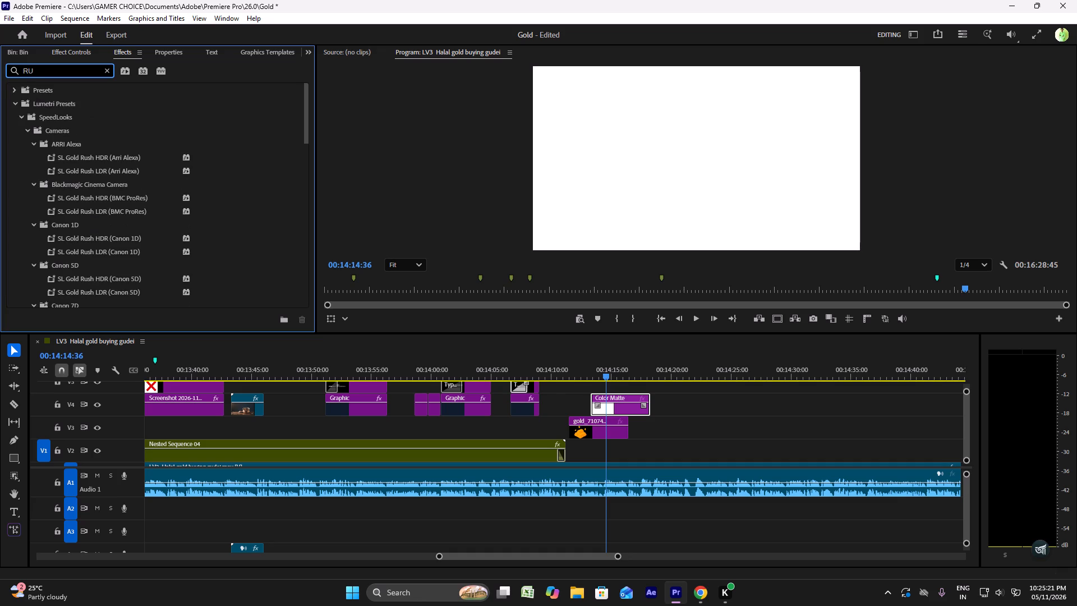
{"action": "key", "text": "BackSpace"}
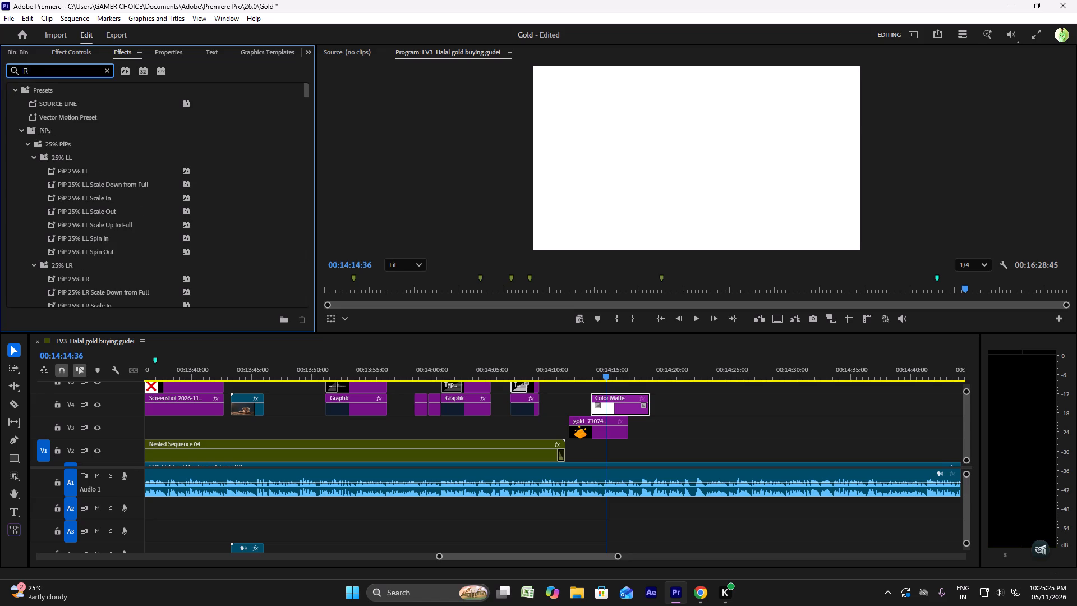
{"action": "key", "text": "u"}
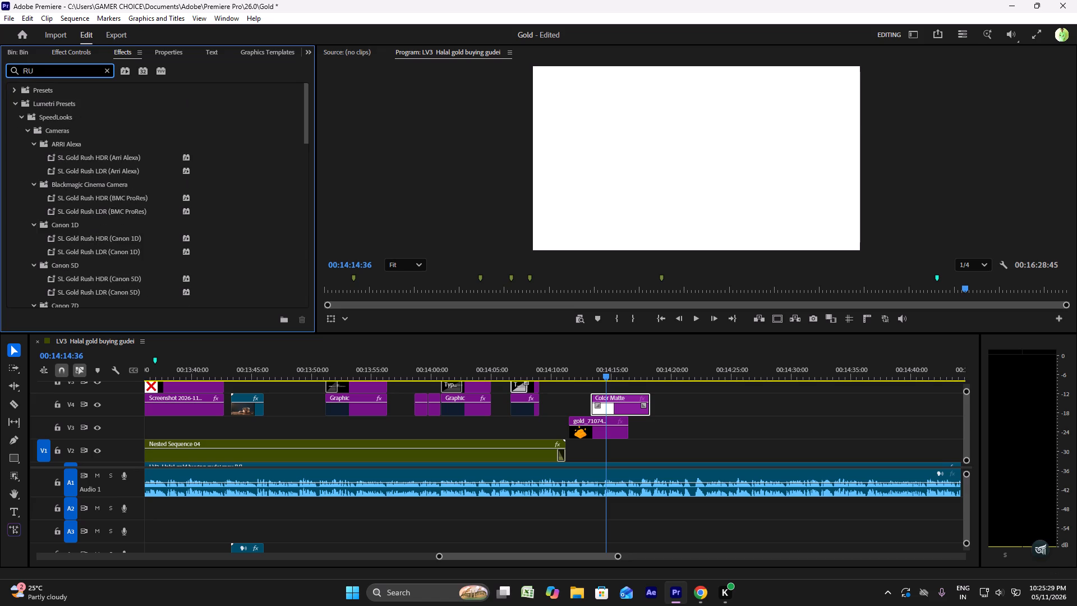
{"action": "key", "text": "BackSpace"}
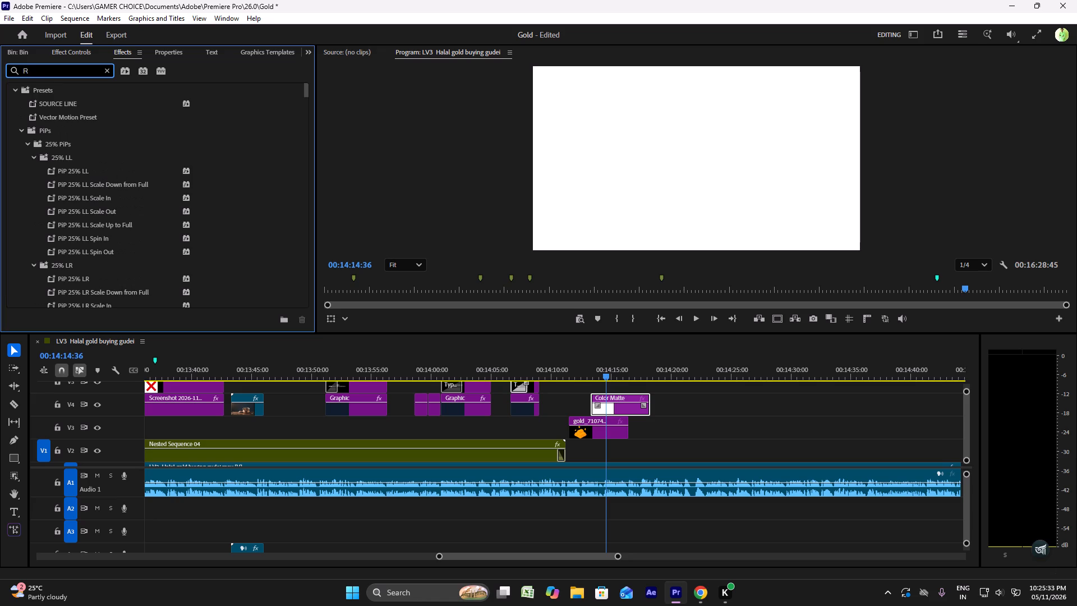
{"action": "key", "text": "u"}
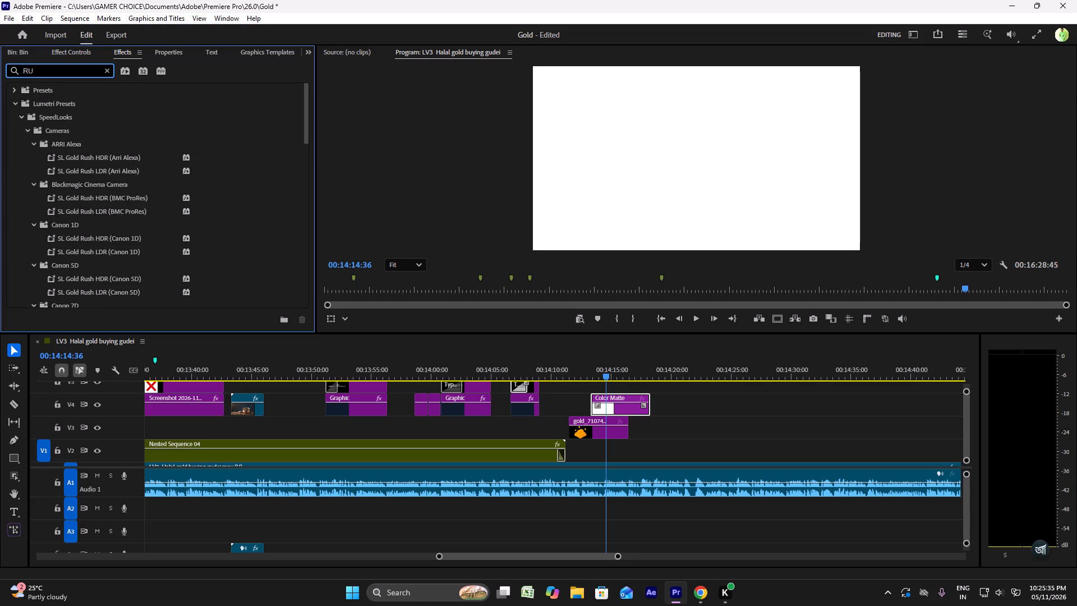
{"action": "key", "text": "BackSpace"}
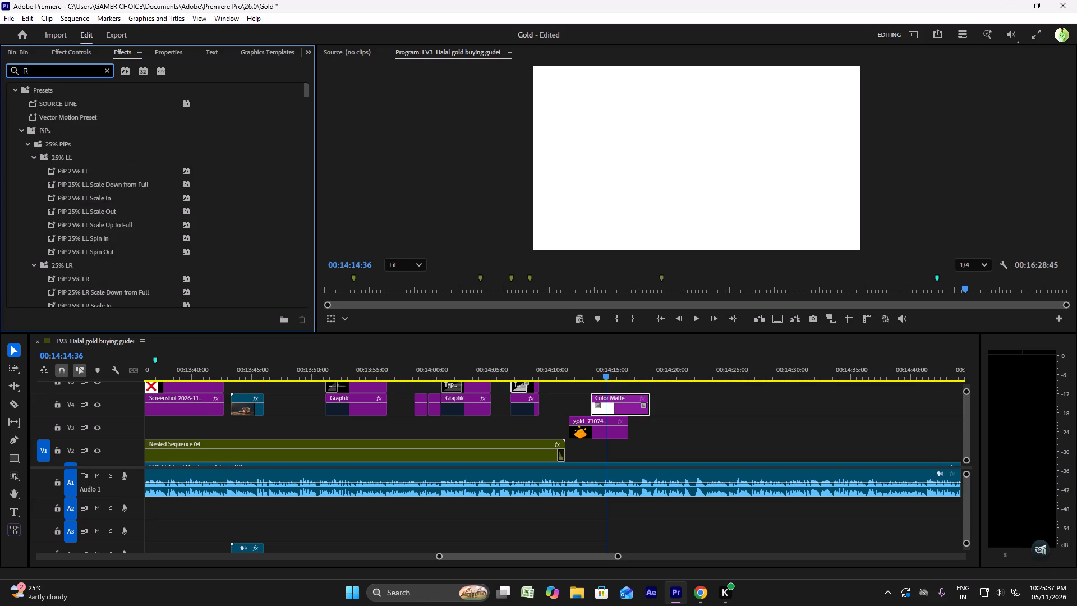
{"action": "key", "text": "o"}
{"action": "key", "text": "BackSpace"}
{"action": "key", "text": "o"}
{"action": "key", "text": "BackSpace"}
{"action": "key", "text": "u"}
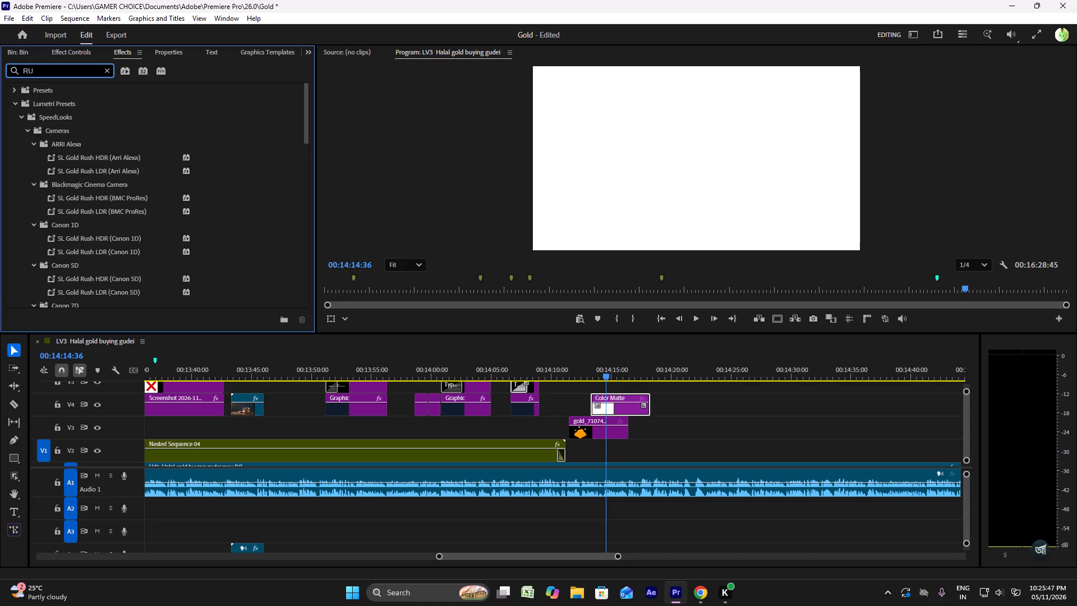
{"action": "key", "text": "BackSpace"}
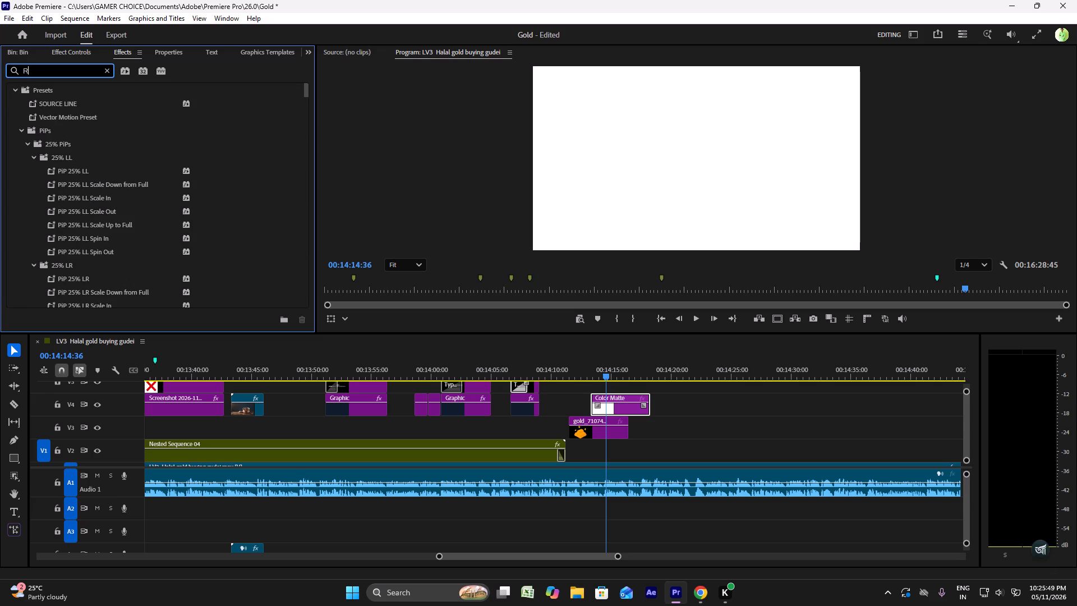
{"action": "key", "text": "BackSpace"}
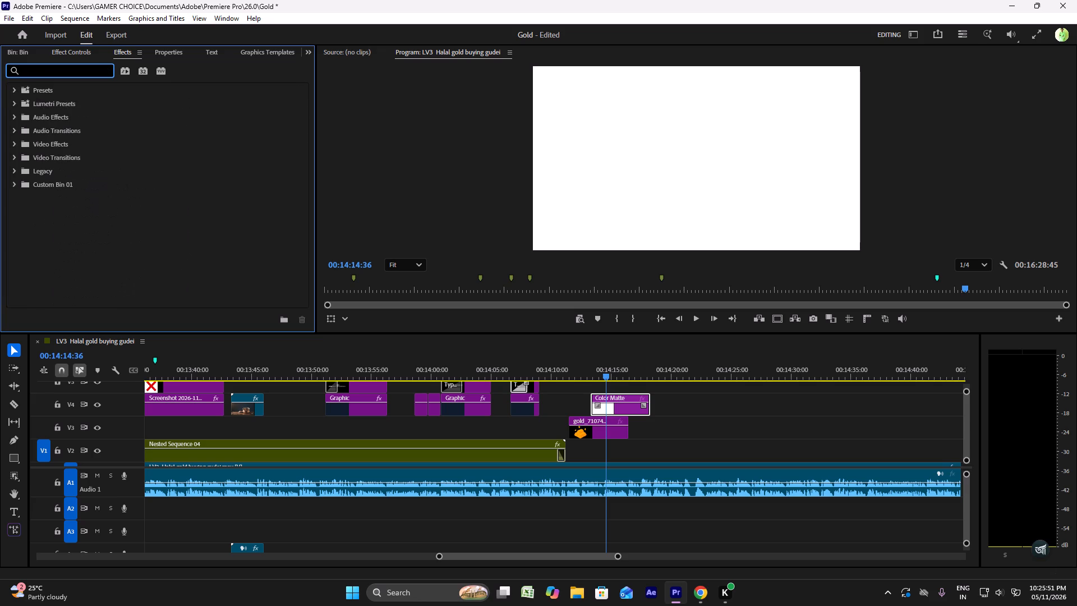
Search the effects library for "Ru" and look through the matching presets, effects and video transitions.
{"action": "key", "text": "y"}
{"action": "key", "text": "BackSpace"}
{"action": "key", "text": "r"}
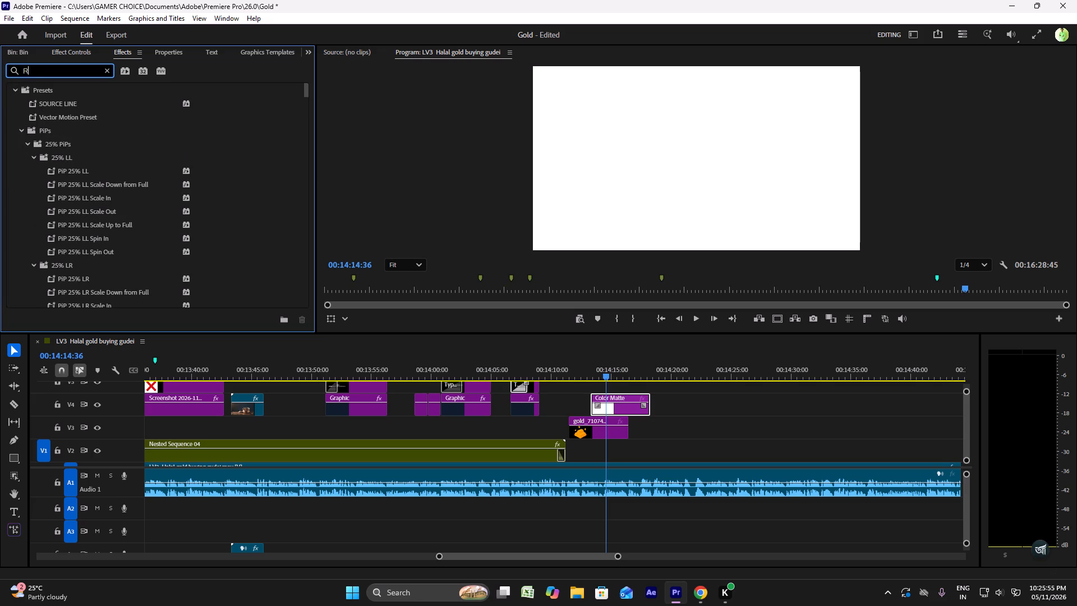
{"action": "key", "text": "o"}
{"action": "key", "text": "BackSpace"}
{"action": "key", "text": "u"}
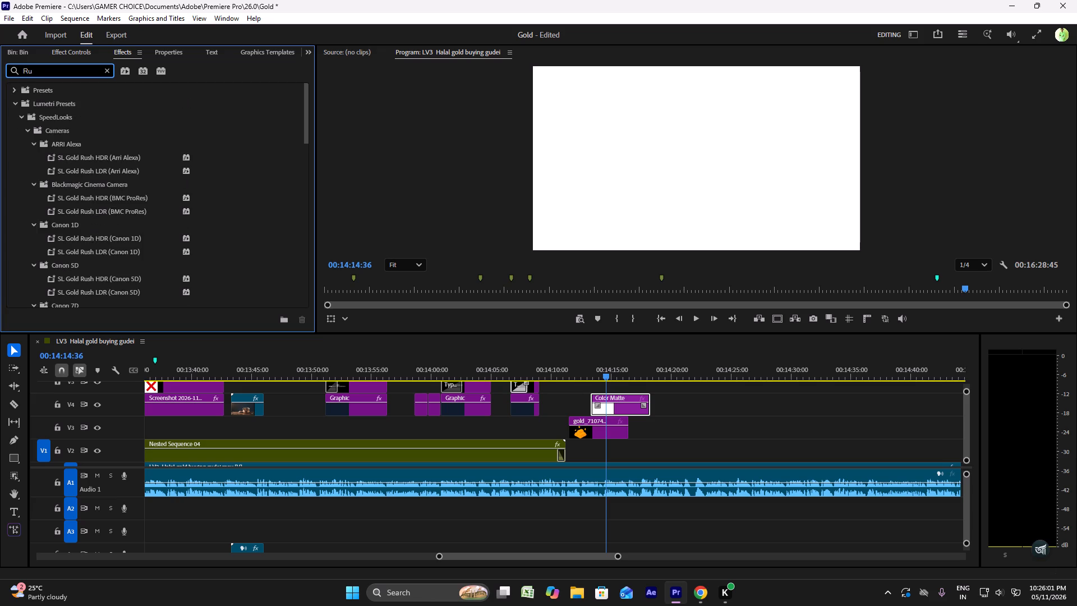
{"action": "scroll", "coordinate": [107, 182], "scroll_direction": "down", "scroll_amount": 12}
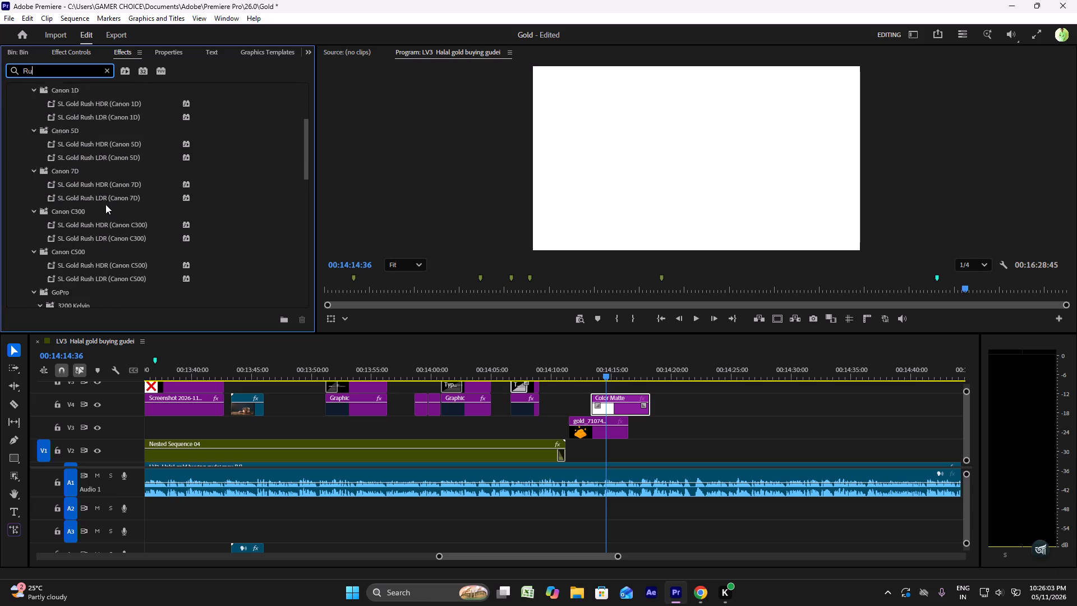
{"action": "scroll", "coordinate": [105, 204], "scroll_direction": "down", "scroll_amount": 11}
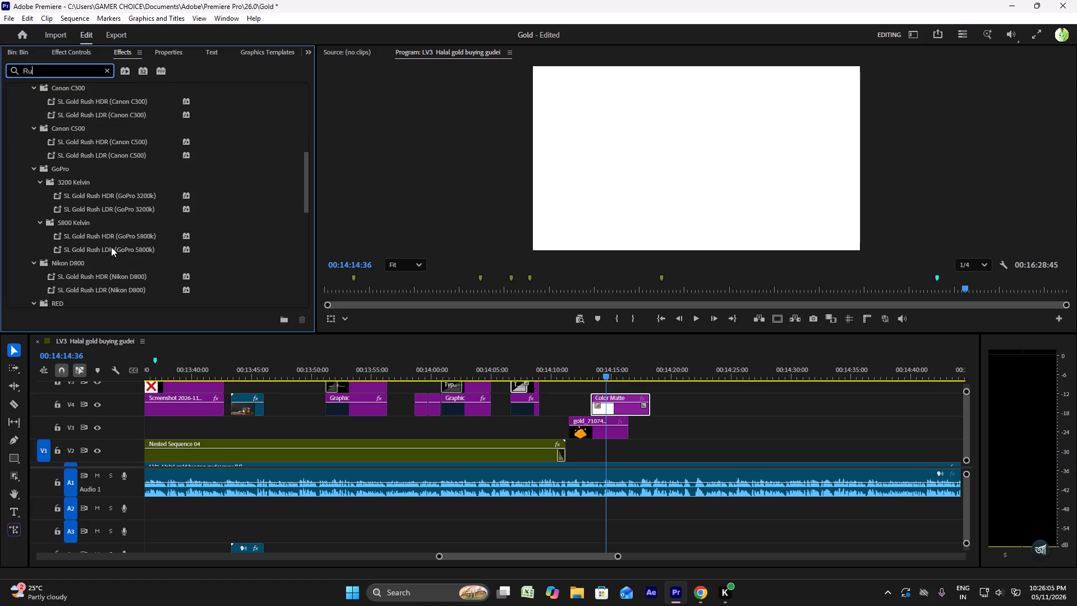
{"action": "scroll", "coordinate": [113, 249], "scroll_direction": "down", "scroll_amount": 15}
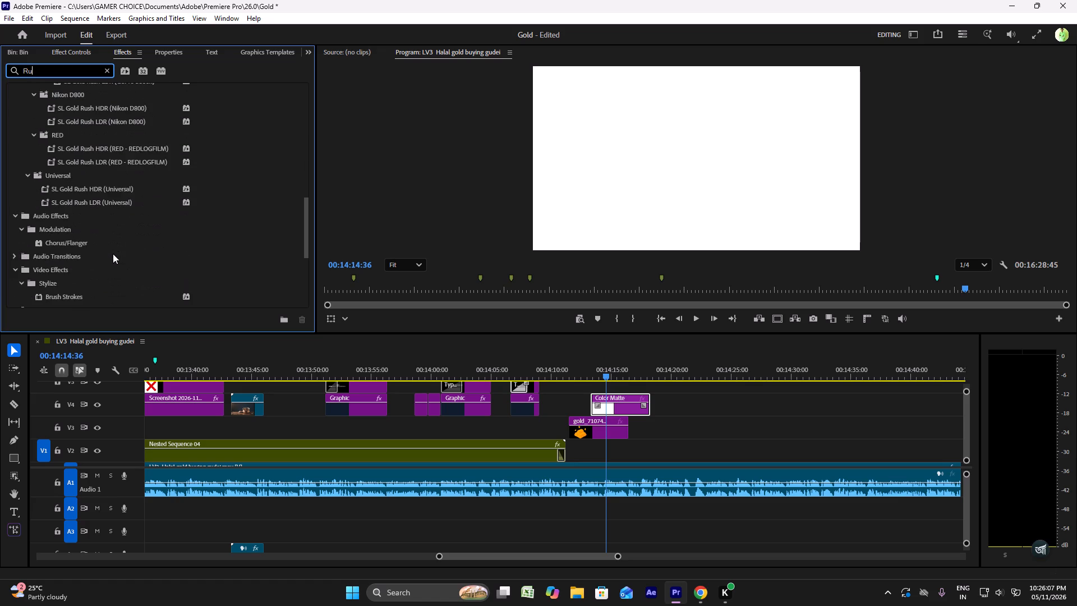
{"action": "scroll", "coordinate": [113, 254], "scroll_direction": "down", "scroll_amount": 9}
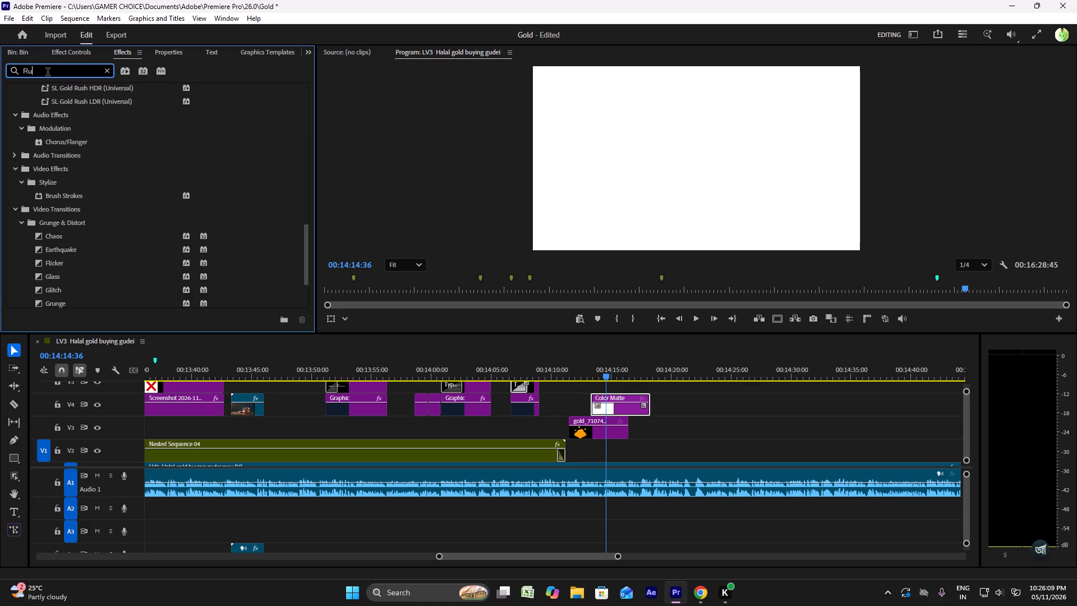
Search the effects library for "run", shorten the term to "ru", and look through the matching presets, effects and transitions.
{"action": "key", "text": "BackSpace"}
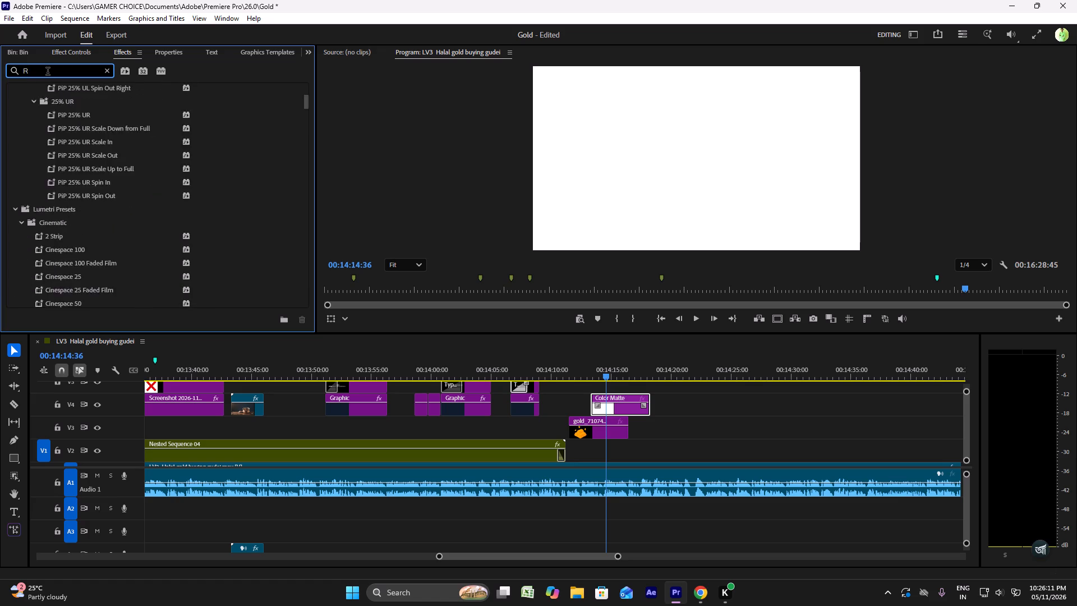
{"action": "key", "text": "u"}
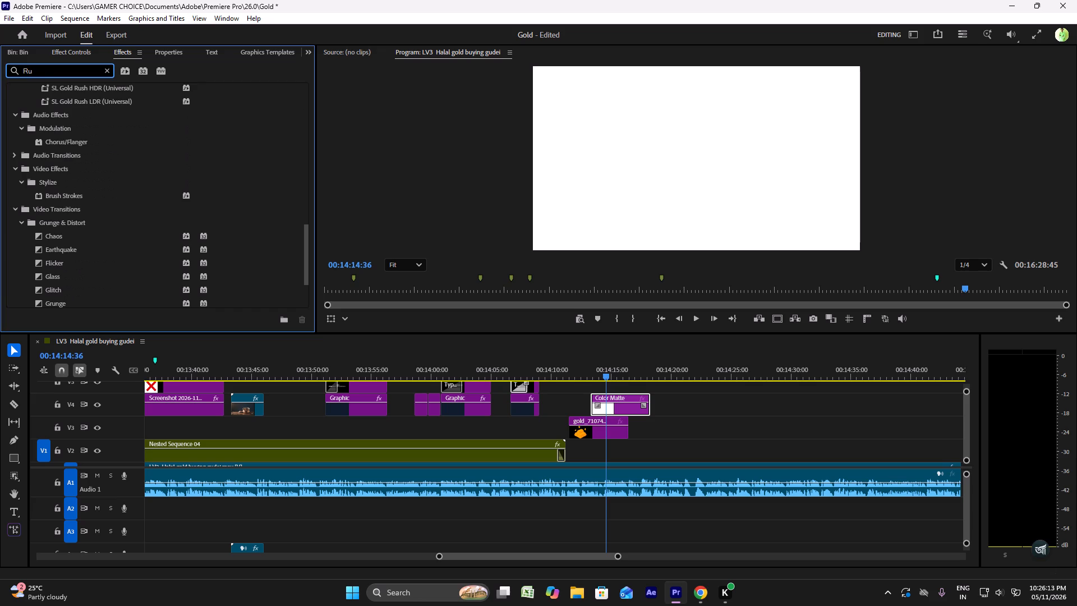
{"action": "key", "text": "BackSpace"}
{"action": "key", "text": "BackSpace"}
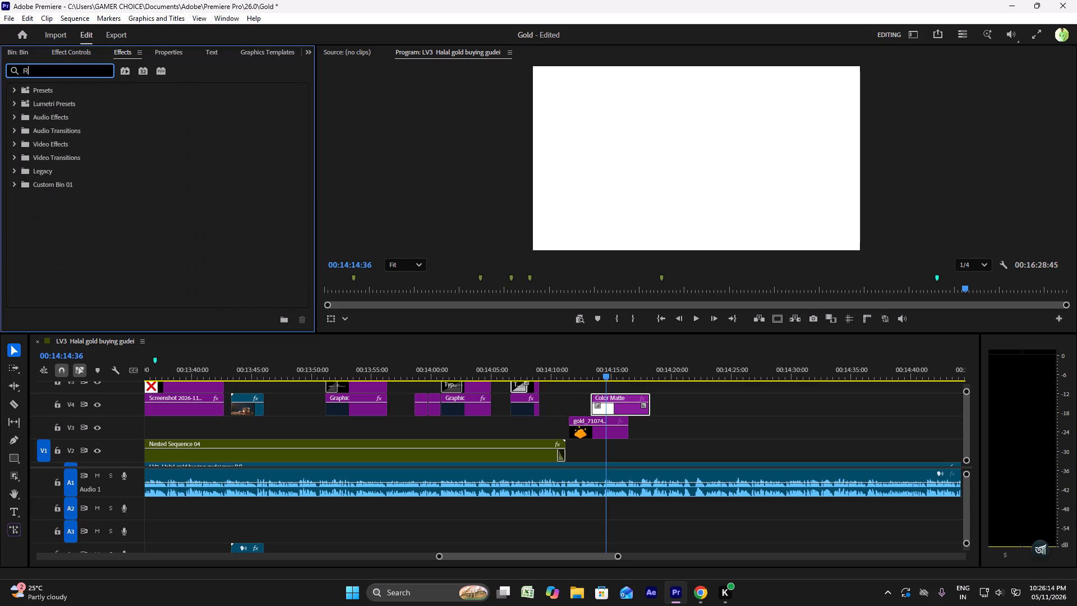
{"action": "key", "text": "r"}
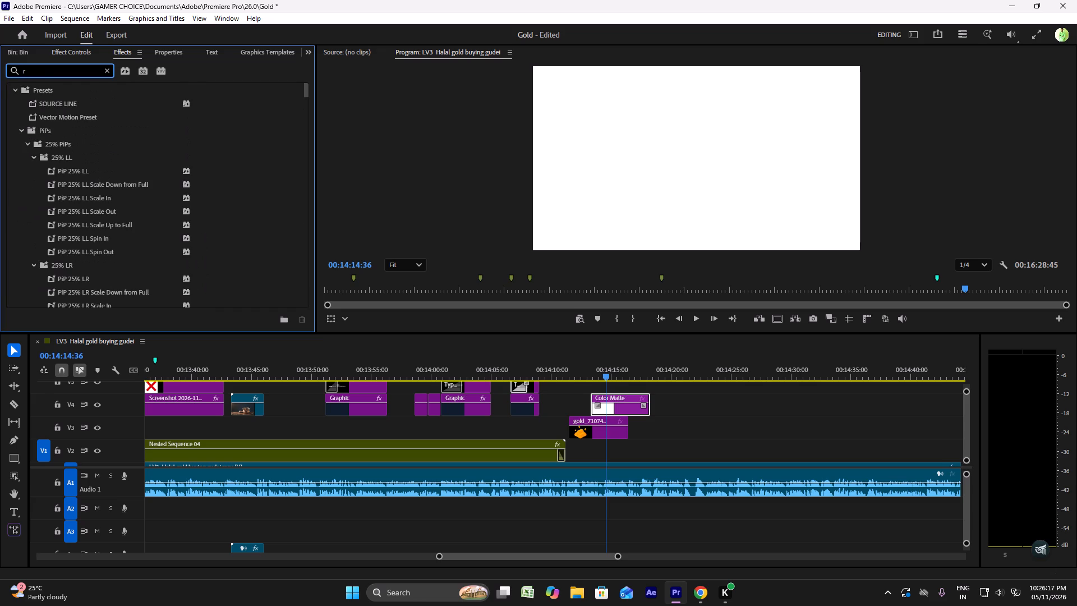
{"action": "type", "text": "un"}
{"action": "key", "text": "BackSpace"}
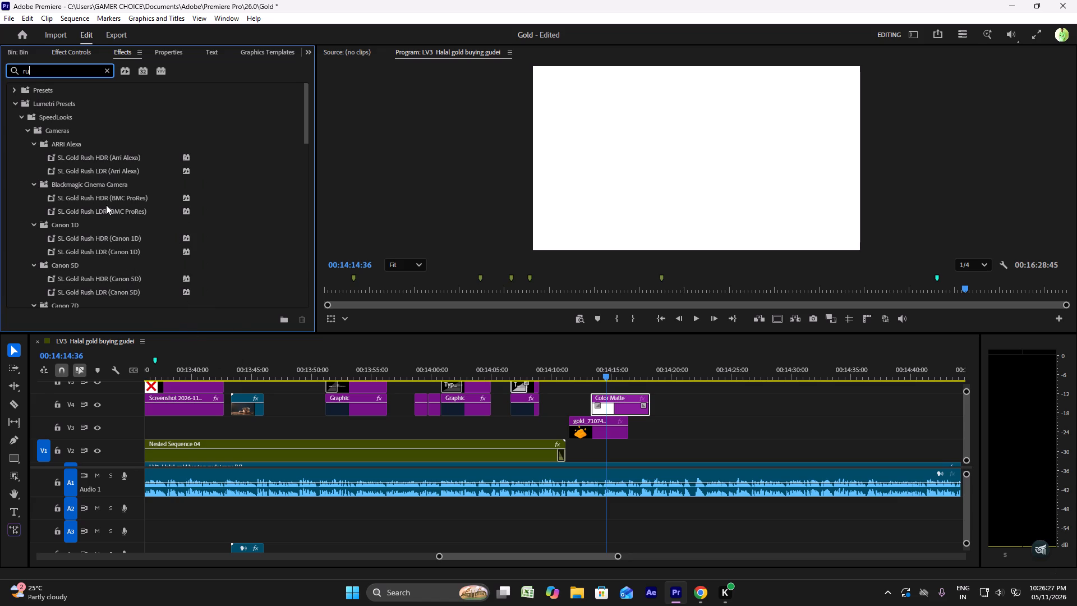
{"action": "scroll", "coordinate": [99, 237], "scroll_direction": "down", "scroll_amount": 17}
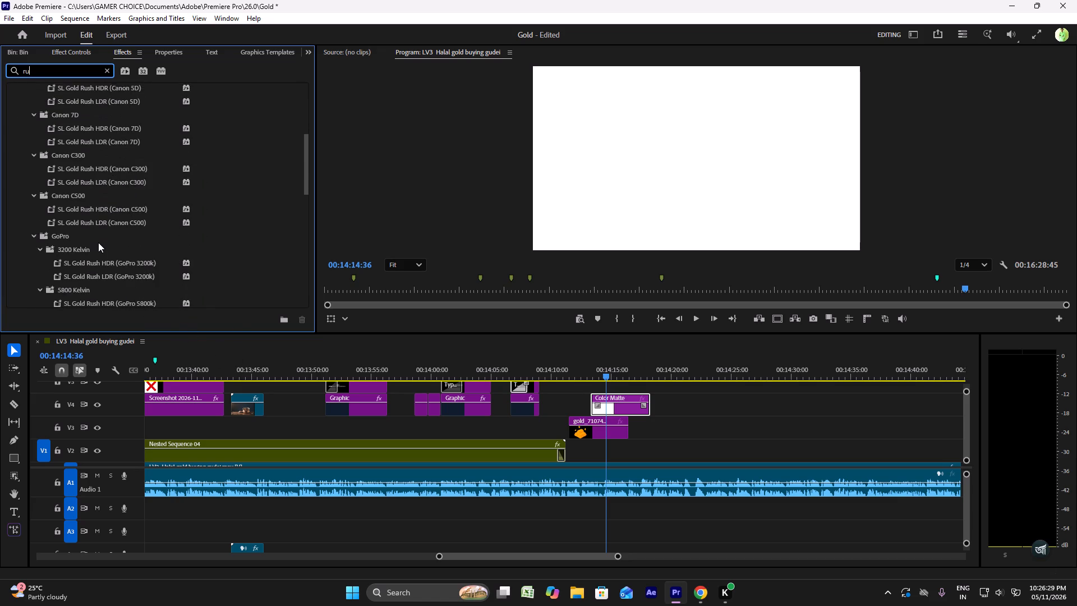
{"action": "scroll", "coordinate": [98, 242], "scroll_direction": "down", "scroll_amount": 19}
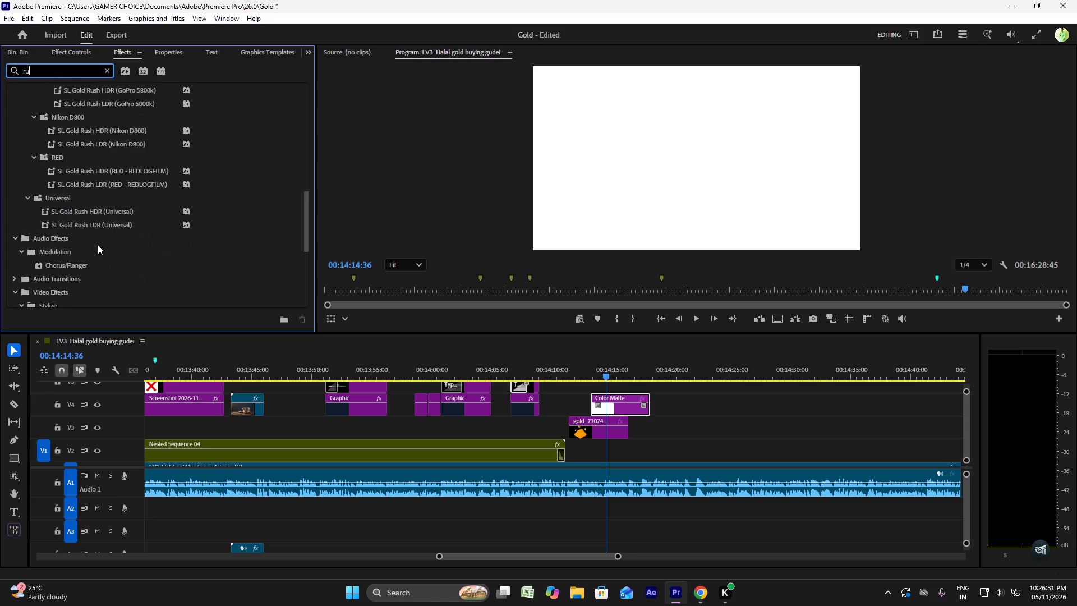
{"action": "scroll", "coordinate": [99, 245], "scroll_direction": "down", "scroll_amount": 12}
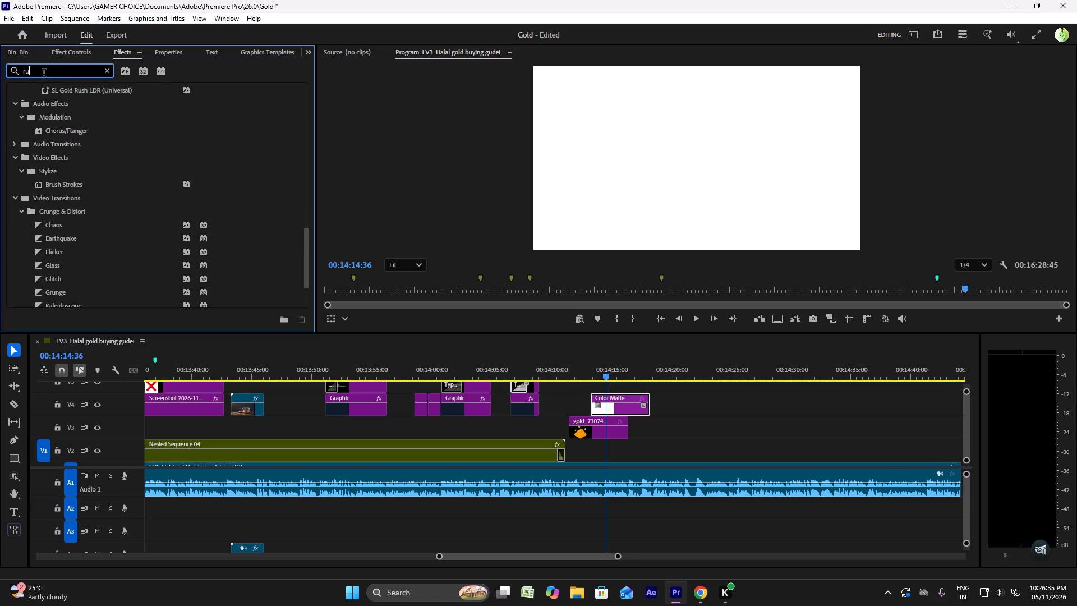
Search the effects library for "ru" and "rug", and clear the search.
{"action": "left_click_drag", "start_coordinate": [44, 74], "coordinate": [20, 73]}
{"action": "key", "text": "BackSpace"}
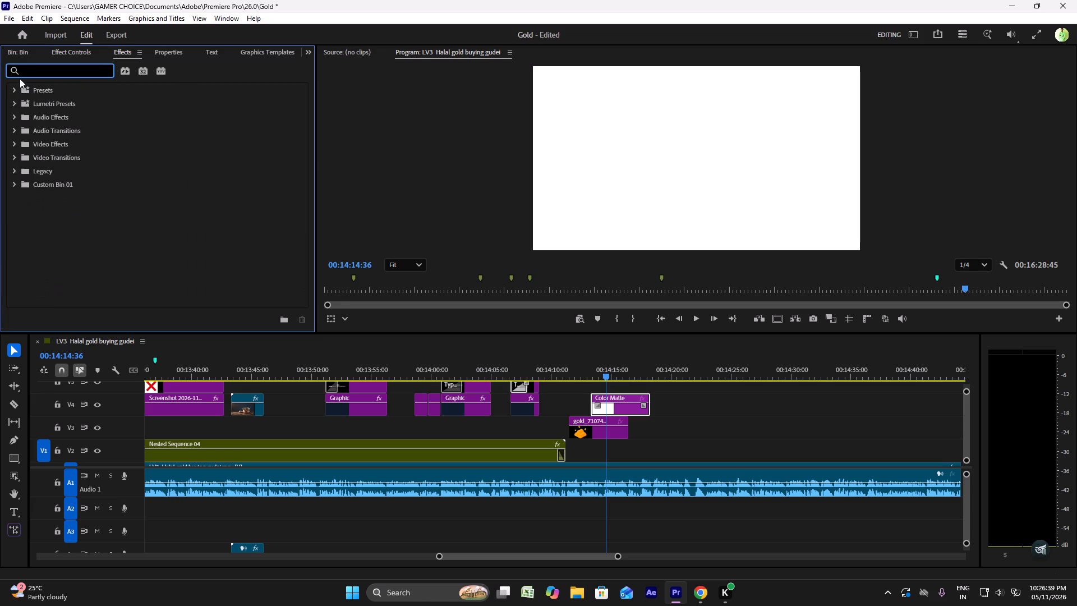
{"action": "key", "text": "r"}
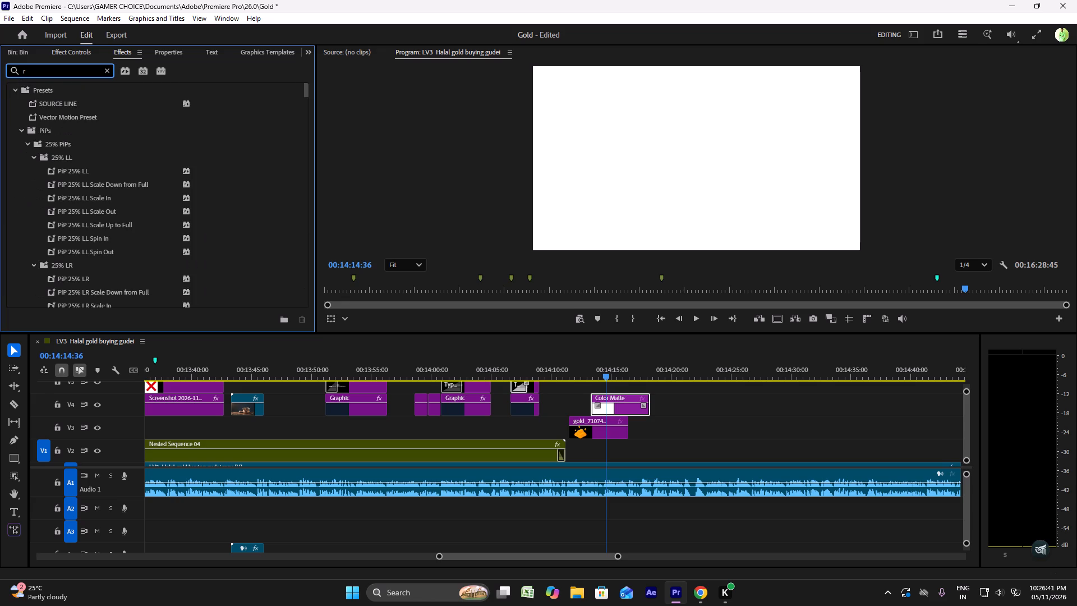
{"action": "key", "text": "u"}
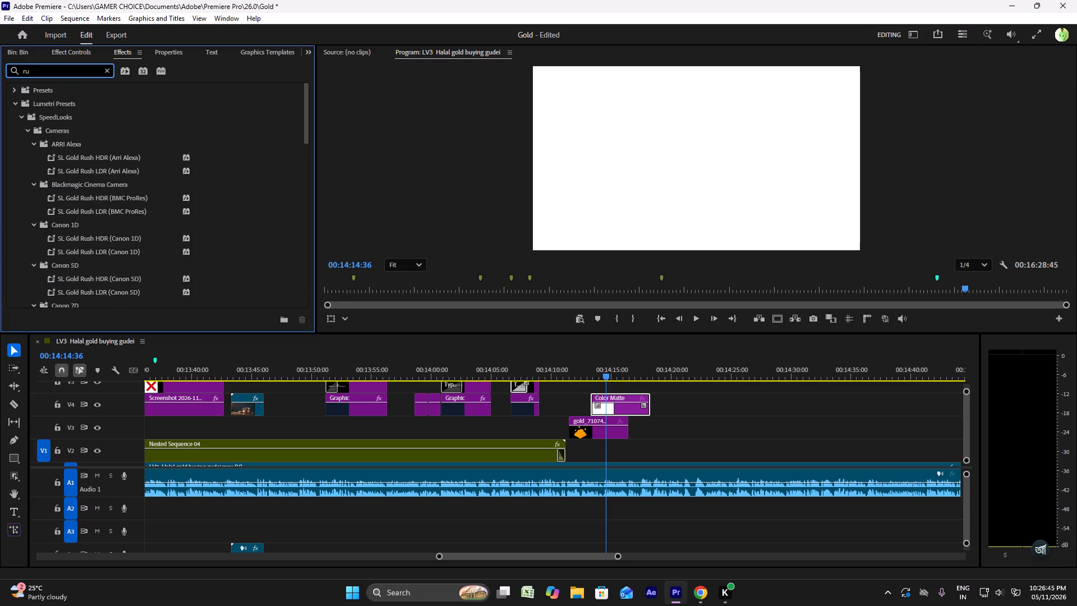
{"action": "key", "text": "g"}
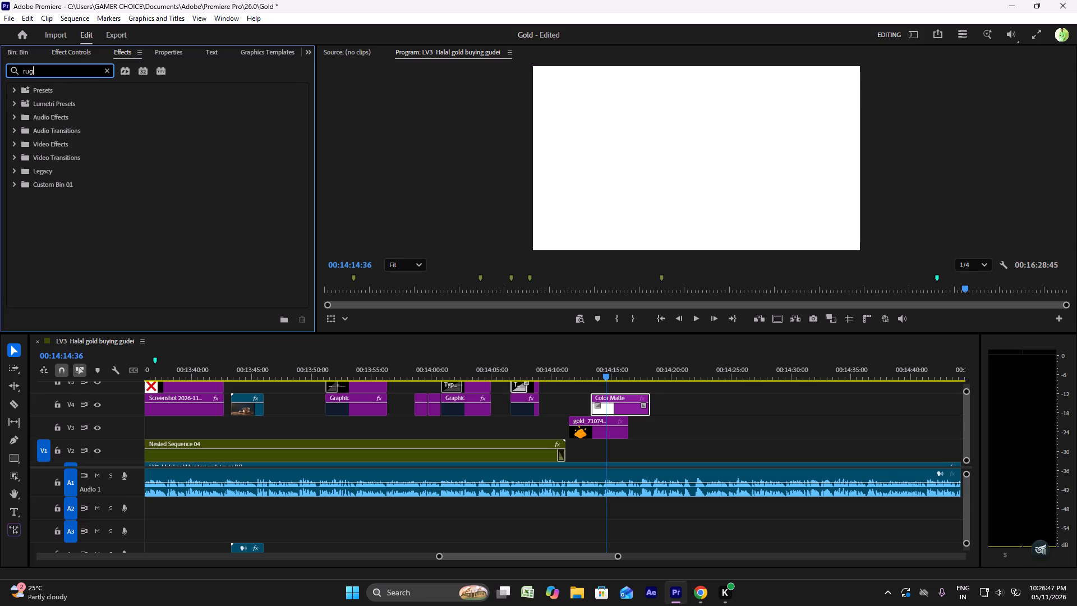
{"action": "key", "text": "BackSpace"}
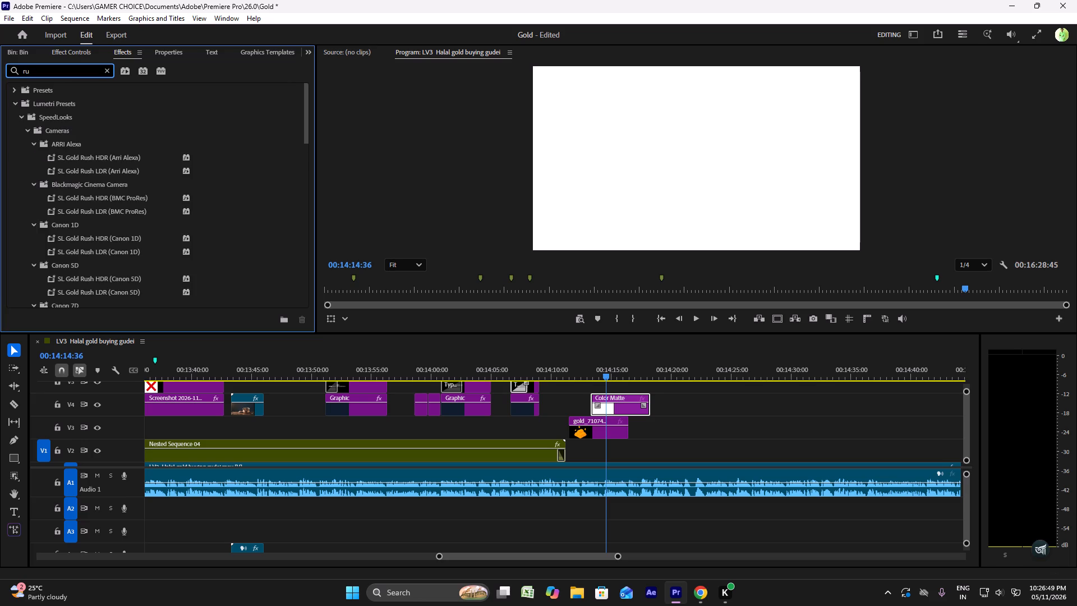
{"action": "key", "text": "BackSpace"}
{"action": "key", "text": "BackSpace"}
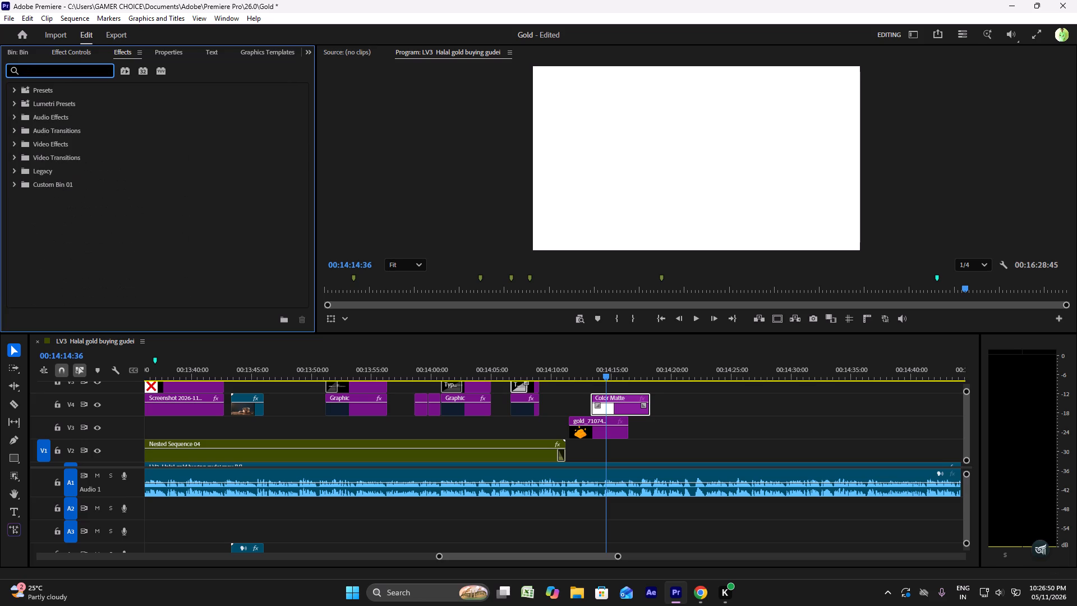
Switch to YouTube in Chrome, search for "premium pro cricle", and look through the circle tutorials.
{"action": "left_click", "coordinate": [701, 593]}
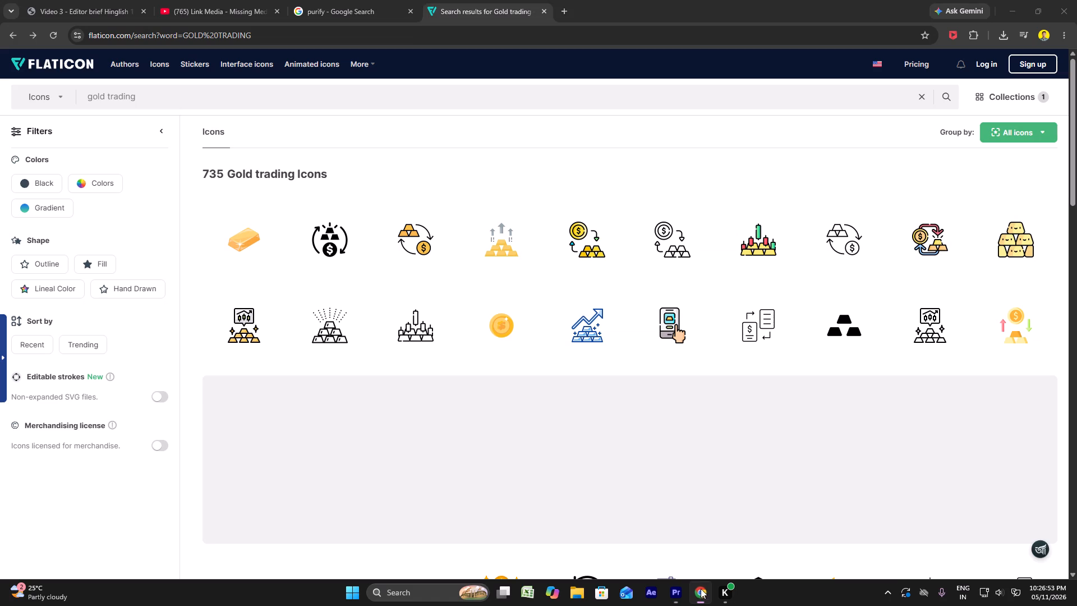
{"action": "left_click", "coordinate": [238, 0]}
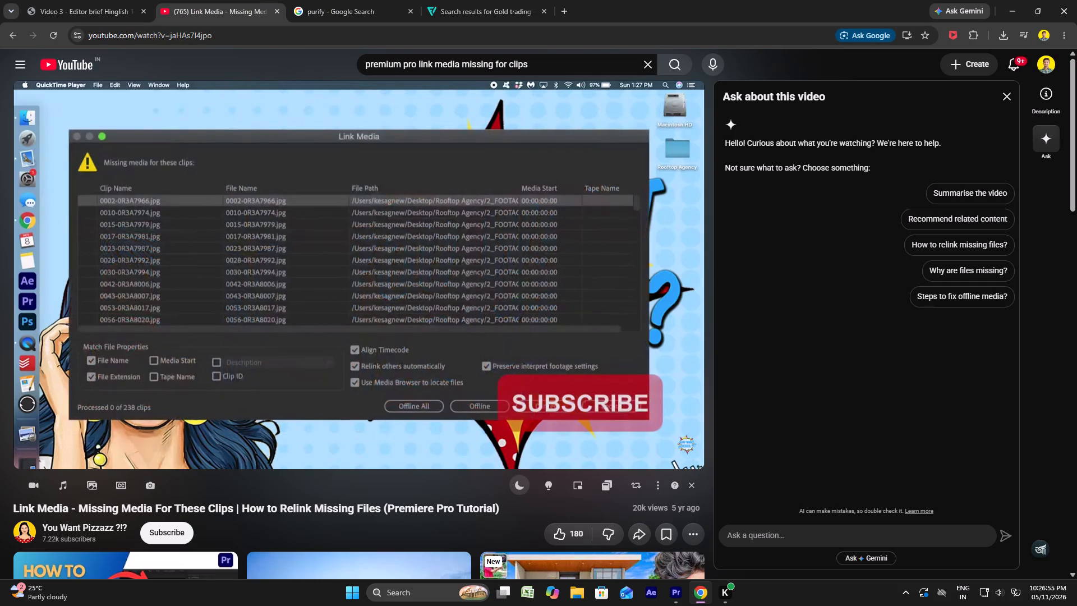
{"action": "left_click_drag", "start_coordinate": [524, 62], "coordinate": [415, 61]}
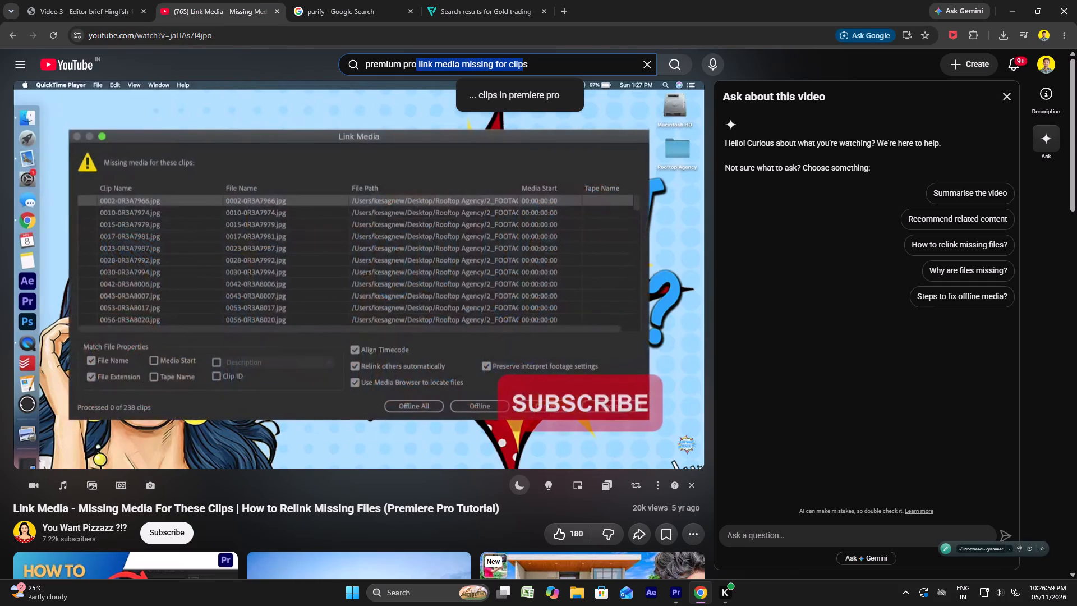
{"action": "key", "text": "space"}
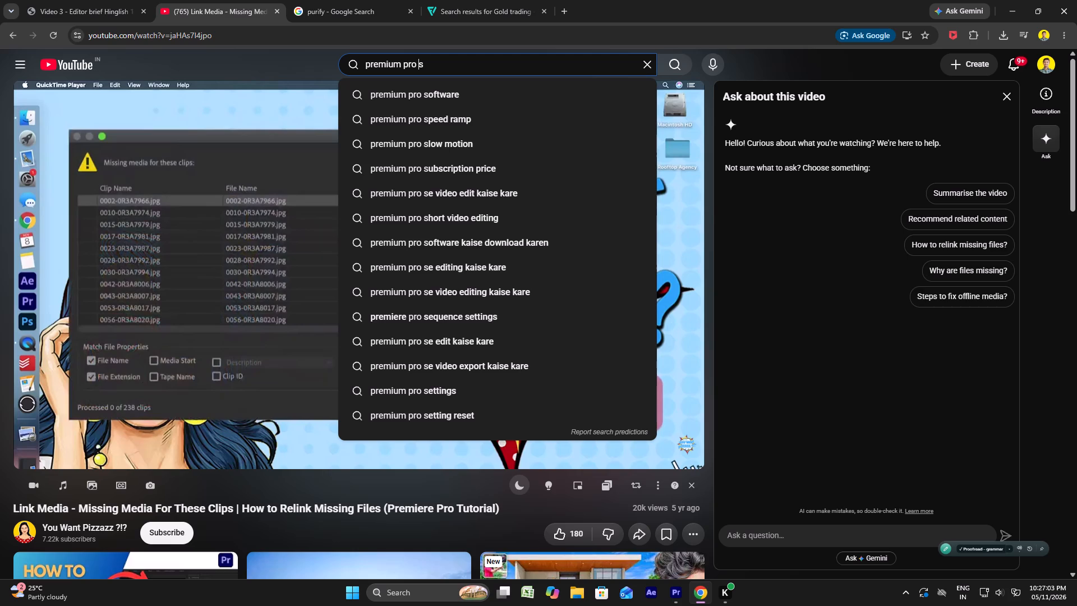
{"action": "key", "text": "c"}
{"action": "type", "text": "ri"}
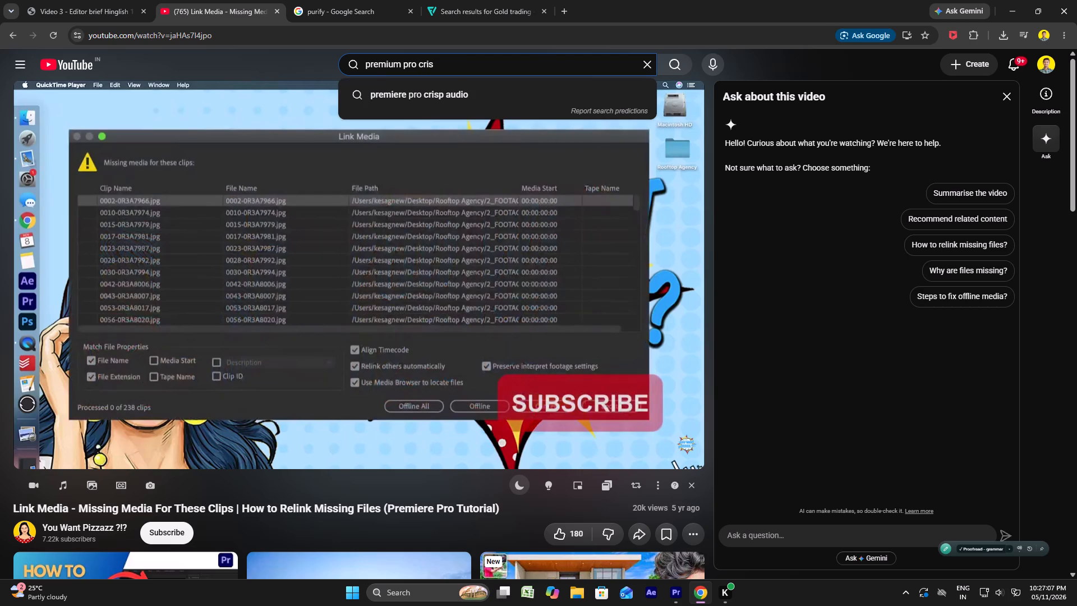
{"action": "type", "text": "cle"}
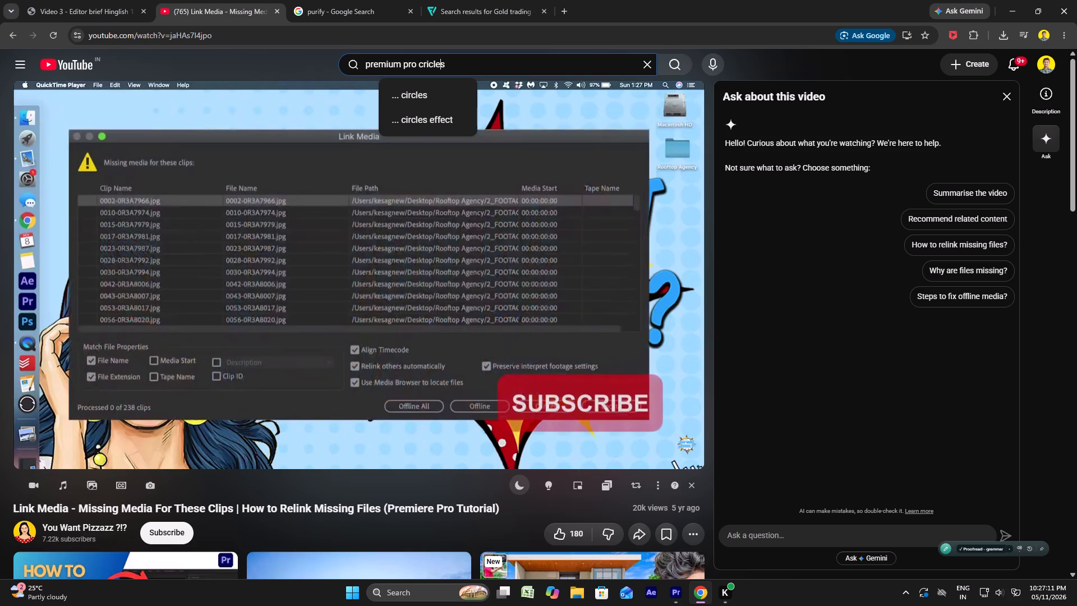
{"action": "key", "text": "Right"}
{"action": "key", "text": "BackSpace"}
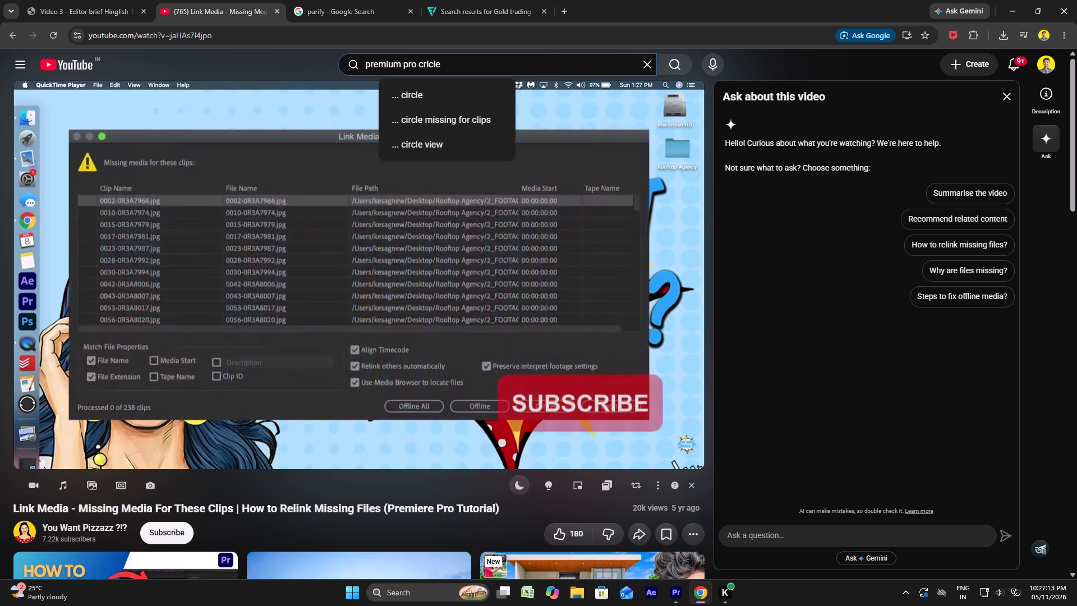
{"action": "key", "text": "Return"}
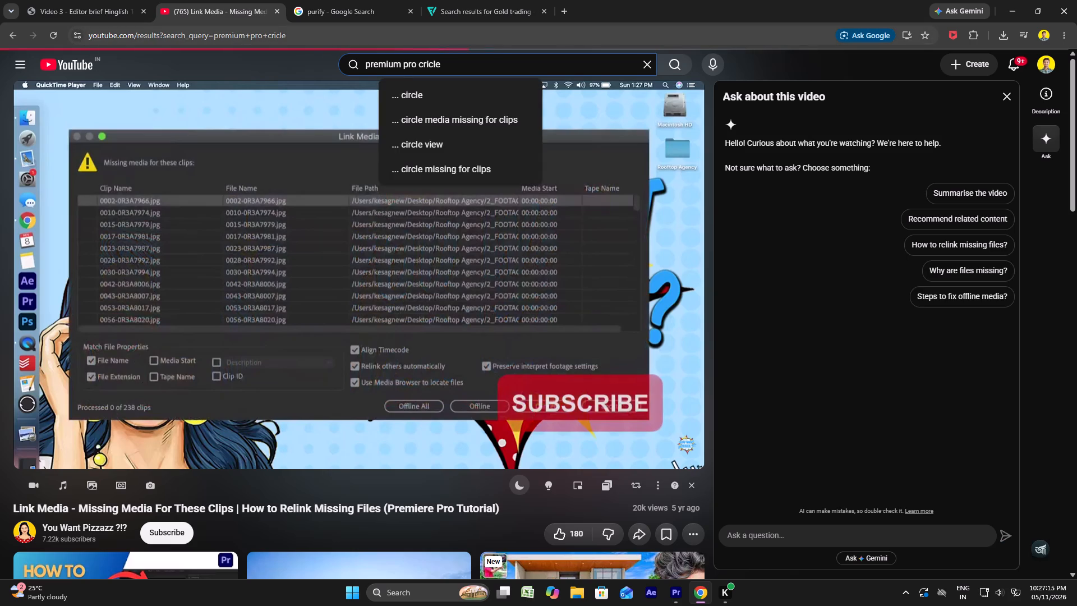
{"action": "scroll", "coordinate": [445, 38], "scroll_direction": "down", "scroll_amount": 1}
{"action": "scroll", "coordinate": [391, 310], "scroll_direction": "down", "scroll_amount": 4}
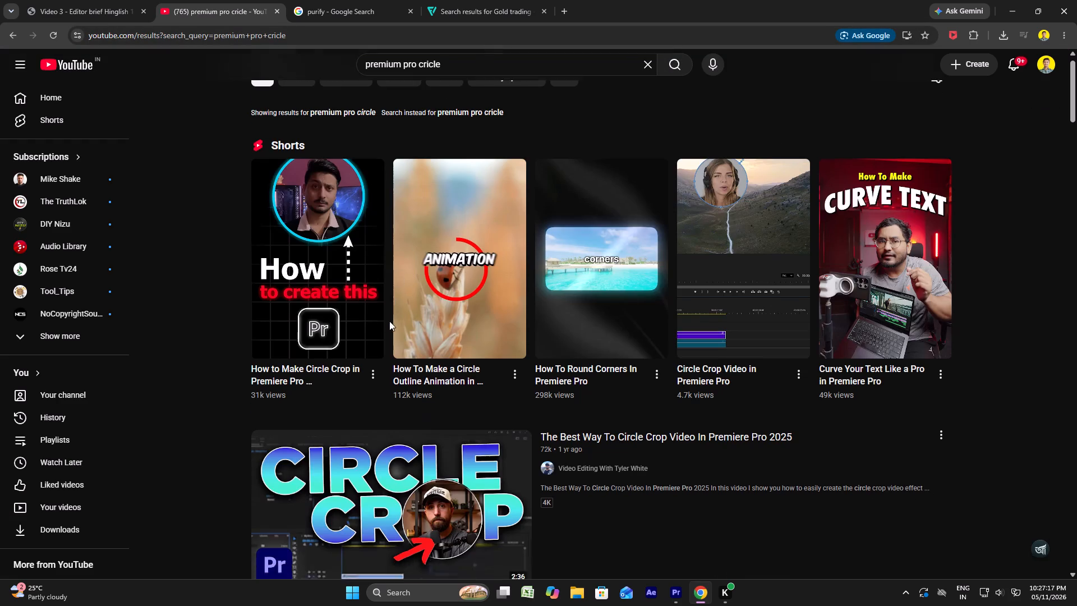
{"action": "scroll", "coordinate": [389, 321], "scroll_direction": "down", "scroll_amount": 10}
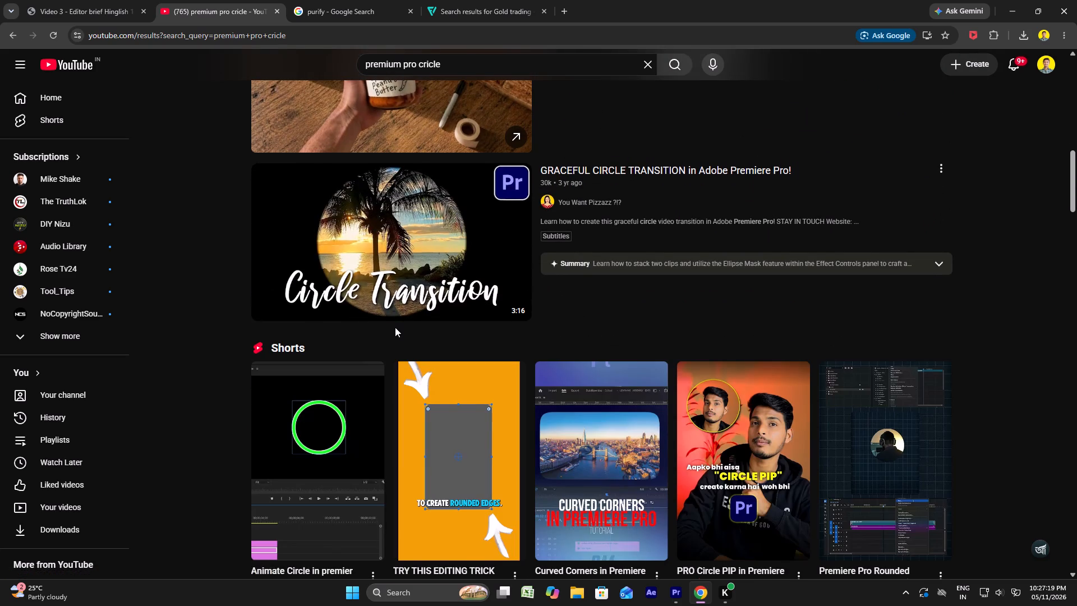
{"action": "scroll", "coordinate": [395, 327], "scroll_direction": "down", "scroll_amount": 5}
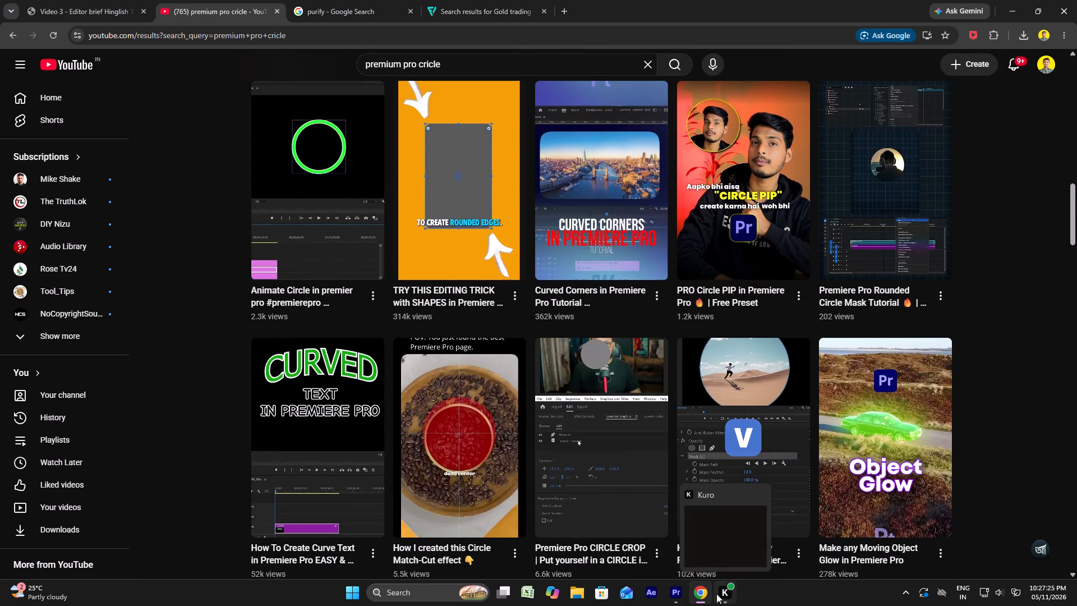
Return to Premiere and draw a rectangle about 711 by 659 px near the middle of the white matte.
{"action": "left_click", "coordinate": [675, 594]}
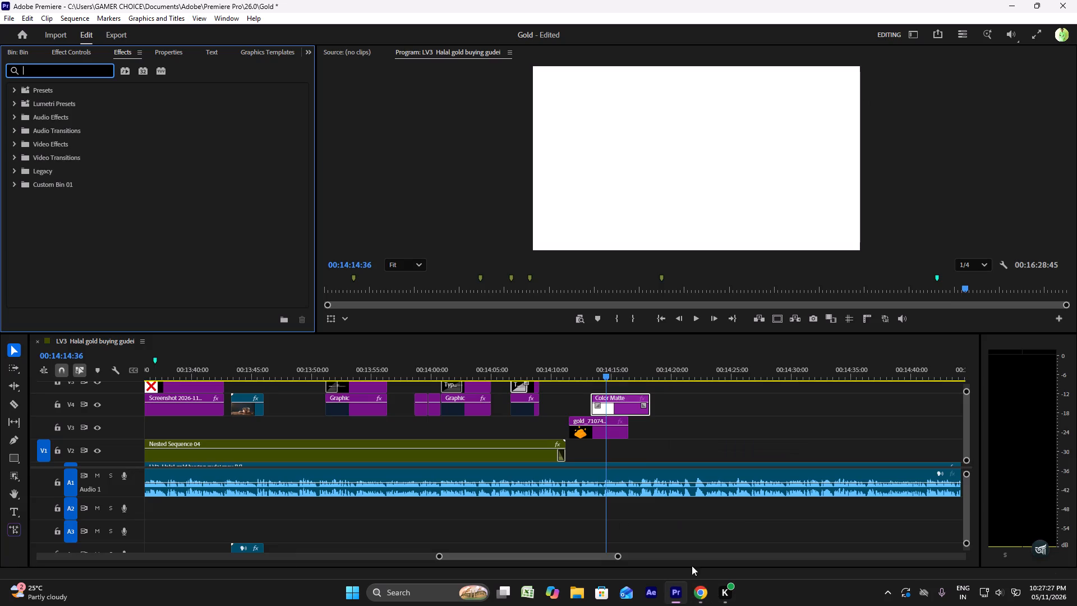
{"action": "left_click", "coordinate": [15, 459]}
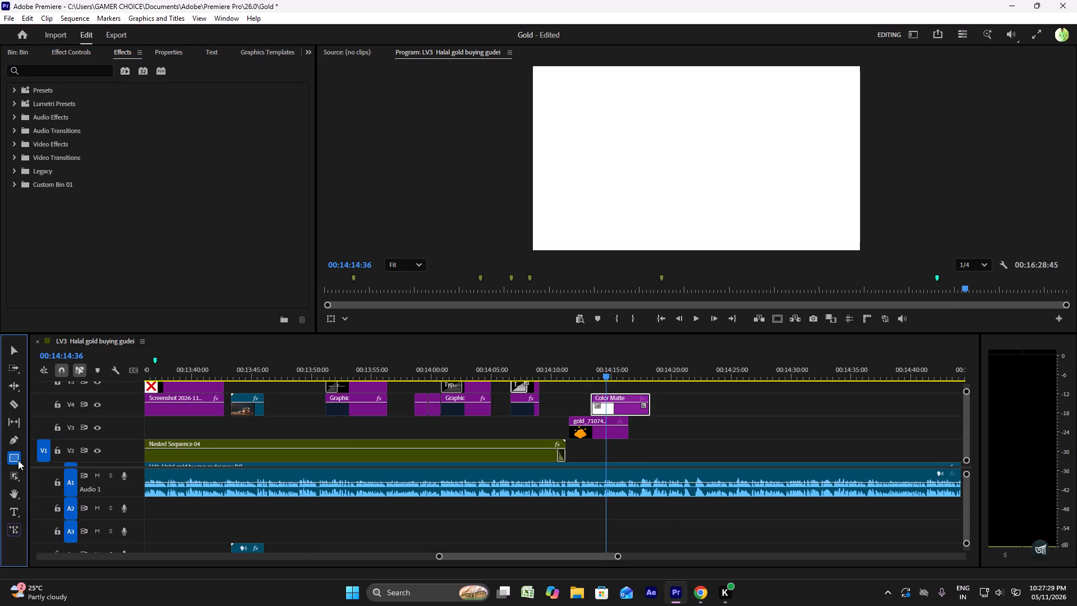
{"action": "left_click", "coordinate": [19, 462]}
{"action": "left_click", "coordinate": [19, 462]}
{"action": "left_click", "coordinate": [19, 462]}
{"action": "left_click_drag", "start_coordinate": [637, 133], "coordinate": [682, 186]}
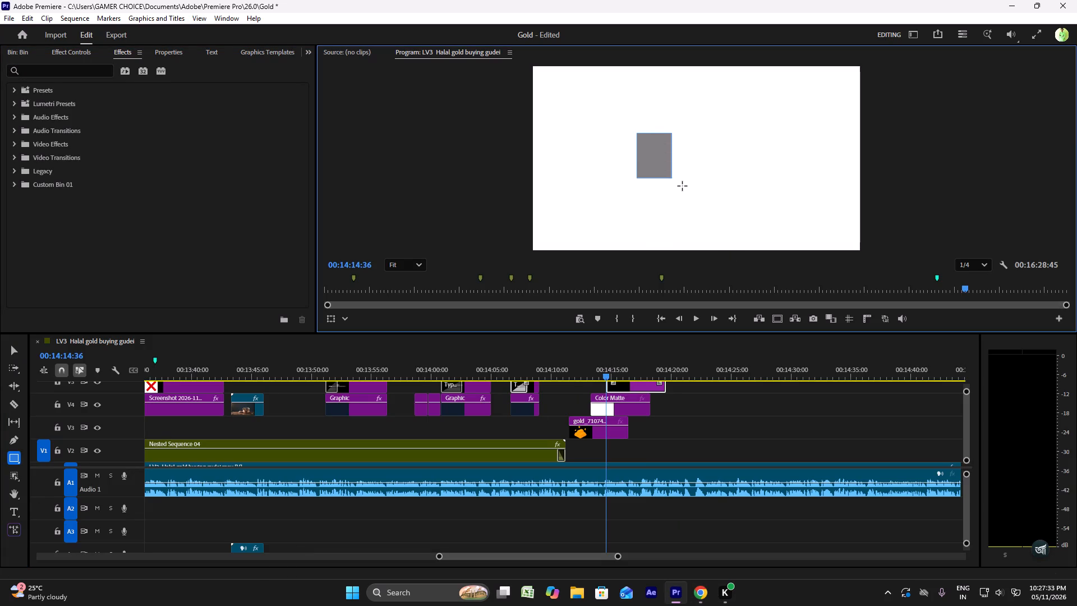
{"action": "left_click_drag", "start_coordinate": [682, 186], "coordinate": [697, 189]}
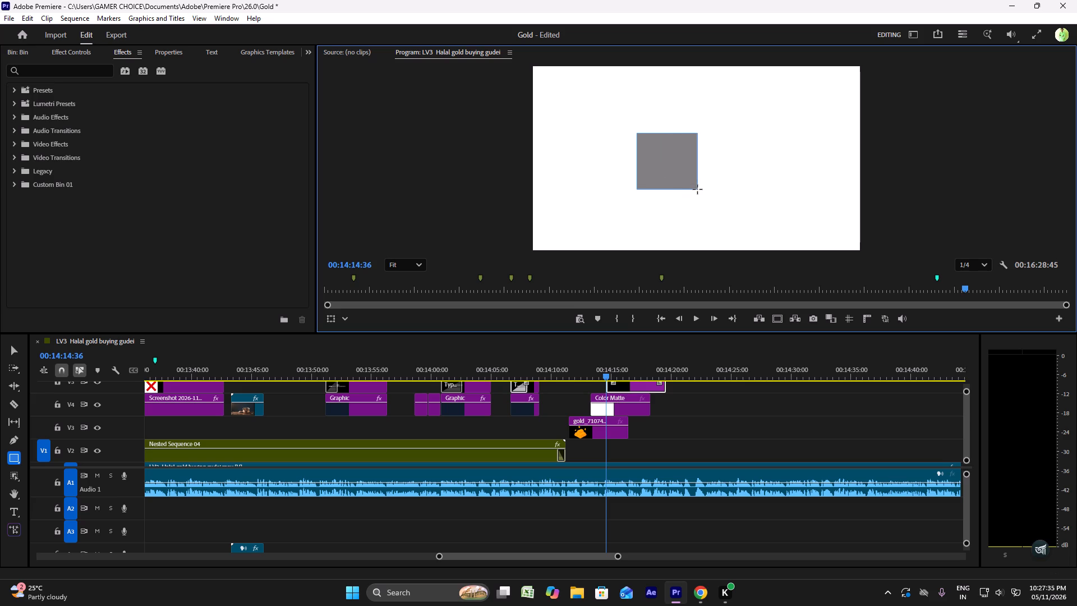
Move the playhead to 00:14:16:09 and round the new rectangle's corners to a radius of 421.
{"action": "left_click", "coordinate": [626, 373]}
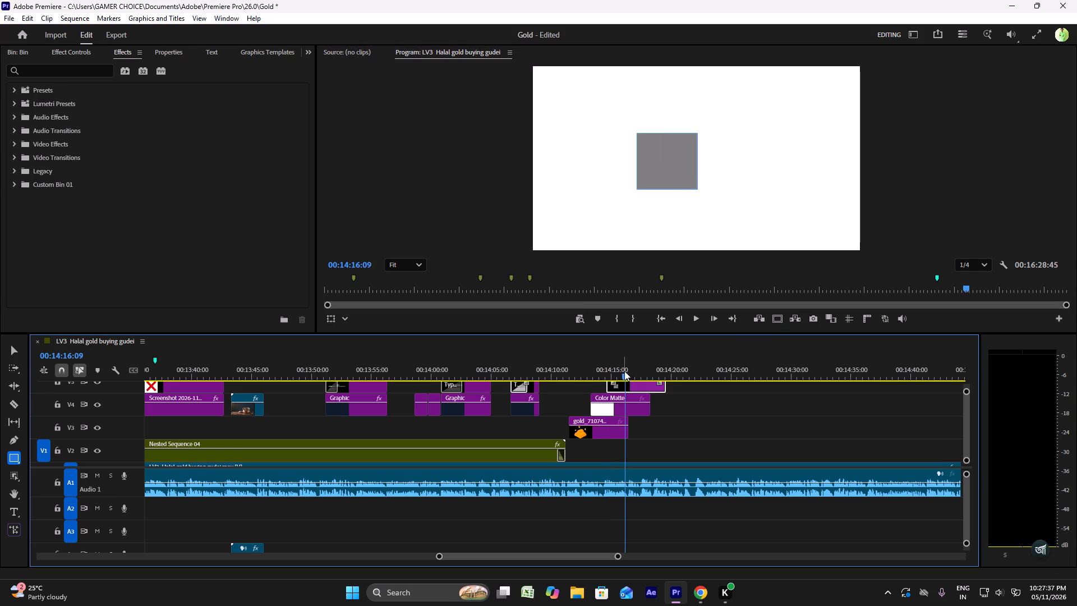
{"action": "left_click", "coordinate": [171, 50]}
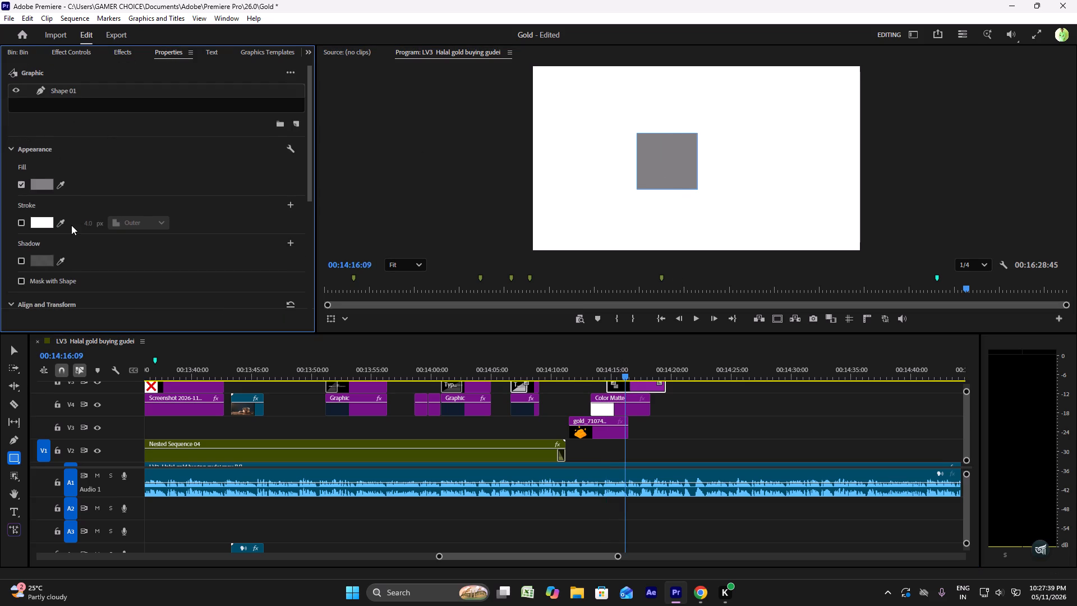
{"action": "scroll", "coordinate": [67, 225], "scroll_direction": "down", "scroll_amount": 19}
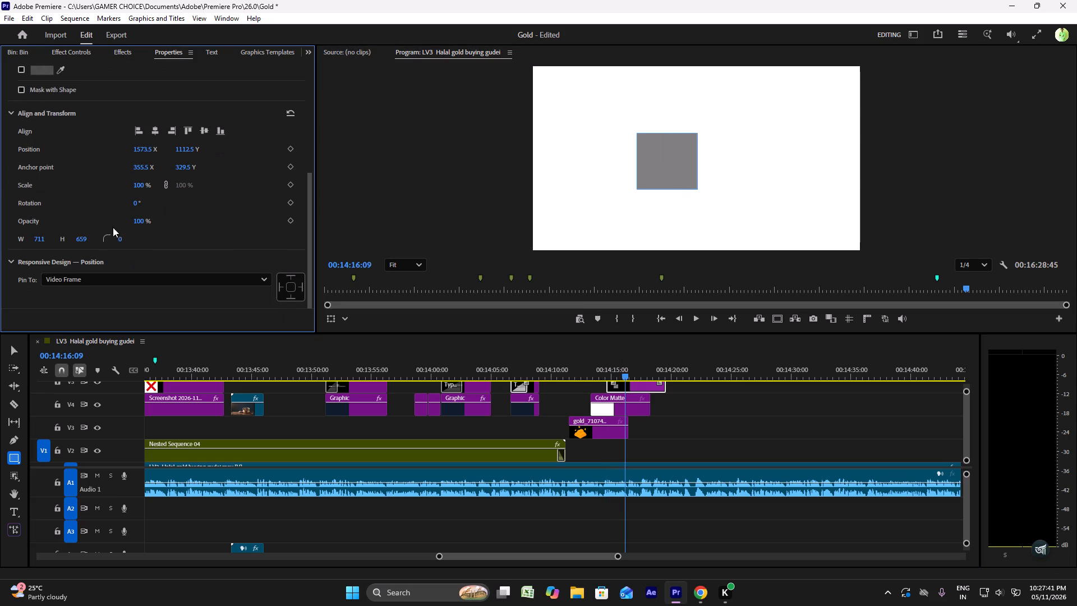
{"action": "left_click_drag", "start_coordinate": [120, 240], "coordinate": [289, 240]}
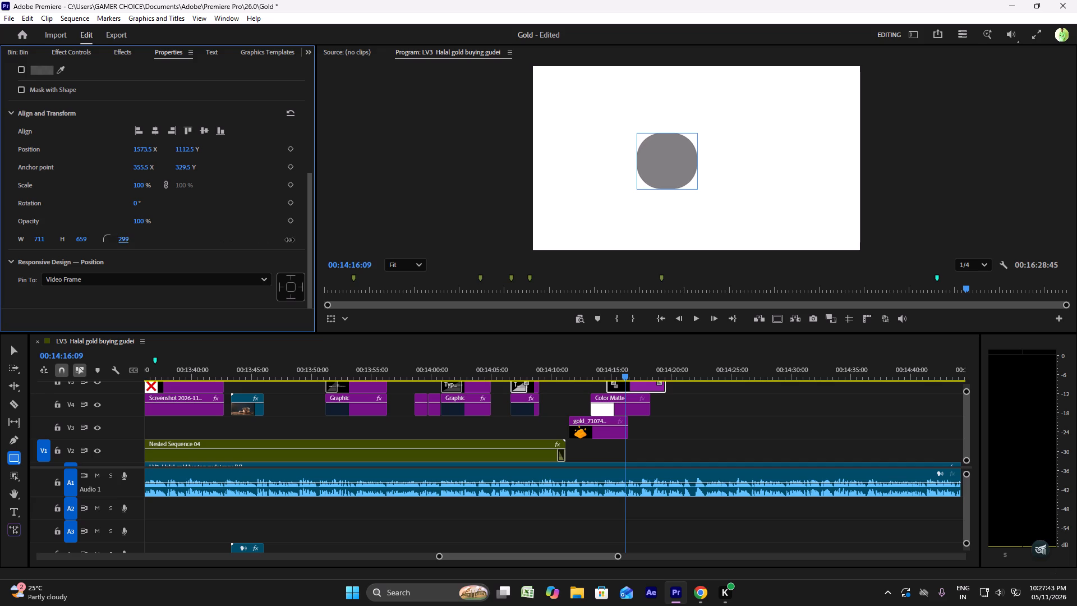
{"action": "left_click_drag", "start_coordinate": [289, 240], "coordinate": [364, 246]}
Adjust the rounded shape's height, trying 671, 619, 627 and 643, and end at 653.
{"action": "left_click_drag", "start_coordinate": [81, 236], "coordinate": [90, 237]}
{"action": "double_click", "coordinate": [94, 237]}
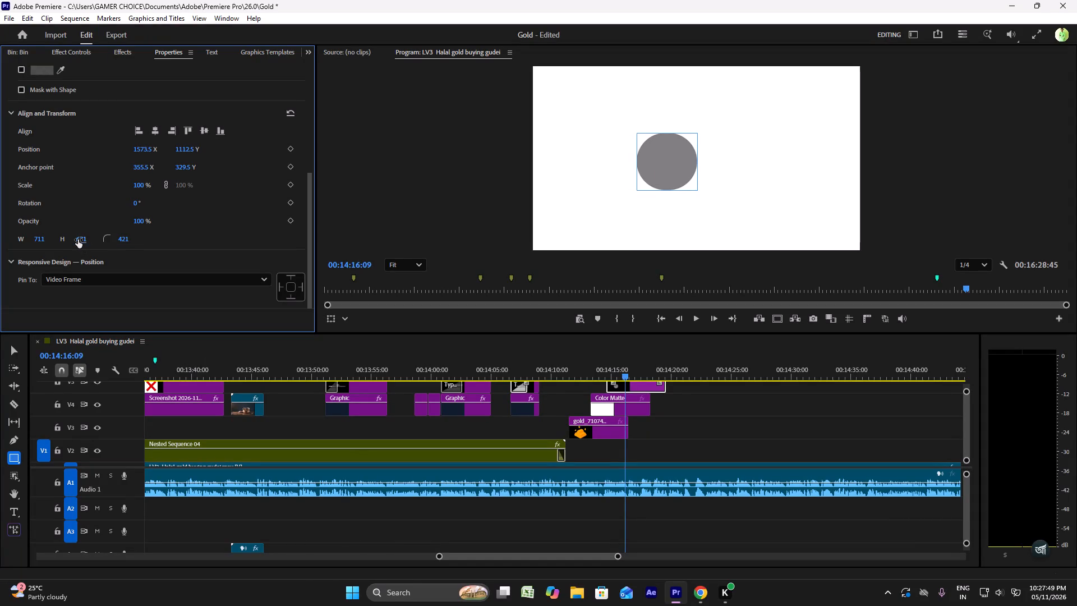
{"action": "left_click_drag", "start_coordinate": [80, 241], "coordinate": [49, 241]}
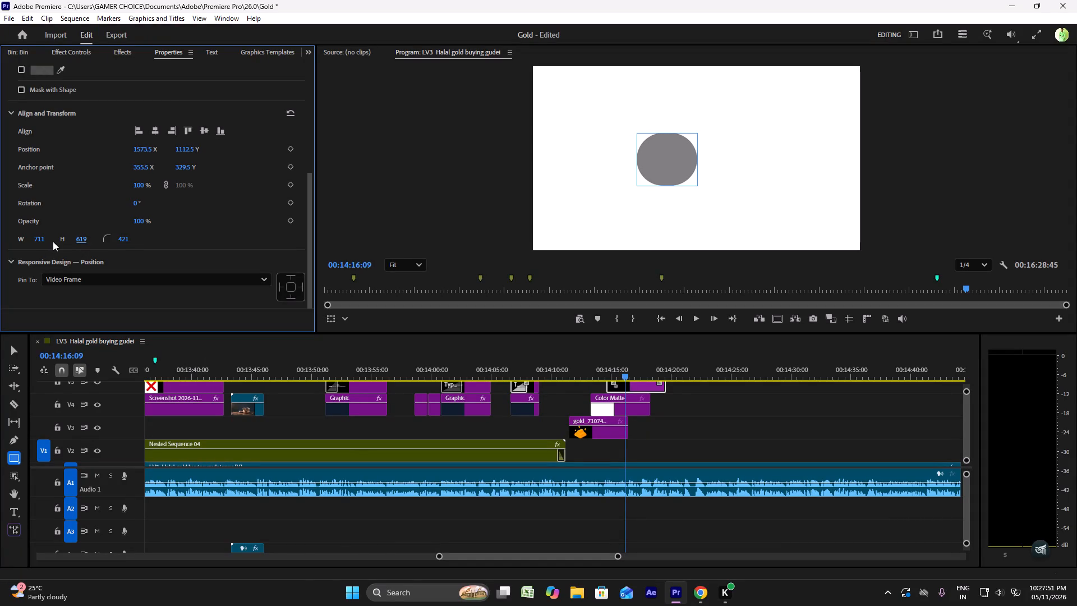
{"action": "left_click_drag", "start_coordinate": [82, 240], "coordinate": [94, 240]}
{"action": "left_click_drag", "start_coordinate": [94, 240], "coordinate": [97, 240]}
{"action": "left_click_drag", "start_coordinate": [97, 240], "coordinate": [99, 239]}
{"action": "left_click_drag", "start_coordinate": [99, 238], "coordinate": [107, 238]}
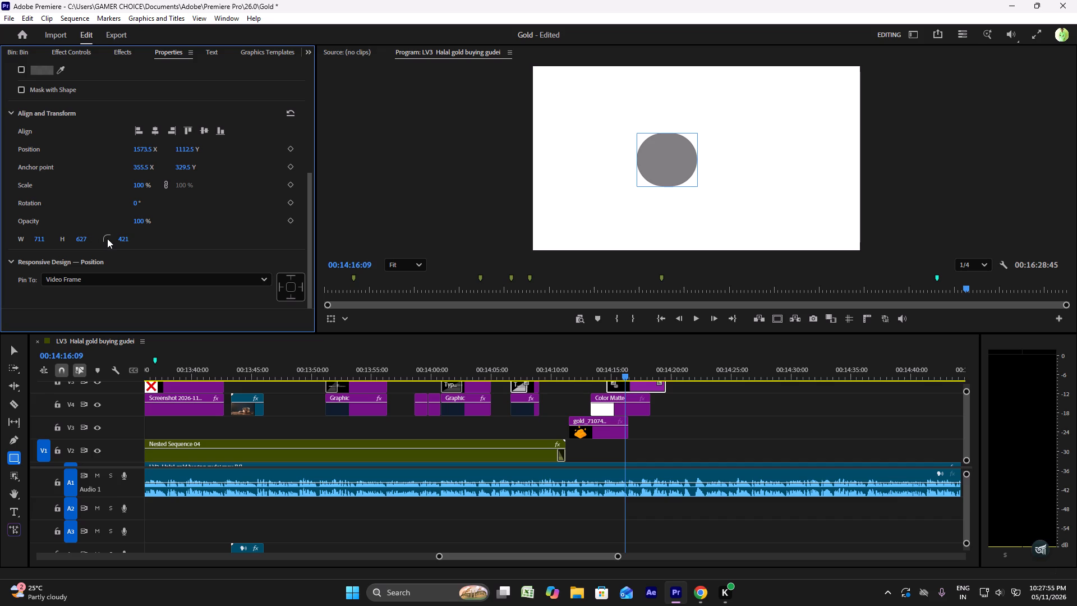
{"action": "left_click", "coordinate": [84, 240]}
{"action": "left_click_drag", "start_coordinate": [88, 240], "coordinate": [95, 241]}
{"action": "left_click", "coordinate": [186, 242]}
{"action": "left_click_drag", "start_coordinate": [83, 242], "coordinate": [95, 243]}
{"action": "left_click_drag", "start_coordinate": [95, 243], "coordinate": [100, 243]}
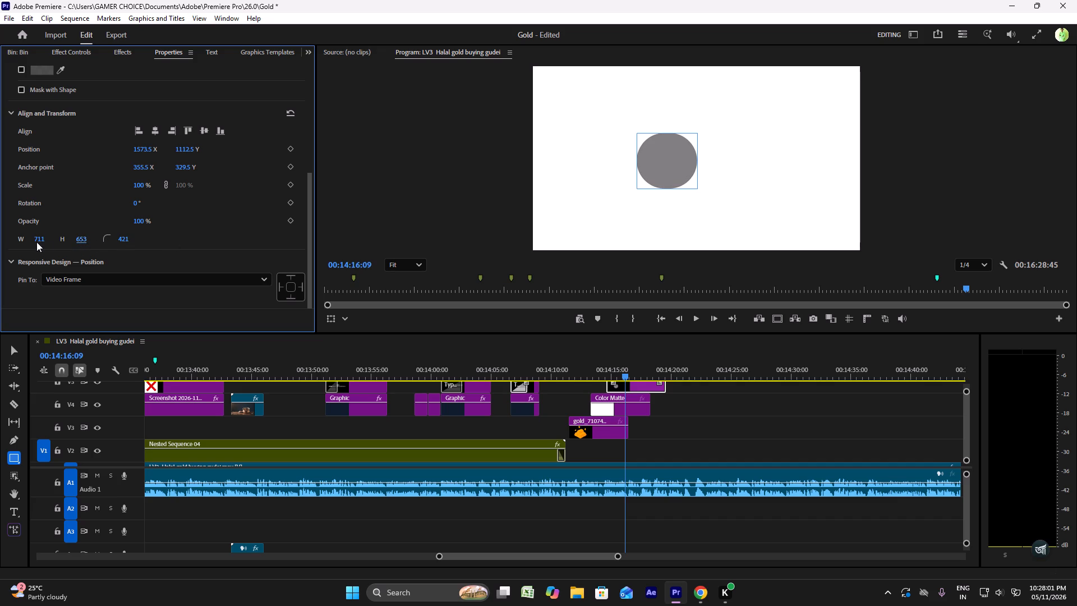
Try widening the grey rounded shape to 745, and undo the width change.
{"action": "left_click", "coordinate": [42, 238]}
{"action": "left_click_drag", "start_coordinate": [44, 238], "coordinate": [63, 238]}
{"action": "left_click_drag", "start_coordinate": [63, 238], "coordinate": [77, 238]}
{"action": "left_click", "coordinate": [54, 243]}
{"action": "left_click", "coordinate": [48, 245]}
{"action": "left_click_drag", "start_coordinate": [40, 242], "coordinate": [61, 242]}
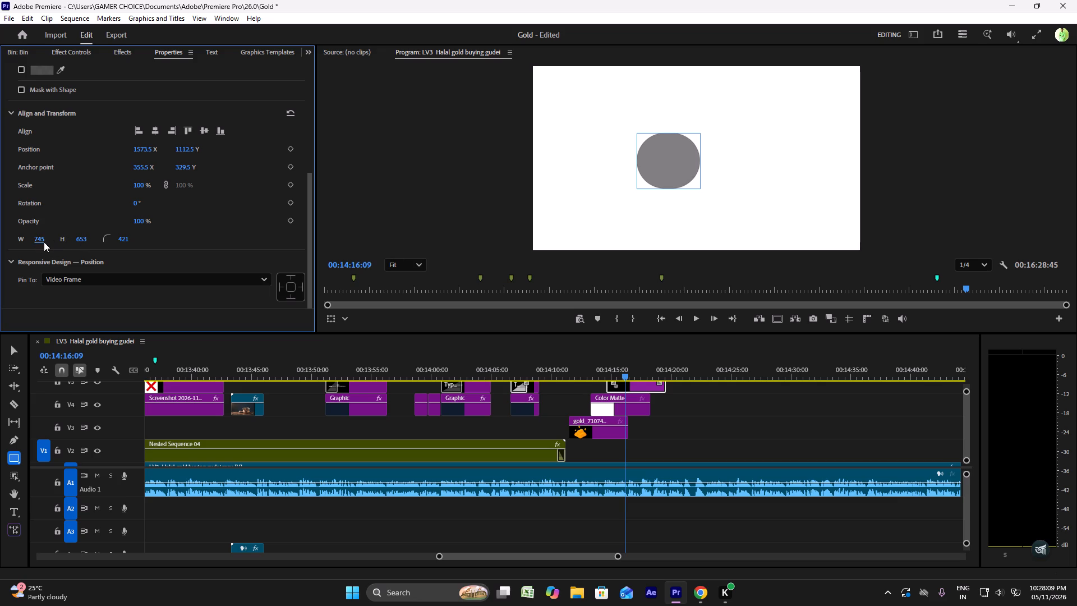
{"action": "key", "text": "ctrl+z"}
Move the playhead to 00:14:17:02, select the rounded shape's graphic clip, and lower its opacity to 82%.
{"action": "left_click", "coordinate": [661, 430]}
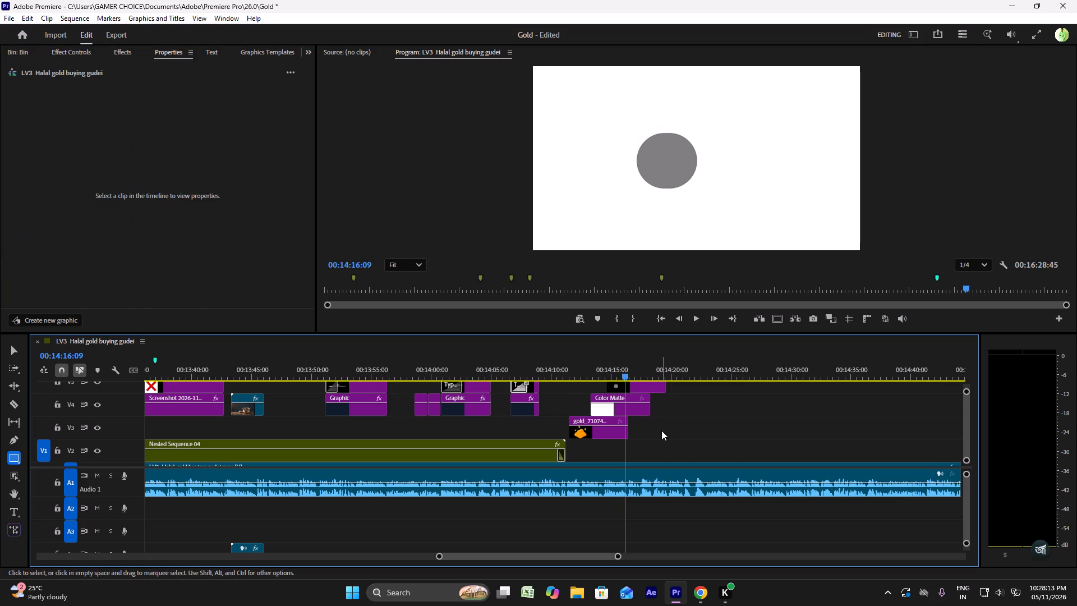
{"action": "left_click", "coordinate": [637, 370]}
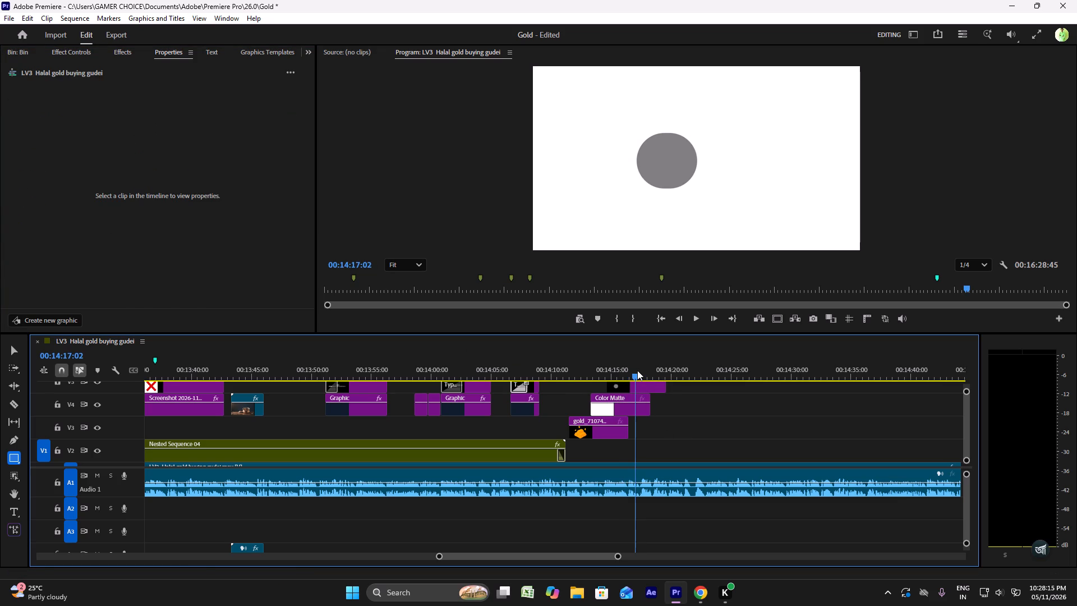
{"action": "left_click", "coordinate": [633, 389]}
{"action": "scroll", "coordinate": [145, 260], "scroll_direction": "down", "scroll_amount": 6}
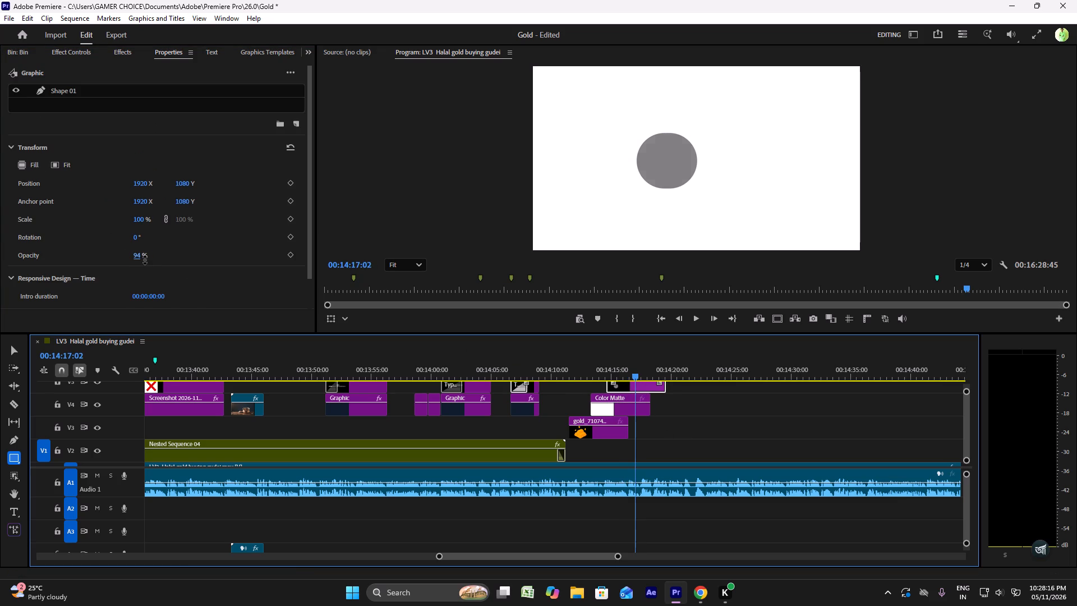
{"action": "scroll", "coordinate": [145, 259], "scroll_direction": "down", "scroll_amount": 5}
{"action": "left_click_drag", "start_coordinate": [137, 260], "coordinate": [134, 260]}
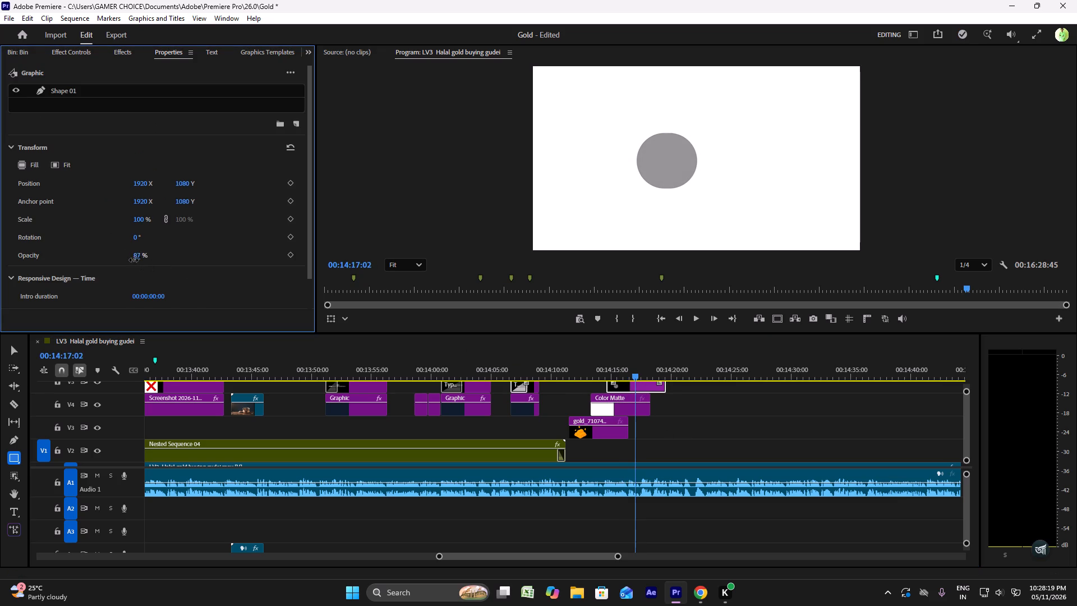
{"action": "left_click_drag", "start_coordinate": [134, 260], "coordinate": [129, 258]}
Look through the graphic clip's Properties, Text, Effects and Effect Controls settings, checking around 00:14:16:09.
{"action": "scroll", "coordinate": [214, 269], "scroll_direction": "down", "scroll_amount": 10}
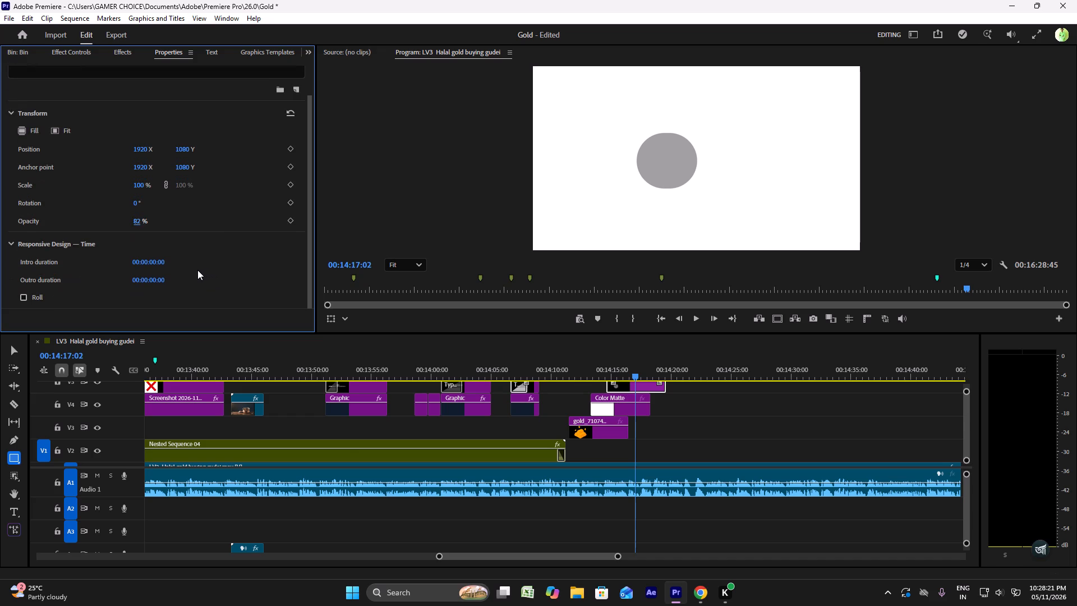
{"action": "scroll", "coordinate": [197, 270], "scroll_direction": "down", "scroll_amount": 5}
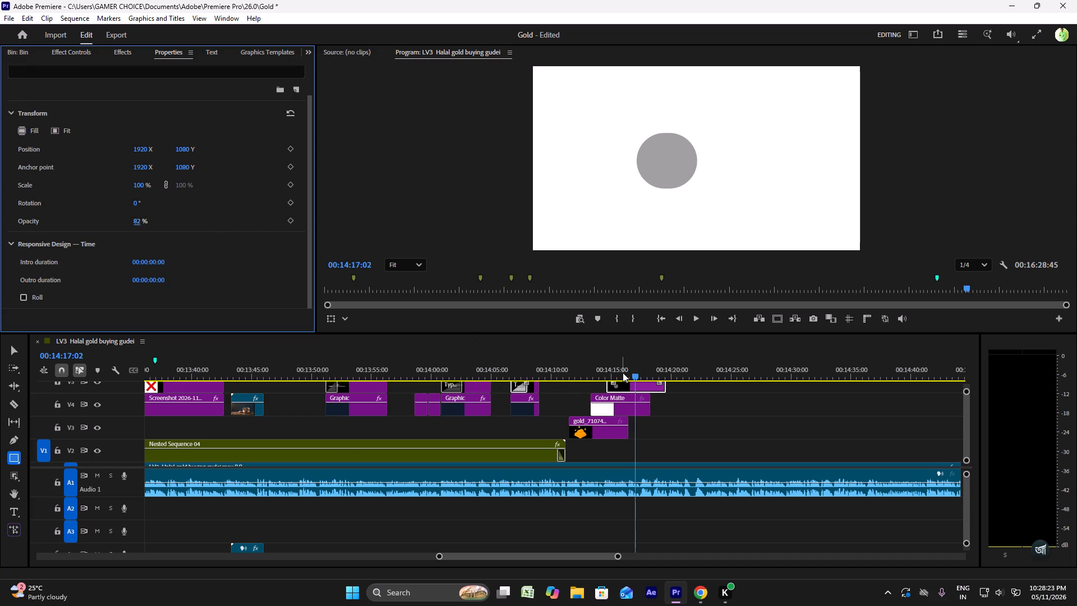
{"action": "double_click", "coordinate": [623, 373]}
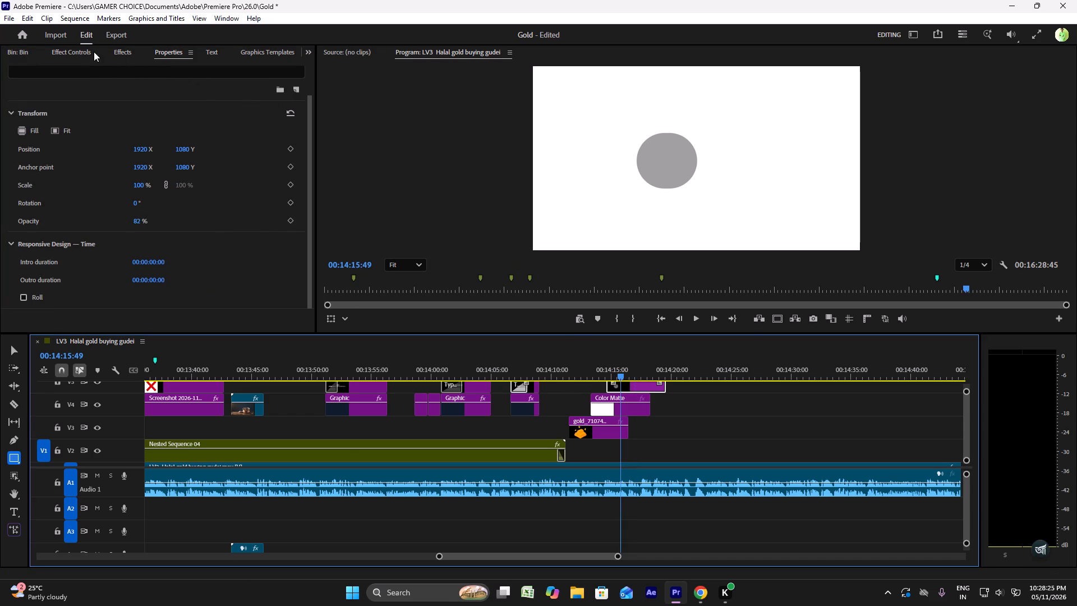
{"action": "left_click", "coordinate": [208, 50]}
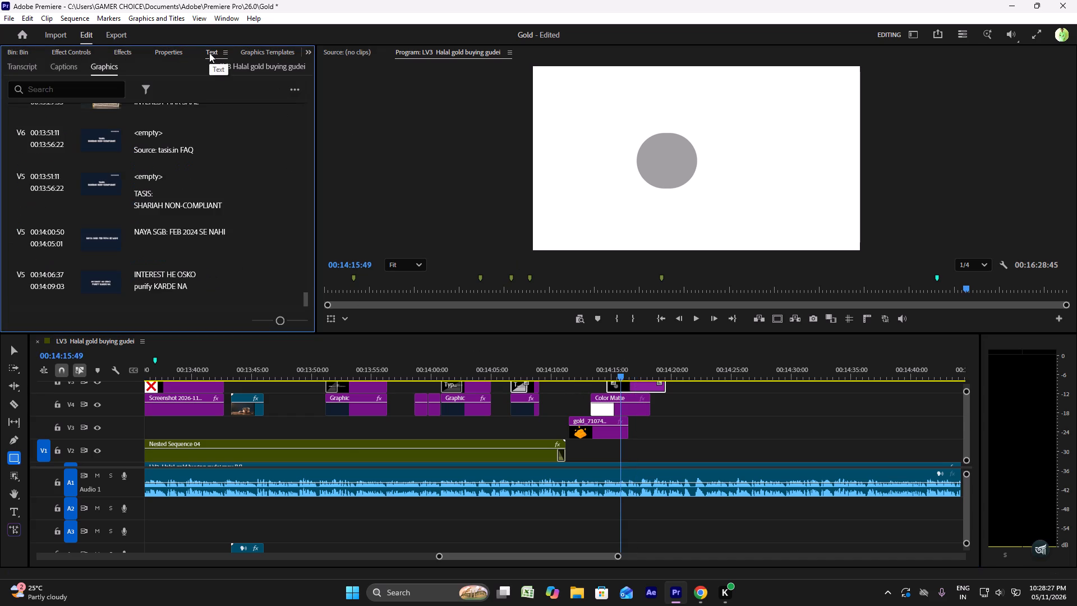
{"action": "left_click", "coordinate": [263, 52]}
{"action": "left_click", "coordinate": [209, 53]}
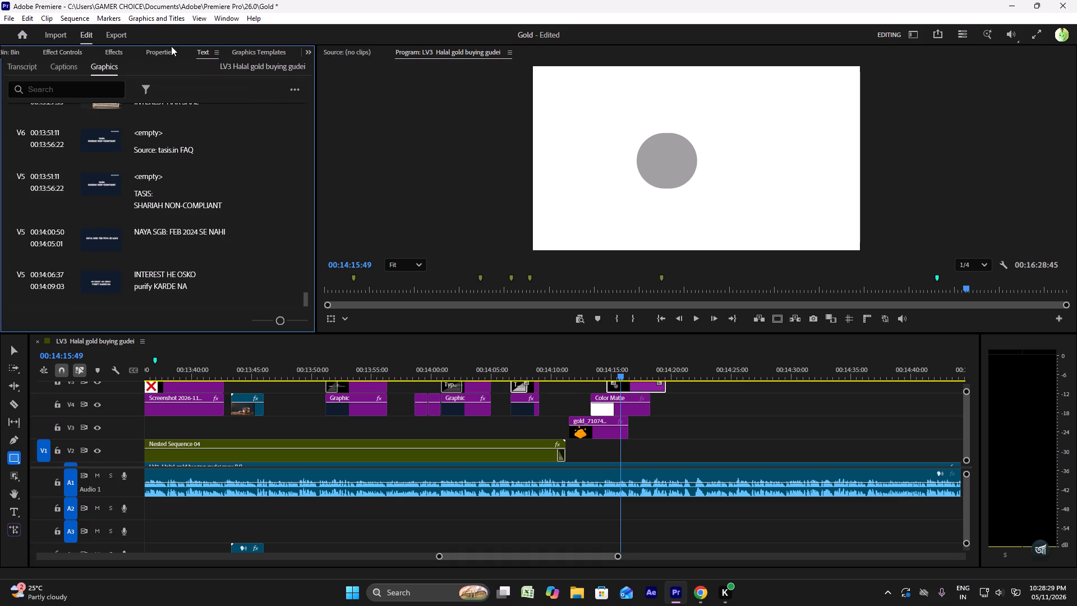
{"action": "left_click", "coordinate": [161, 45]}
{"action": "left_click", "coordinate": [159, 49]}
{"action": "scroll", "coordinate": [165, 190], "scroll_direction": "down", "scroll_amount": 6}
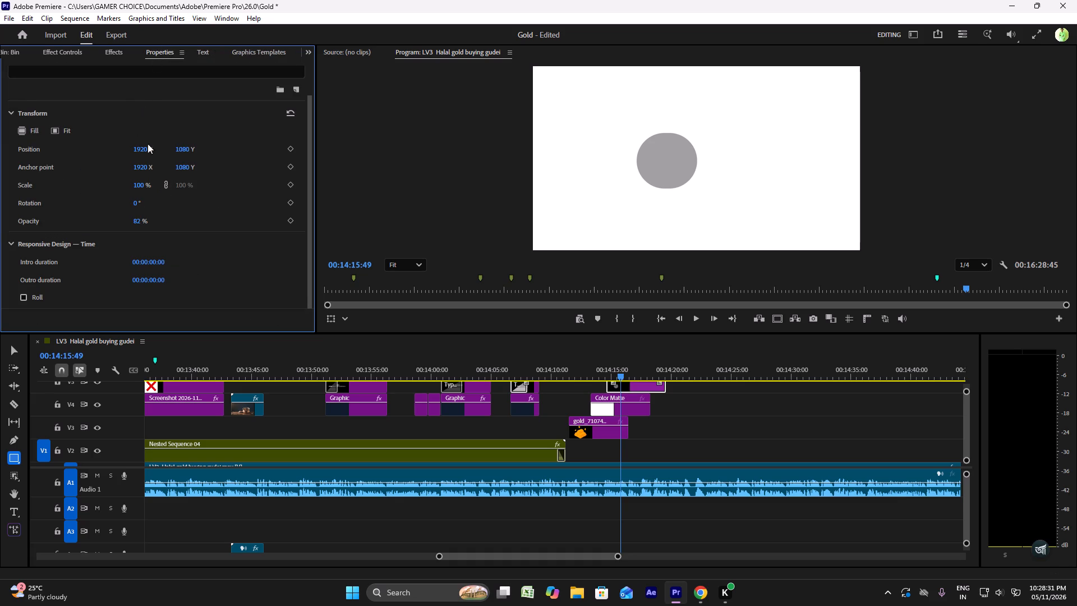
{"action": "left_click", "coordinate": [116, 57]}
{"action": "left_click", "coordinate": [76, 52]}
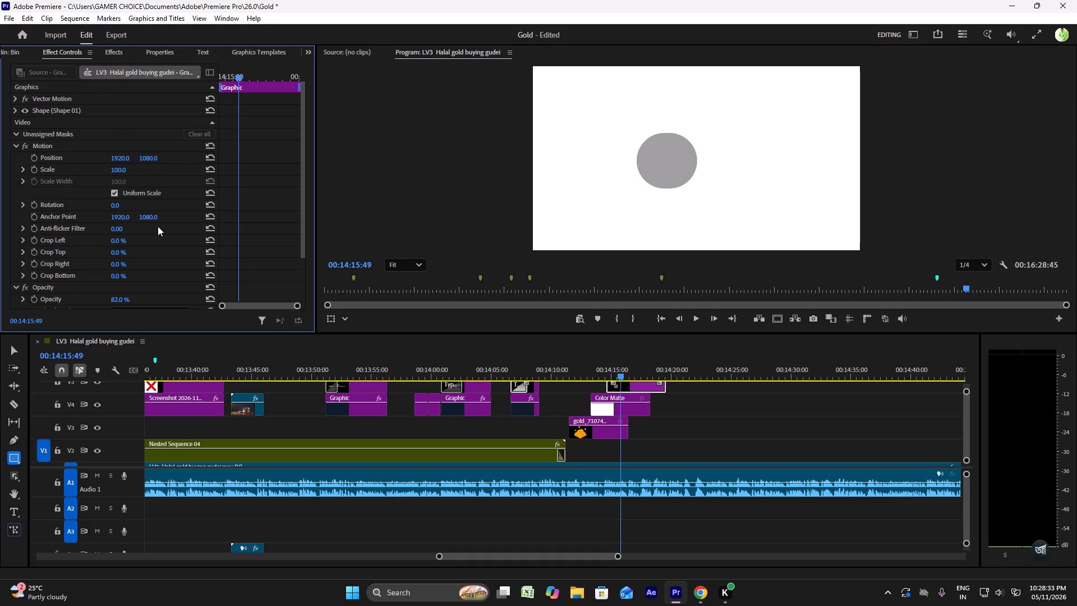
{"action": "scroll", "coordinate": [157, 229], "scroll_direction": "down", "scroll_amount": 14}
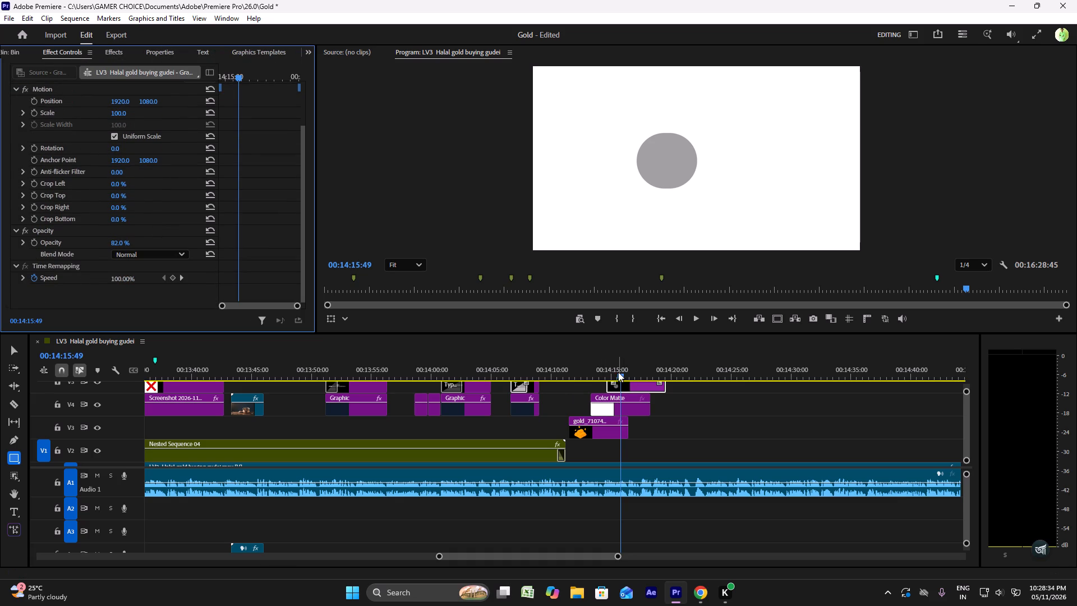
{"action": "left_click_drag", "start_coordinate": [618, 372], "coordinate": [626, 372]}
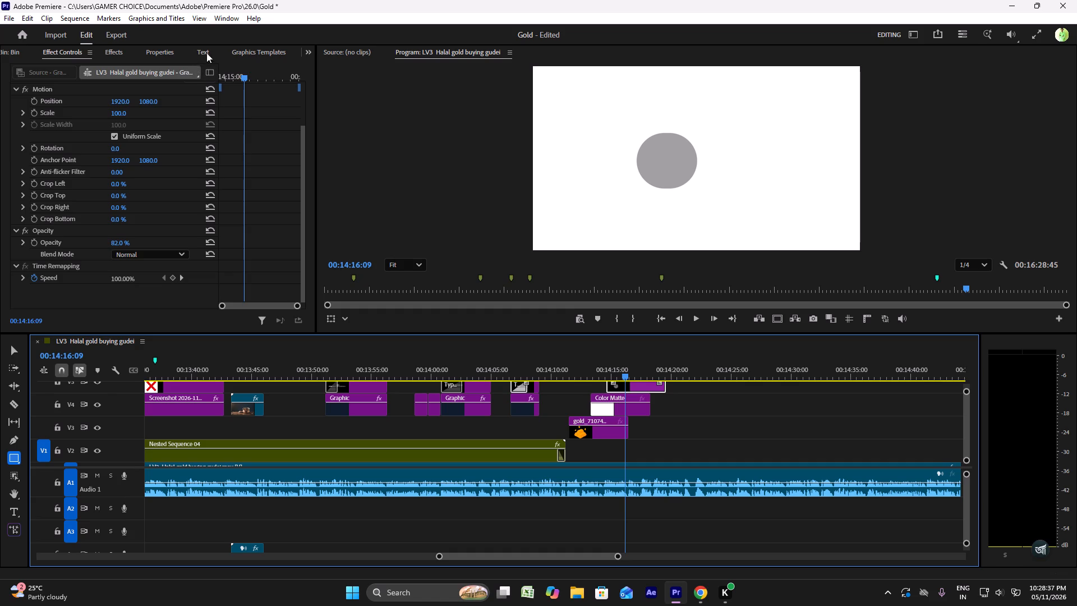
{"action": "left_click", "coordinate": [201, 52]}
{"action": "left_click", "coordinate": [164, 49]}
{"action": "scroll", "coordinate": [56, 158], "scroll_direction": "up", "scroll_amount": 4}
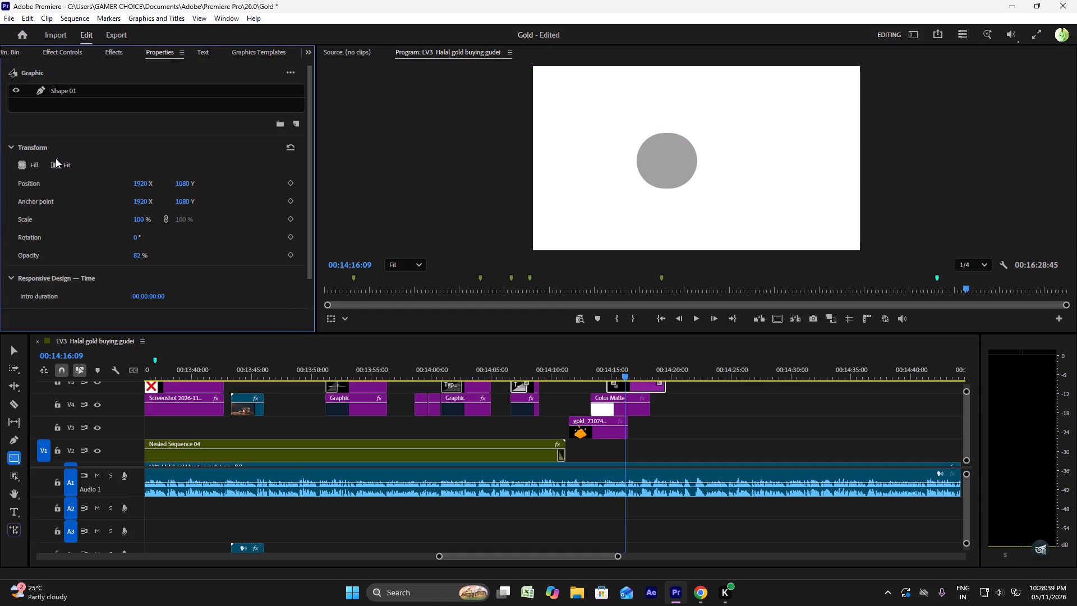
{"action": "left_click", "coordinate": [627, 385]}
{"action": "triple_click", "coordinate": [628, 385]}
{"action": "scroll", "coordinate": [179, 251], "scroll_direction": "down", "scroll_amount": 8}
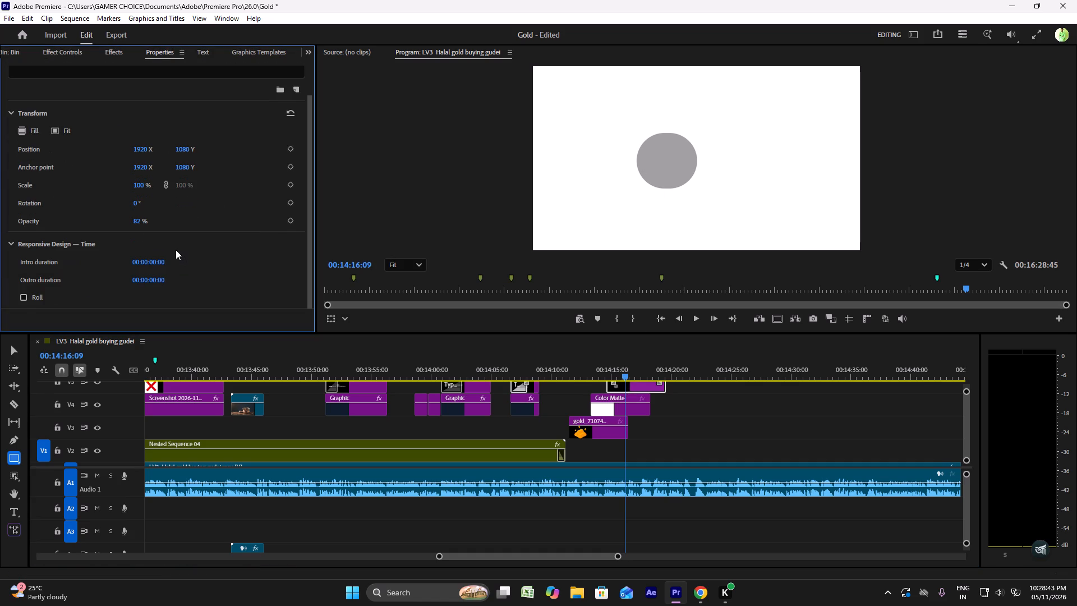
{"action": "scroll", "coordinate": [176, 250], "scroll_direction": "down", "scroll_amount": 10}
{"action": "left_click", "coordinate": [209, 45]}
{"action": "left_click", "coordinate": [208, 46]}
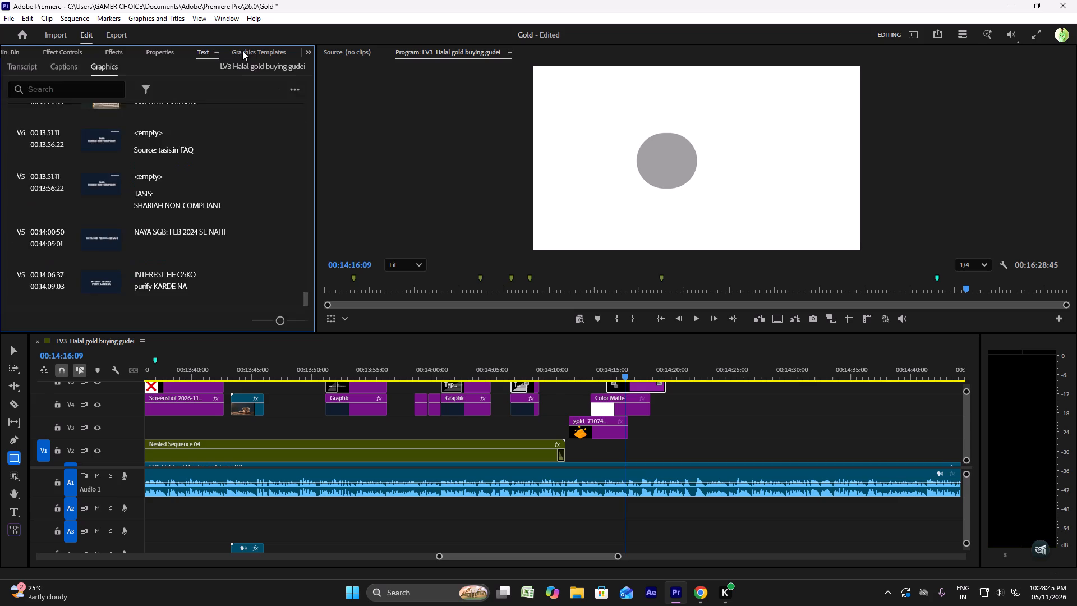
{"action": "left_click", "coordinate": [242, 50]}
{"action": "left_click", "coordinate": [208, 49]}
{"action": "left_click", "coordinate": [157, 49]}
{"action": "left_click", "coordinate": [122, 49]}
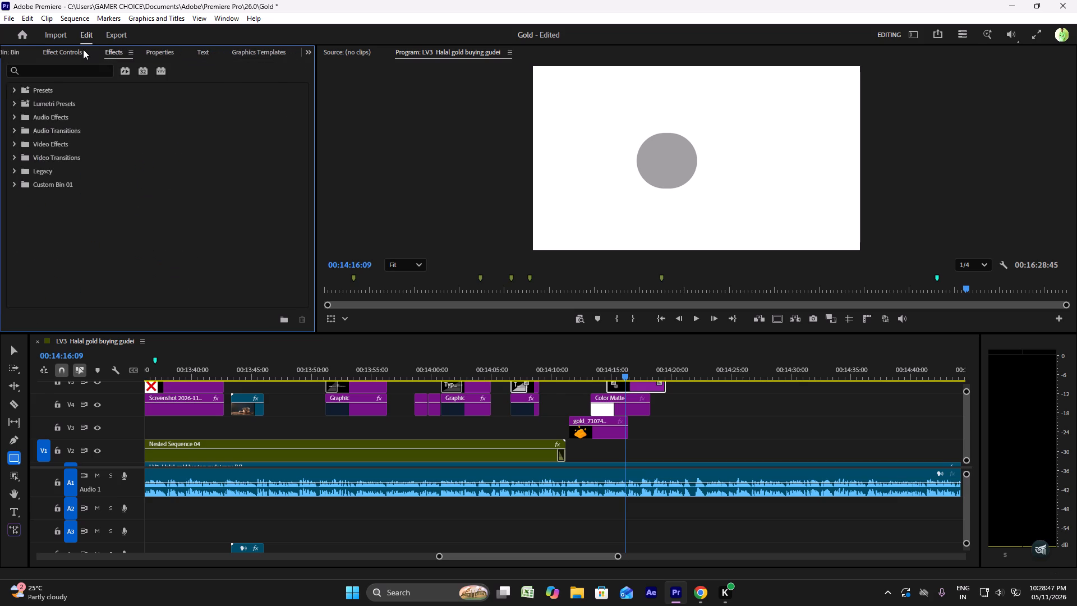
{"action": "left_click", "coordinate": [82, 49]}
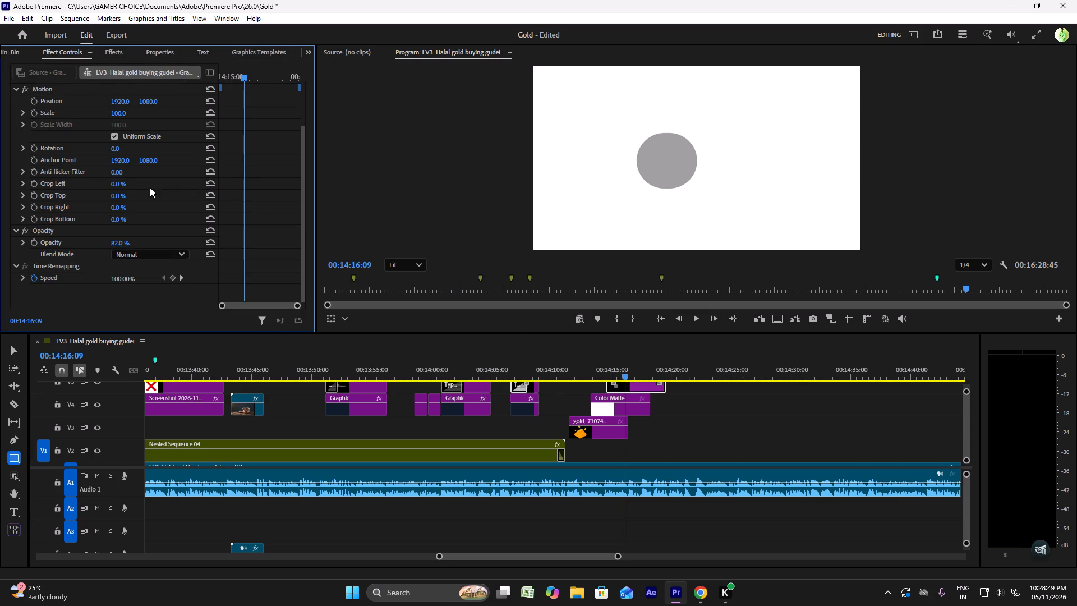
{"action": "scroll", "coordinate": [151, 190], "scroll_direction": "down", "scroll_amount": 6}
{"action": "left_click", "coordinate": [117, 53]}
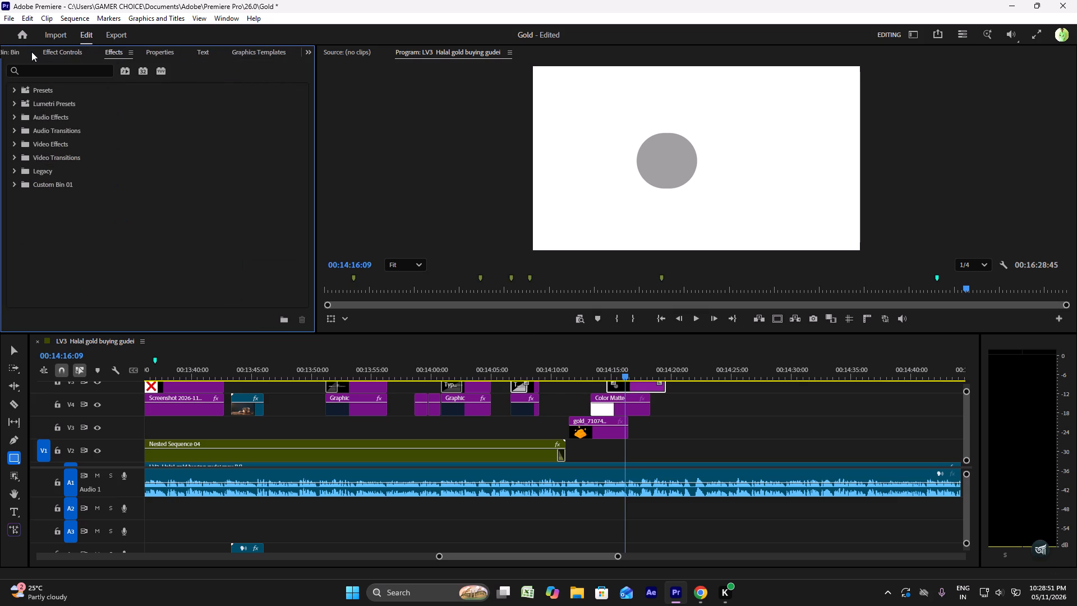
{"action": "left_click", "coordinate": [143, 51]}
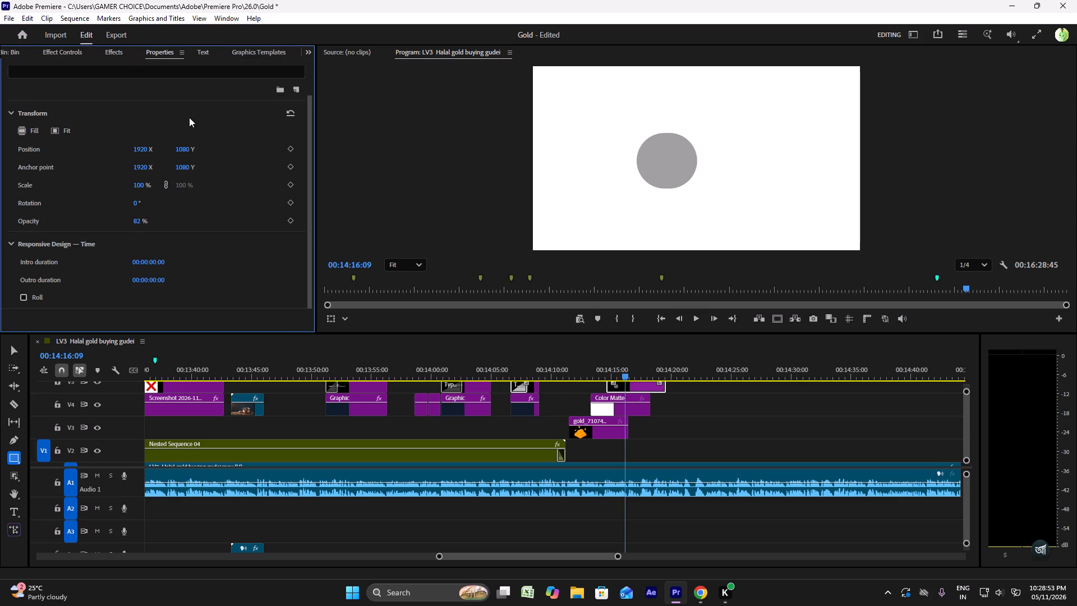
{"action": "scroll", "coordinate": [202, 156], "scroll_direction": "down", "scroll_amount": 6}
Move the playhead to 00:14:16:45 and change Shape 01's fill colour to white, FFFFFF.
{"action": "left_click_drag", "start_coordinate": [637, 372], "coordinate": [671, 369]}
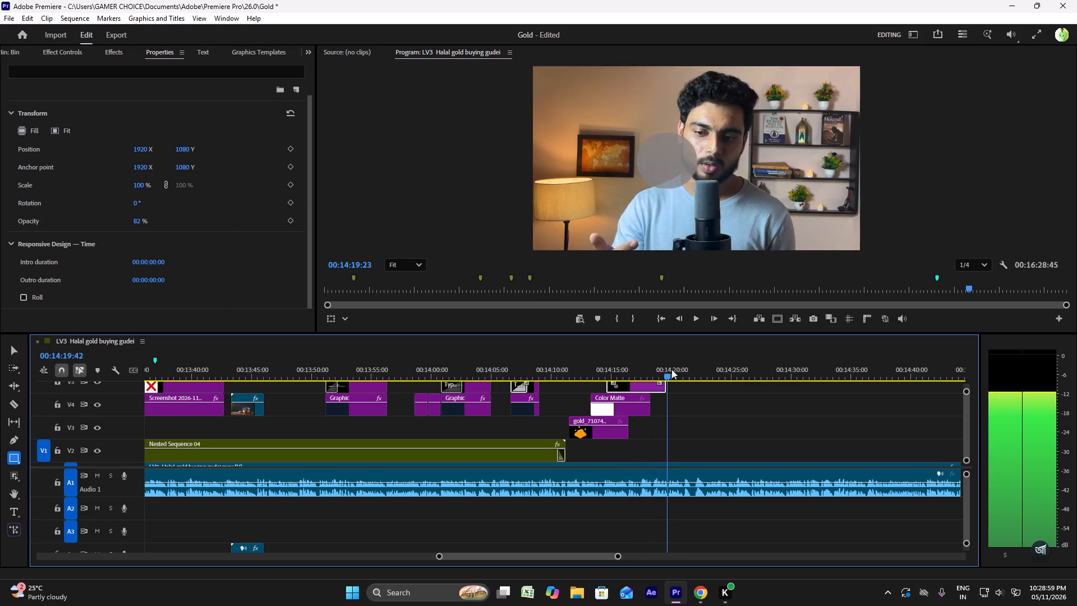
{"action": "left_click_drag", "start_coordinate": [671, 369], "coordinate": [634, 366]}
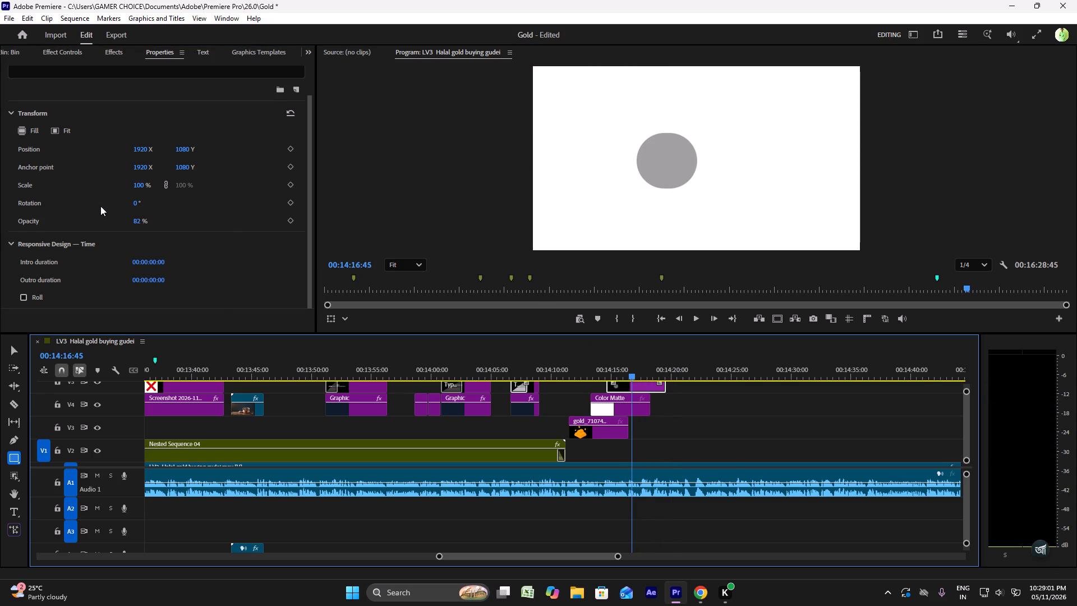
{"action": "scroll", "coordinate": [137, 108], "scroll_direction": "up", "scroll_amount": 4}
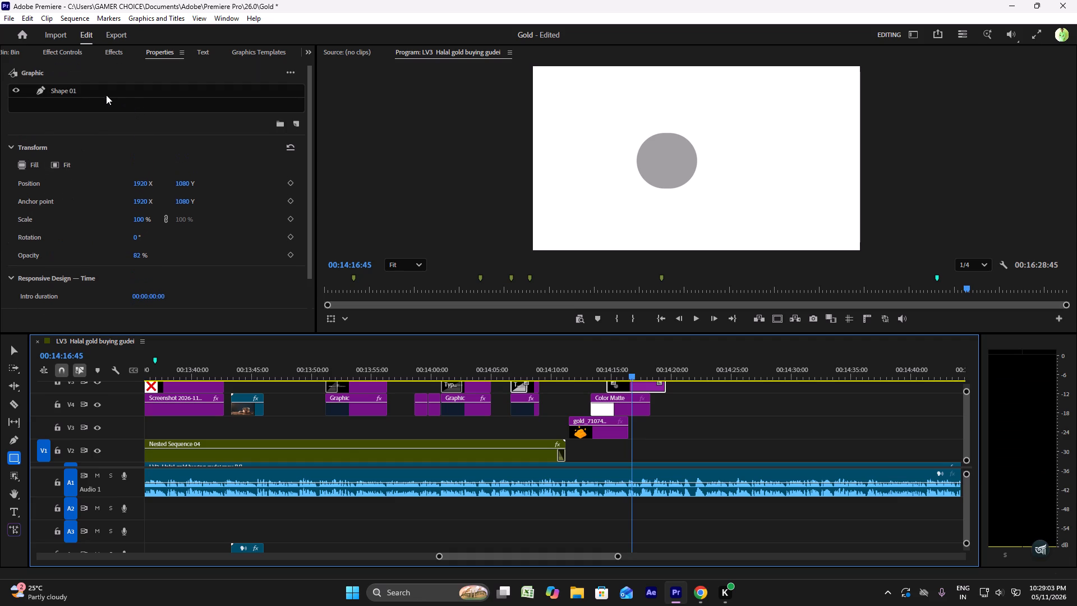
{"action": "left_click", "coordinate": [105, 94]}
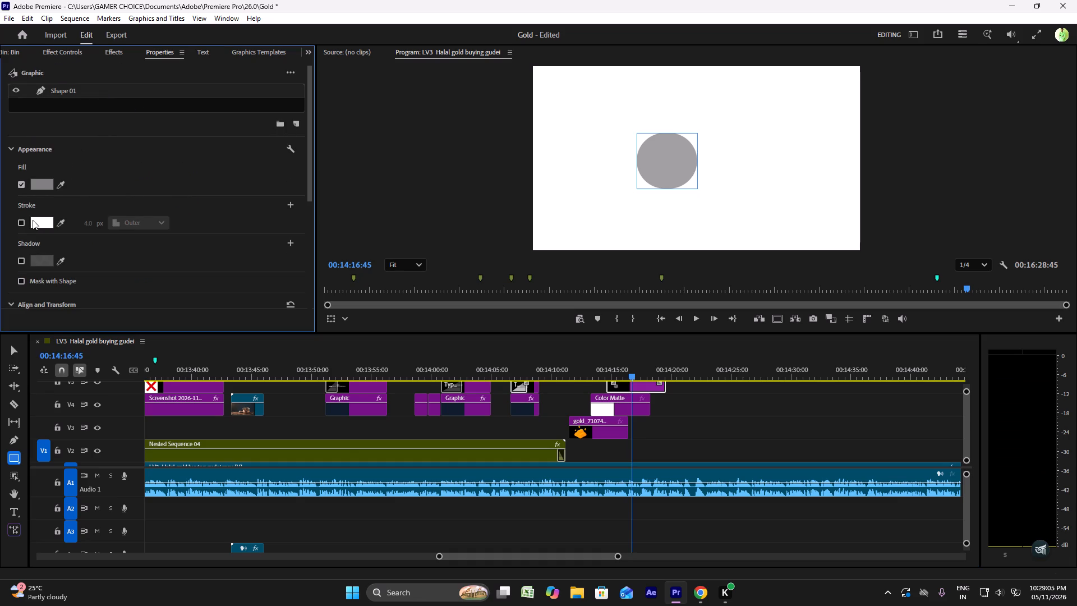
{"action": "left_click", "coordinate": [44, 186]}
{"action": "left_click_drag", "start_coordinate": [488, 301], "coordinate": [378, 360]}
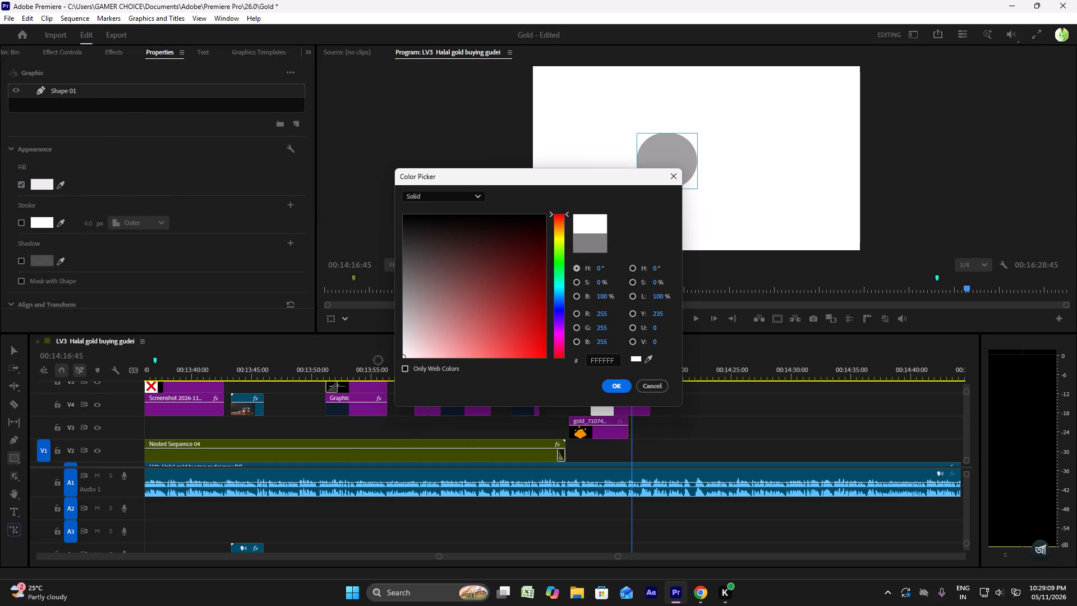
{"action": "left_click_drag", "start_coordinate": [378, 360], "coordinate": [362, 374]}
{"action": "left_click", "coordinate": [616, 384]}
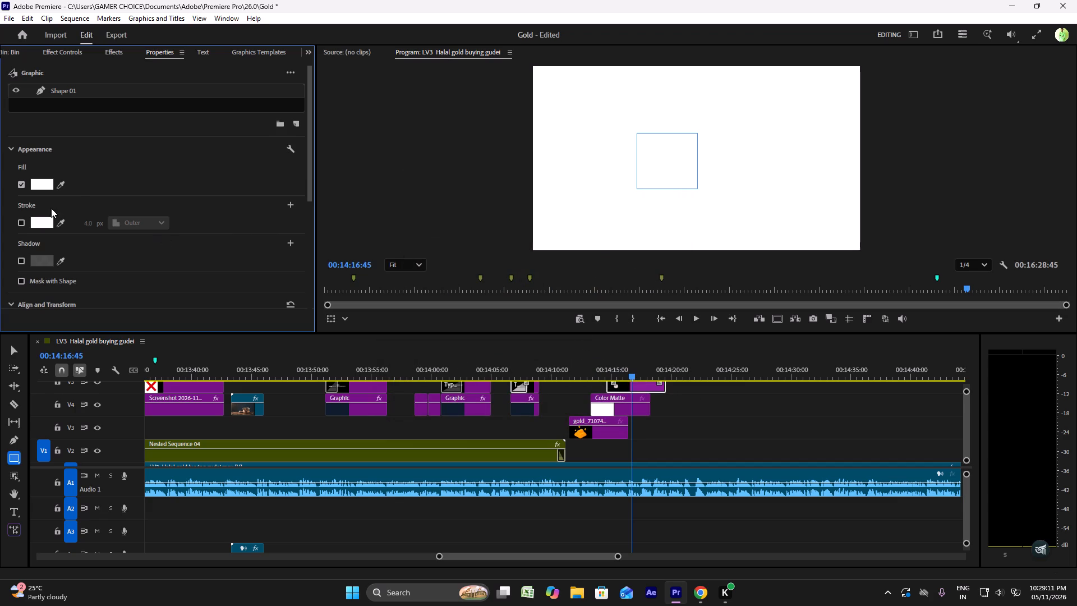
Delete the white Color Matte clip from track V4.
{"action": "scroll", "coordinate": [80, 183], "scroll_direction": "down", "scroll_amount": 3}
{"action": "left_click", "coordinate": [627, 401]}
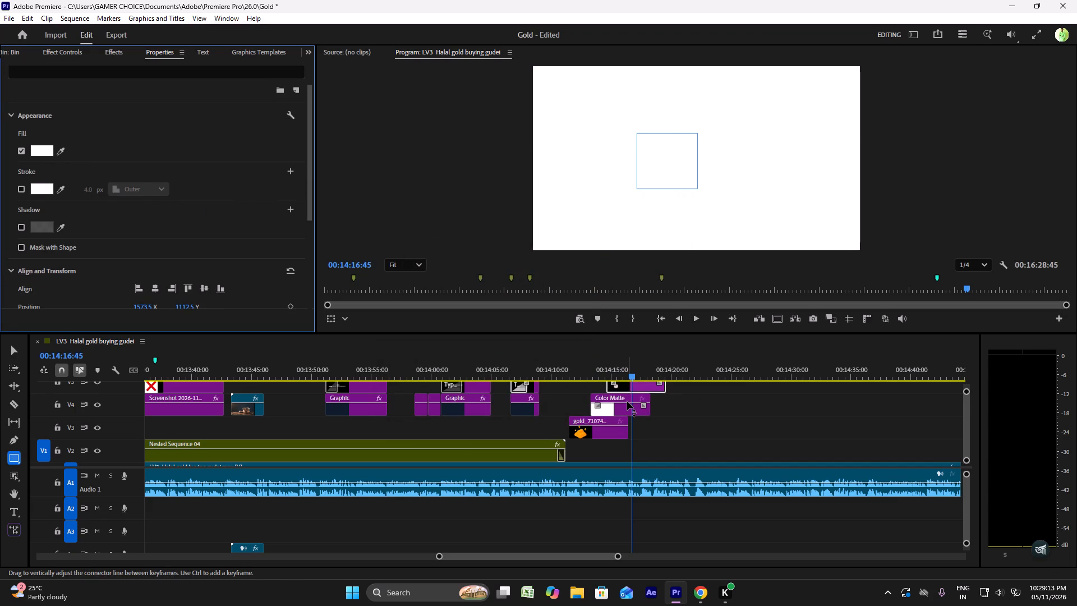
{"action": "key", "text": "Delete"}
Move the circle graphic clip down to track V4, earlier in time, directly above the gold image clip.
{"action": "left_click_drag", "start_coordinate": [636, 387], "coordinate": [635, 387]}
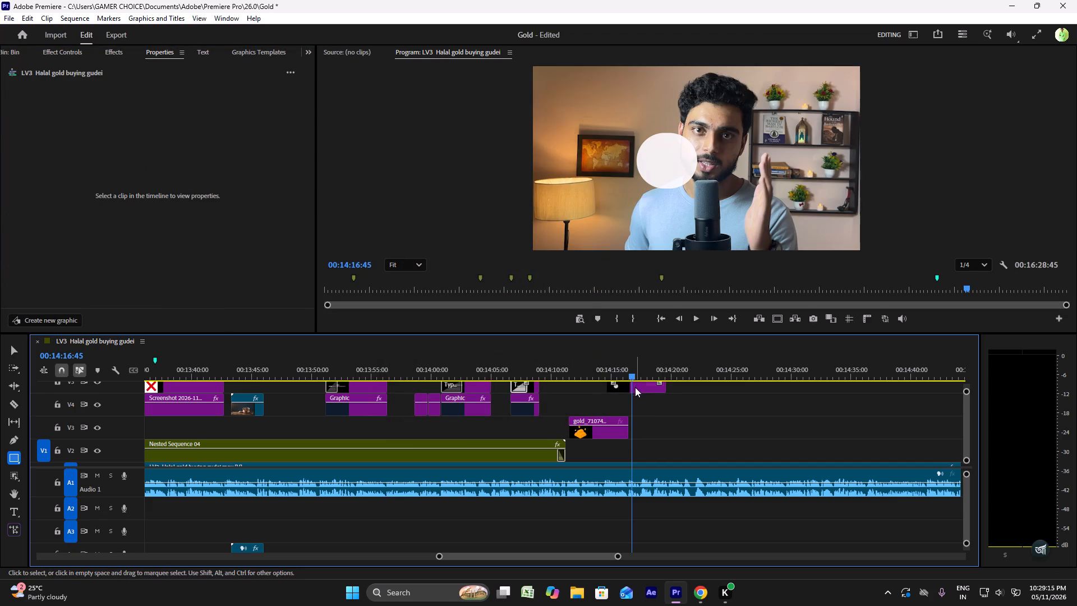
{"action": "left_click_drag", "start_coordinate": [635, 387], "coordinate": [606, 402]}
Set the white circle graphic's opacity to 100%.
{"action": "left_click", "coordinate": [589, 374]}
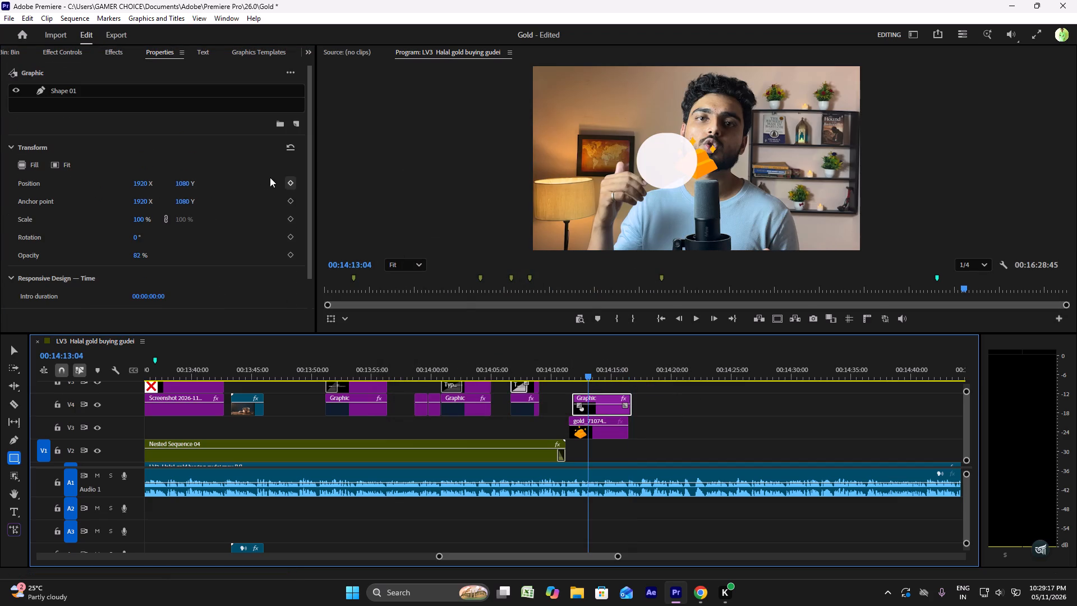
{"action": "left_click", "coordinate": [136, 253]}
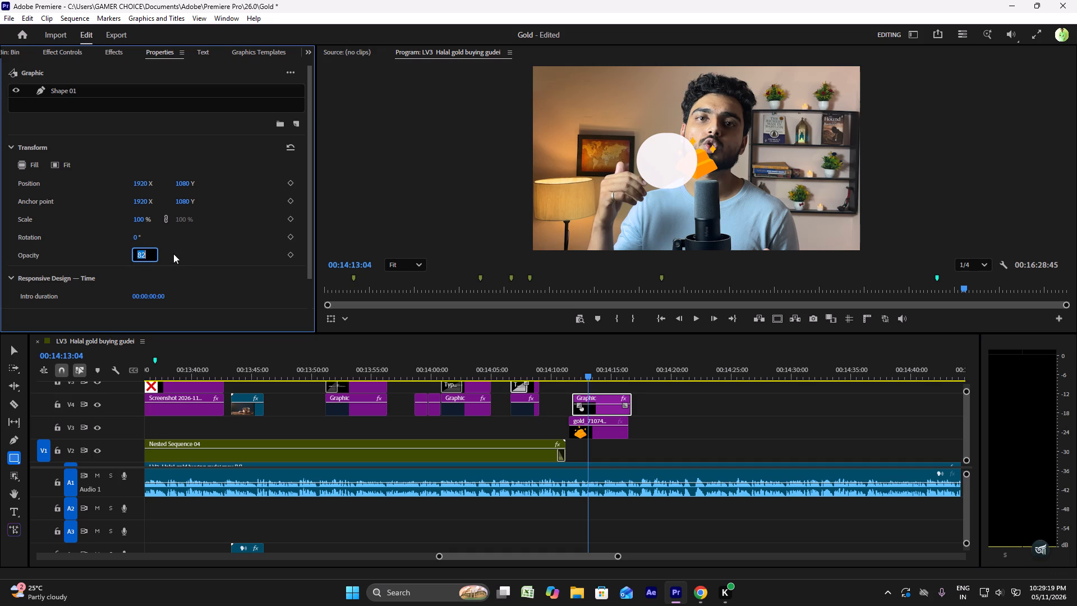
{"action": "left_click", "coordinate": [174, 253]}
{"action": "scroll", "coordinate": [136, 260], "scroll_direction": "up", "scroll_amount": 14}
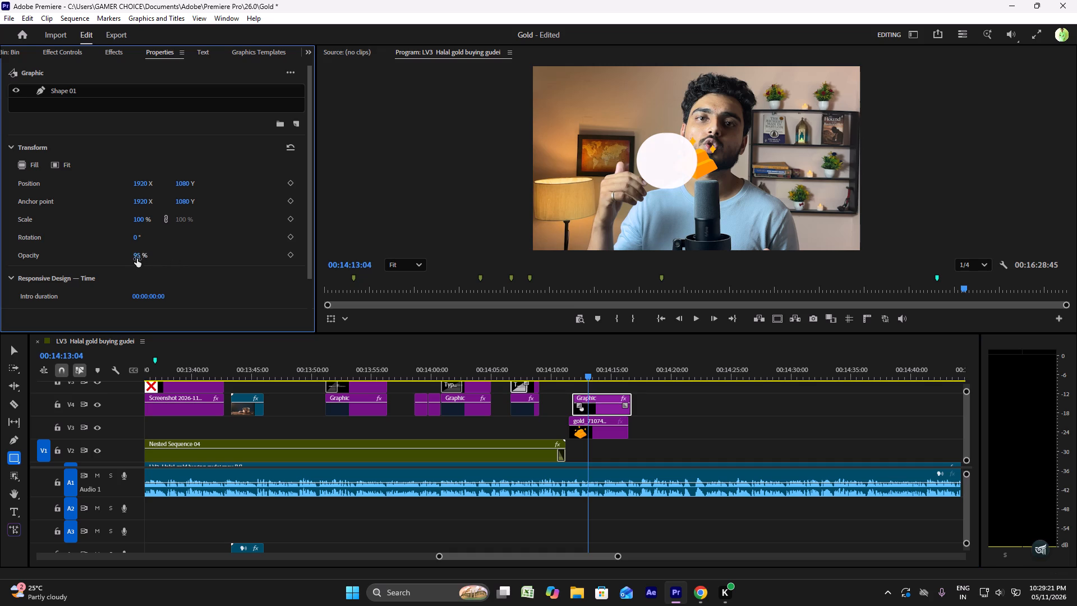
{"action": "scroll", "coordinate": [137, 259], "scroll_direction": "up", "scroll_amount": 8}
Raise Shape 01's corner radius to 855 in the circle graphic.
{"action": "scroll", "coordinate": [143, 232], "scroll_direction": "down", "scroll_amount": 3}
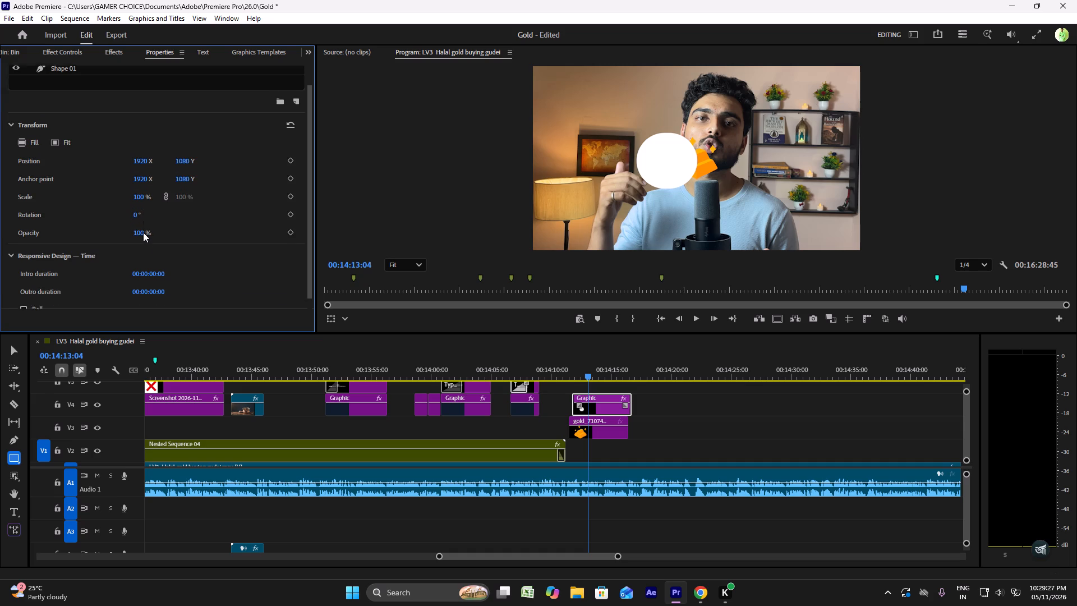
{"action": "scroll", "coordinate": [143, 232], "scroll_direction": "down", "scroll_amount": 2}
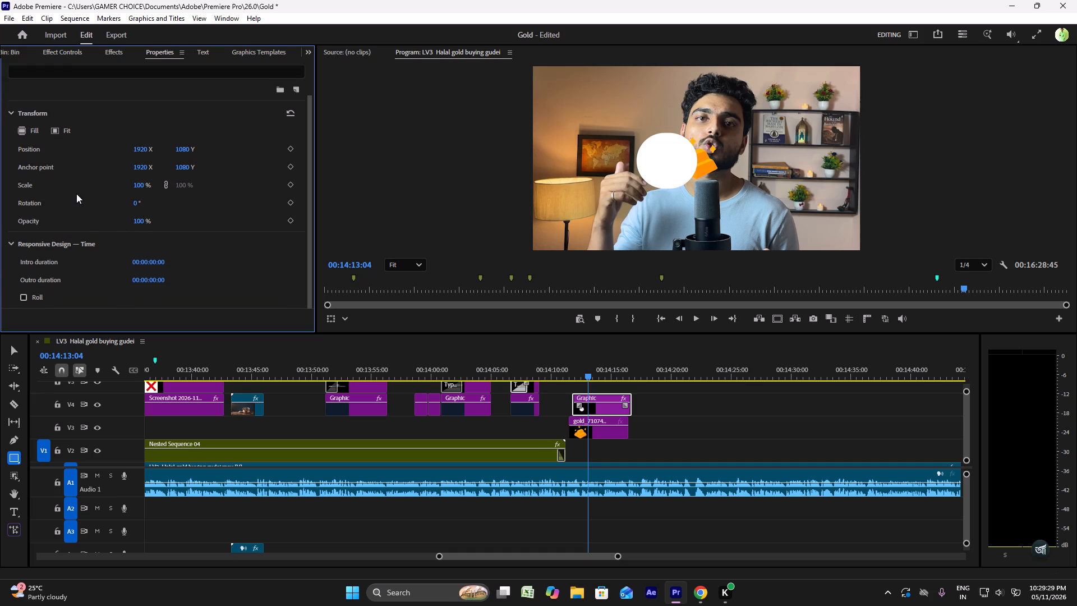
{"action": "scroll", "coordinate": [127, 287], "scroll_direction": "down", "scroll_amount": 6}
{"action": "scroll", "coordinate": [165, 255], "scroll_direction": "down", "scroll_amount": 6}
{"action": "scroll", "coordinate": [121, 226], "scroll_direction": "up", "scroll_amount": 5}
{"action": "scroll", "coordinate": [121, 226], "scroll_direction": "down", "scroll_amount": 6}
{"action": "scroll", "coordinate": [102, 135], "scroll_direction": "up", "scroll_amount": 5}
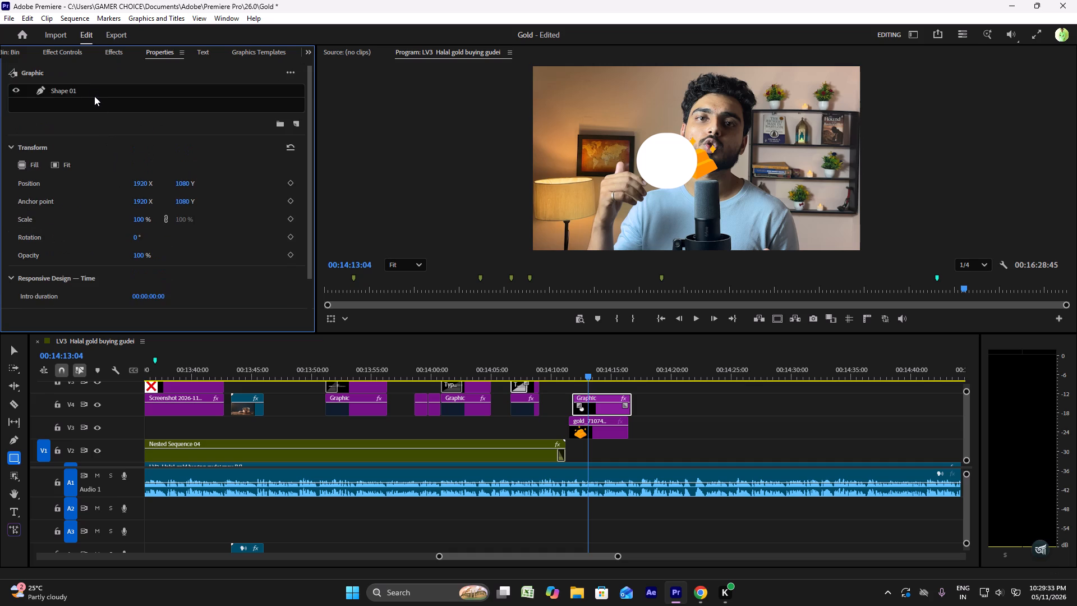
{"action": "left_click", "coordinate": [92, 90]}
{"action": "scroll", "coordinate": [113, 196], "scroll_direction": "up", "scroll_amount": 1}
{"action": "scroll", "coordinate": [114, 219], "scroll_direction": "down", "scroll_amount": 19}
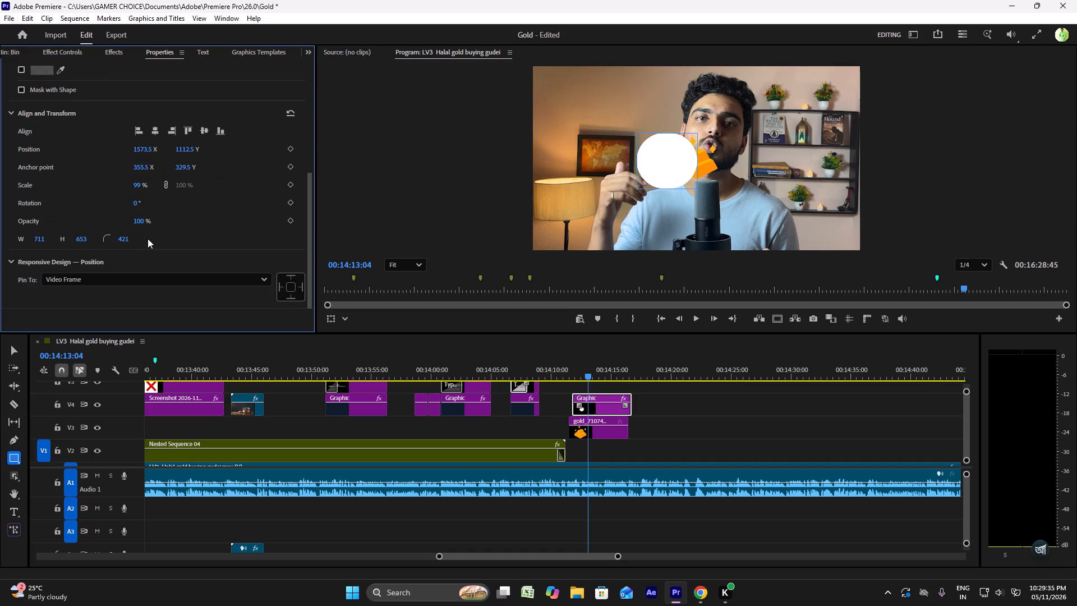
{"action": "left_click_drag", "start_coordinate": [127, 240], "coordinate": [155, 240]}
{"action": "left_click_drag", "start_coordinate": [155, 240], "coordinate": [371, 249]}
{"action": "left_click_drag", "start_coordinate": [371, 249], "coordinate": [381, 249]}
Set Shape 01's height to 714 to make the white circle evenly round.
{"action": "left_click_drag", "start_coordinate": [81, 238], "coordinate": [181, 235]}
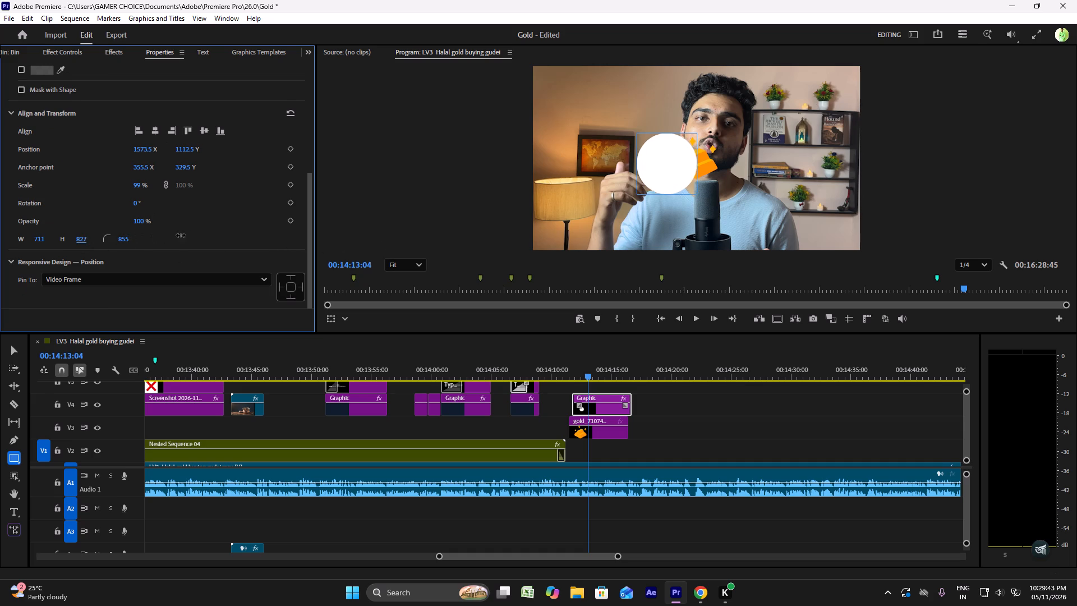
{"action": "left_click_drag", "start_coordinate": [181, 235], "coordinate": [127, 236]}
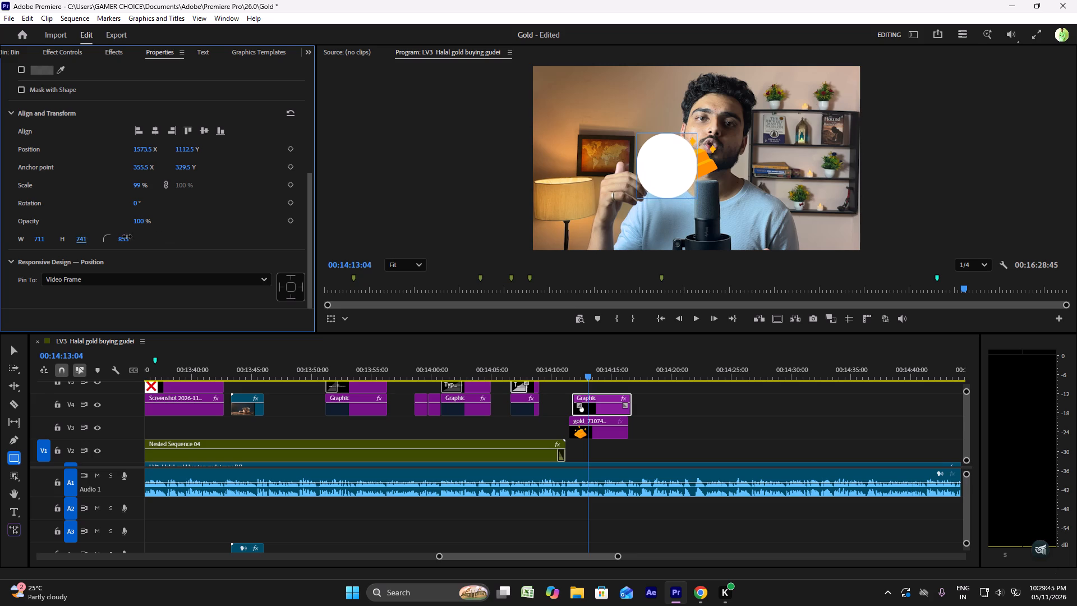
{"action": "left_click_drag", "start_coordinate": [127, 236], "coordinate": [115, 236]}
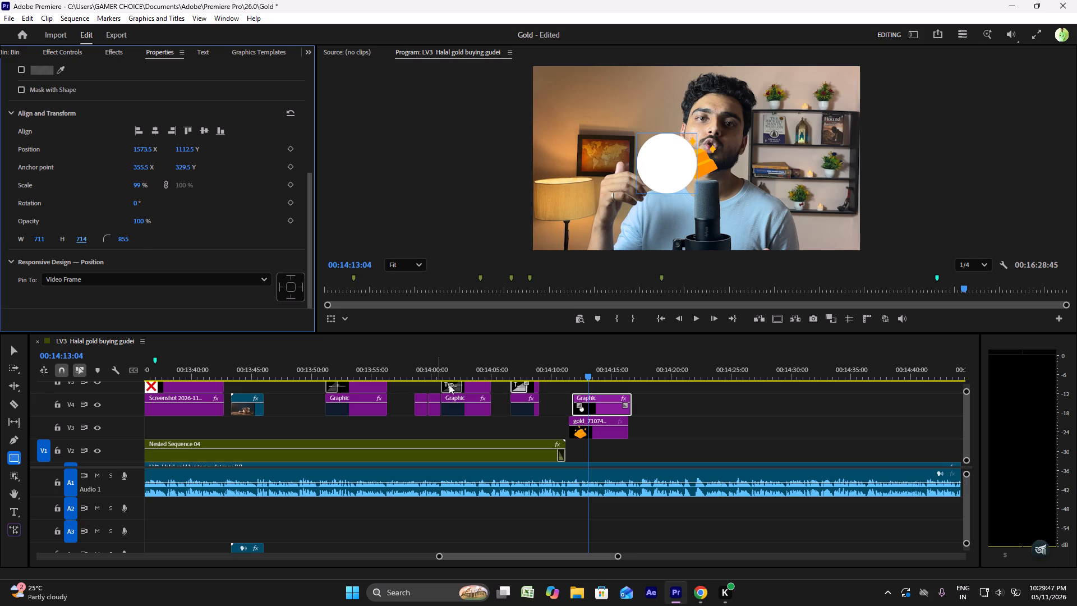
{"action": "left_click", "coordinate": [639, 419]}
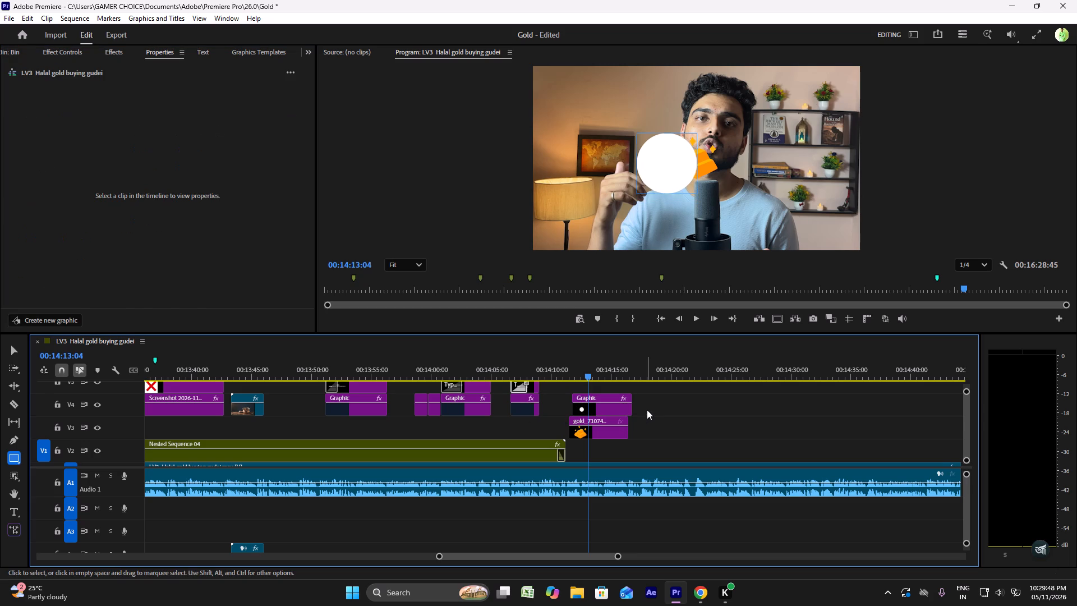
{"action": "left_click", "coordinate": [647, 410]}
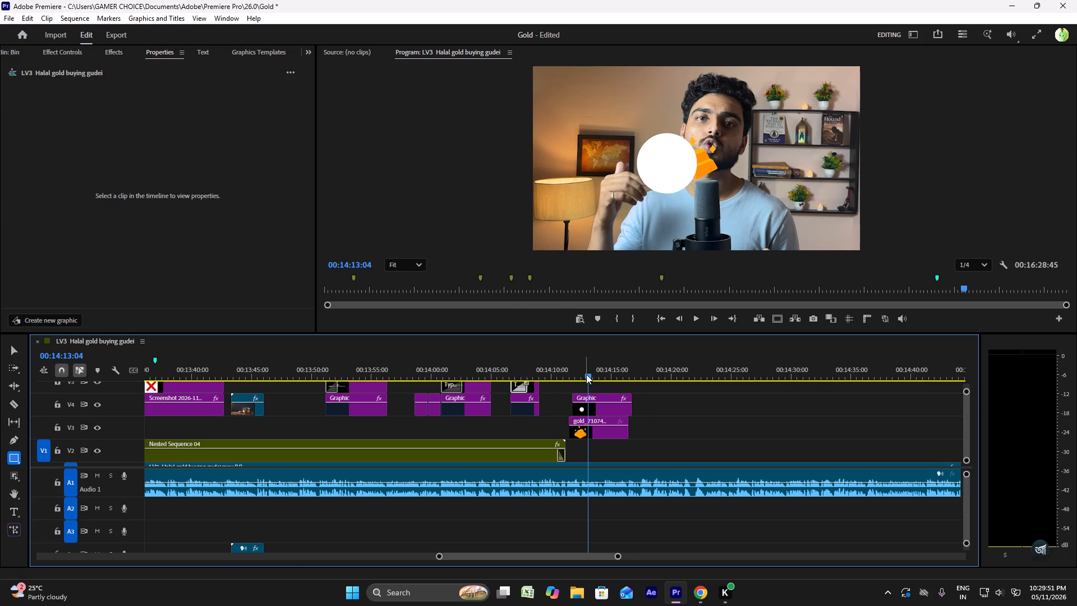
Move the gold image clip out of the way on V4, and place the circle graphic on V3 right after Nested Sequence 04.
{"action": "left_click", "coordinate": [586, 374]}
{"action": "left_click_drag", "start_coordinate": [597, 374], "coordinate": [604, 379]}
{"action": "left_click_drag", "start_coordinate": [600, 430], "coordinate": [667, 412]}
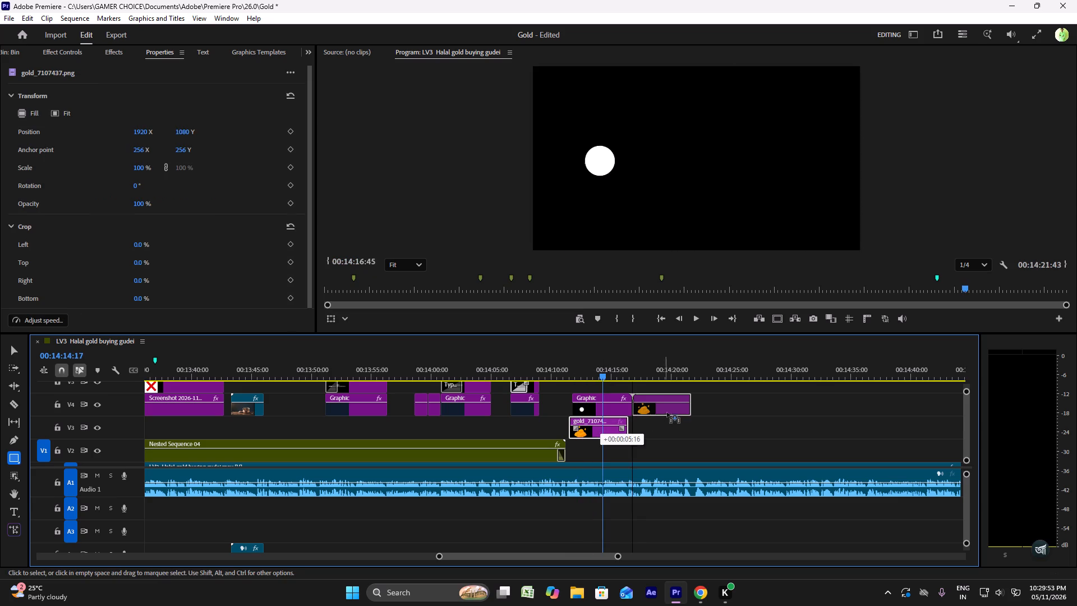
{"action": "left_click_drag", "start_coordinate": [667, 412], "coordinate": [670, 407]}
{"action": "left_click_drag", "start_coordinate": [601, 410], "coordinate": [586, 424]}
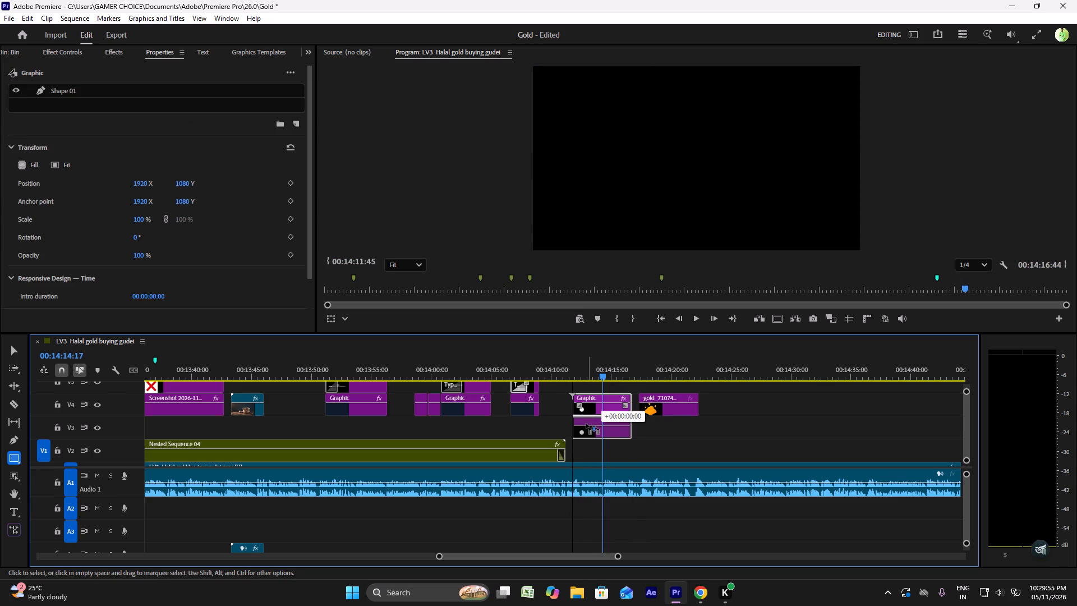
{"action": "left_click_drag", "start_coordinate": [586, 424], "coordinate": [599, 425]}
{"action": "left_click_drag", "start_coordinate": [591, 435], "coordinate": [586, 435]}
{"action": "left_click", "coordinate": [572, 373]}
{"action": "key", "text": "space"}
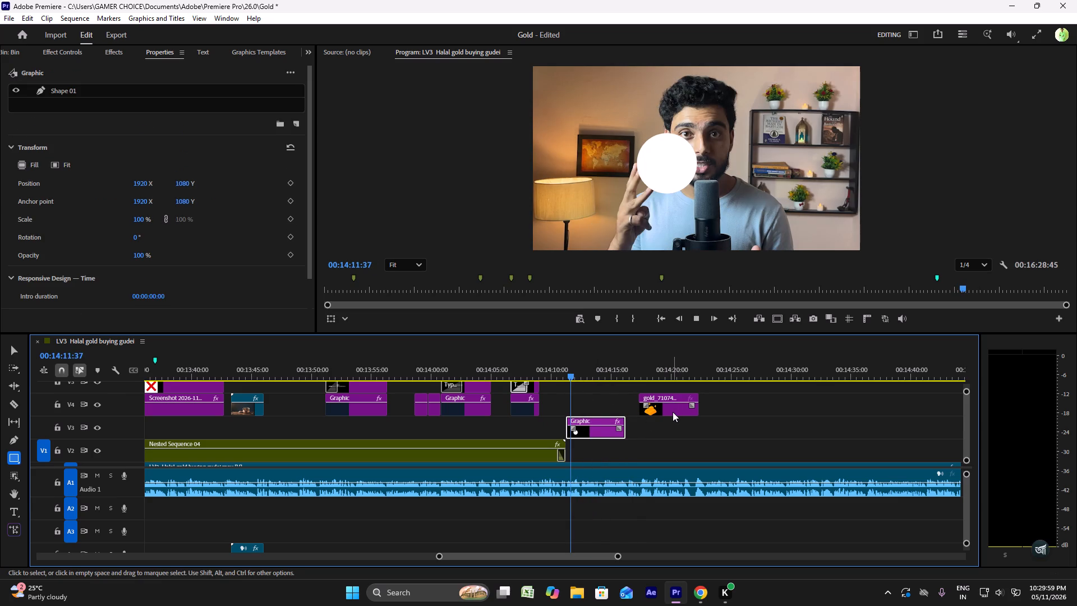
{"action": "key", "text": "space"}
Move the gold image clip back on V4, directly above the circle graphic clip, and preview the overlap.
{"action": "left_click_drag", "start_coordinate": [672, 411], "coordinate": [623, 414]}
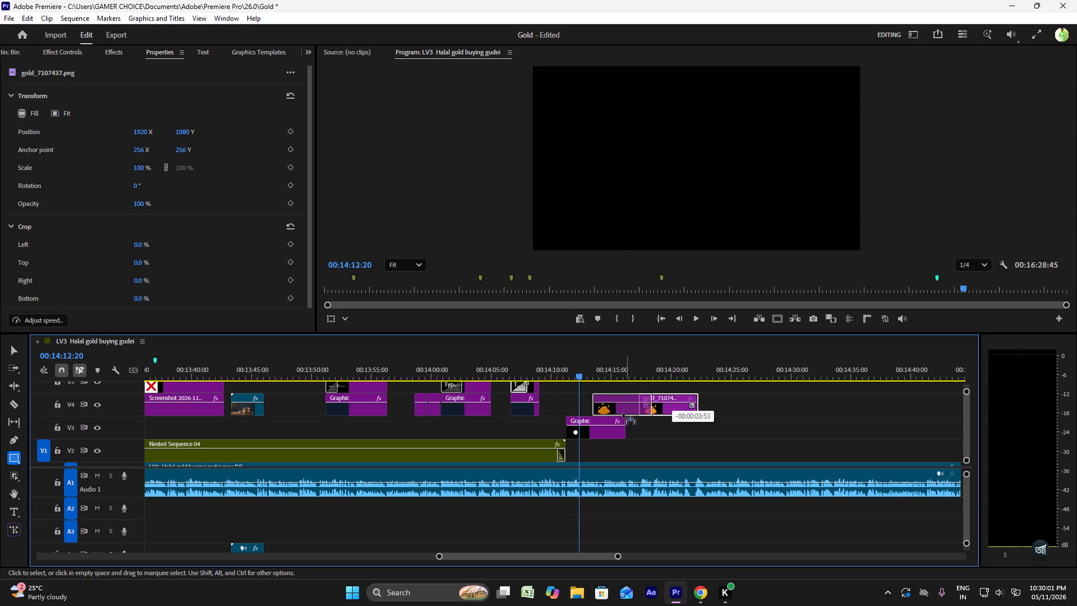
{"action": "left_click_drag", "start_coordinate": [623, 414], "coordinate": [599, 410]}
{"action": "left_click", "coordinate": [565, 378]}
{"action": "key", "text": "space"}
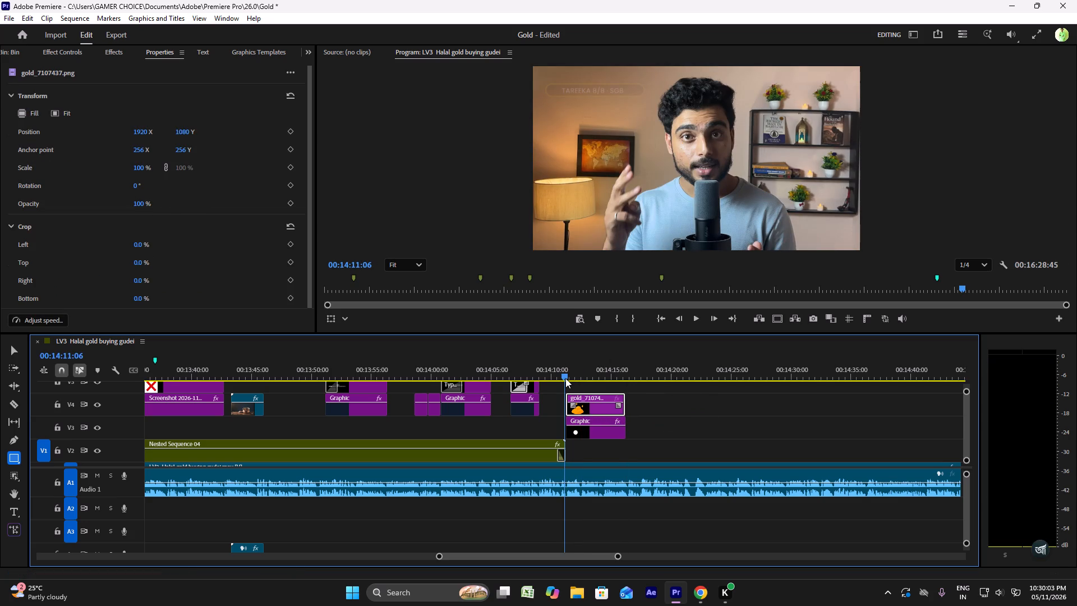
{"action": "key", "text": "space"}
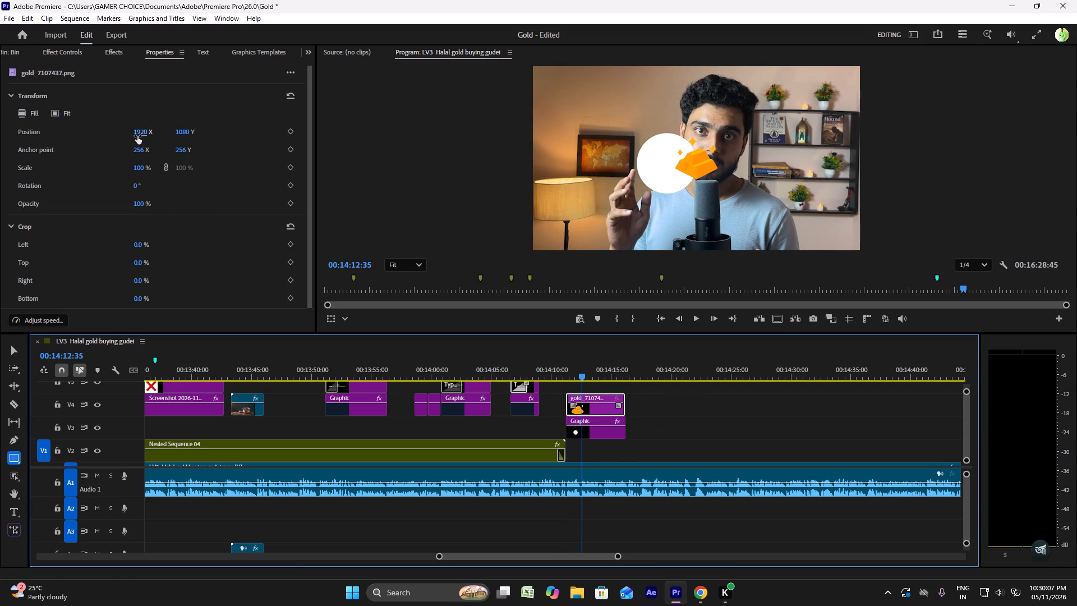
Centre the gold image on the white circle by setting its position to 1587 X, 1112 Y, and play it back.
{"action": "left_click_drag", "start_coordinate": [142, 133], "coordinate": [0, 134]}
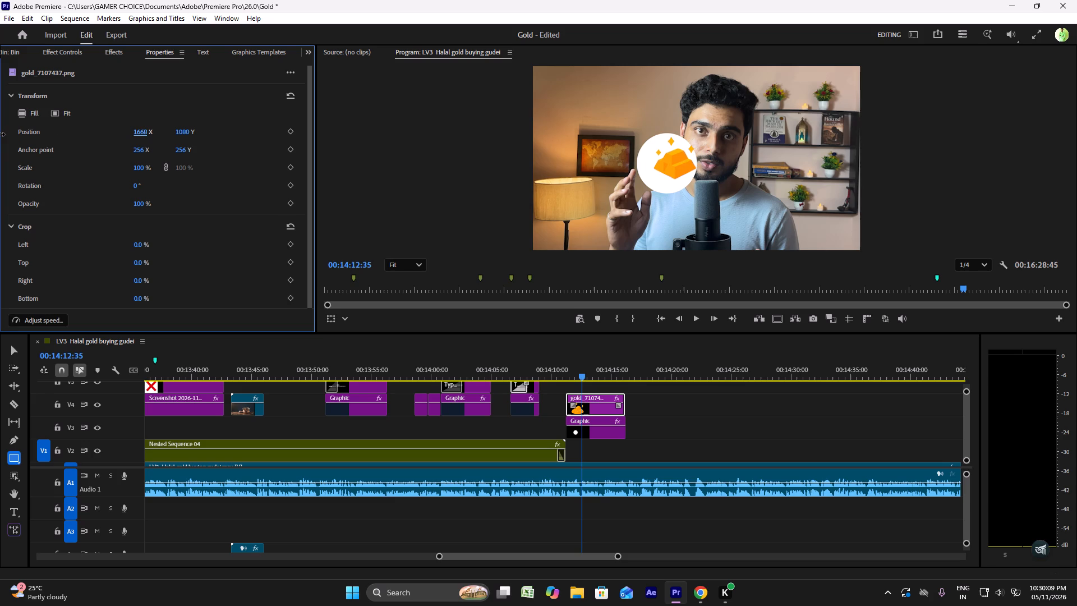
{"action": "left_click_drag", "start_coordinate": [0, 134], "coordinate": [0, 133]}
{"action": "left_click_drag", "start_coordinate": [140, 132], "coordinate": [119, 134]}
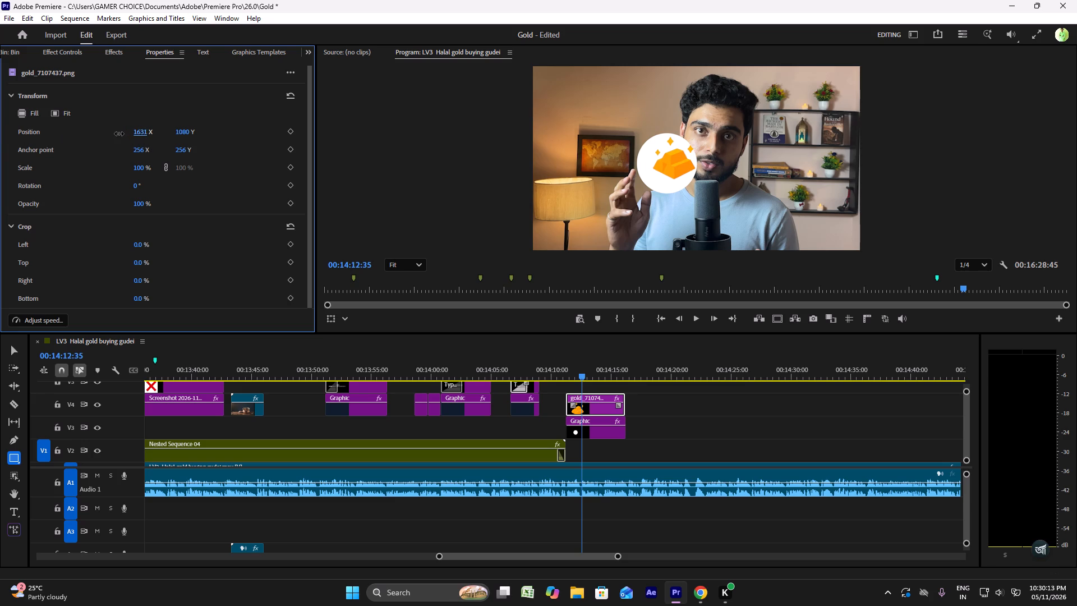
{"action": "left_click_drag", "start_coordinate": [119, 134], "coordinate": [96, 134]}
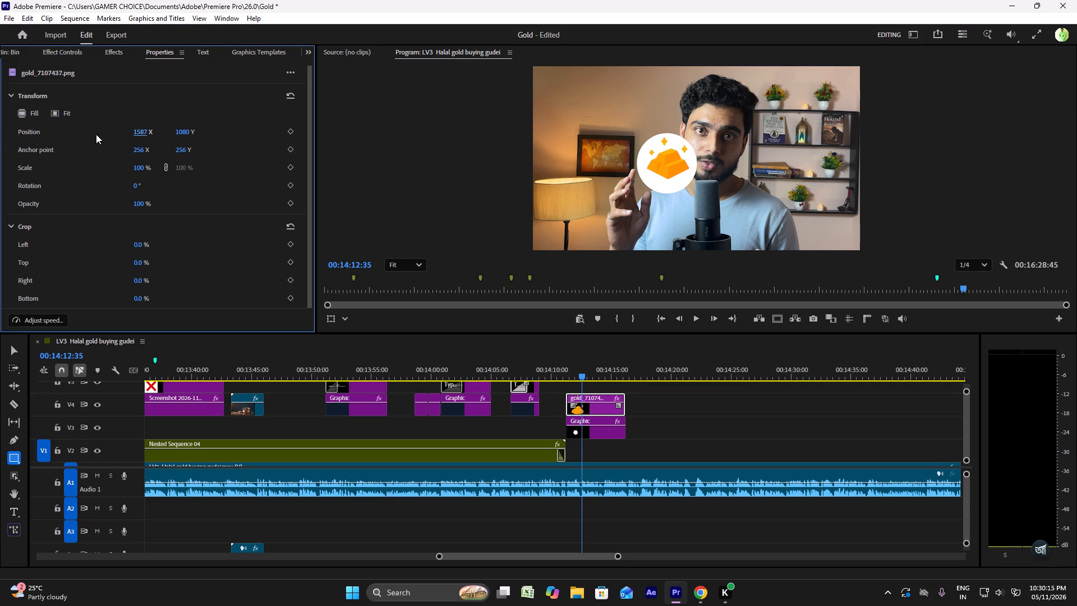
{"action": "left_click", "coordinate": [178, 132]}
{"action": "left_click", "coordinate": [208, 135]}
{"action": "left_click_drag", "start_coordinate": [187, 135], "coordinate": [203, 135]}
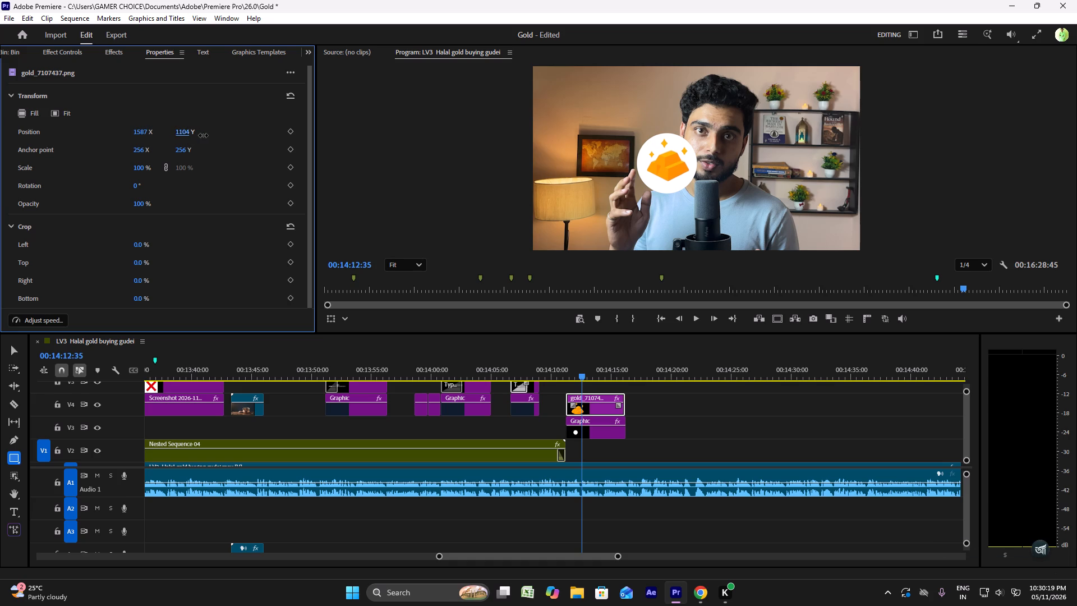
{"action": "left_click_drag", "start_coordinate": [203, 135], "coordinate": [206, 135]}
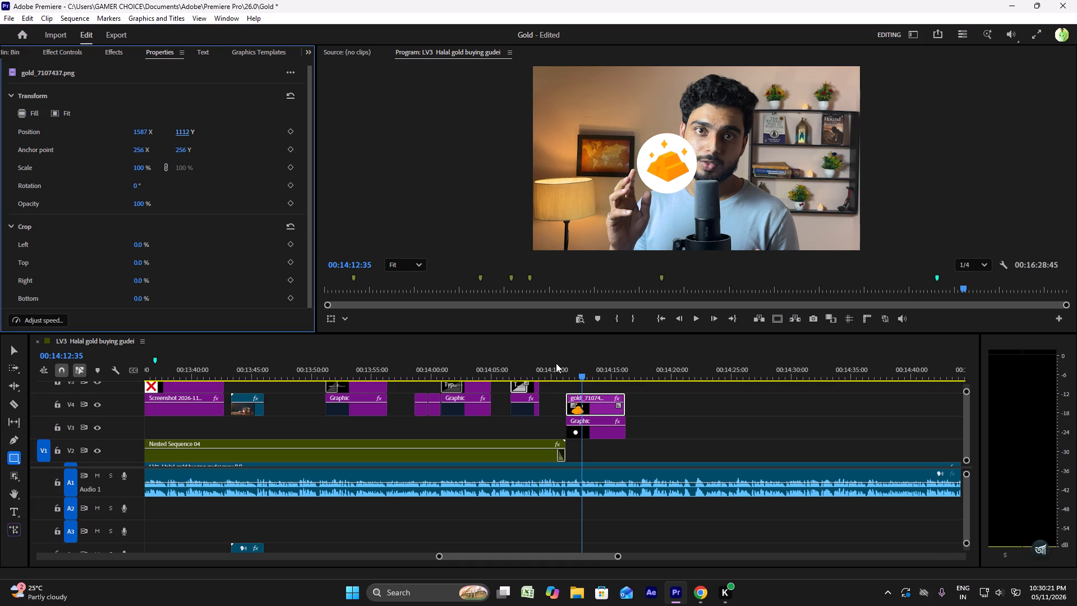
{"action": "left_click", "coordinate": [556, 363]}
{"action": "key", "text": "space"}
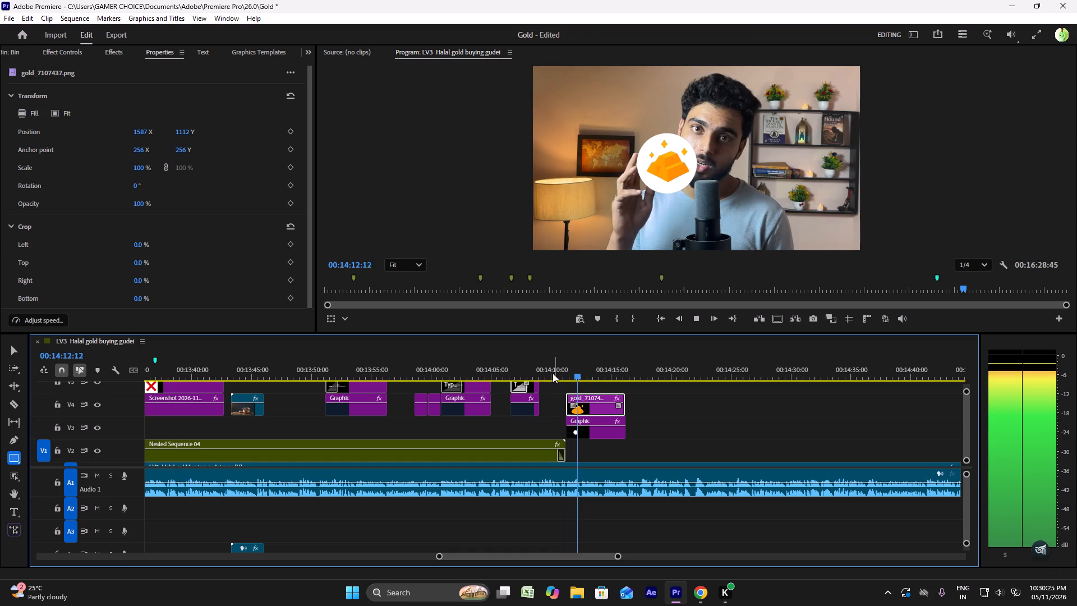
{"action": "key", "text": "space"}
Move the gold image and circle graphic clips down one track together, onto V3 and V2 right after Nested Sequence 04.
{"action": "scroll", "coordinate": [610, 419], "scroll_direction": "down", "scroll_amount": 4}
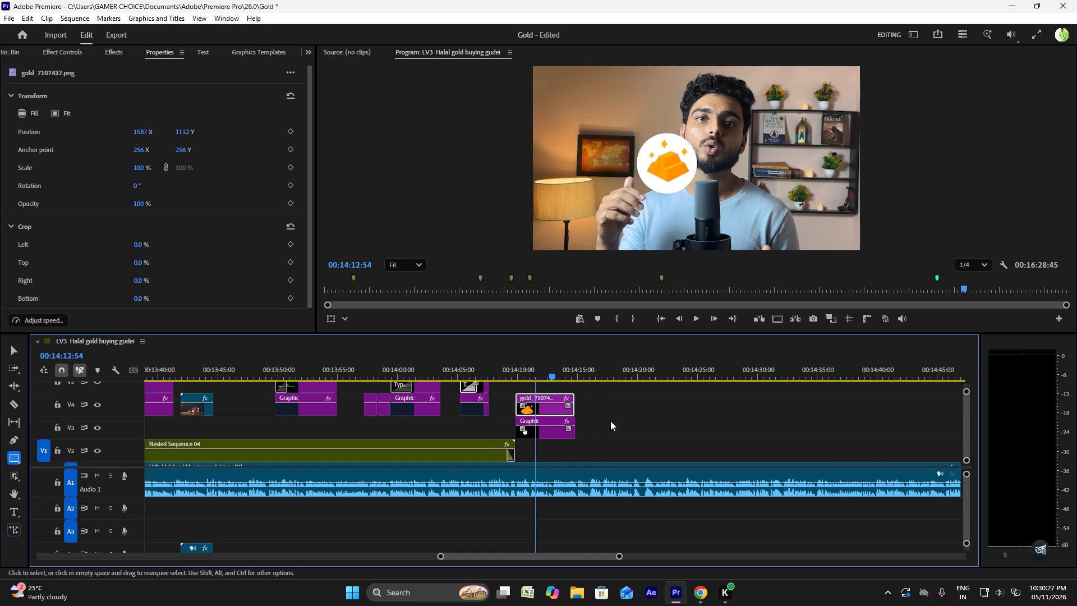
{"action": "scroll", "coordinate": [610, 421], "scroll_direction": "down", "scroll_amount": 1}
{"action": "scroll", "coordinate": [549, 423], "scroll_direction": "down", "scroll_amount": 5, "text": "ctrl"}
{"action": "scroll", "coordinate": [555, 406], "scroll_direction": "up", "scroll_amount": 3}
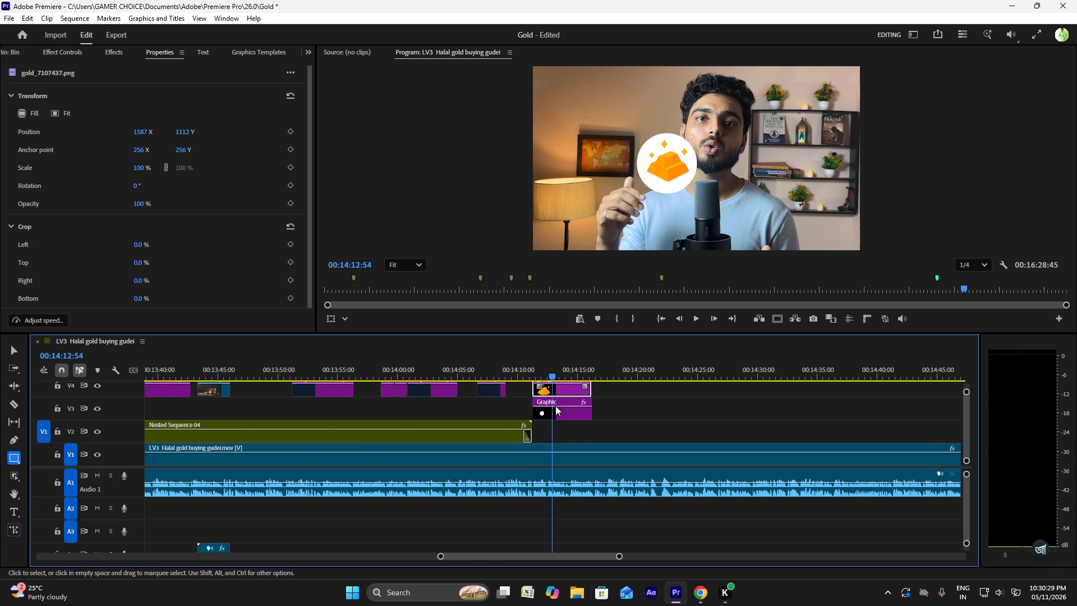
{"action": "scroll", "coordinate": [590, 418], "scroll_direction": "up", "scroll_amount": 2, "text": "ctrl"}
{"action": "left_click_drag", "start_coordinate": [618, 409], "coordinate": [572, 424]}
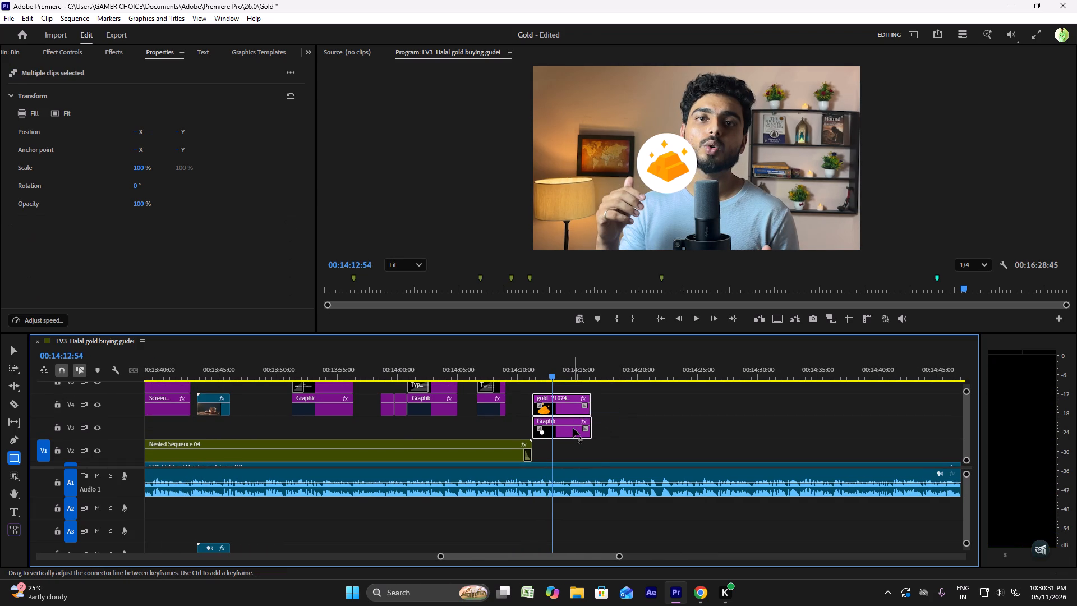
{"action": "left_click_drag", "start_coordinate": [573, 428], "coordinate": [574, 402]}
{"action": "left_click_drag", "start_coordinate": [569, 434], "coordinate": [568, 434]}
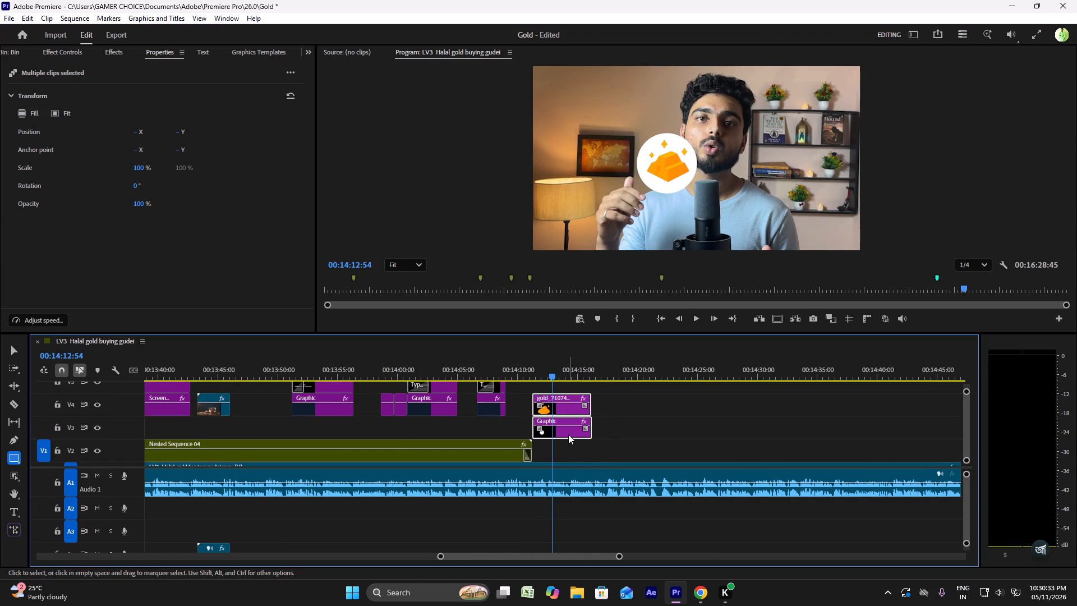
{"action": "left_click_drag", "start_coordinate": [568, 434], "coordinate": [564, 453]}
Play the section and extend the ends of the gold image and circle clips together to about 00:14:25.
{"action": "left_click", "coordinate": [530, 377]}
{"action": "key", "text": "space"}
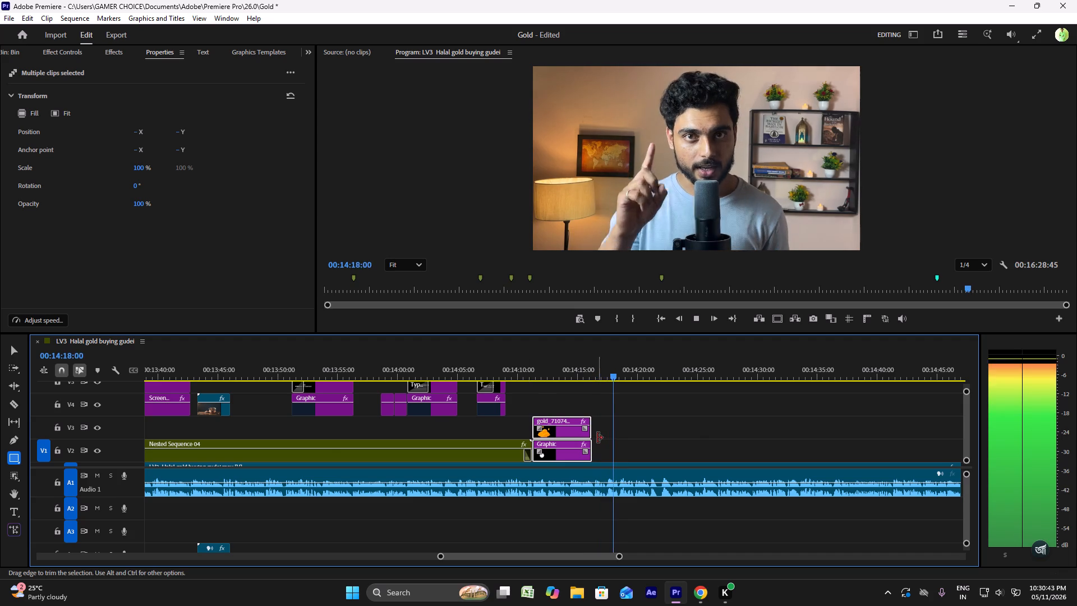
{"action": "left_click_drag", "start_coordinate": [597, 438], "coordinate": [704, 435]}
{"action": "key", "text": "space"}
Scale the gold image and circle clips up together to 111%.
{"action": "left_click", "coordinate": [543, 374]}
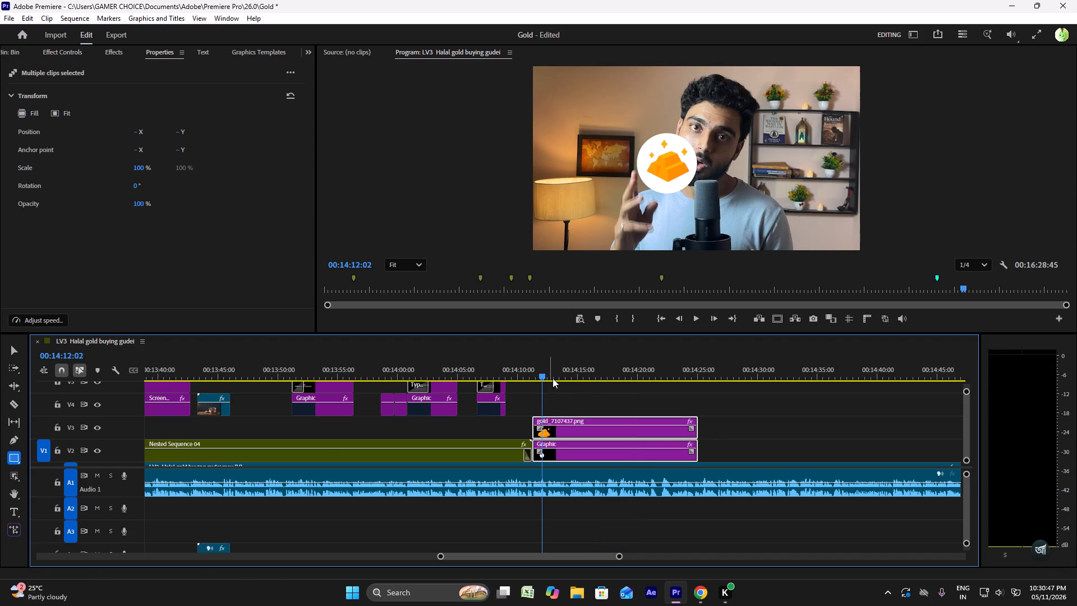
{"action": "left_click", "coordinate": [577, 430]}
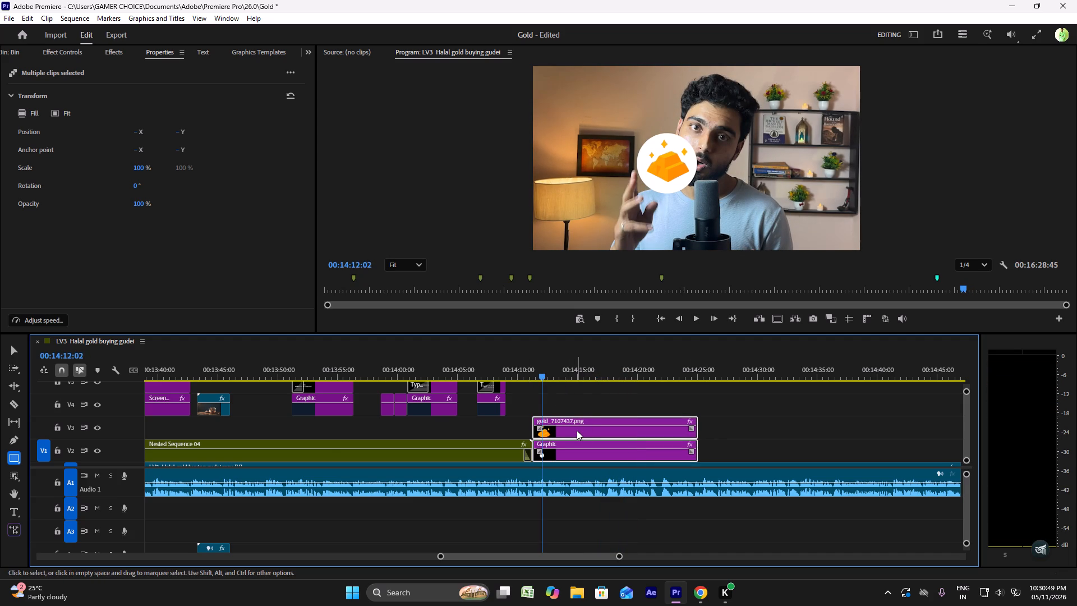
{"action": "left_click_drag", "start_coordinate": [140, 168], "coordinate": [151, 172]}
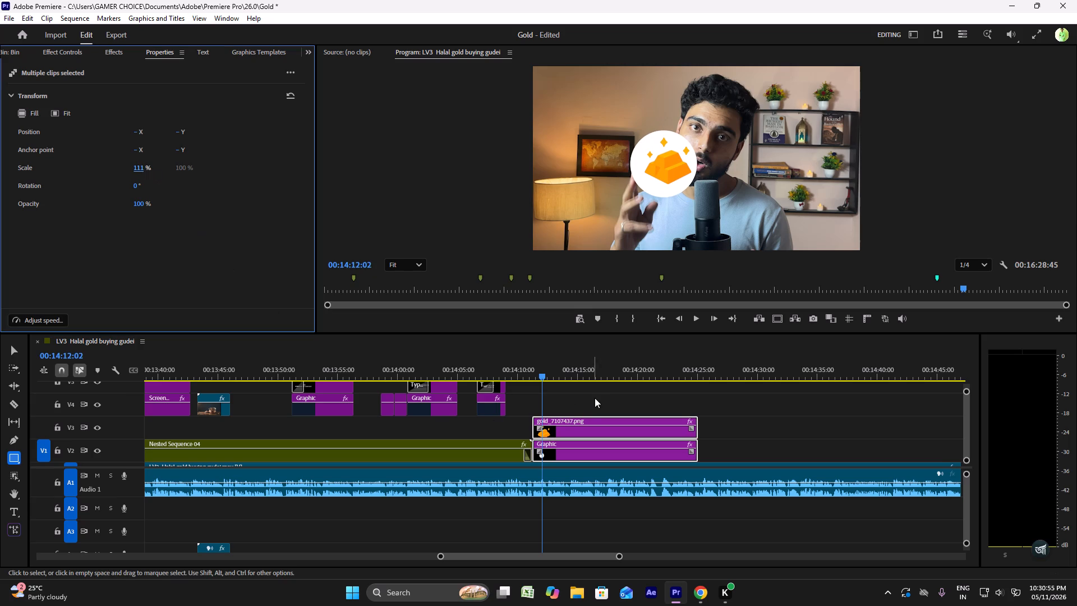
{"action": "left_click", "coordinate": [599, 397]}
Enlarge only the gold image to 119% and shift its position to 1543 X within the circle.
{"action": "left_click", "coordinate": [595, 433]}
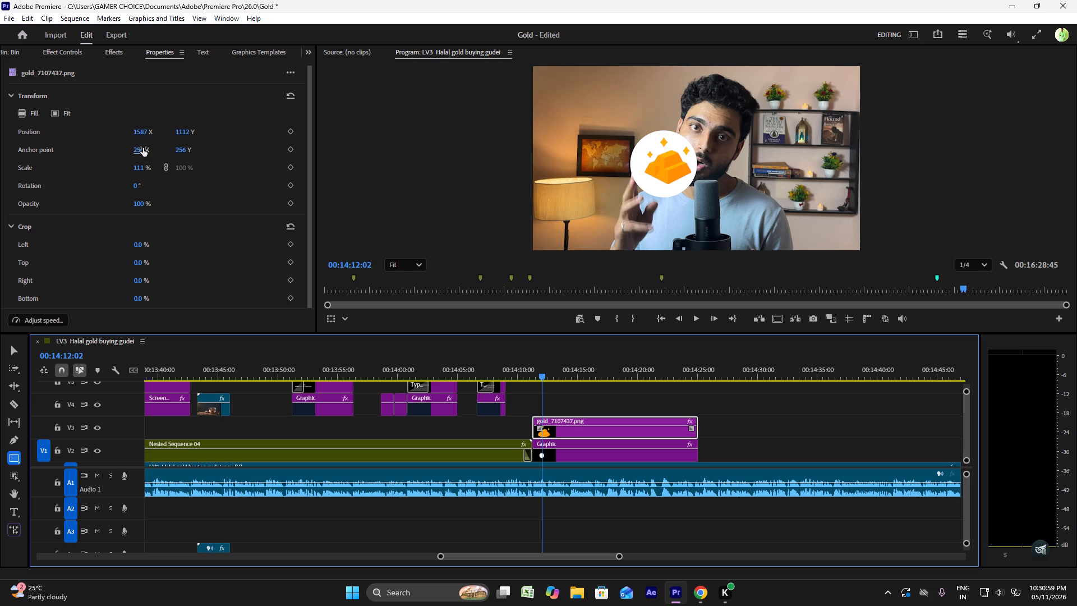
{"action": "left_click_drag", "start_coordinate": [142, 166], "coordinate": [150, 169]}
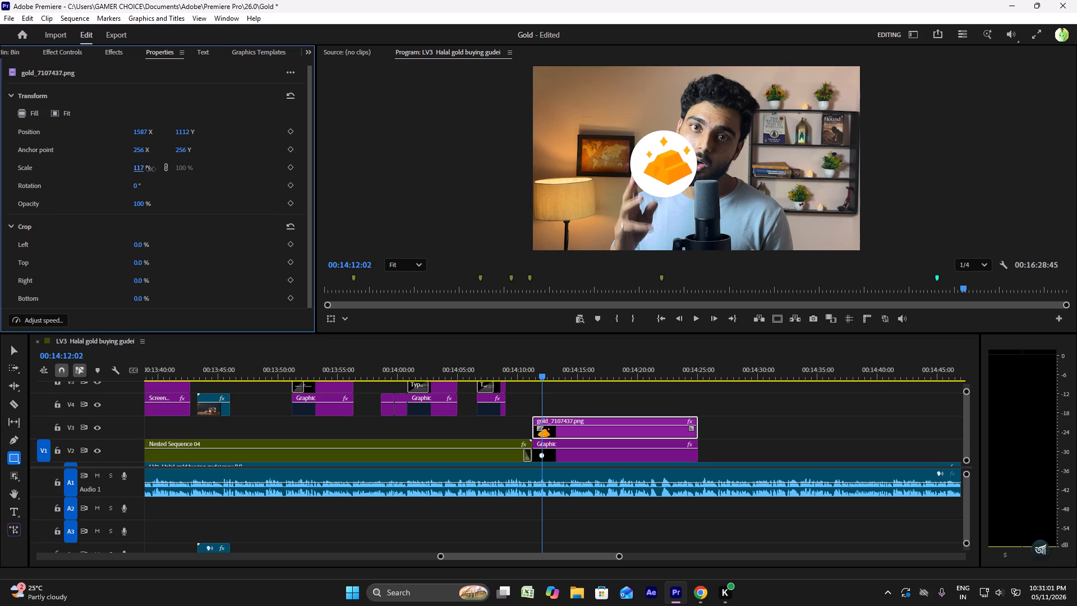
{"action": "left_click_drag", "start_coordinate": [150, 169], "coordinate": [153, 171]}
{"action": "left_click_drag", "start_coordinate": [142, 134], "coordinate": [104, 135]}
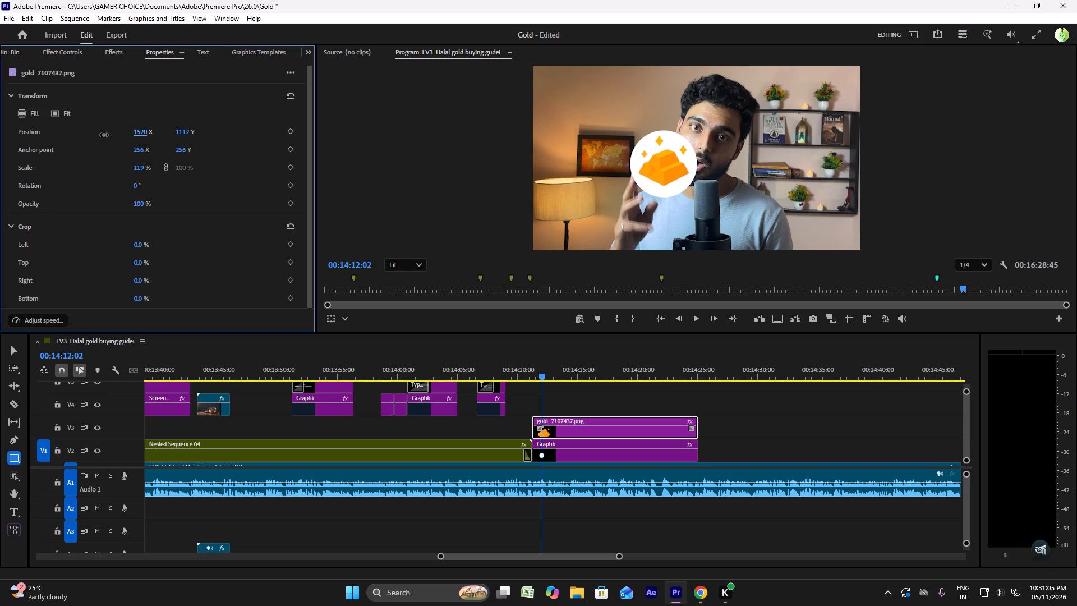
{"action": "left_click_drag", "start_coordinate": [104, 135], "coordinate": [120, 138]}
Scale both clips down together, bringing the gold image to 89% and the circle graphic to 83%.
{"action": "left_click", "coordinate": [642, 406]}
{"action": "left_click", "coordinate": [744, 416]}
{"action": "left_click_drag", "start_coordinate": [735, 419], "coordinate": [722, 423]}
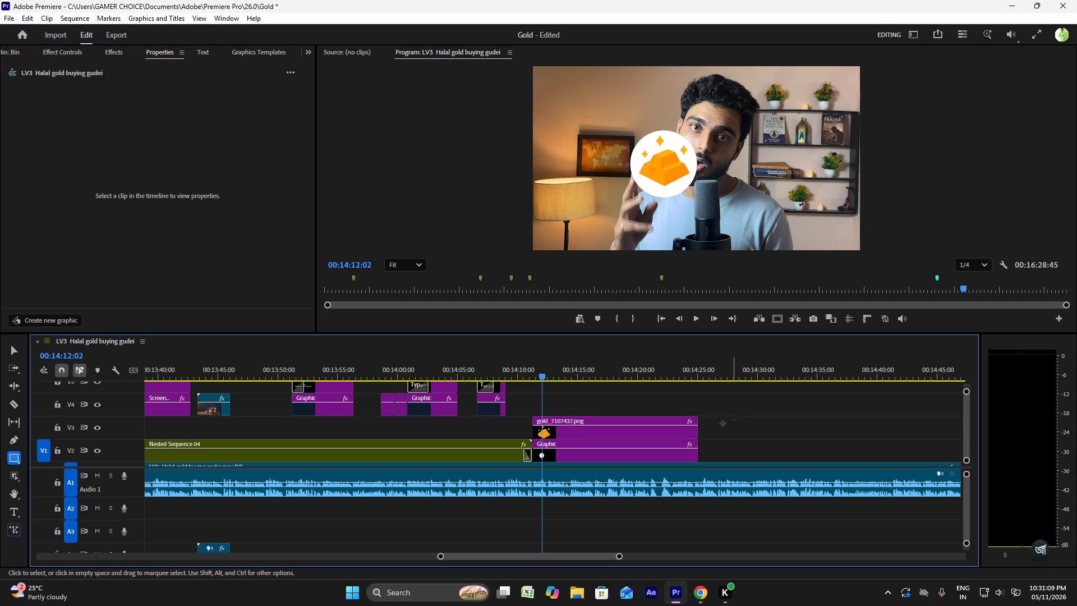
{"action": "left_click_drag", "start_coordinate": [722, 423], "coordinate": [666, 447]}
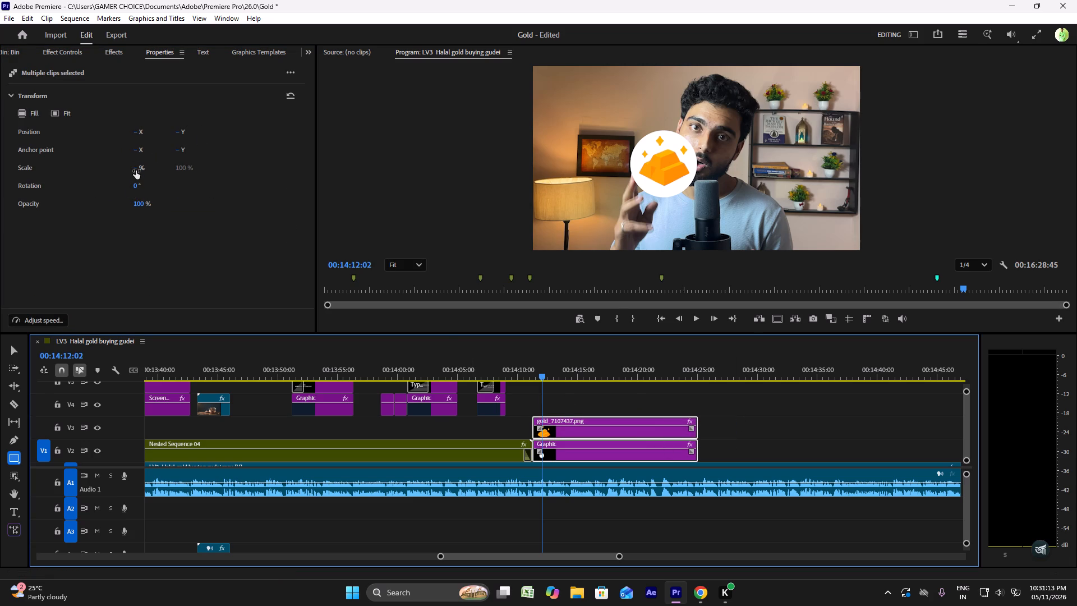
{"action": "left_click_drag", "start_coordinate": [136, 170], "coordinate": [126, 172]}
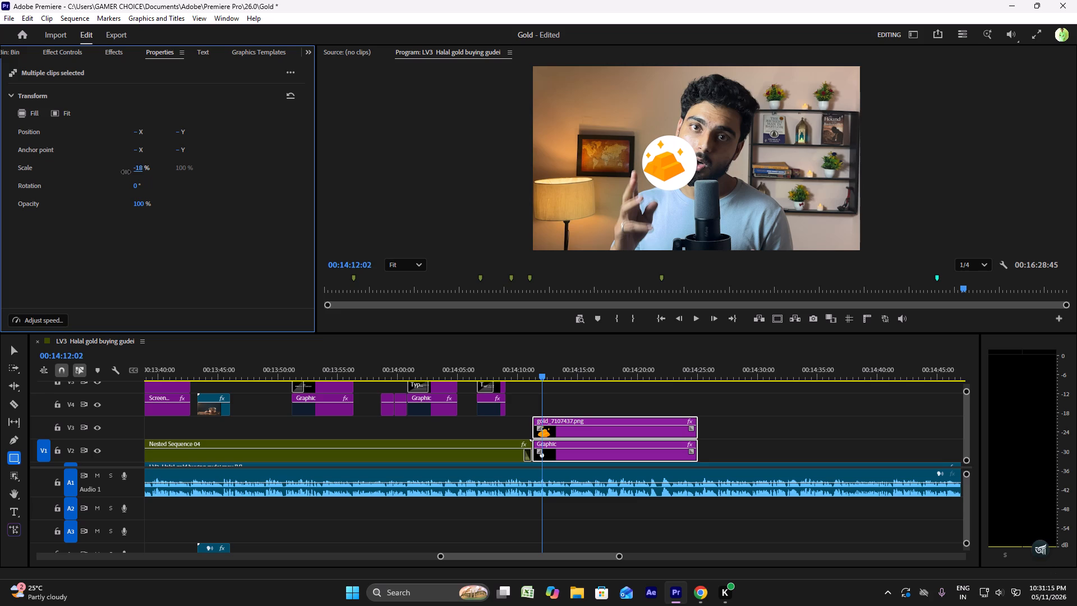
{"action": "left_click_drag", "start_coordinate": [126, 172], "coordinate": [120, 172]}
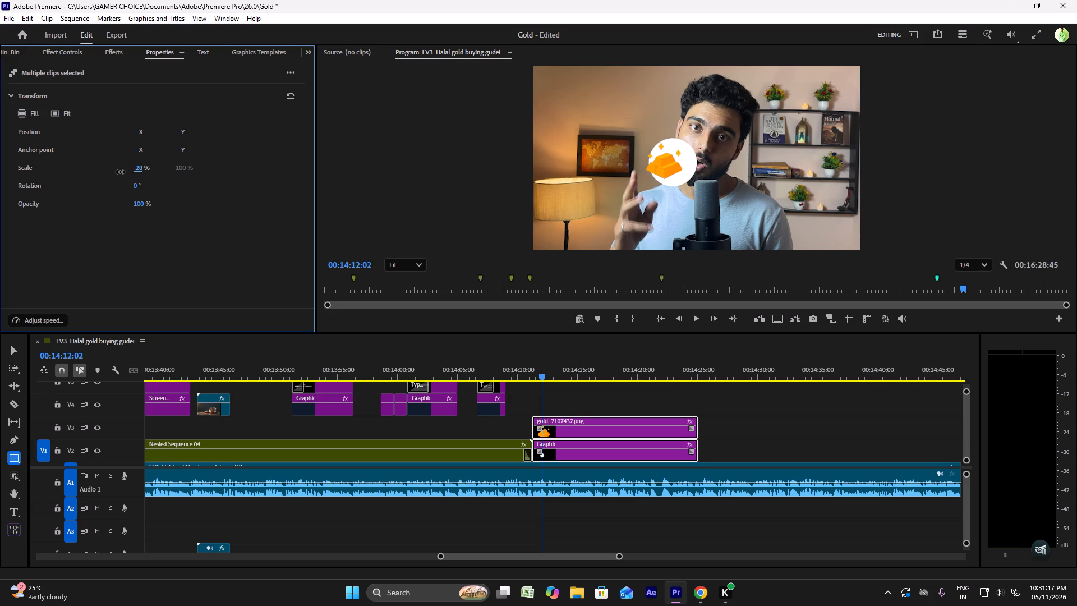
{"action": "left_click_drag", "start_coordinate": [120, 172], "coordinate": [123, 173]}
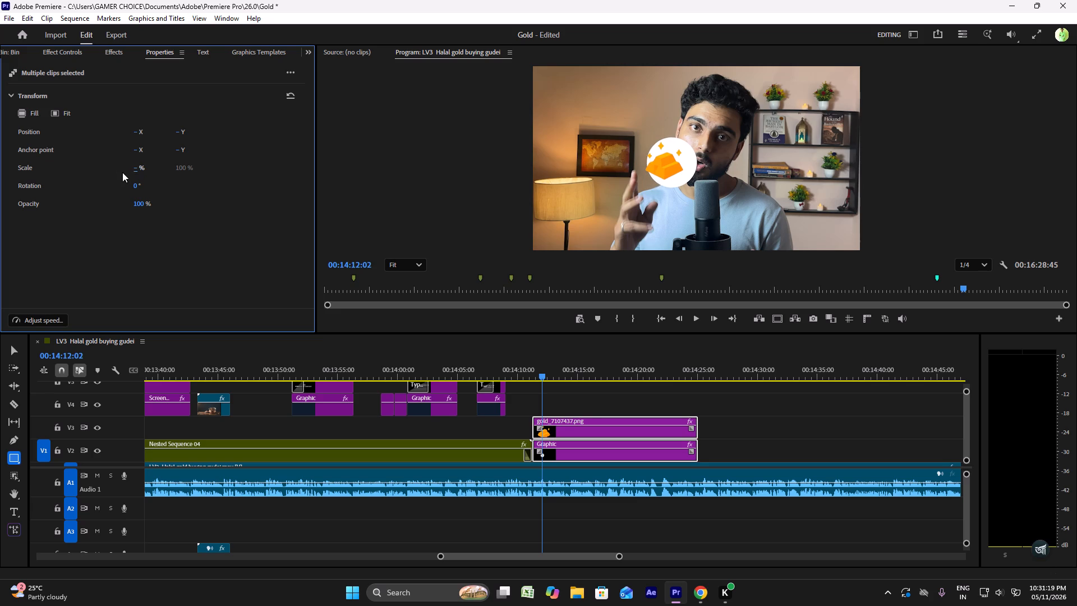
Recentre the gold image on the smaller circle by setting its position to 1621 X, and play it back.
{"action": "left_click", "coordinate": [660, 399]}
{"action": "left_click", "coordinate": [620, 425]}
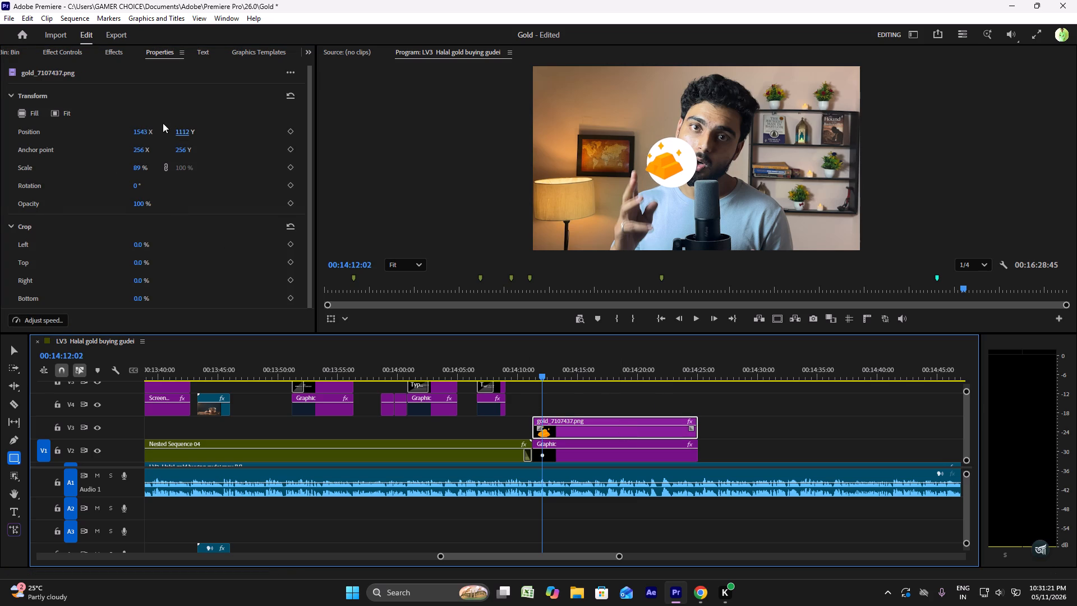
{"action": "left_click_drag", "start_coordinate": [136, 130], "coordinate": [172, 132]}
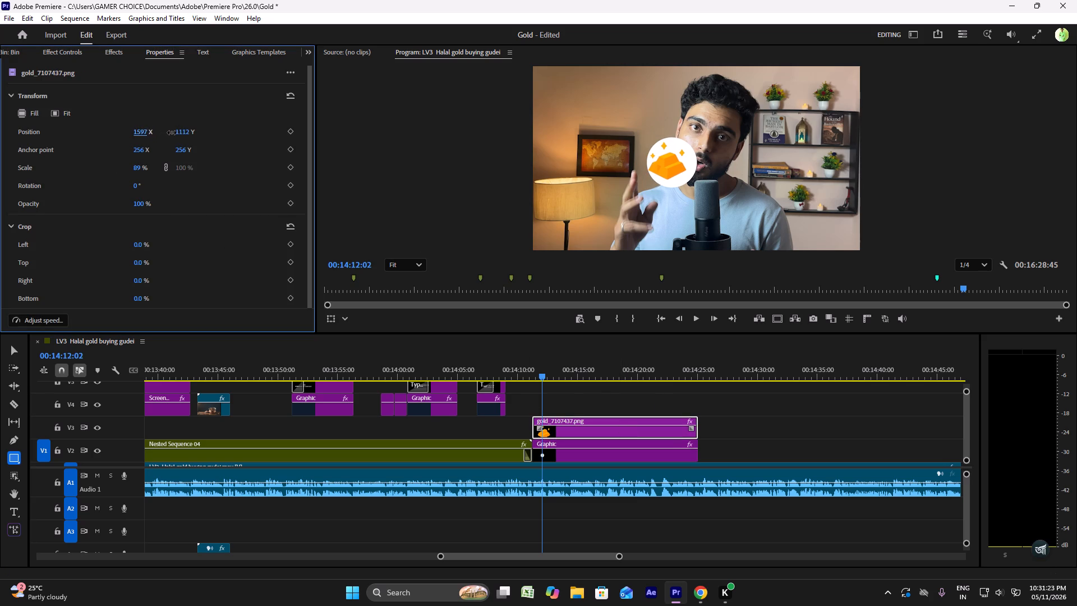
{"action": "left_click_drag", "start_coordinate": [172, 132], "coordinate": [186, 134]}
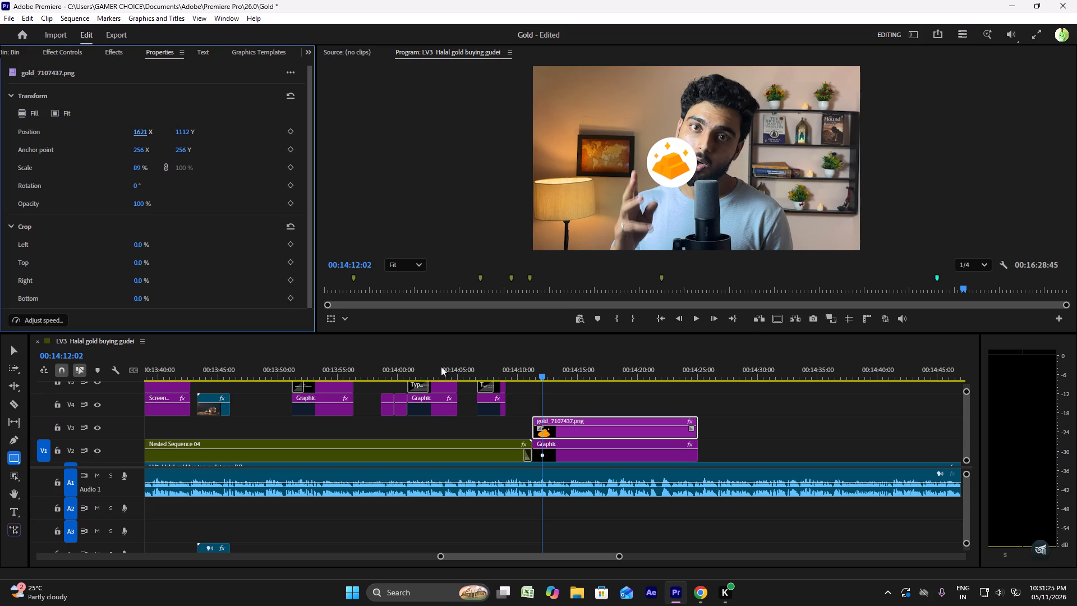
{"action": "left_click", "coordinate": [566, 397]}
{"action": "left_click", "coordinate": [564, 380]}
{"action": "key", "text": "space"}
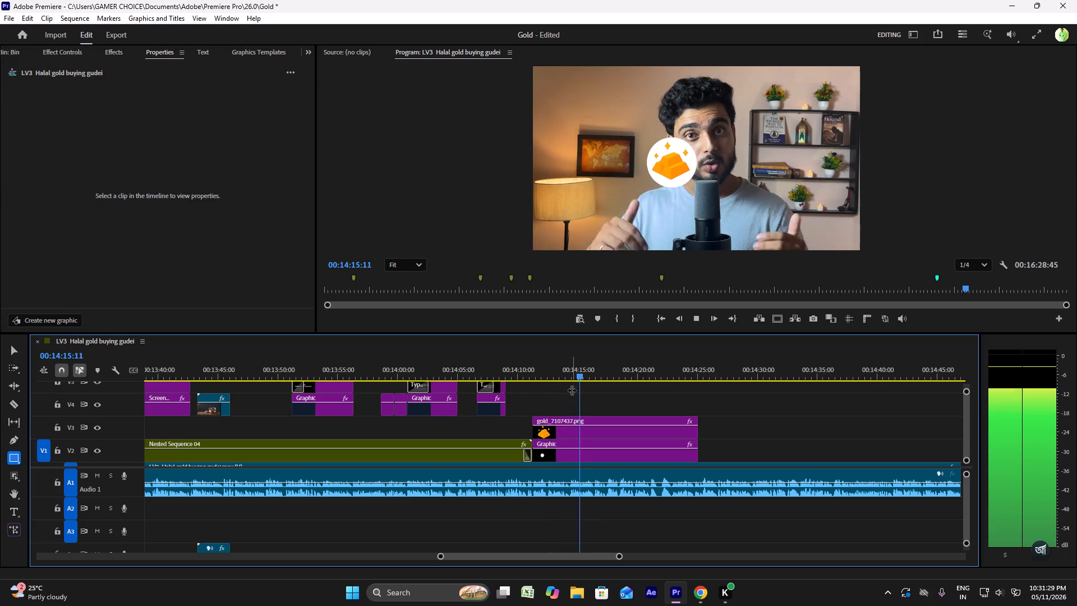
{"action": "key", "text": "space"}
Cut the circle graphic from V2, paste it back, and move it directly under the gold image clip after Nested Sequence 04.
{"action": "left_click", "coordinate": [624, 451]}
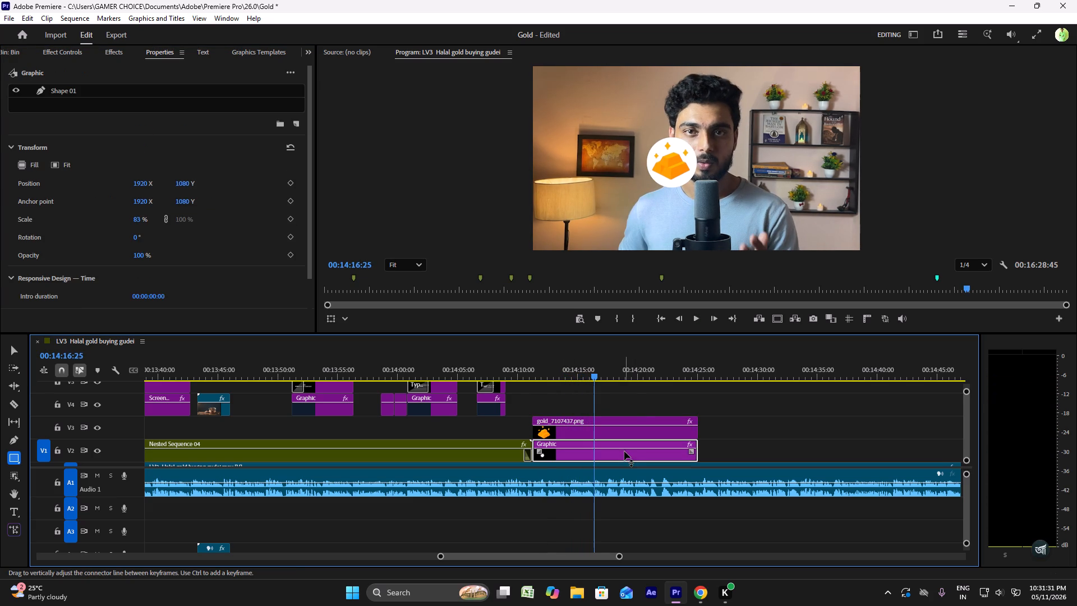
{"action": "key", "text": "ctrl+x"}
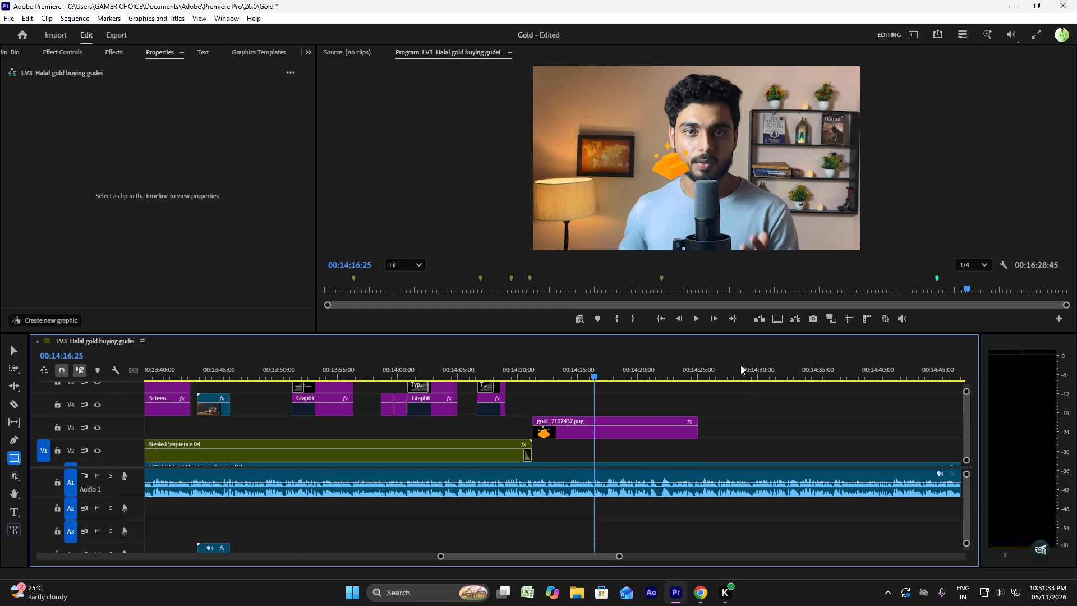
{"action": "key", "text": "ctrl+c"}
{"action": "key", "text": "ctrl+c"}
{"action": "key", "text": "ctrl+v"}
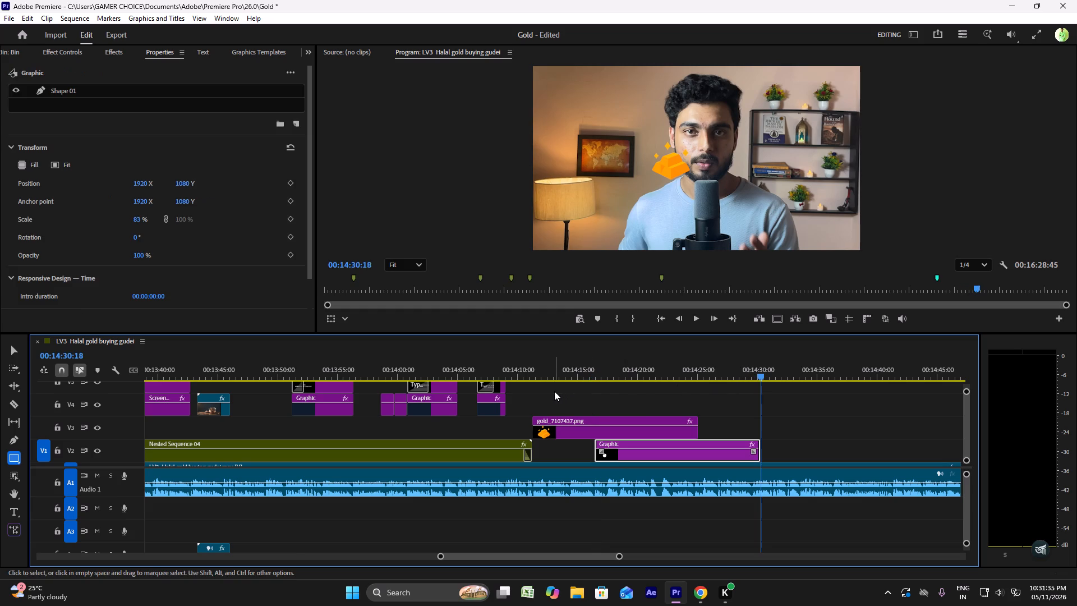
{"action": "left_click_drag", "start_coordinate": [639, 460], "coordinate": [572, 459]}
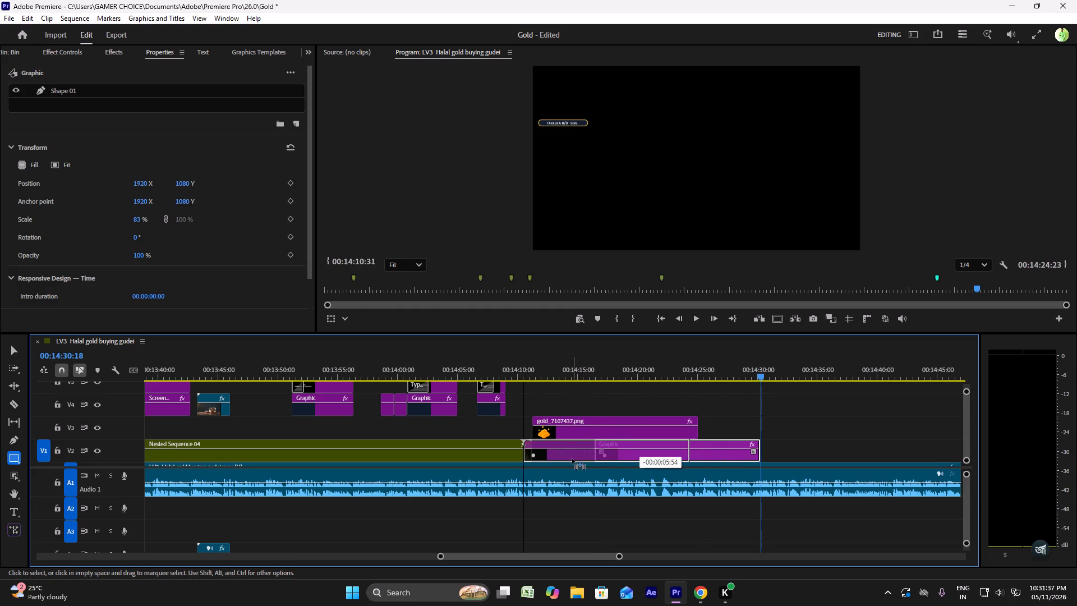
{"action": "left_click_drag", "start_coordinate": [572, 459], "coordinate": [575, 457]}
Paste a second circle graphic, move it to V4 above the gold image starting at about 00:14:13, and preview its timing.
{"action": "left_click", "coordinate": [699, 367]}
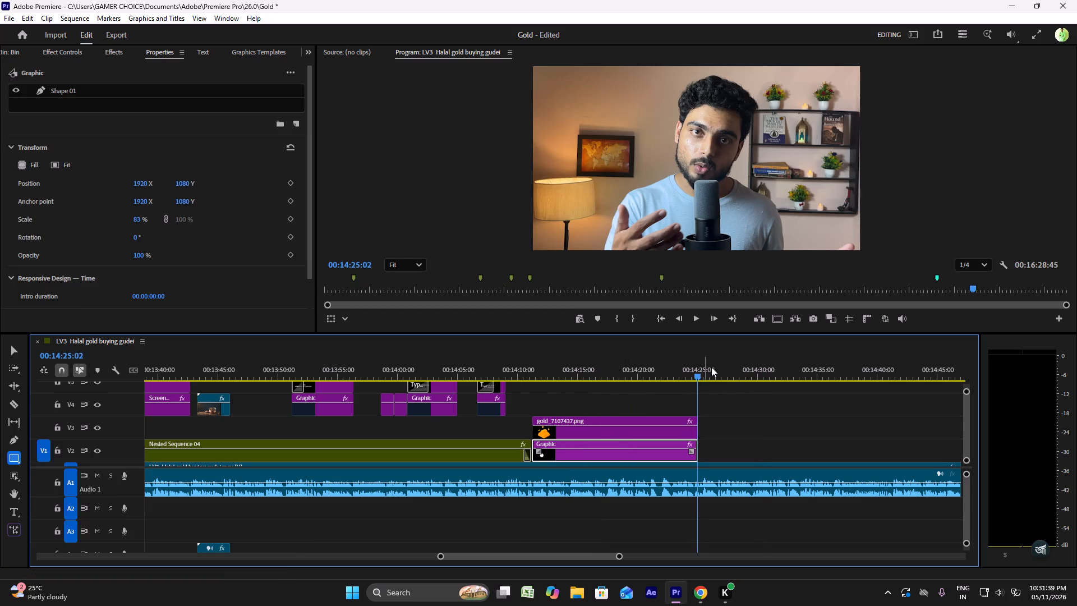
{"action": "left_click", "coordinate": [721, 367]}
{"action": "key", "text": "ctrl+v"}
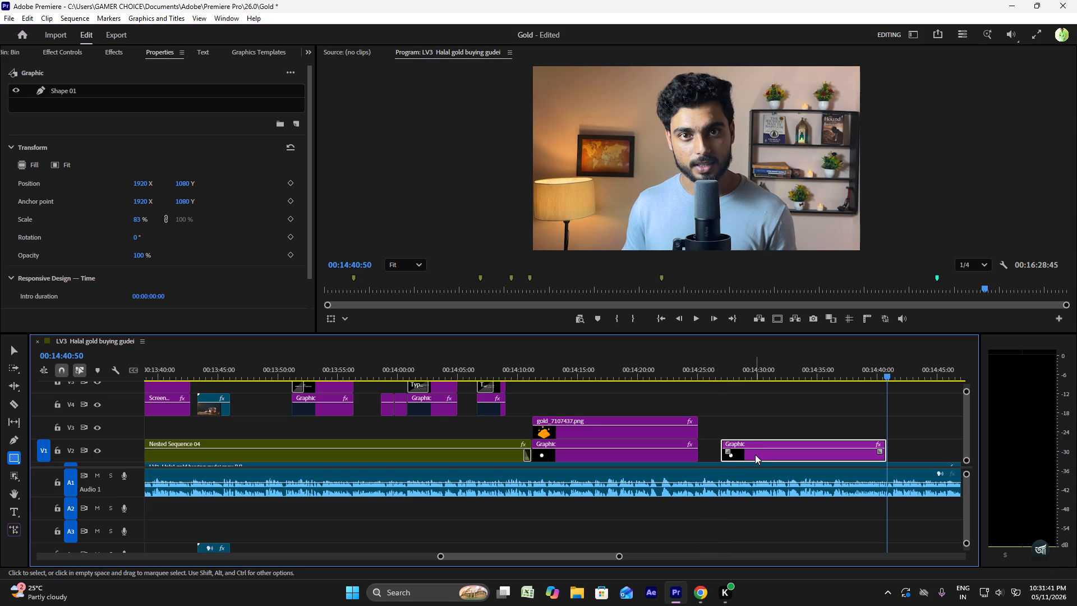
{"action": "scroll", "coordinate": [751, 420], "scroll_direction": "down", "scroll_amount": 6}
{"action": "left_click_drag", "start_coordinate": [679, 460], "coordinate": [532, 408]}
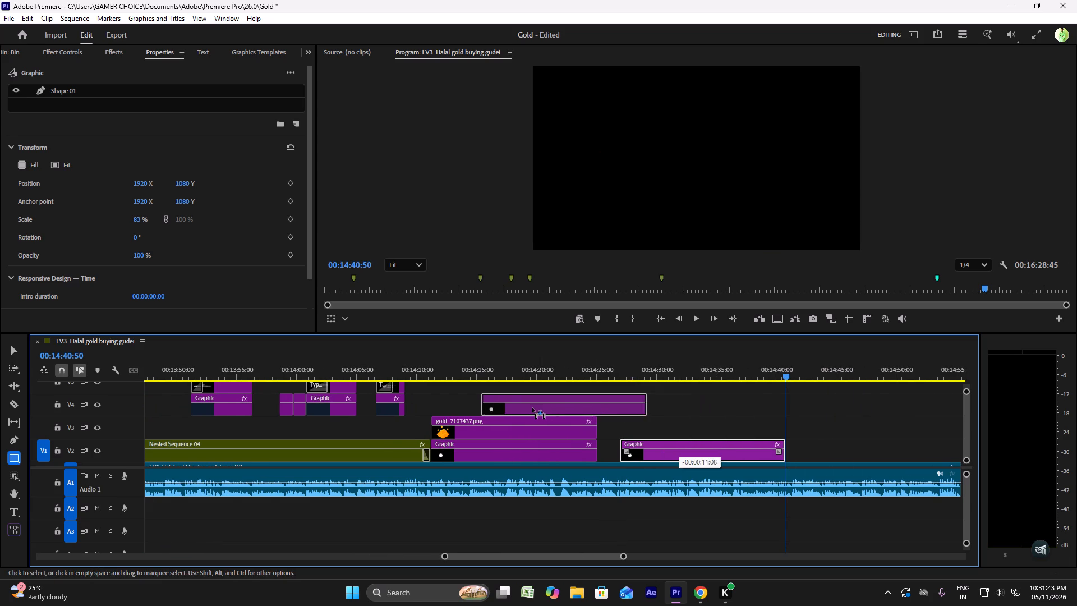
{"action": "left_click_drag", "start_coordinate": [532, 408], "coordinate": [516, 407]}
{"action": "left_click", "coordinate": [455, 372]}
{"action": "left_click", "coordinate": [427, 374]}
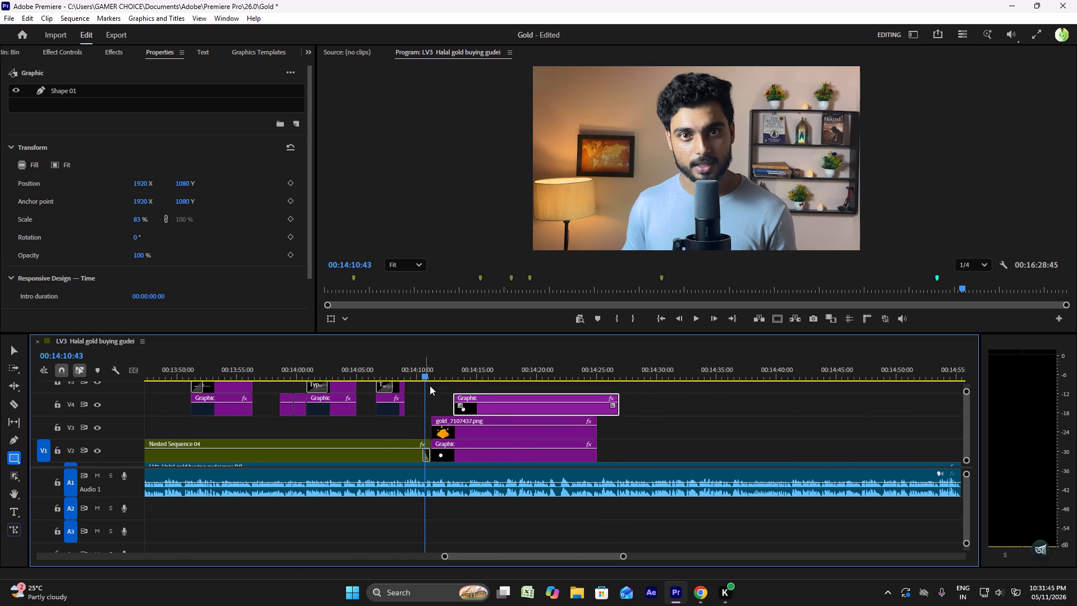
{"action": "key", "text": "space"}
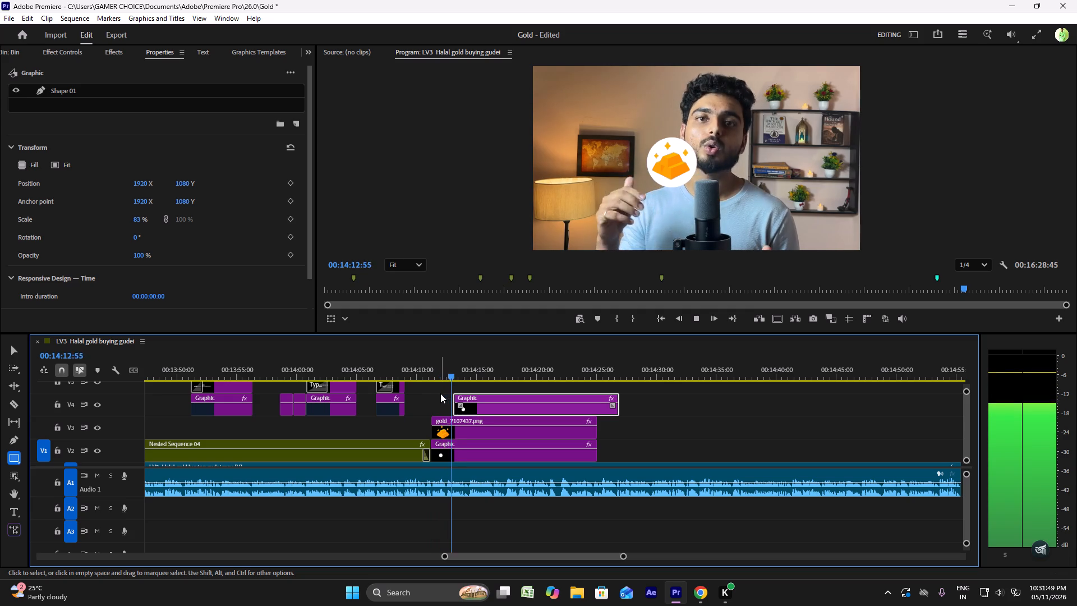
{"action": "key", "text": "space"}
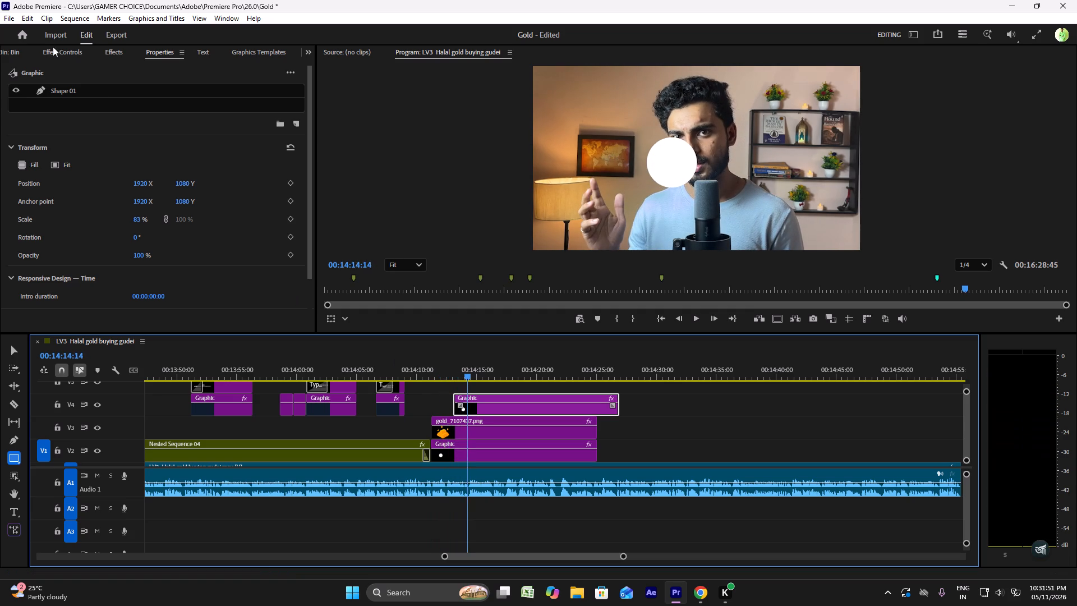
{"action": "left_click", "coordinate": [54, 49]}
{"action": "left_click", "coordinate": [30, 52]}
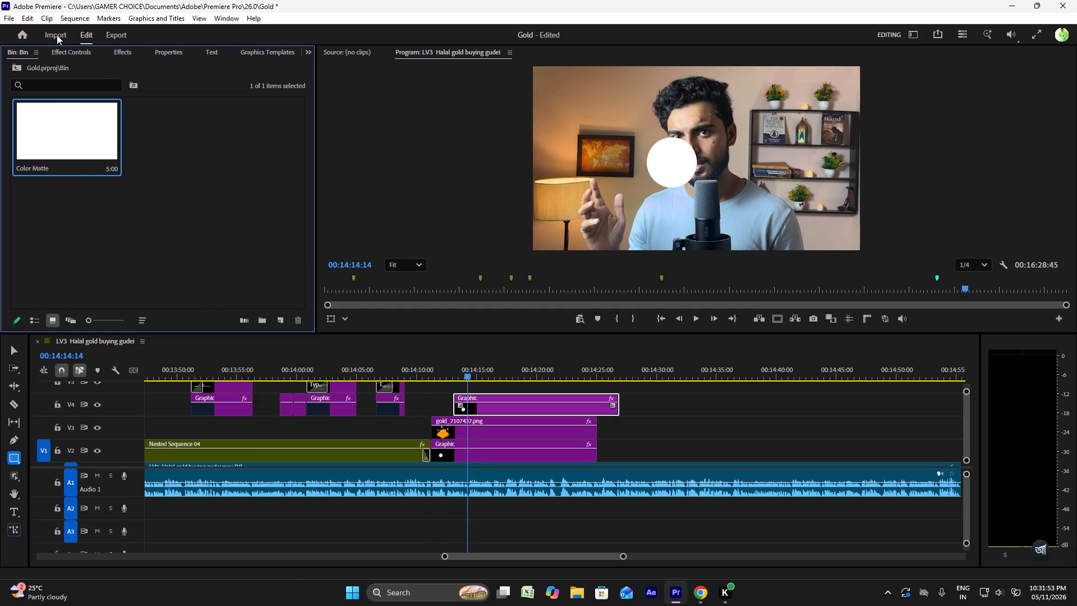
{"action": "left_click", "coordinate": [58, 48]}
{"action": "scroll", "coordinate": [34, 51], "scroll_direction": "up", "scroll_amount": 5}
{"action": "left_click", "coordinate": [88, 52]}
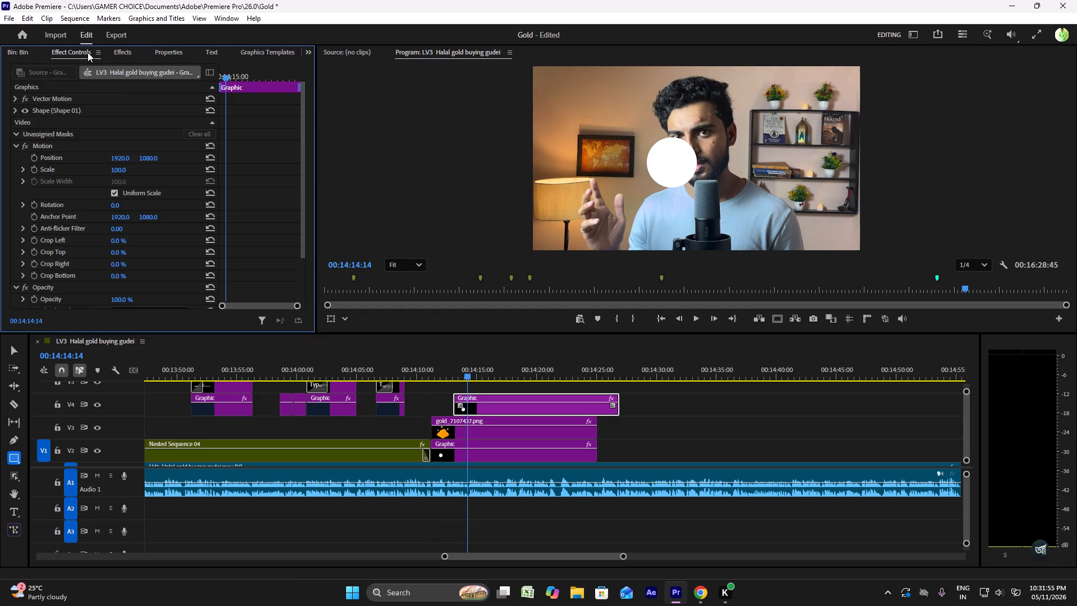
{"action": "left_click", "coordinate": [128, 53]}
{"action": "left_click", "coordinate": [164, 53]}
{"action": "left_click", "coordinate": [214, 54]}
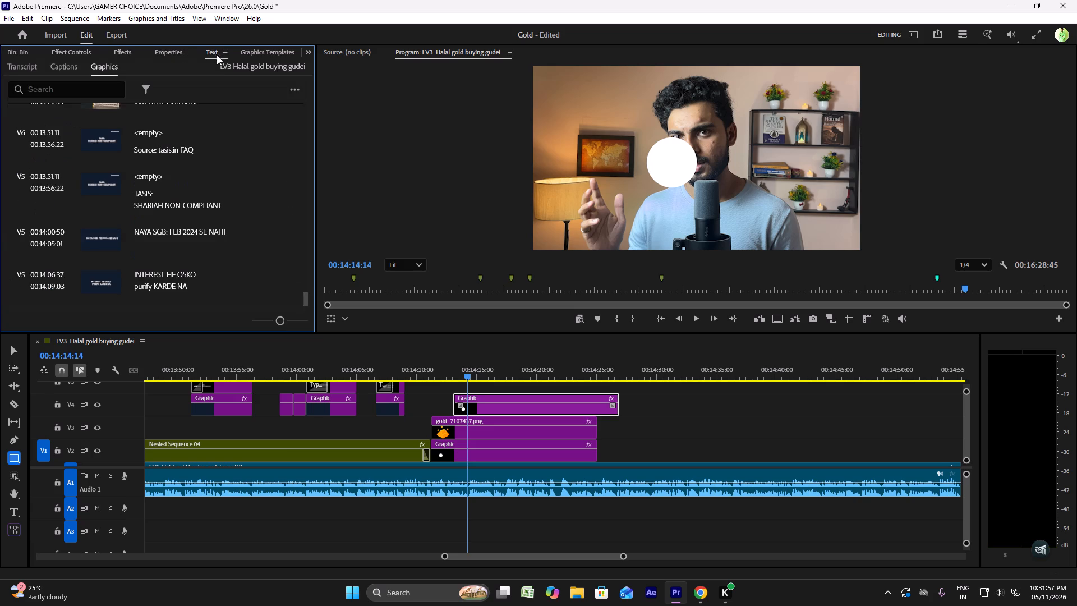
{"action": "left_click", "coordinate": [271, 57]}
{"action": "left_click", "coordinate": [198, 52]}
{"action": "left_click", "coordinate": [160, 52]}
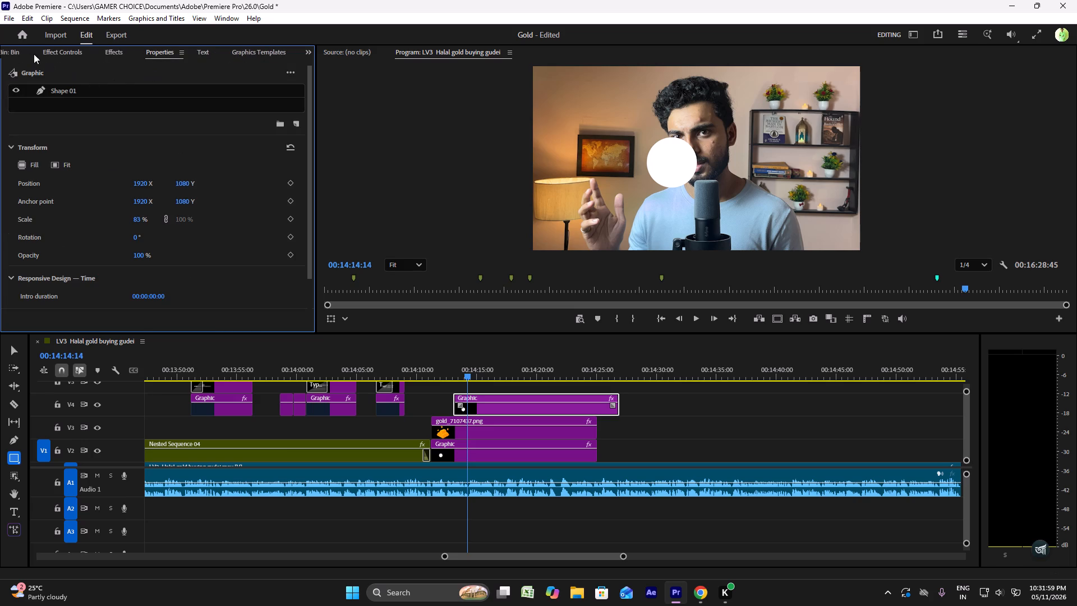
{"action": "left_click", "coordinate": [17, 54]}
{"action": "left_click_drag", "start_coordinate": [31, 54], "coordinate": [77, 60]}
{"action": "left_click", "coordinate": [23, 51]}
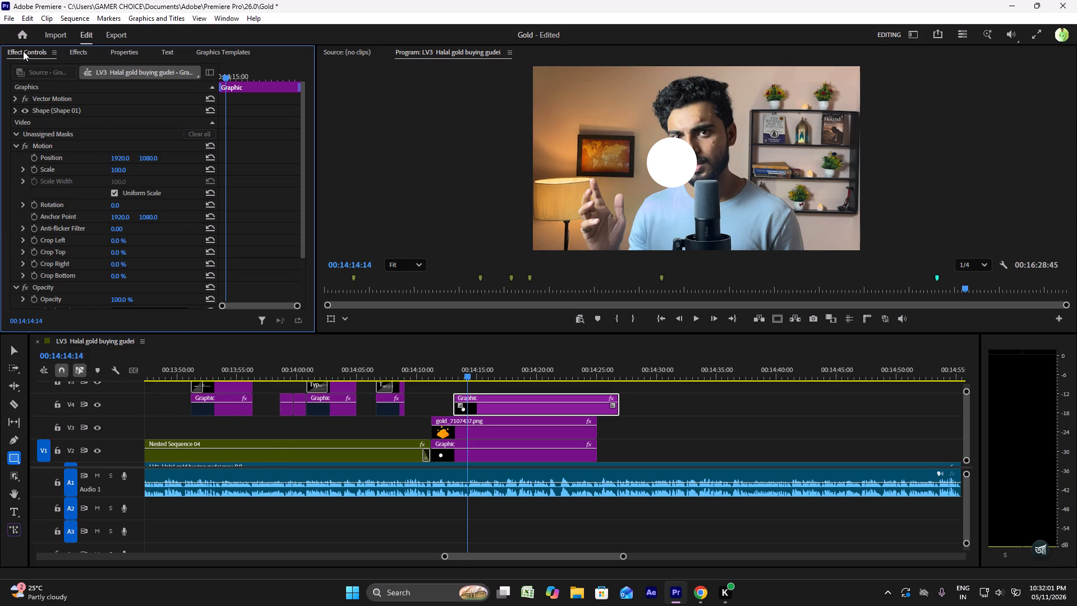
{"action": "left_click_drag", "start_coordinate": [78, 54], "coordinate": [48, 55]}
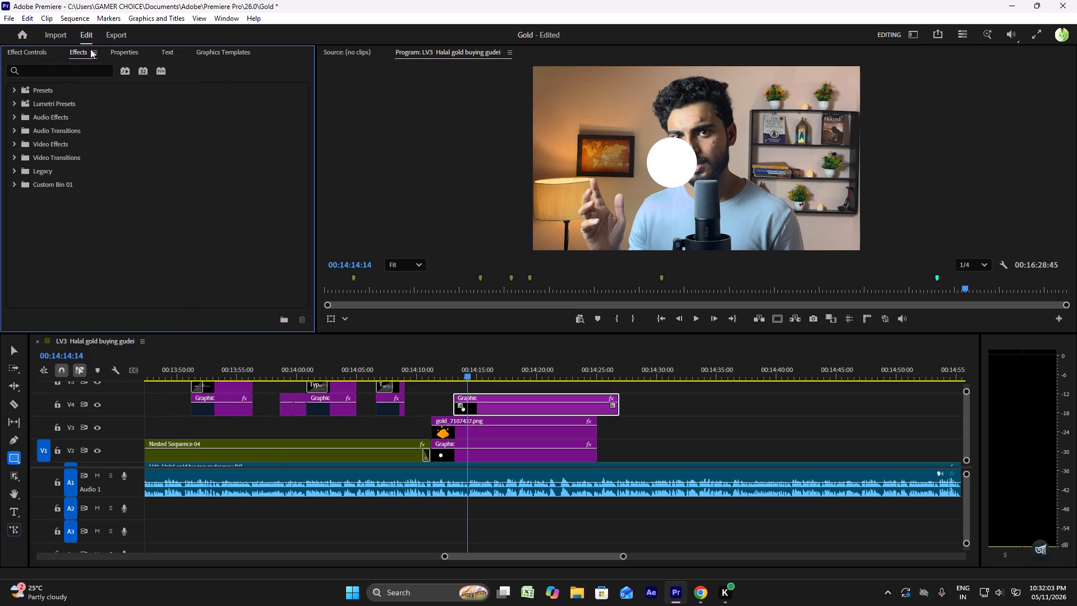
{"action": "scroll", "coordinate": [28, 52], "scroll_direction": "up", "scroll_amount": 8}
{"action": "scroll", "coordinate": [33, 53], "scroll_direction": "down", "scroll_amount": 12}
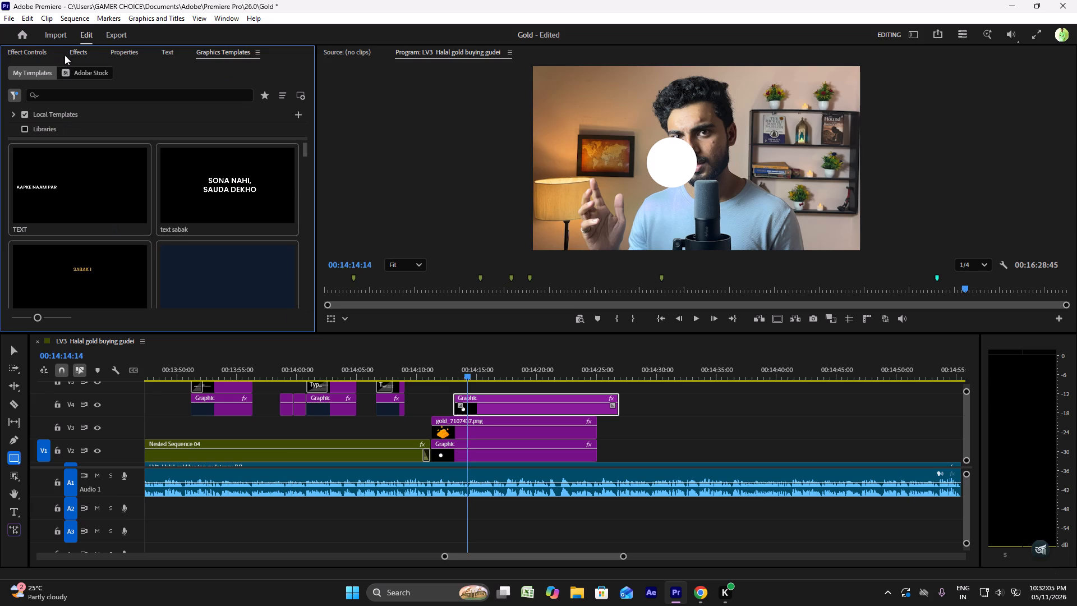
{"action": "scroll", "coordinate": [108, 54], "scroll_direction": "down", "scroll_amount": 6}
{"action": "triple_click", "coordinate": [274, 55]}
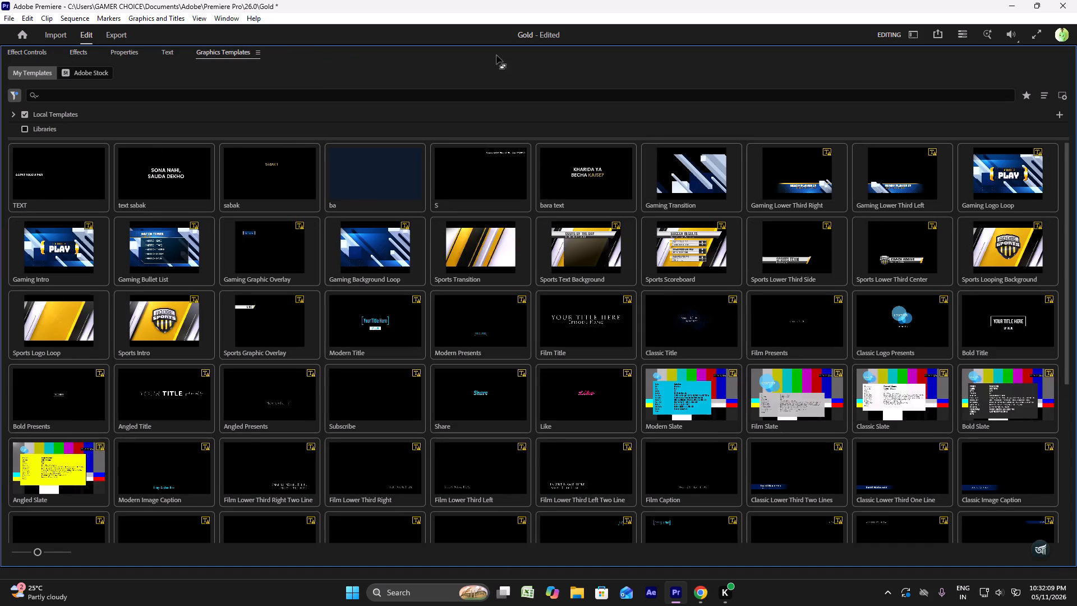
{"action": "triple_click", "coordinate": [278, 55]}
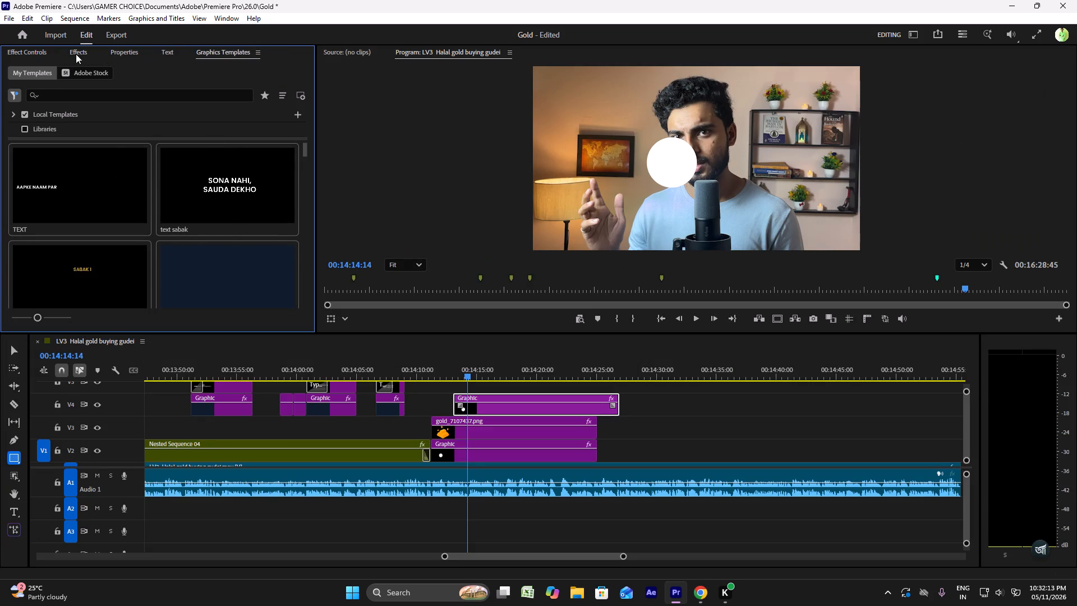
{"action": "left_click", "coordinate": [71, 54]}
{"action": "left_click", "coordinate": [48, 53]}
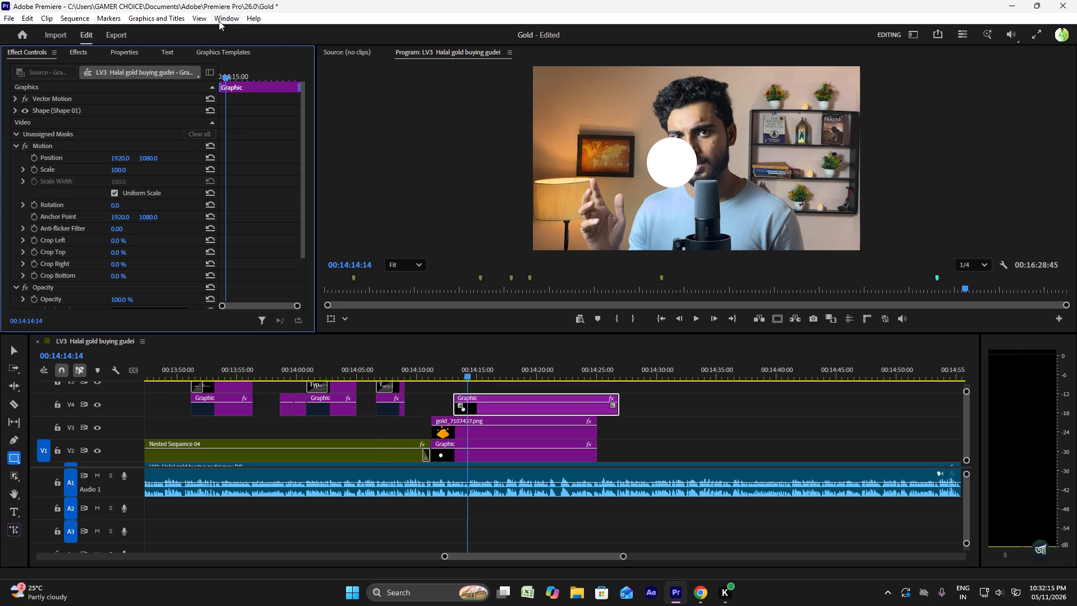
Reopen the Gold project panel, place it ahead of Effect Controls, and browse to its last media items.
{"action": "left_click", "coordinate": [219, 21]}
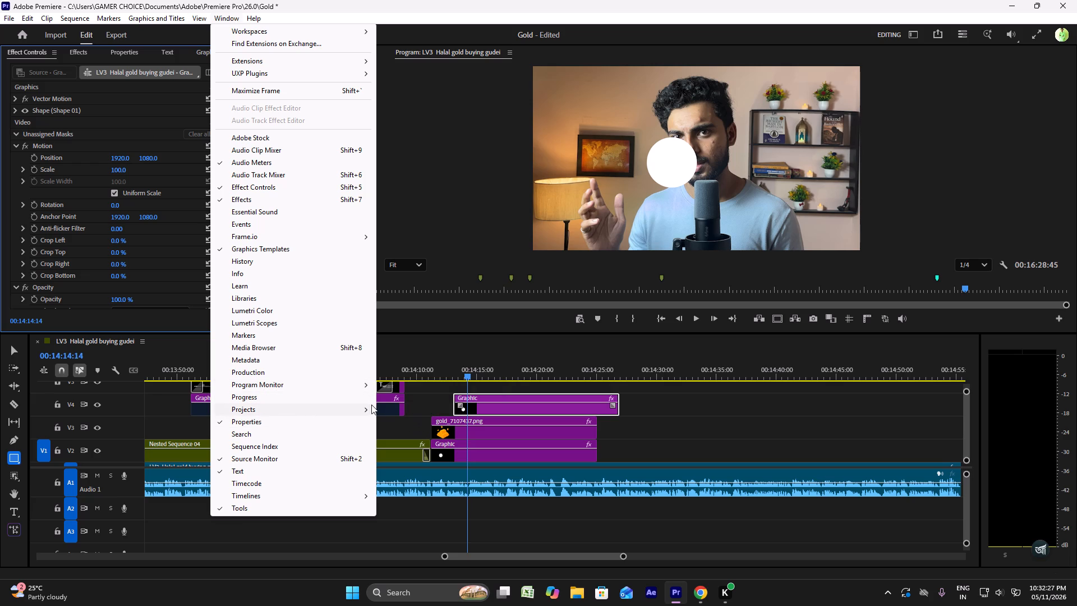
{"action": "left_click", "coordinate": [398, 412]}
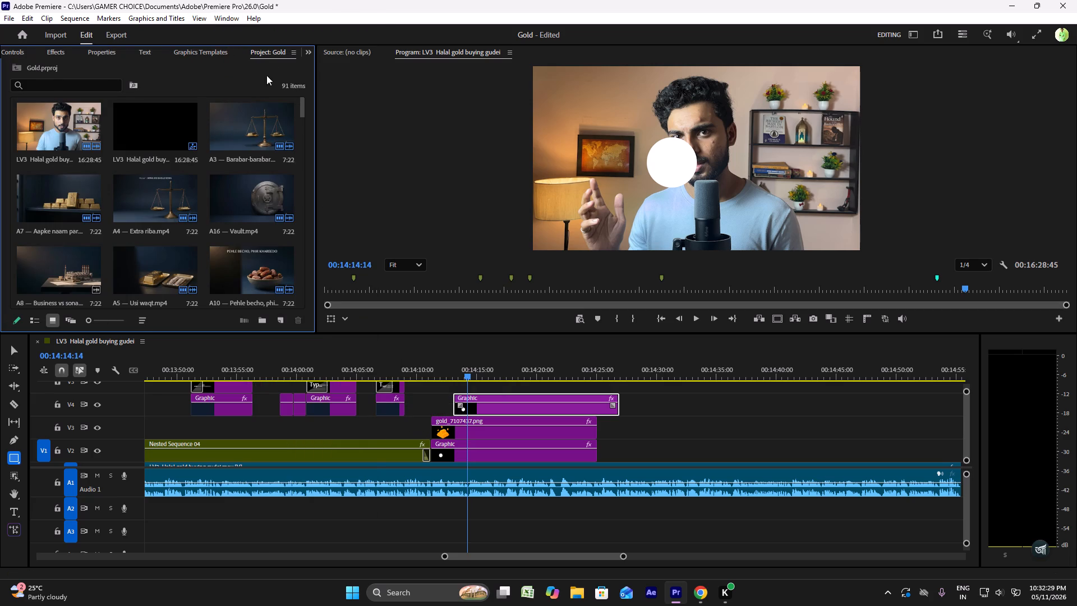
{"action": "left_click_drag", "start_coordinate": [267, 51], "coordinate": [31, 48]}
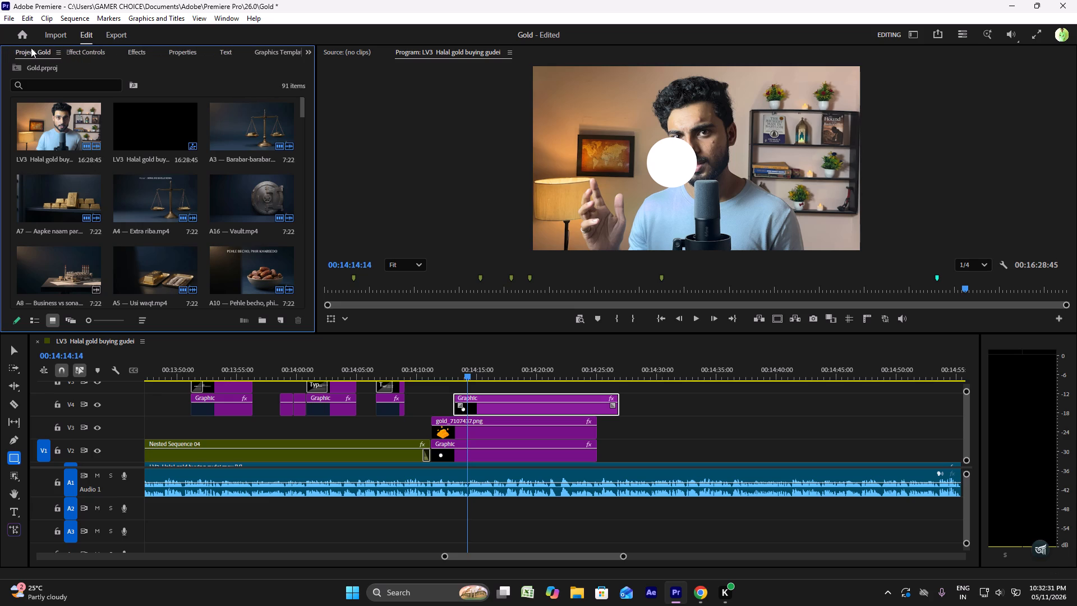
{"action": "scroll", "coordinate": [162, 191], "scroll_direction": "down", "scroll_amount": 18}
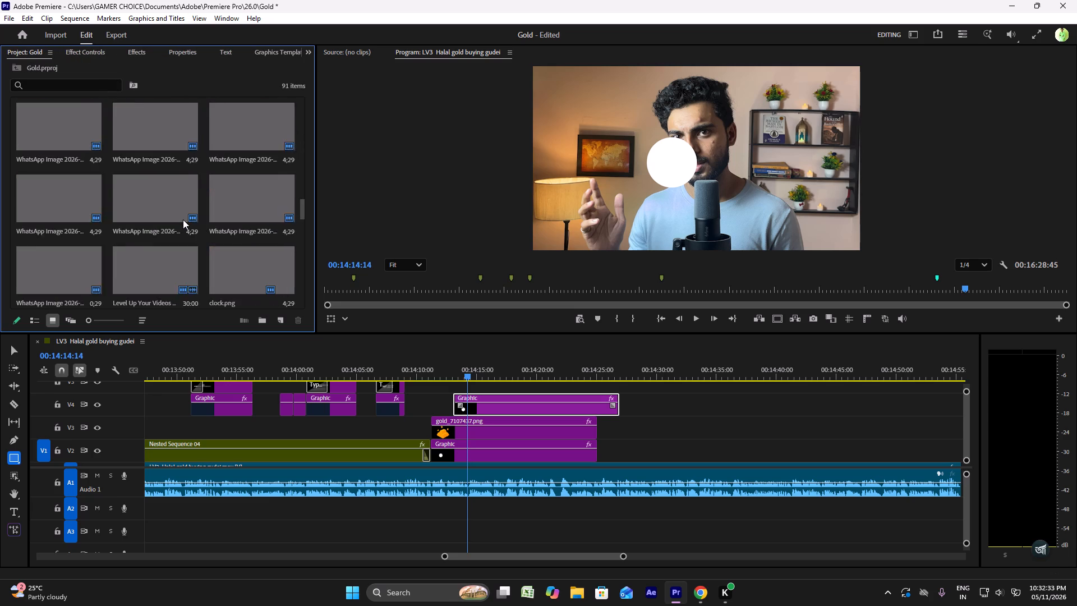
{"action": "scroll", "coordinate": [183, 219], "scroll_direction": "down", "scroll_amount": 18}
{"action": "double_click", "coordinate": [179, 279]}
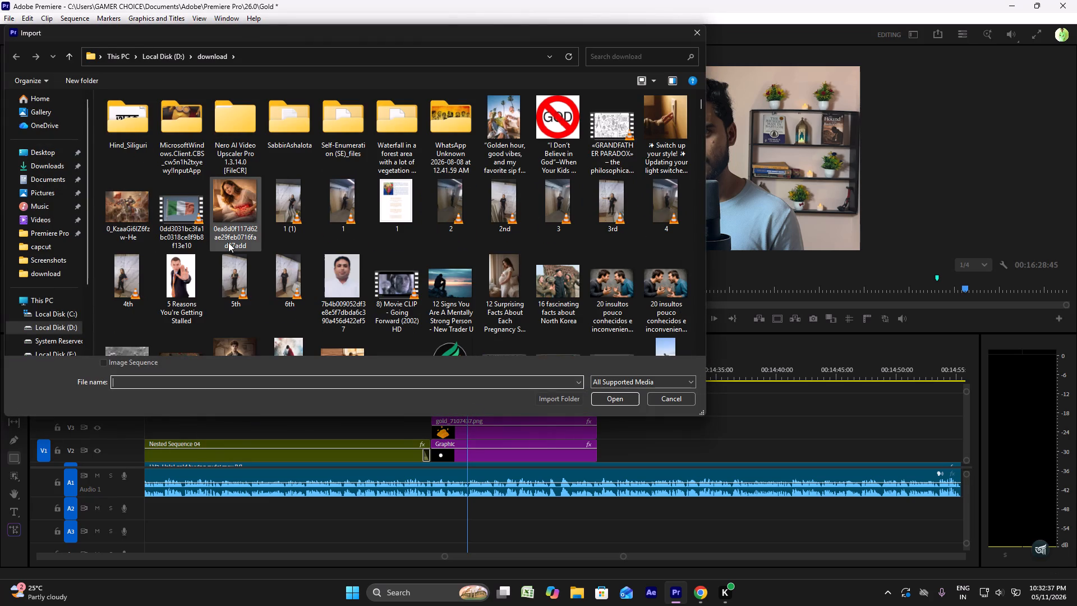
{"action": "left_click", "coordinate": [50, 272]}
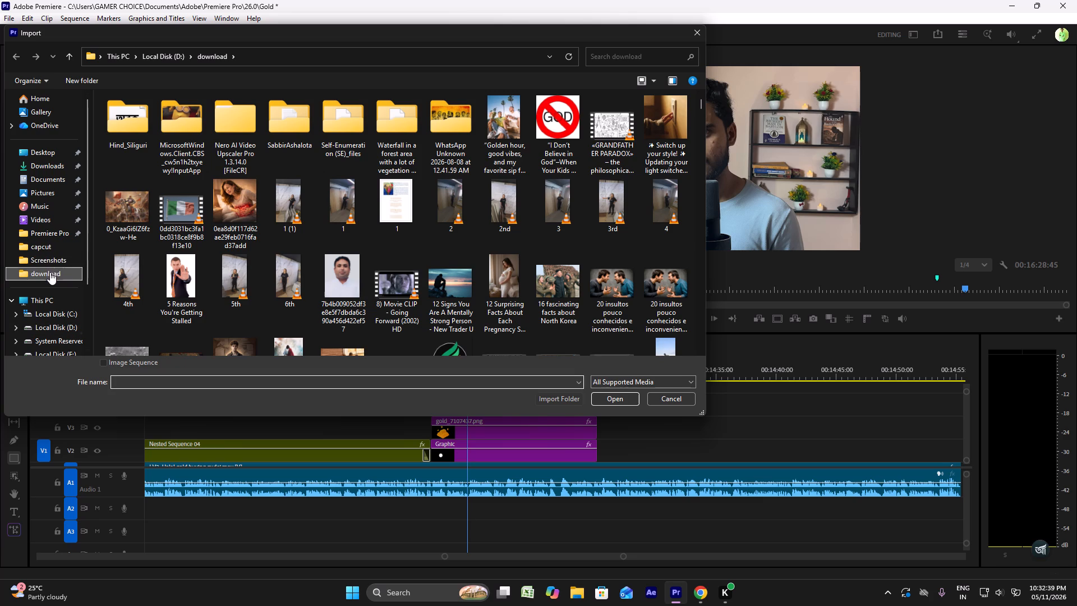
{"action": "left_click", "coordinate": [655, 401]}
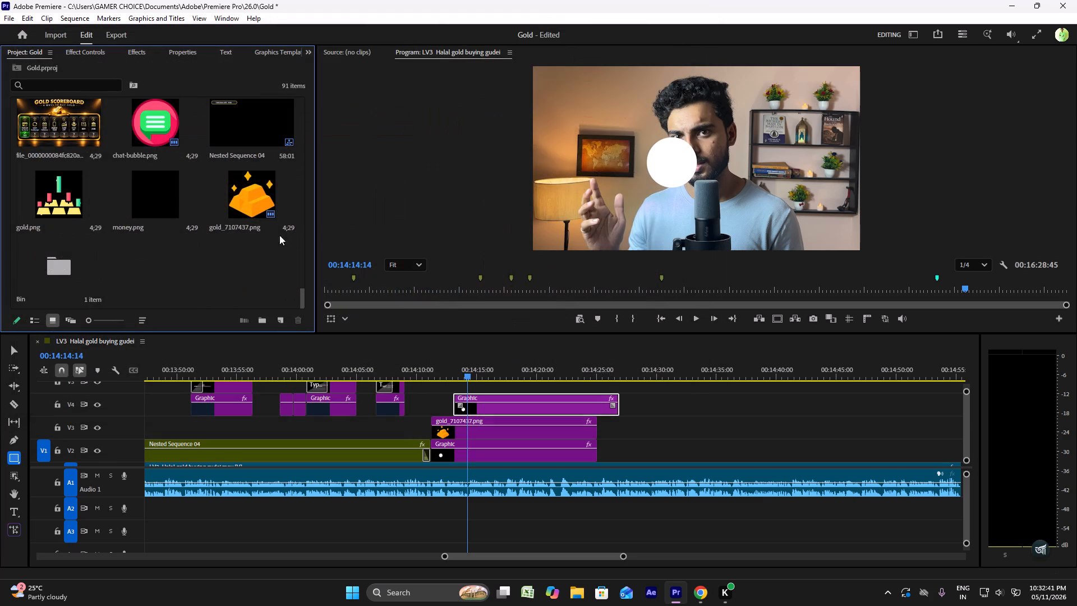
Place gold.png and money.png together on V4 after the circle graphic, starting at about 00:14:29.
{"action": "scroll", "coordinate": [211, 242], "scroll_direction": "up", "scroll_amount": 1}
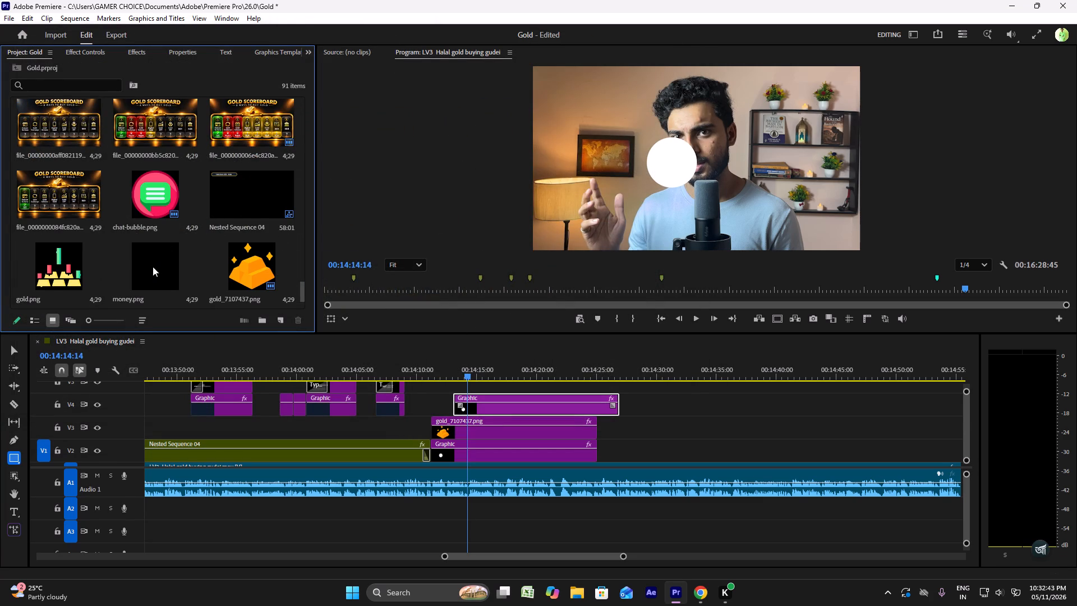
{"action": "scroll", "coordinate": [154, 264], "scroll_direction": "down", "scroll_amount": 4}
{"action": "left_click_drag", "start_coordinate": [145, 248], "coordinate": [130, 229]}
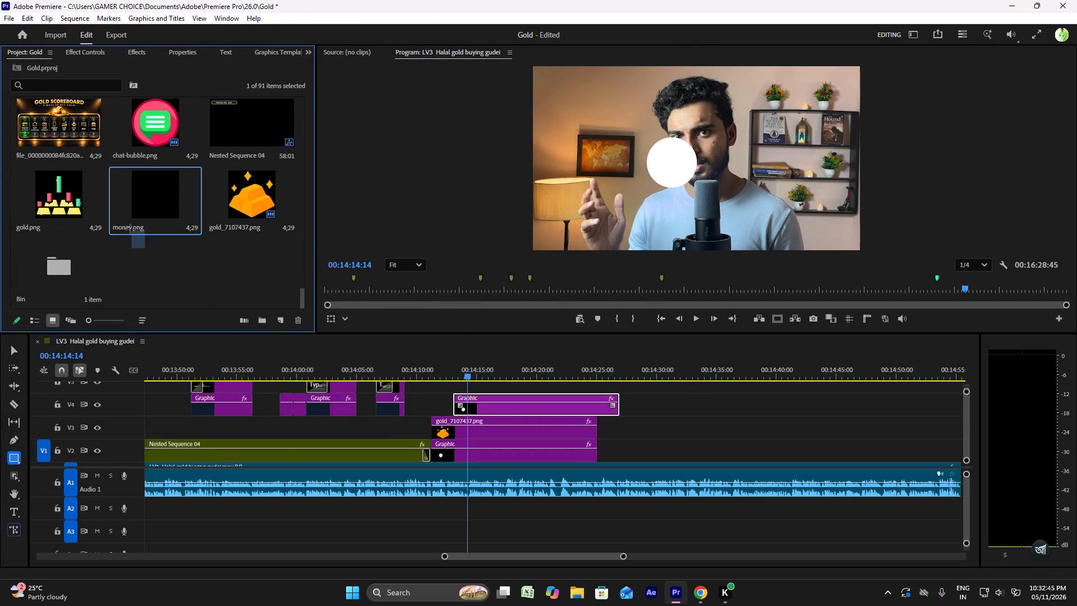
{"action": "left_click_drag", "start_coordinate": [130, 229], "coordinate": [105, 218]}
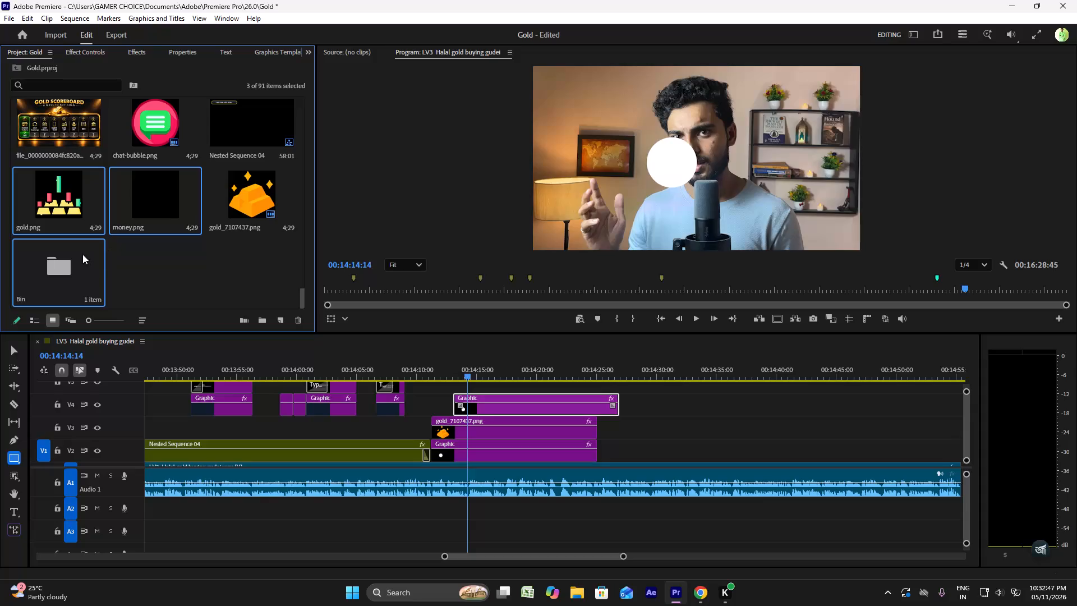
{"action": "left_click", "coordinate": [82, 254], "text": "ctrl"}
{"action": "left_click_drag", "start_coordinate": [139, 212], "coordinate": [656, 406]}
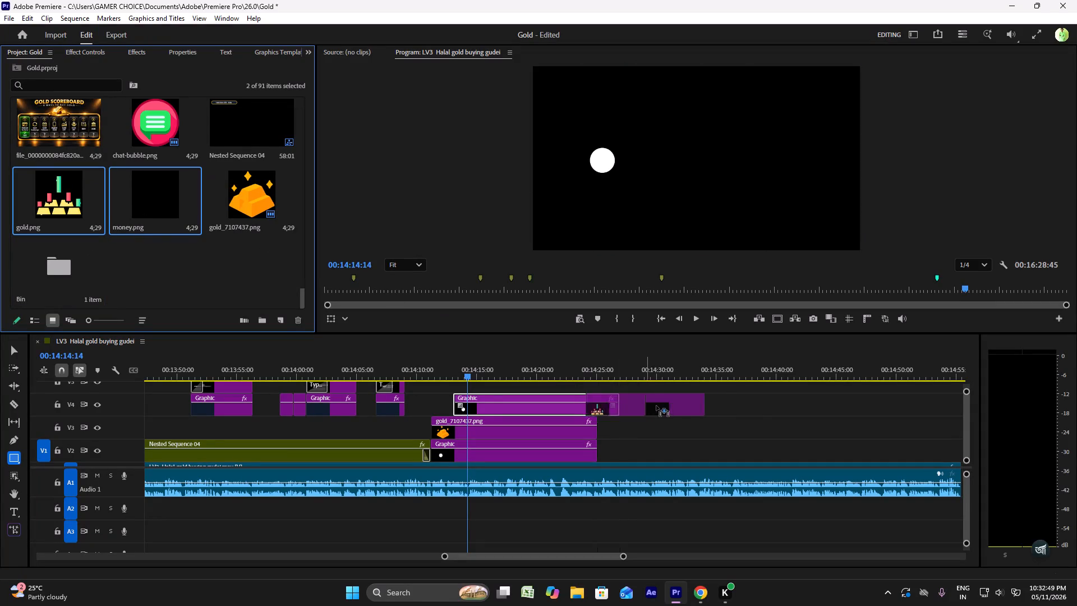
{"action": "left_click_drag", "start_coordinate": [656, 406], "coordinate": [705, 407]}
Trim the V4 circle graphic's end to line up with the gold image clip's end, and play back from about 00:14:10.
{"action": "left_click", "coordinate": [538, 375]}
{"action": "key", "text": "space"}
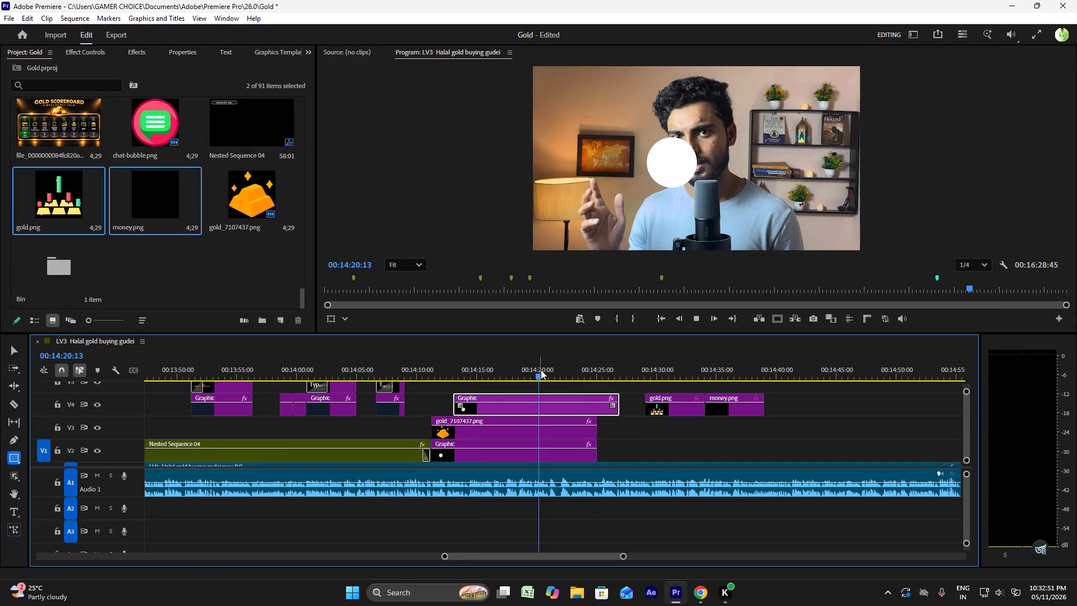
{"action": "left_click_drag", "start_coordinate": [623, 403], "coordinate": [602, 407]}
{"action": "scroll", "coordinate": [564, 373], "scroll_direction": "down", "scroll_amount": 6}
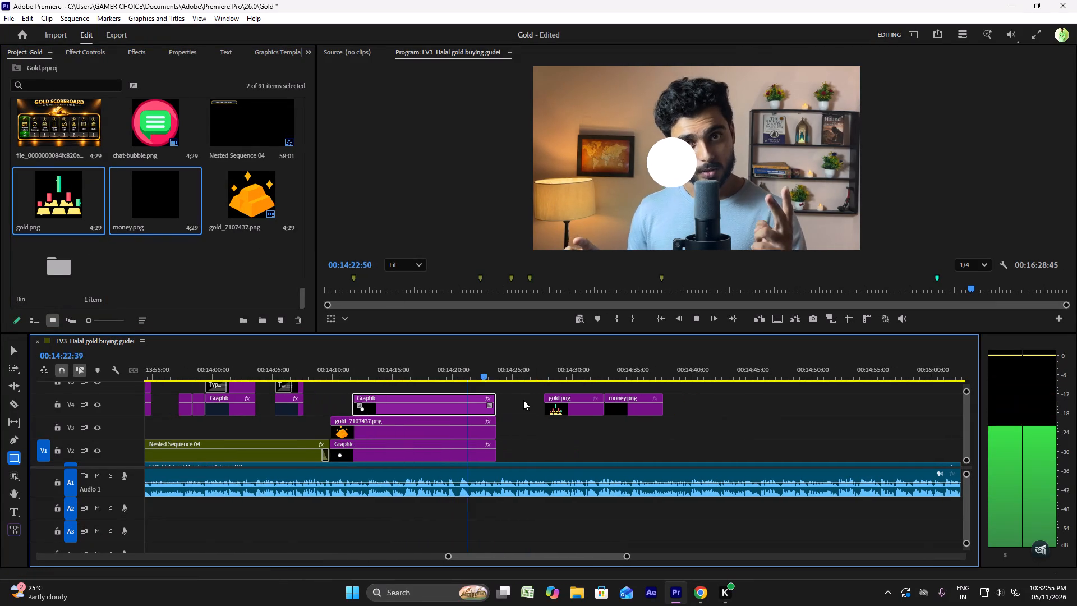
{"action": "left_click", "coordinate": [327, 374]}
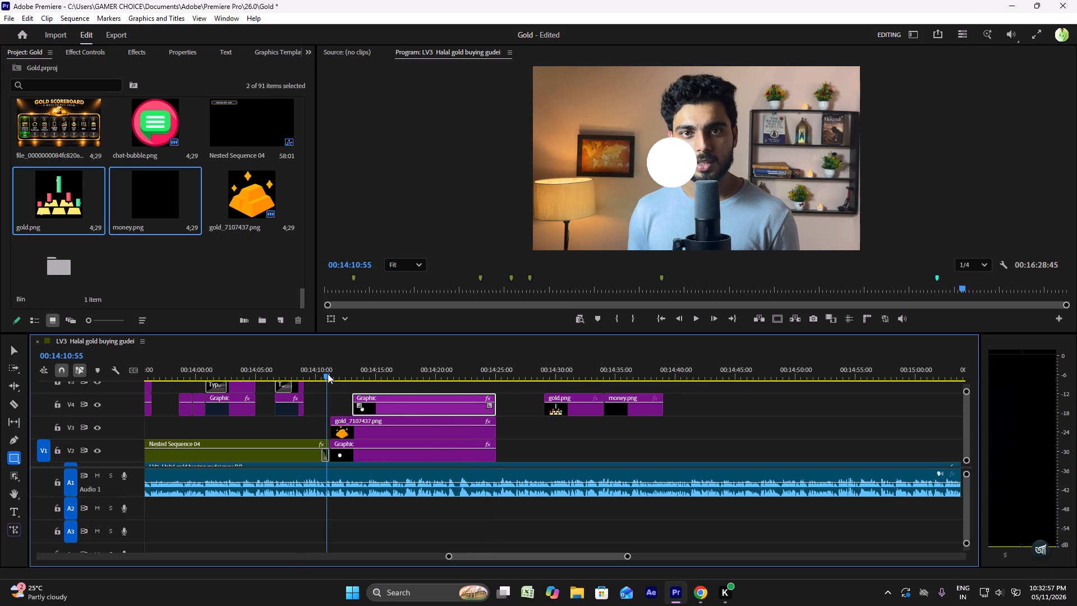
{"action": "key", "text": "space"}
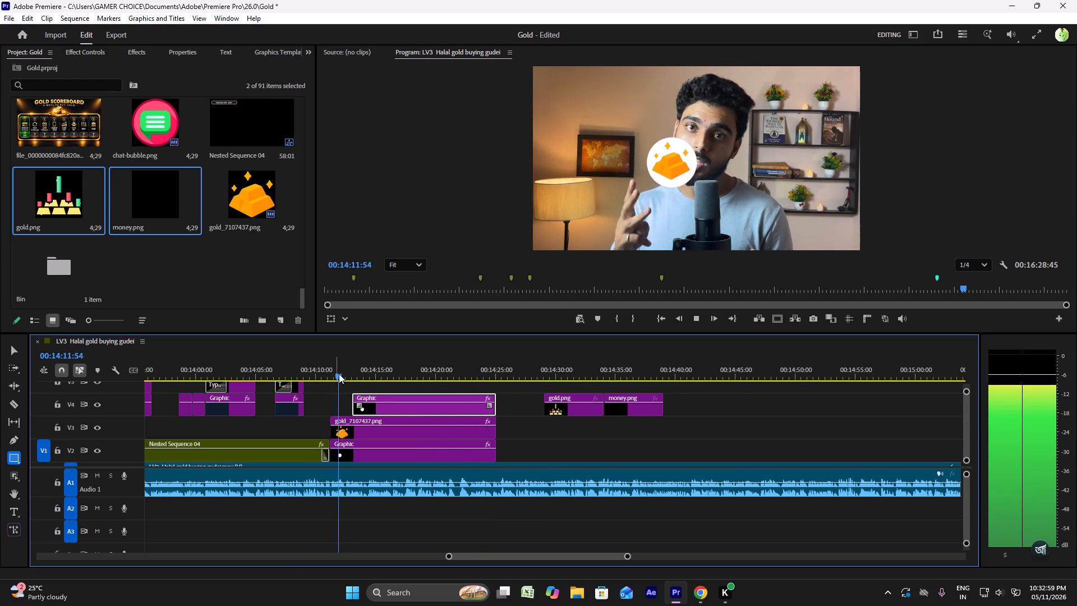
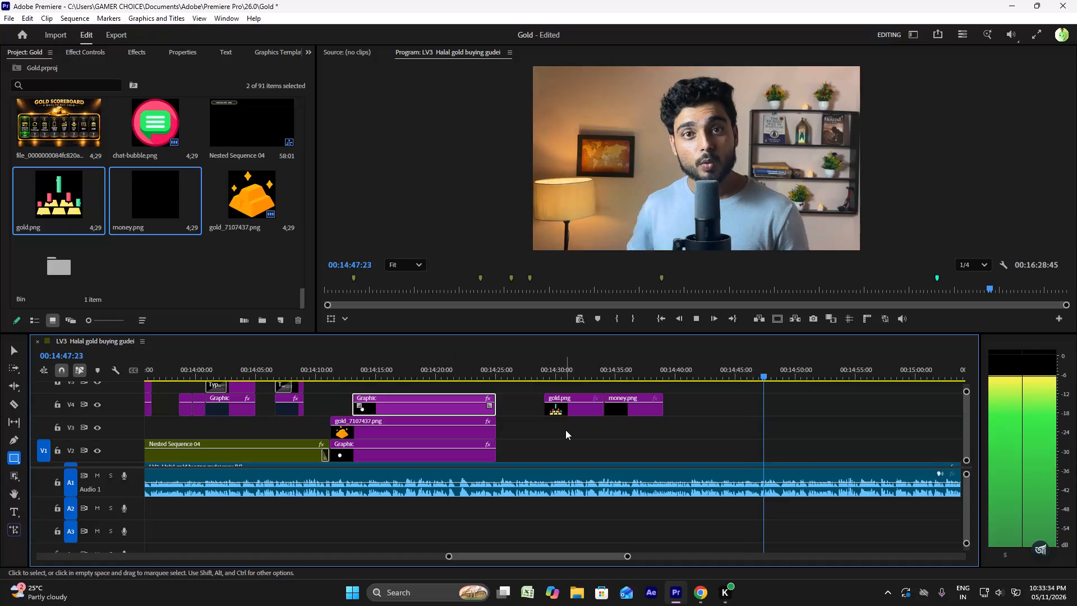
Move the circle graphic from V4 to V3 beneath gold.png and money.png, starting at about 00:14:29.
{"action": "left_click", "coordinate": [565, 430]}
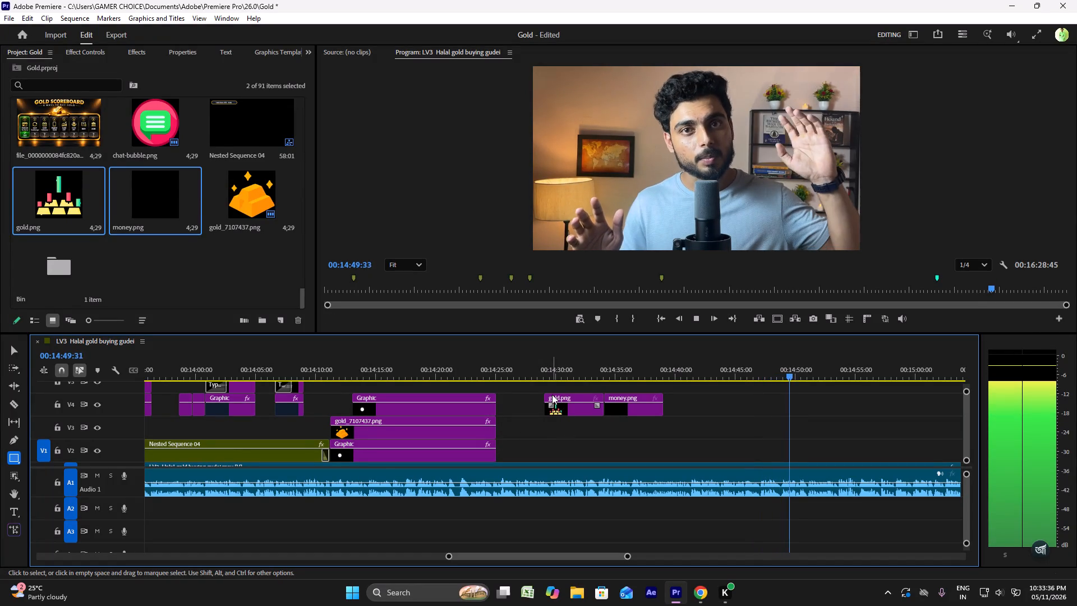
{"action": "key", "text": "space"}
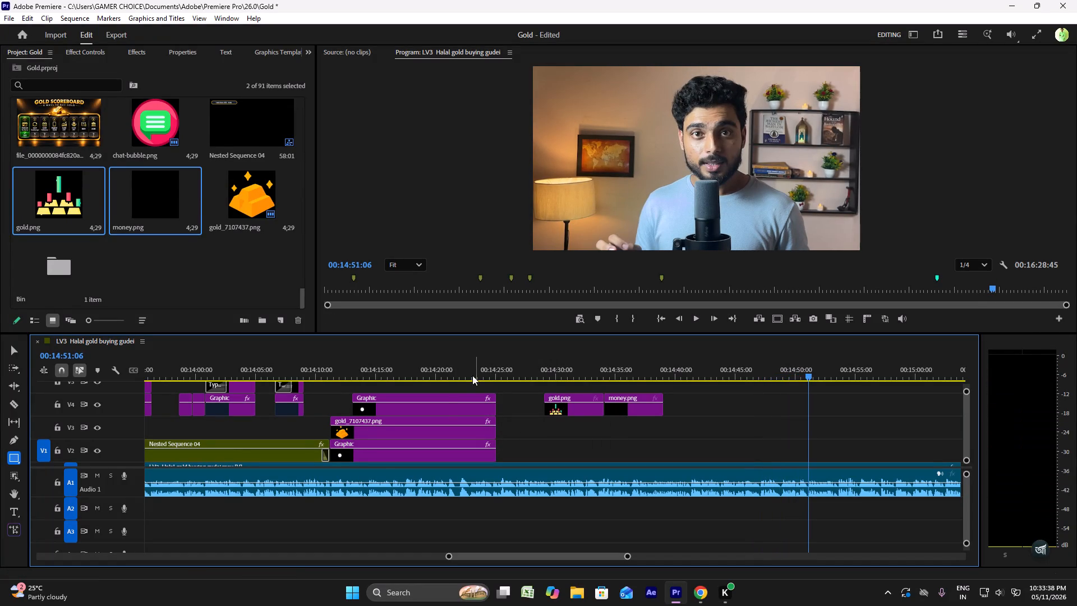
{"action": "left_click_drag", "start_coordinate": [431, 410], "coordinate": [620, 429]}
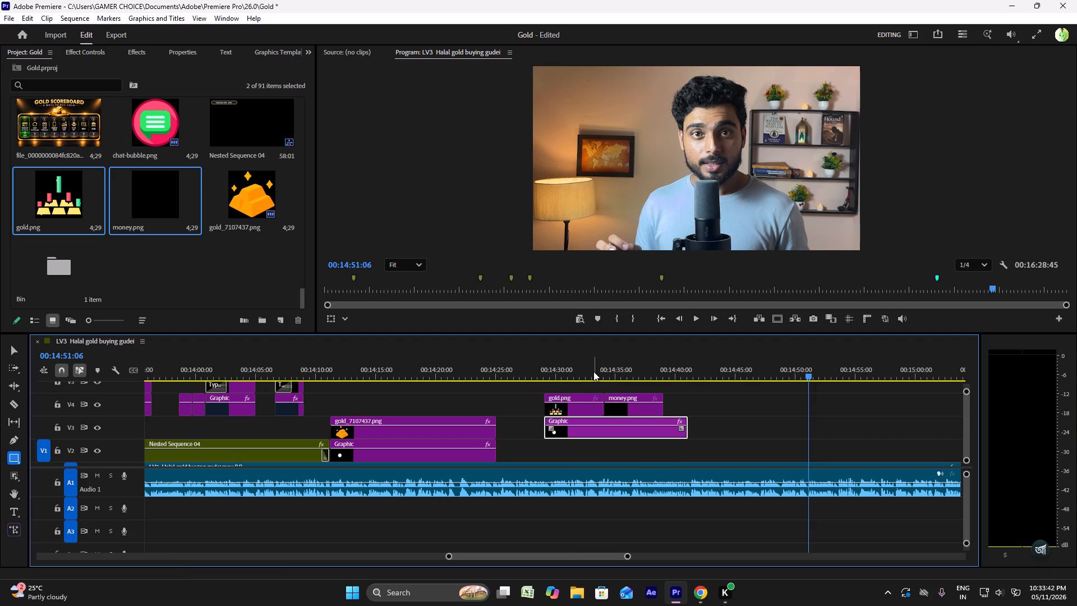
{"action": "left_click", "coordinate": [585, 367]}
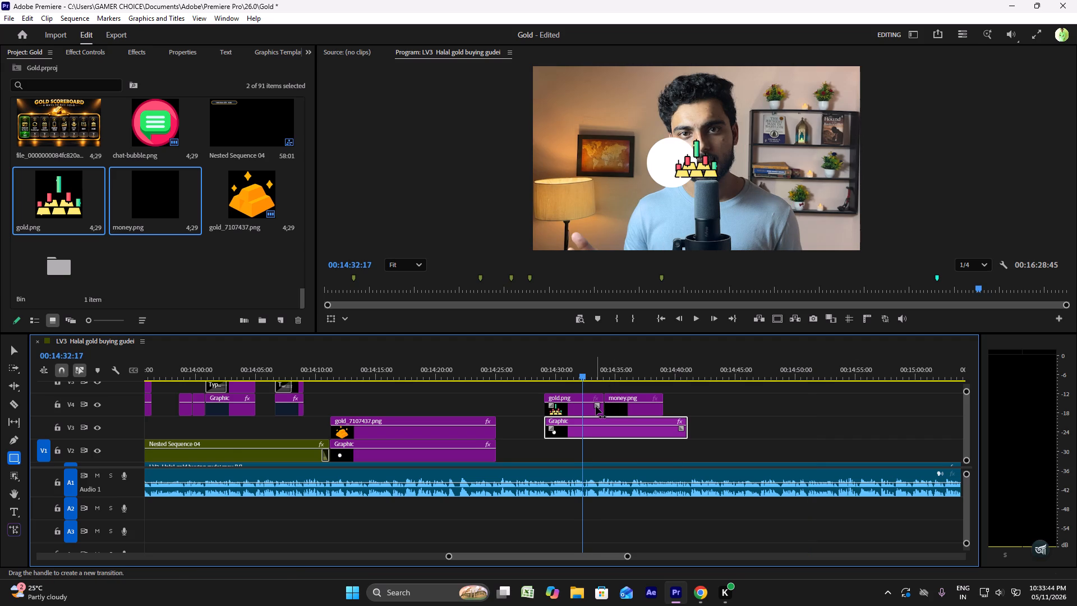
{"action": "left_click", "coordinate": [626, 370]}
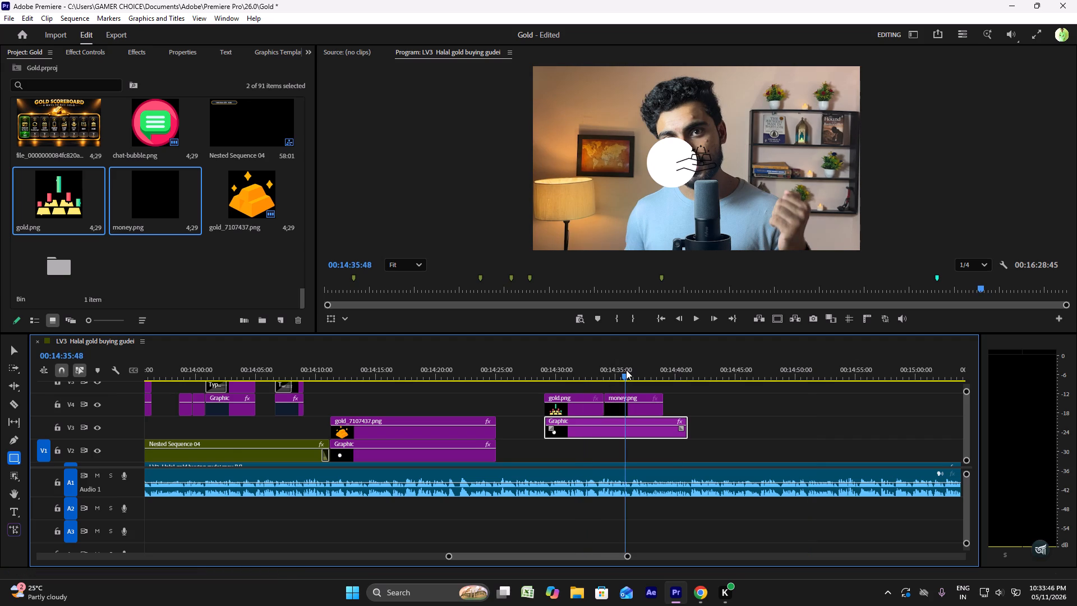
Centre gold.png on the white circle by setting its horizontal position to 1630 and its scale to 77%.
{"action": "left_click", "coordinate": [581, 407]}
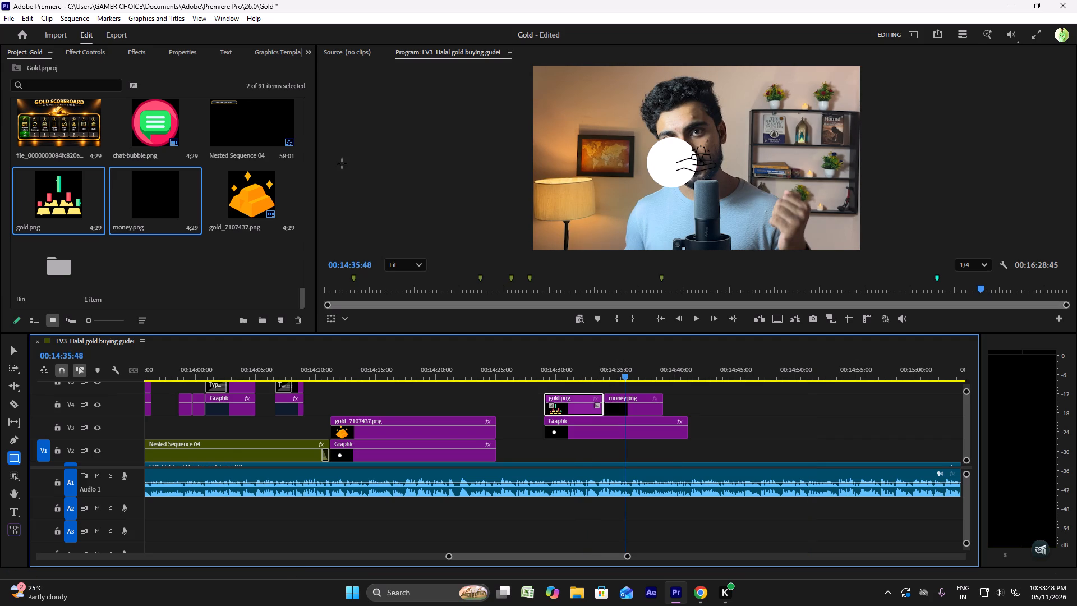
{"action": "left_click", "coordinate": [564, 370]}
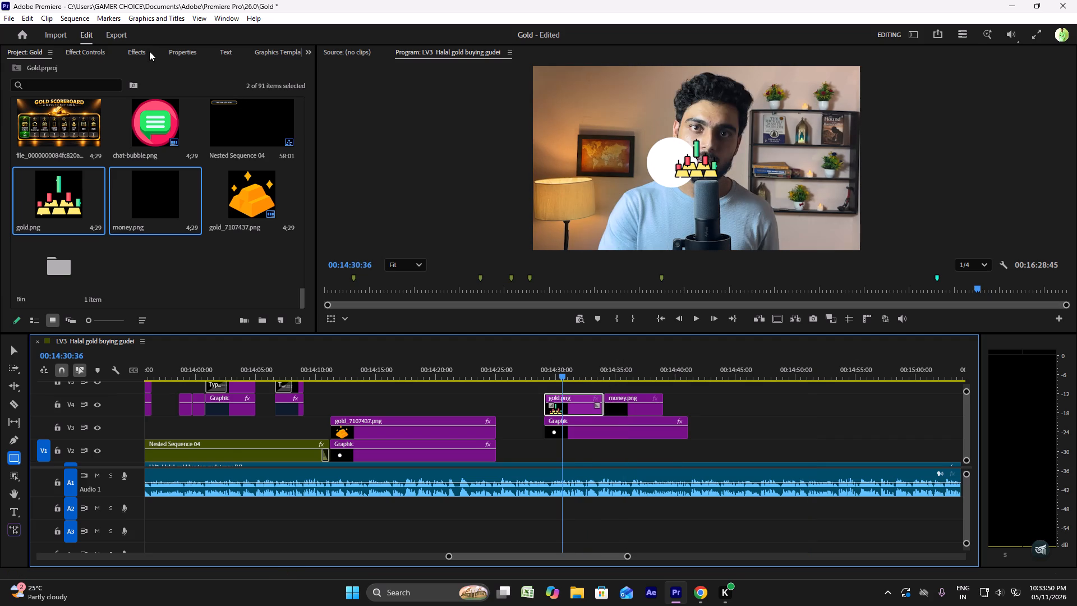
{"action": "left_click", "coordinate": [184, 55]}
{"action": "left_click_drag", "start_coordinate": [146, 133], "coordinate": [120, 134]}
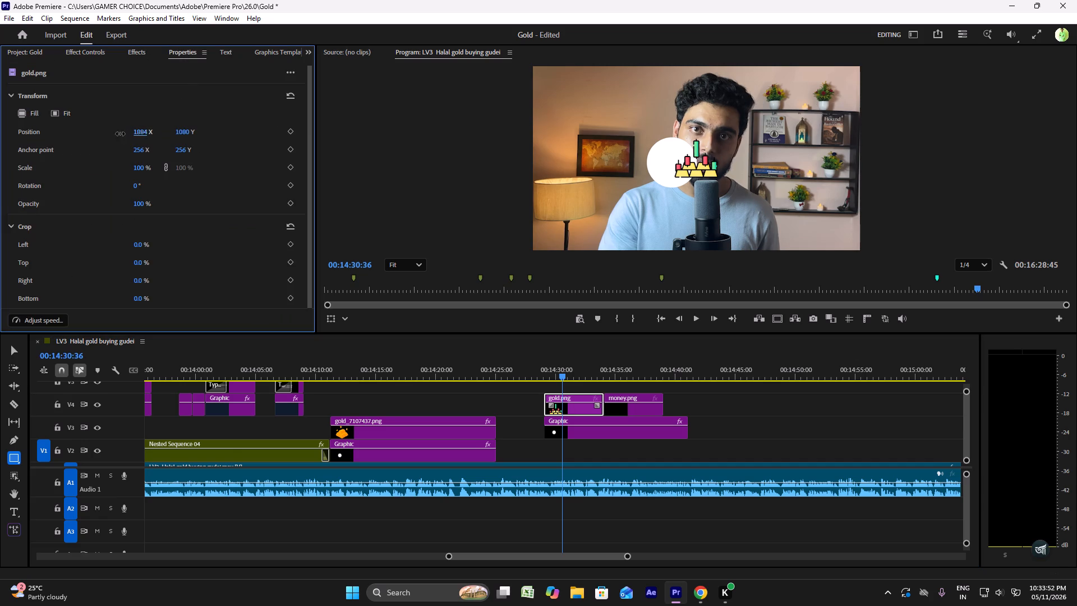
{"action": "left_click_drag", "start_coordinate": [120, 134], "coordinate": [1, 134]}
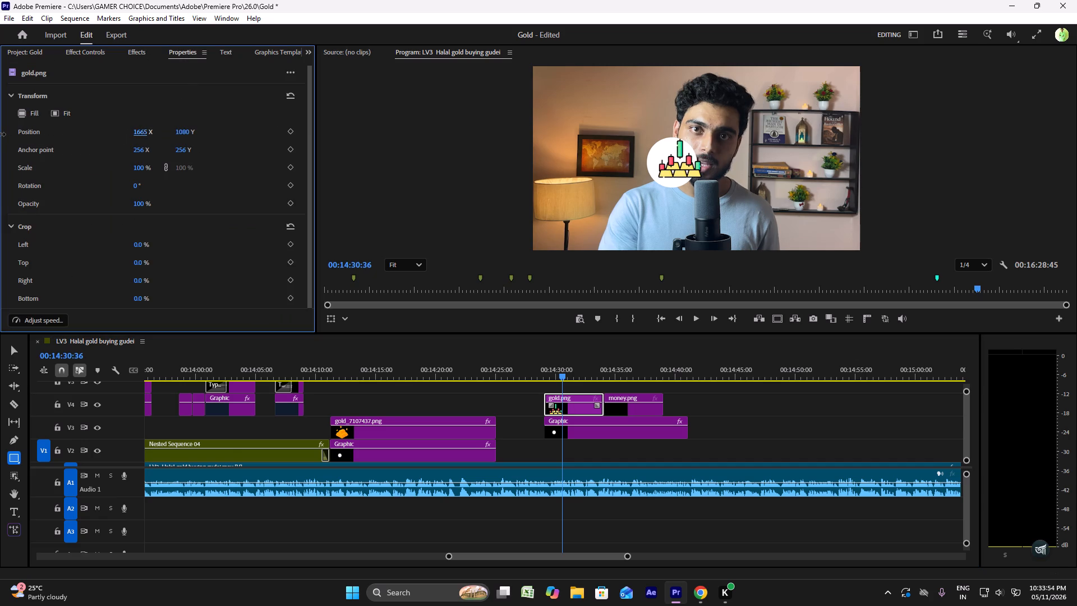
{"action": "left_click_drag", "start_coordinate": [1, 134], "coordinate": [0, 134]}
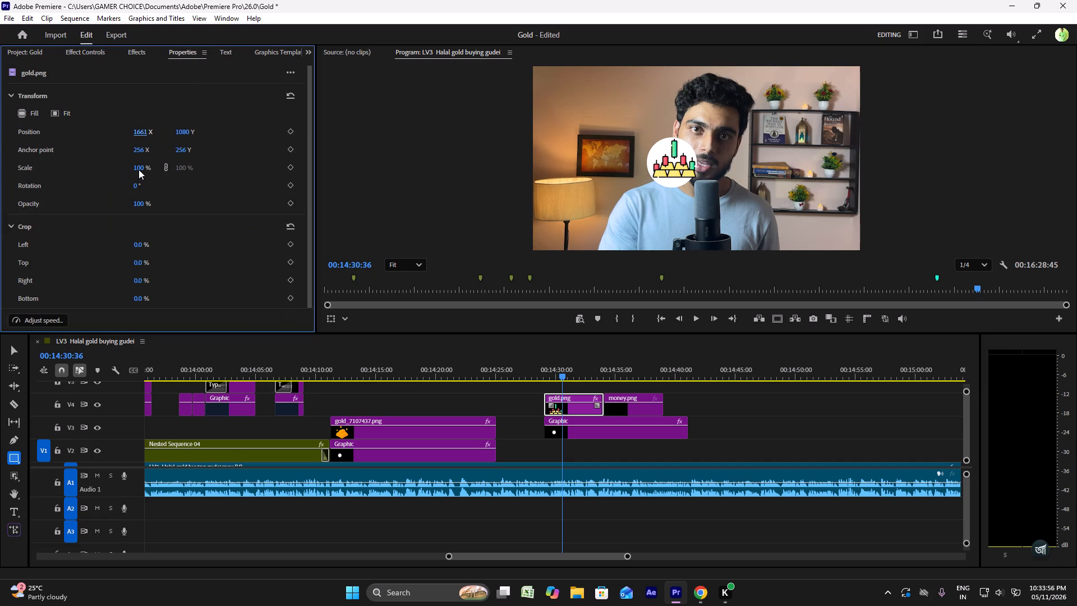
{"action": "left_click_drag", "start_coordinate": [137, 167], "coordinate": [118, 167]}
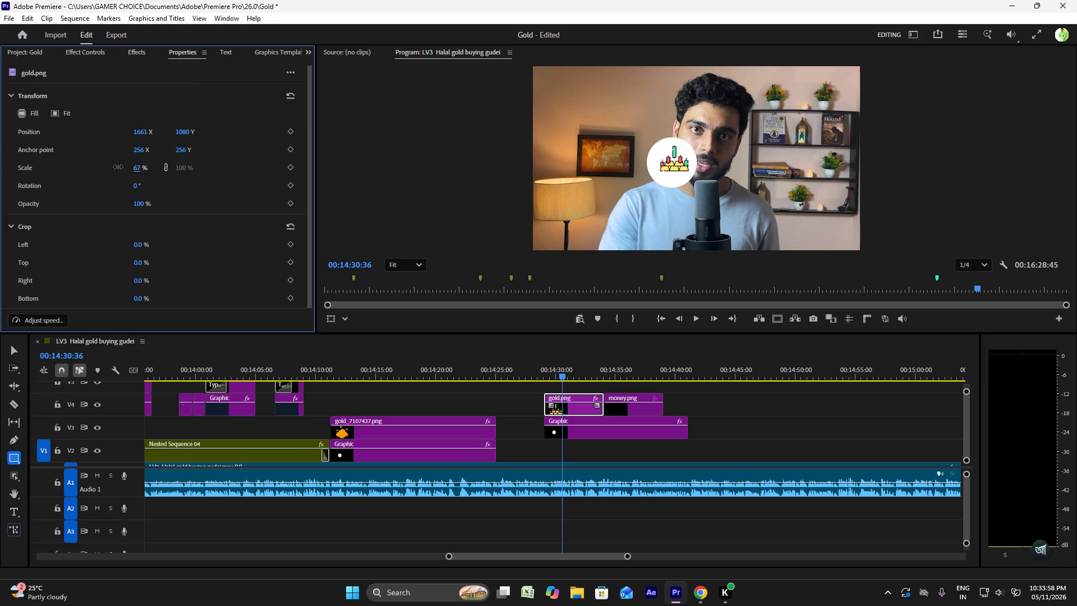
{"action": "left_click_drag", "start_coordinate": [118, 167], "coordinate": [130, 167]}
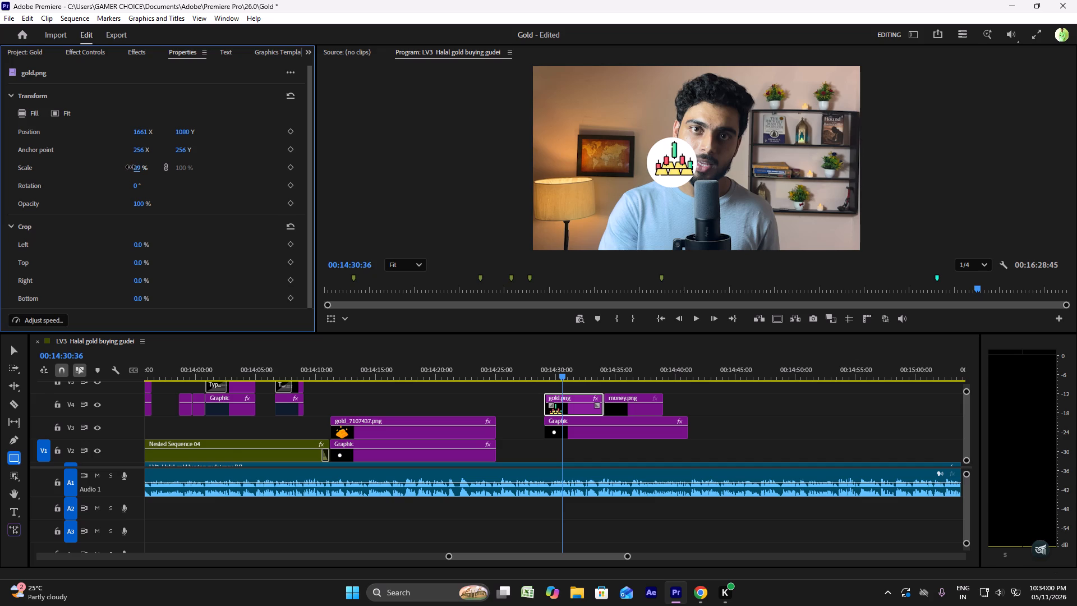
{"action": "left_click_drag", "start_coordinate": [130, 167], "coordinate": [118, 166]}
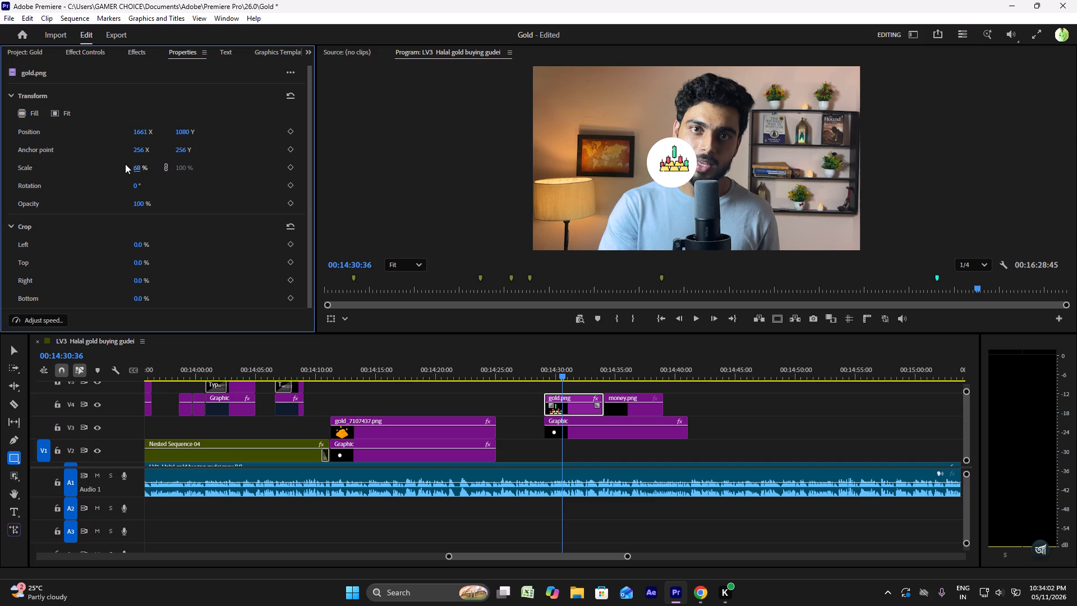
{"action": "left_click", "coordinate": [137, 169]}
{"action": "left_click", "coordinate": [154, 169]}
{"action": "left_click", "coordinate": [160, 178]}
{"action": "left_click_drag", "start_coordinate": [142, 169], "coordinate": [145, 169]}
{"action": "left_click_drag", "start_coordinate": [145, 169], "coordinate": [150, 169]}
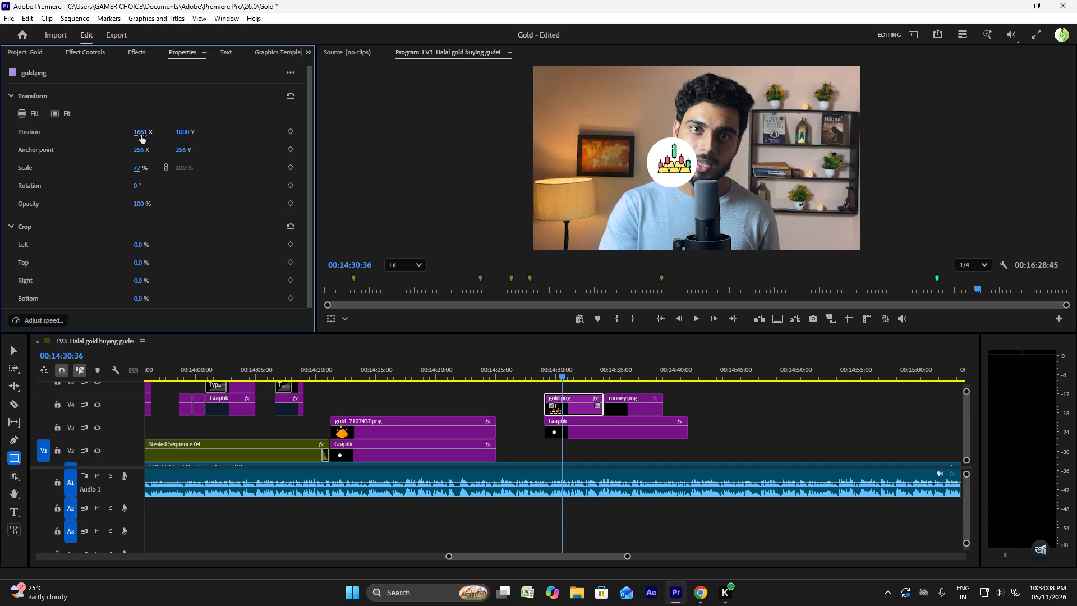
{"action": "left_click_drag", "start_coordinate": [141, 135], "coordinate": [125, 137]}
Centre money.png on the white circle by setting its position to 1628 X and 1101 Y.
{"action": "left_click", "coordinate": [622, 366]}
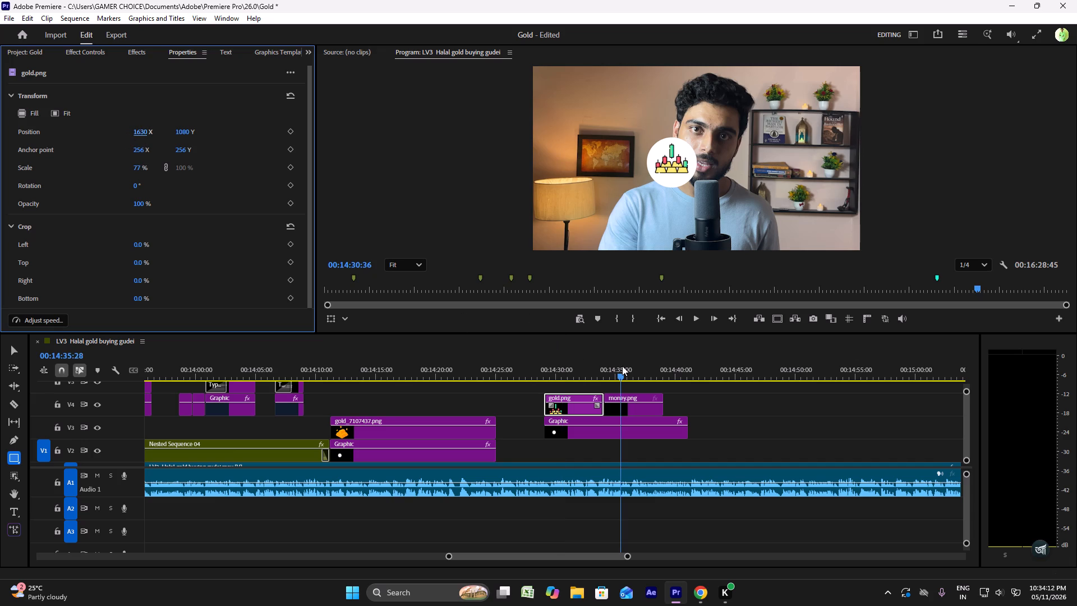
{"action": "left_click", "coordinate": [628, 409]}
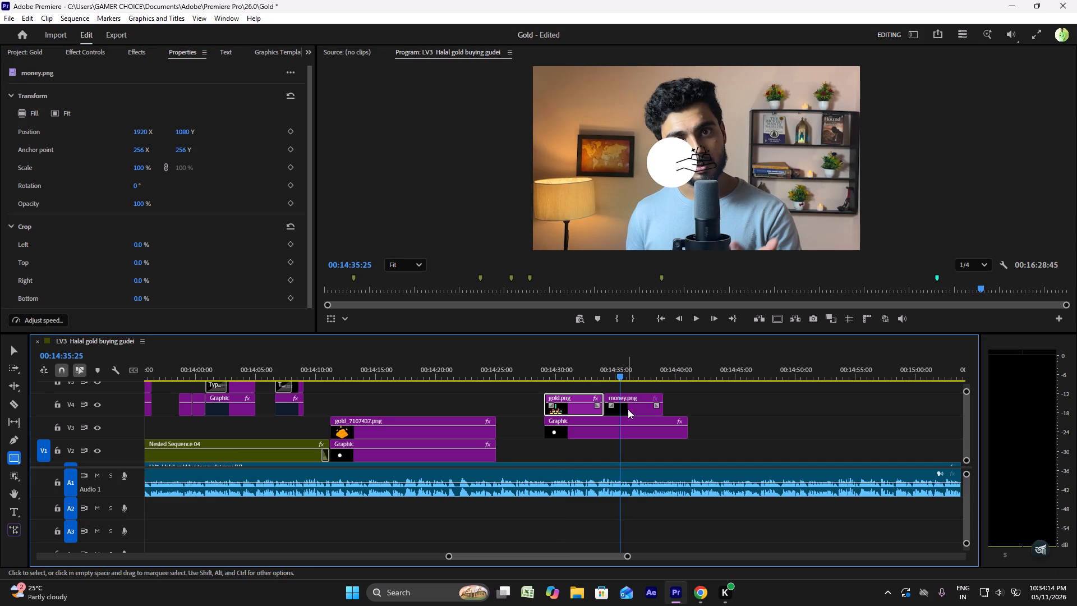
{"action": "left_click_drag", "start_coordinate": [140, 135], "coordinate": [79, 134]}
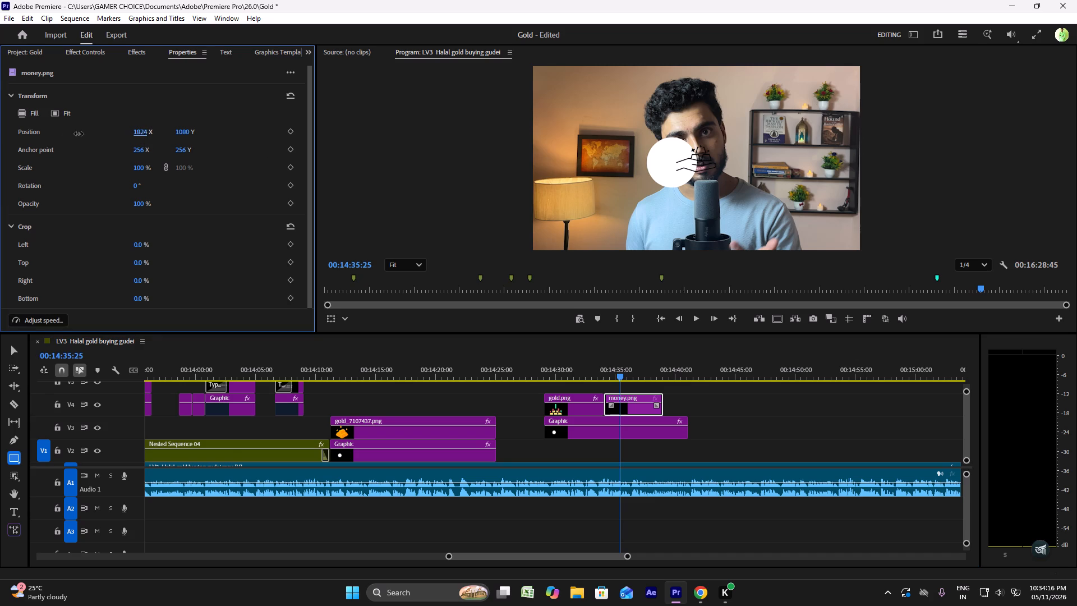
{"action": "left_click_drag", "start_coordinate": [79, 134], "coordinate": [0, 139]}
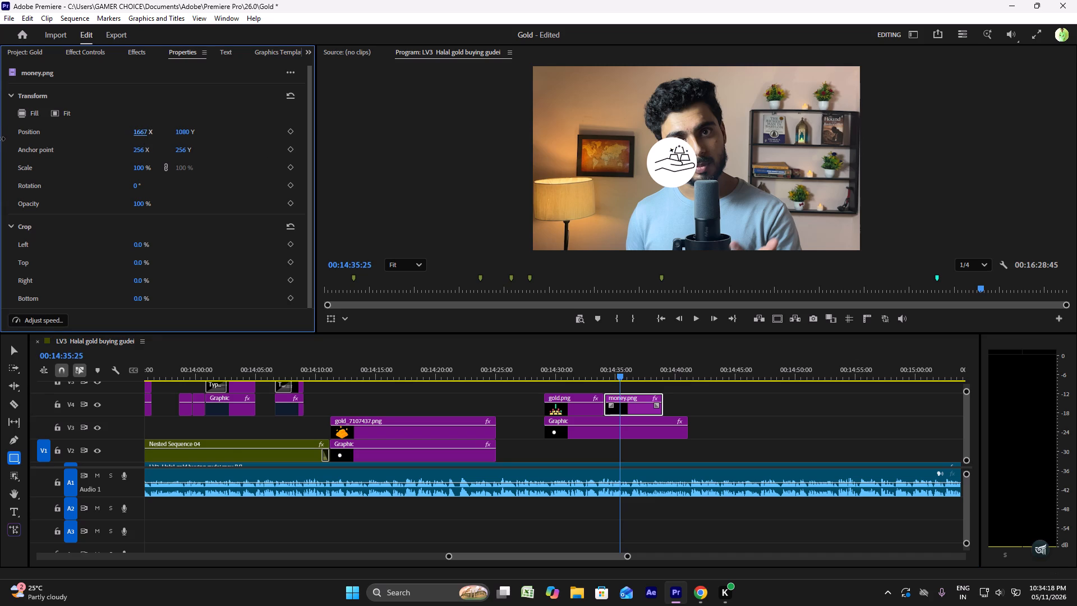
{"action": "left_click_drag", "start_coordinate": [0, 139], "coordinate": [0, 147]}
{"action": "left_click_drag", "start_coordinate": [0, 147], "coordinate": [0, 150]}
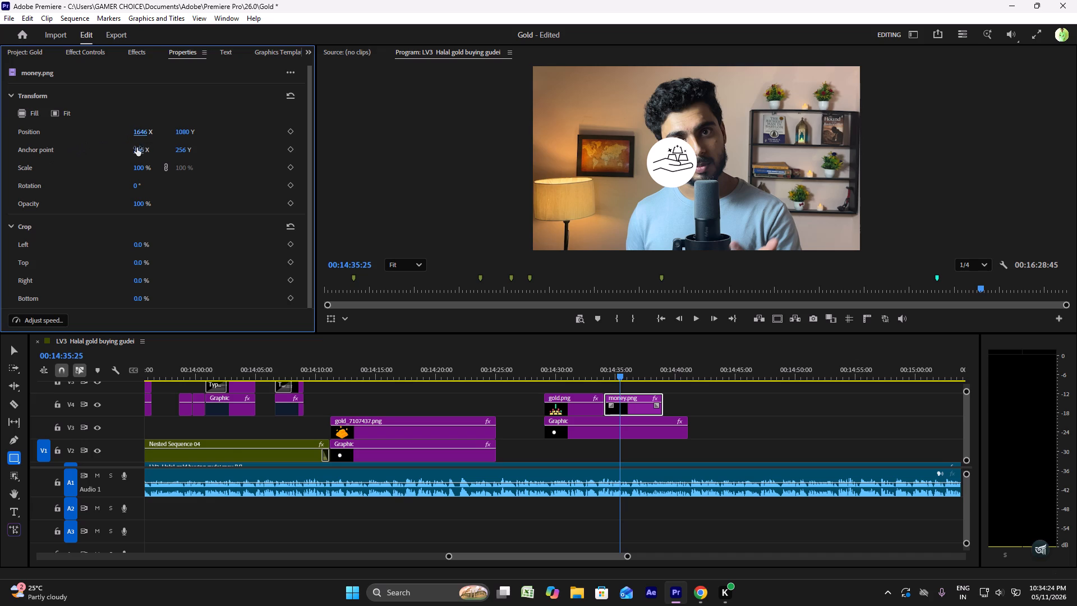
{"action": "left_click_drag", "start_coordinate": [139, 136], "coordinate": [95, 131]}
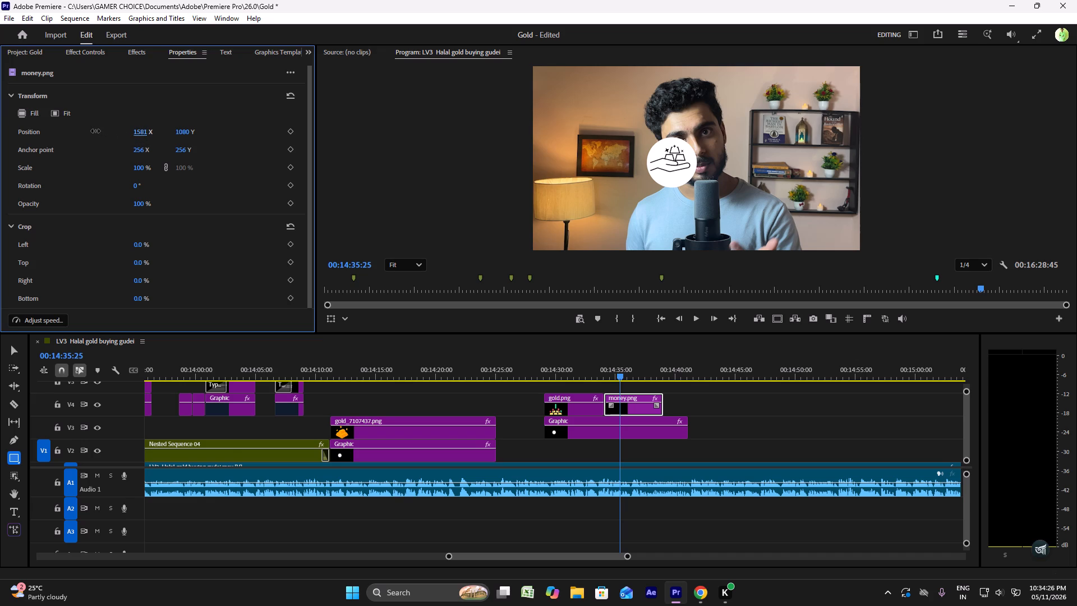
{"action": "left_click_drag", "start_coordinate": [95, 131], "coordinate": [92, 130]}
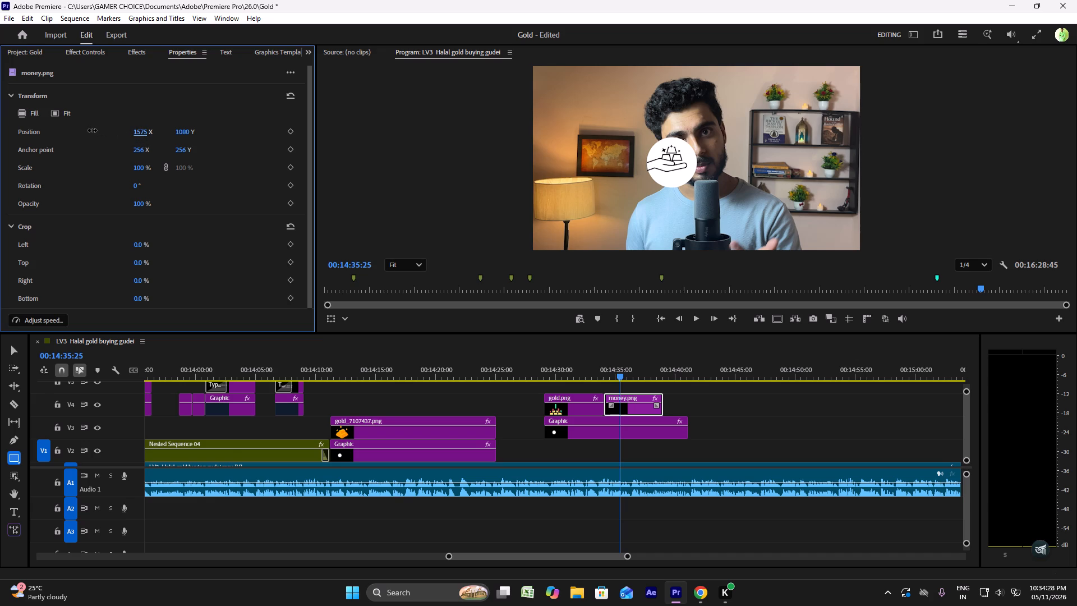
{"action": "left_click_drag", "start_coordinate": [92, 130], "coordinate": [109, 128]}
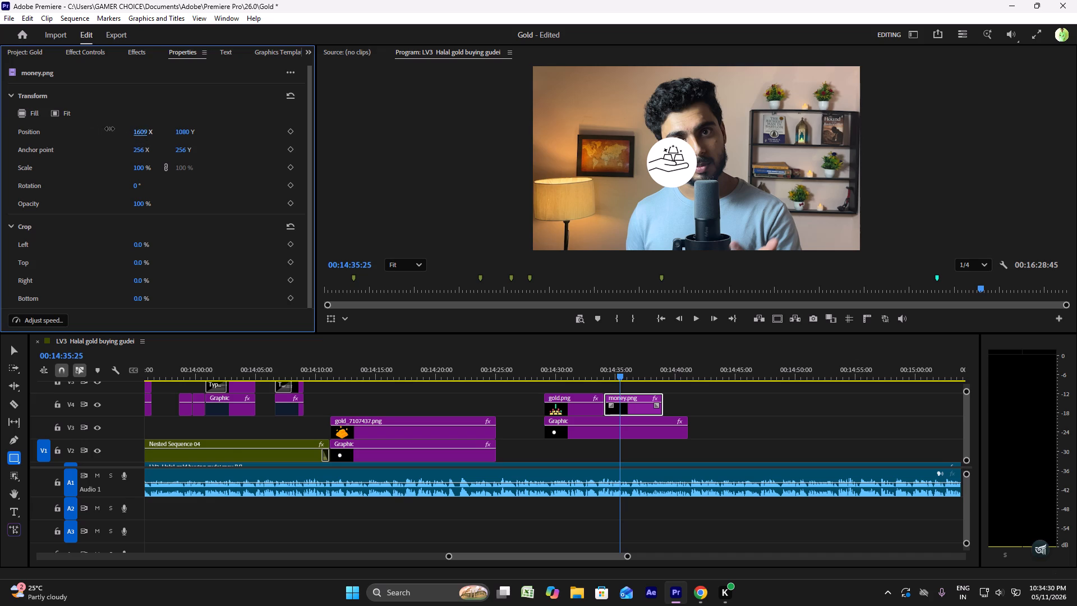
{"action": "left_click_drag", "start_coordinate": [109, 128], "coordinate": [121, 129]}
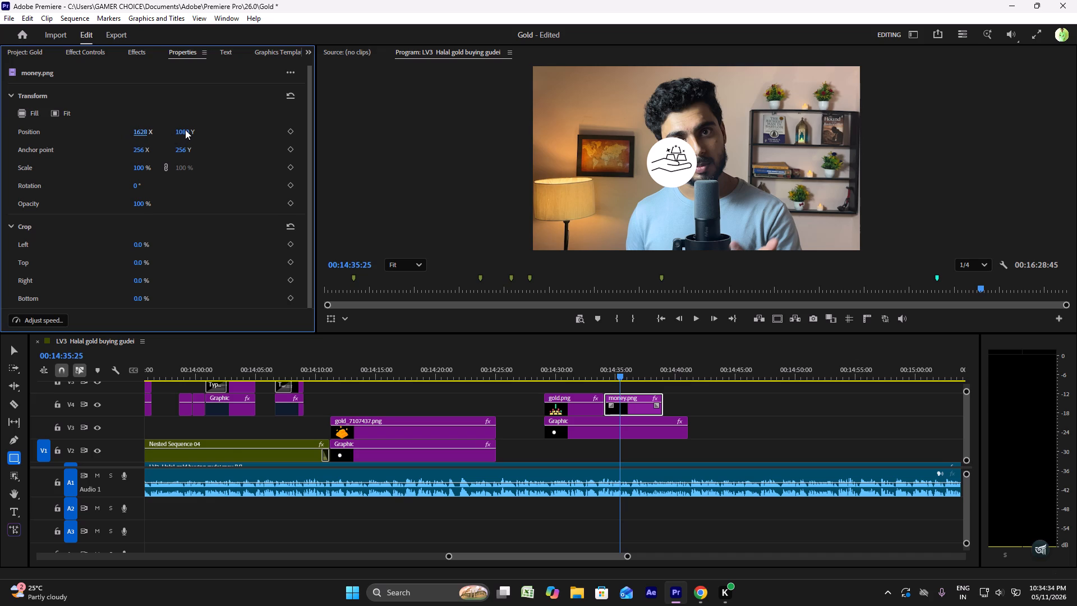
{"action": "left_click_drag", "start_coordinate": [183, 130], "coordinate": [190, 130]}
{"action": "left_click_drag", "start_coordinate": [190, 130], "coordinate": [196, 130]}
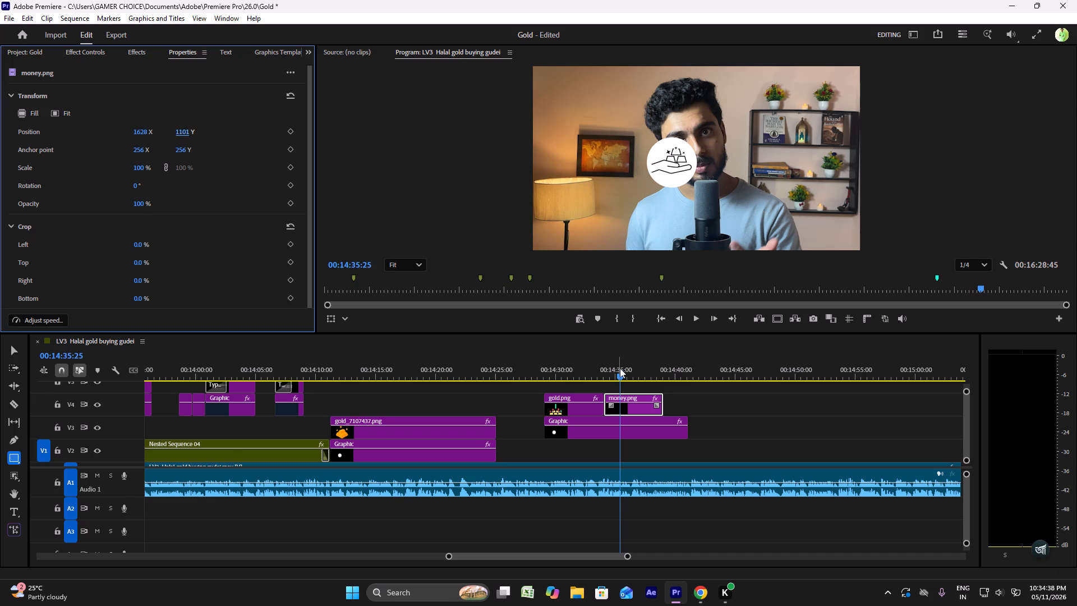
Trim the V3 circle graphic's end to line up with money.png's end, and play back from about 00:14:31.
{"action": "left_click", "coordinate": [674, 433]}
{"action": "left_click_drag", "start_coordinate": [690, 428], "coordinate": [688, 427]}
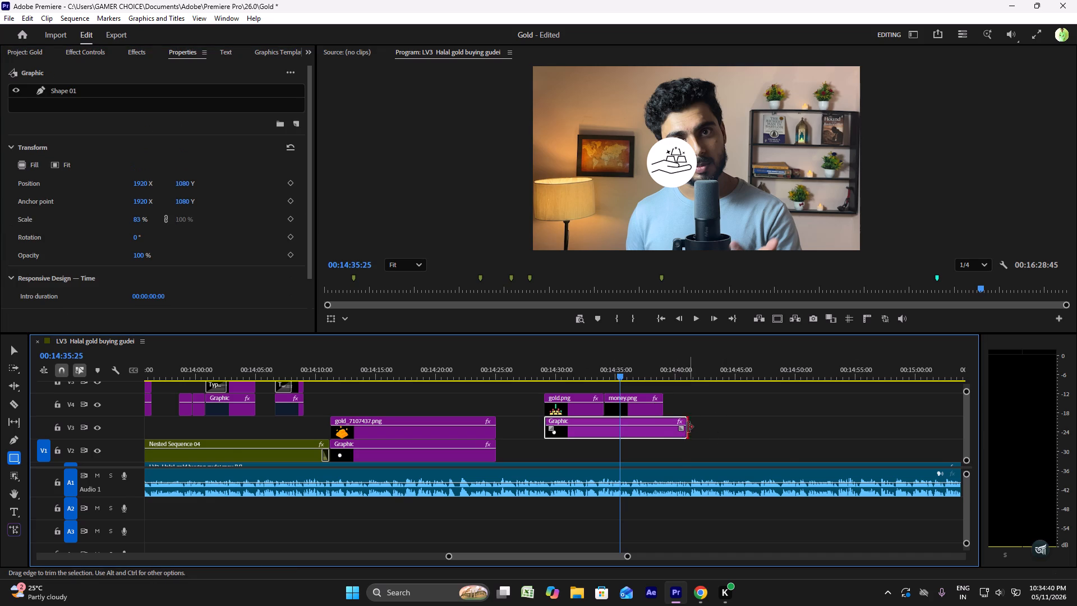
{"action": "left_click_drag", "start_coordinate": [688, 427], "coordinate": [667, 426]}
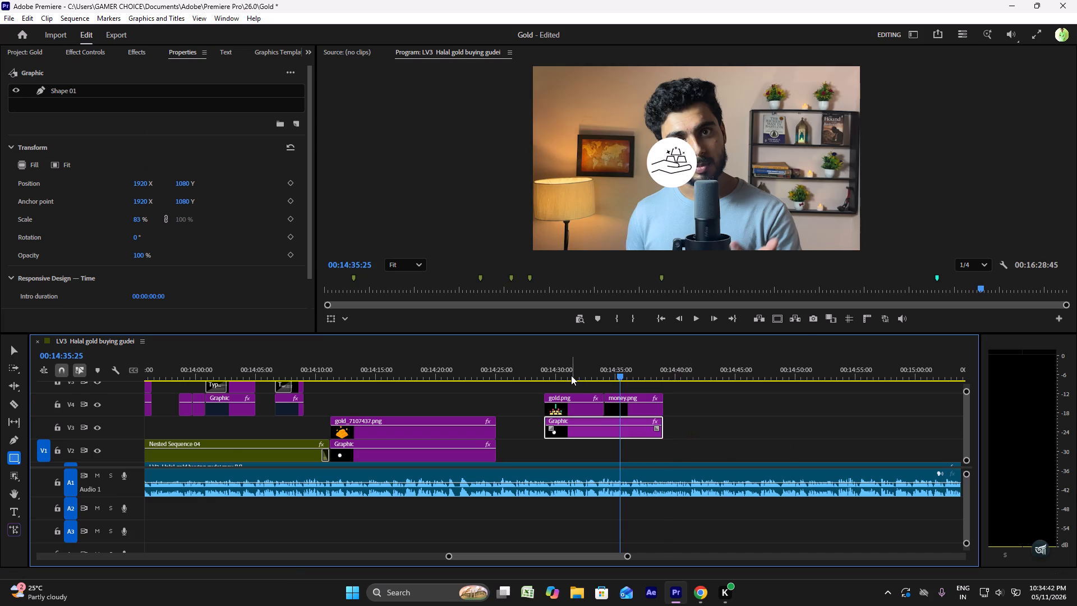
{"action": "left_click", "coordinate": [571, 375]}
{"action": "key", "text": "space"}
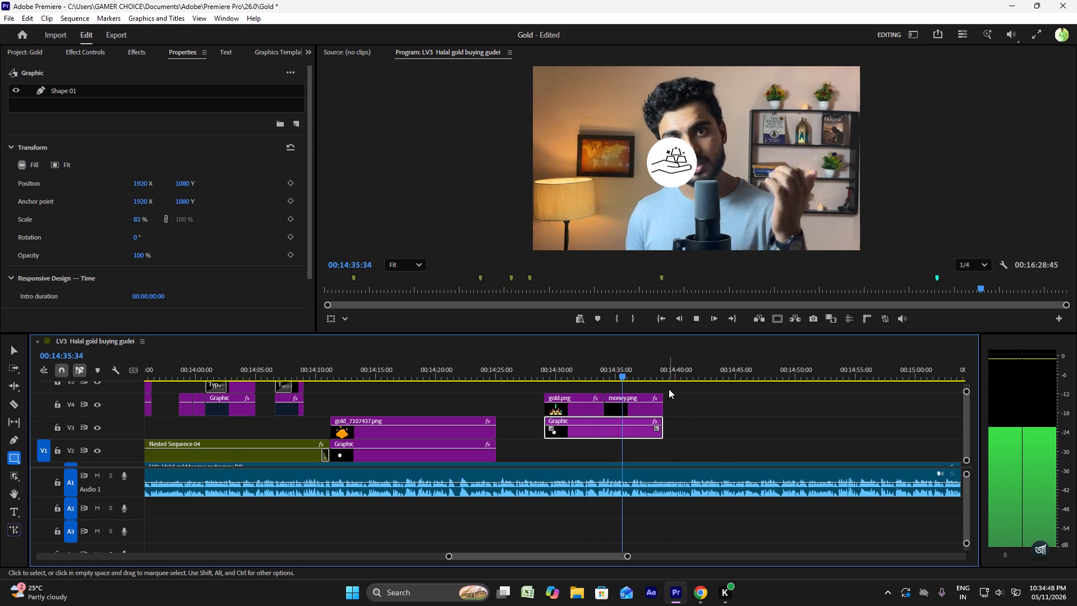
{"action": "key", "text": "space"}
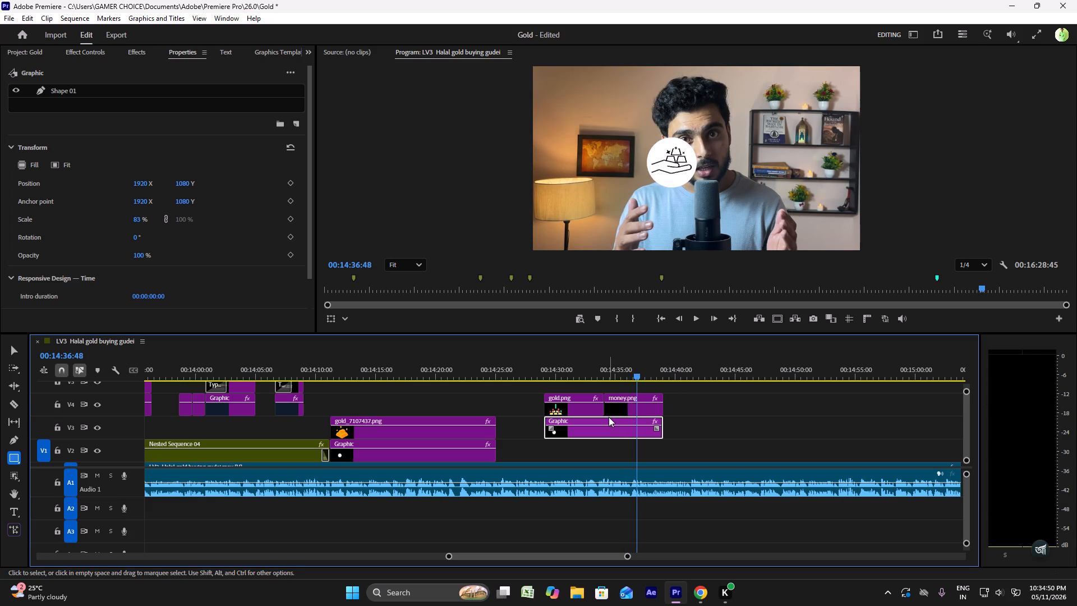
Split the V3 circle graphic at the cut between gold.png and money.png.
{"action": "key", "text": "c"}
{"action": "left_click", "coordinate": [604, 428]}
{"action": "key", "text": "v"}
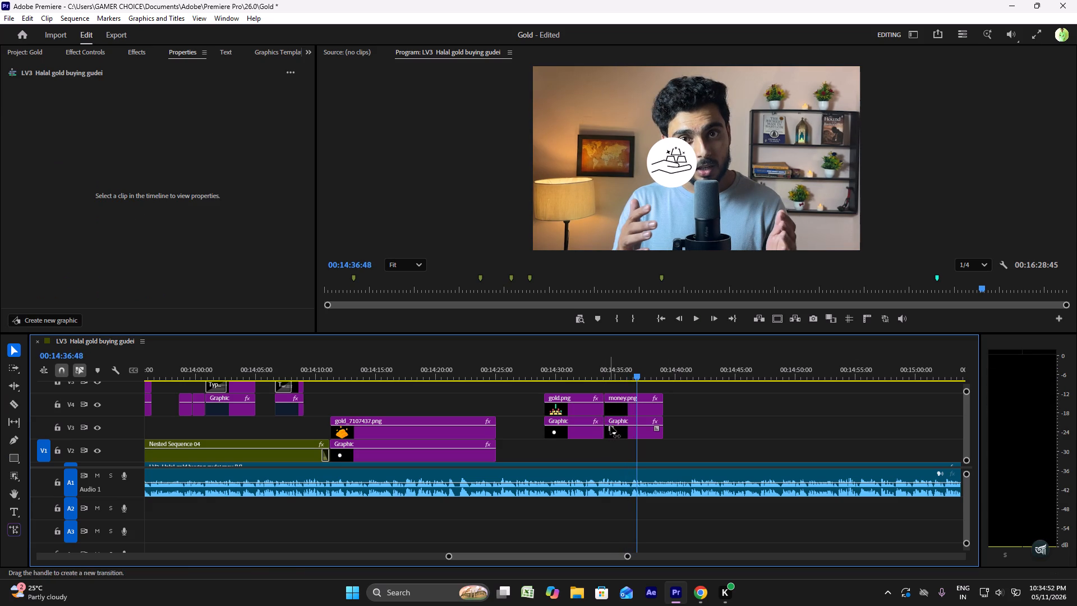
Move money.png and its circle segment together so both start at about 00:14:37, leaving a gap after gold.png.
{"action": "left_click_drag", "start_coordinate": [691, 410], "coordinate": [644, 421]}
{"action": "left_click_drag", "start_coordinate": [643, 426], "coordinate": [678, 426]}
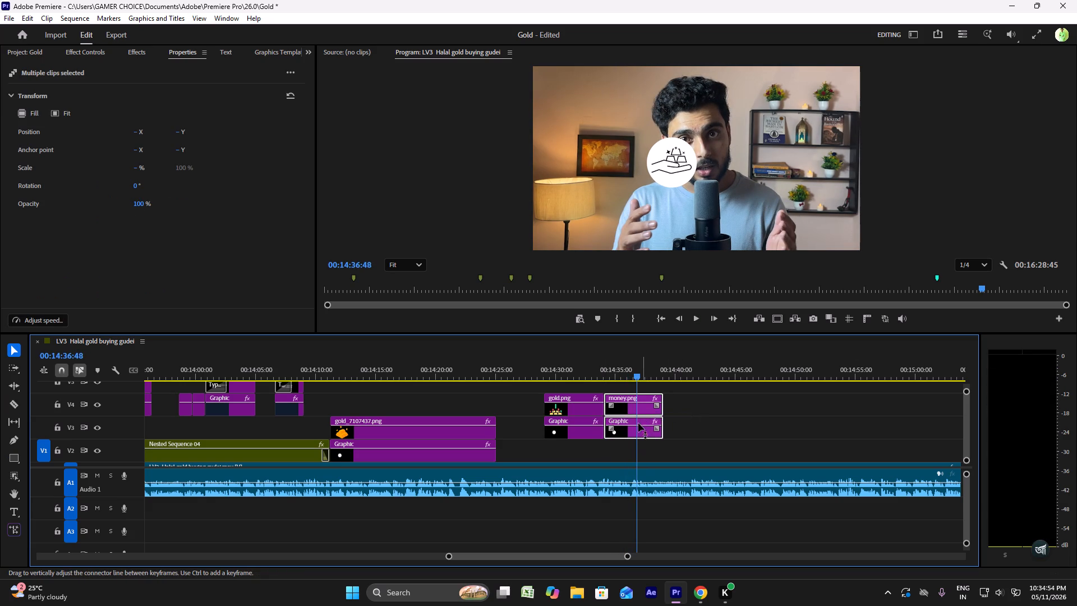
{"action": "left_click_drag", "start_coordinate": [636, 430], "coordinate": [678, 431]}
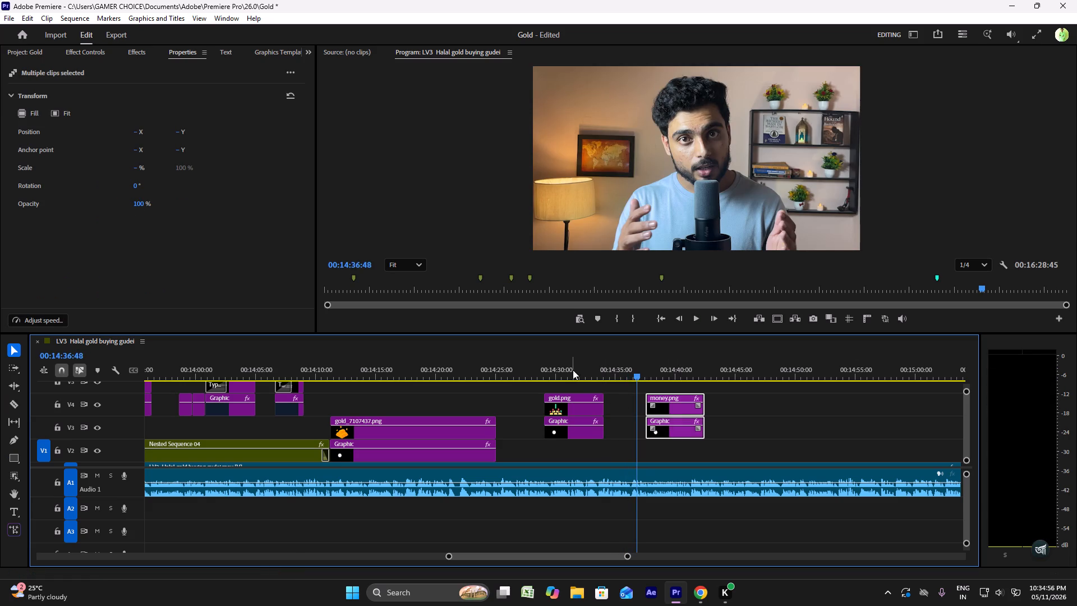
Play back from about 00:14:11, then move gold.png and its circle together to V5 and V4, starting at about 00:14:12 above gold_7107437.png.
{"action": "left_click", "coordinate": [335, 360]}
{"action": "key", "text": "space"}
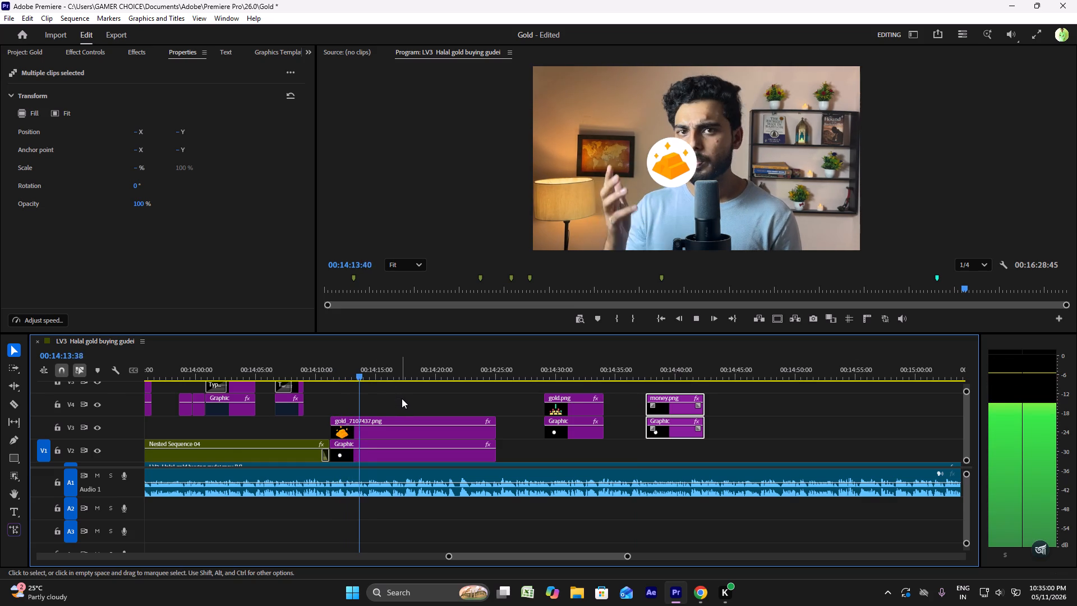
{"action": "key", "text": "space"}
{"action": "left_click", "coordinate": [331, 370]}
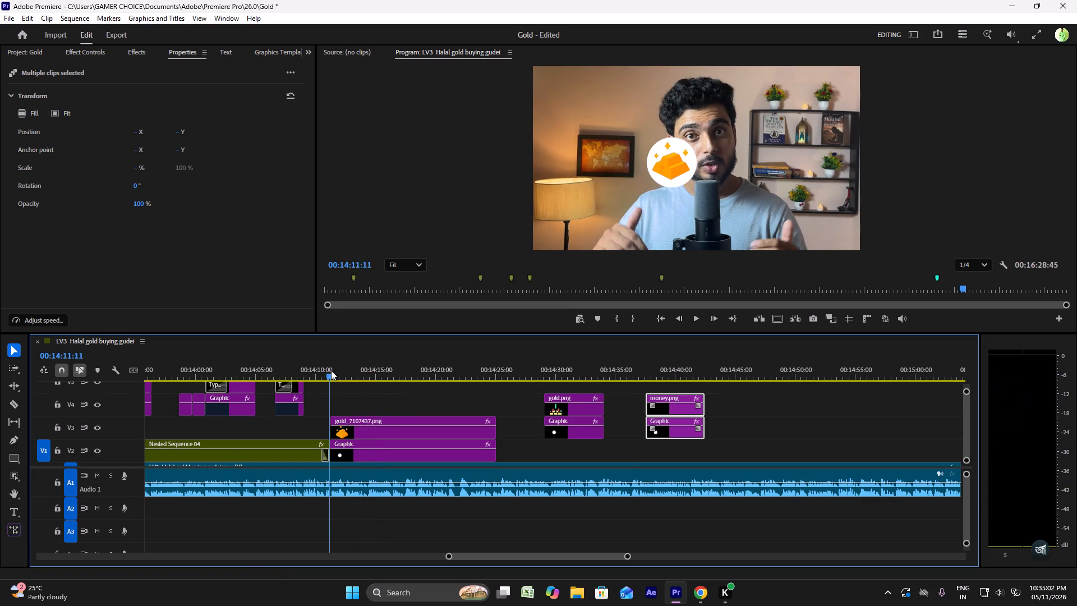
{"action": "key", "text": "space"}
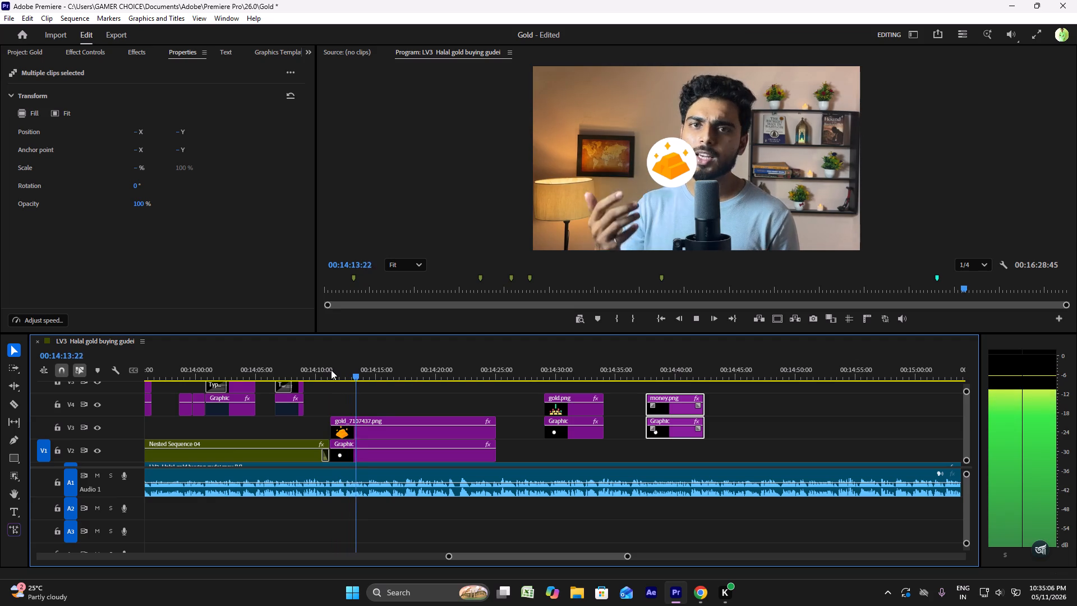
{"action": "key", "text": "space"}
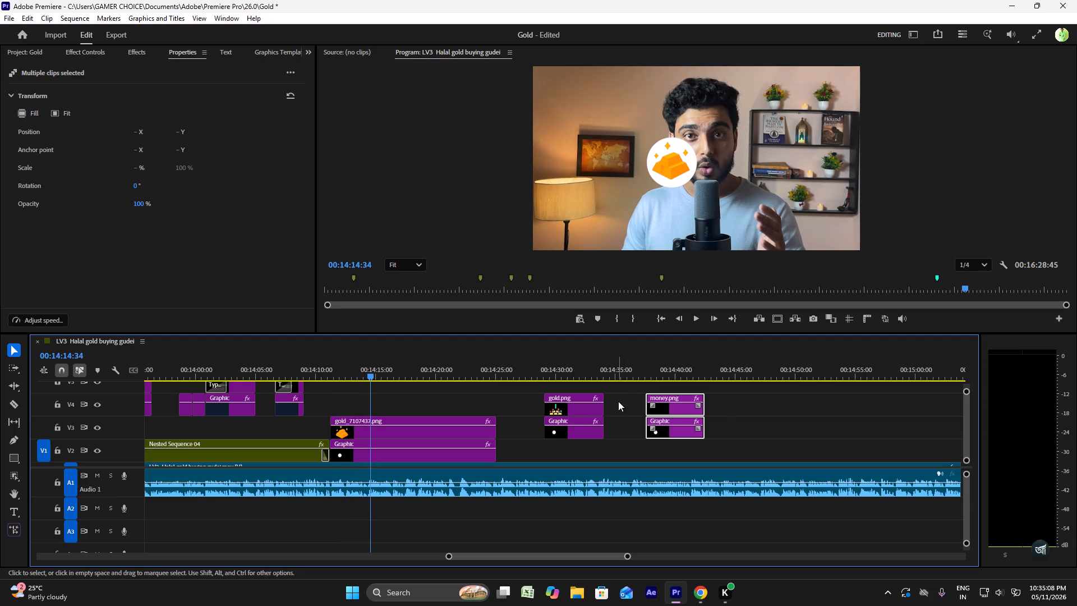
{"action": "left_click_drag", "start_coordinate": [764, 398], "coordinate": [628, 419]}
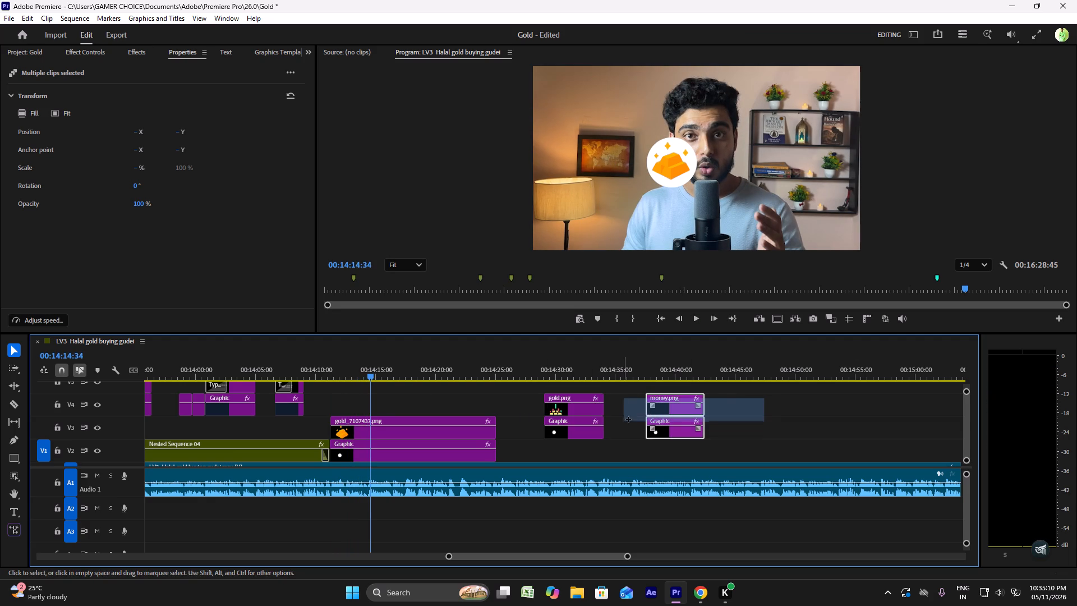
{"action": "left_click_drag", "start_coordinate": [628, 419], "coordinate": [652, 417]}
{"action": "left_click_drag", "start_coordinate": [570, 435], "coordinate": [567, 419]}
{"action": "left_click", "coordinate": [613, 413]}
{"action": "left_click_drag", "start_coordinate": [615, 407], "coordinate": [590, 425]}
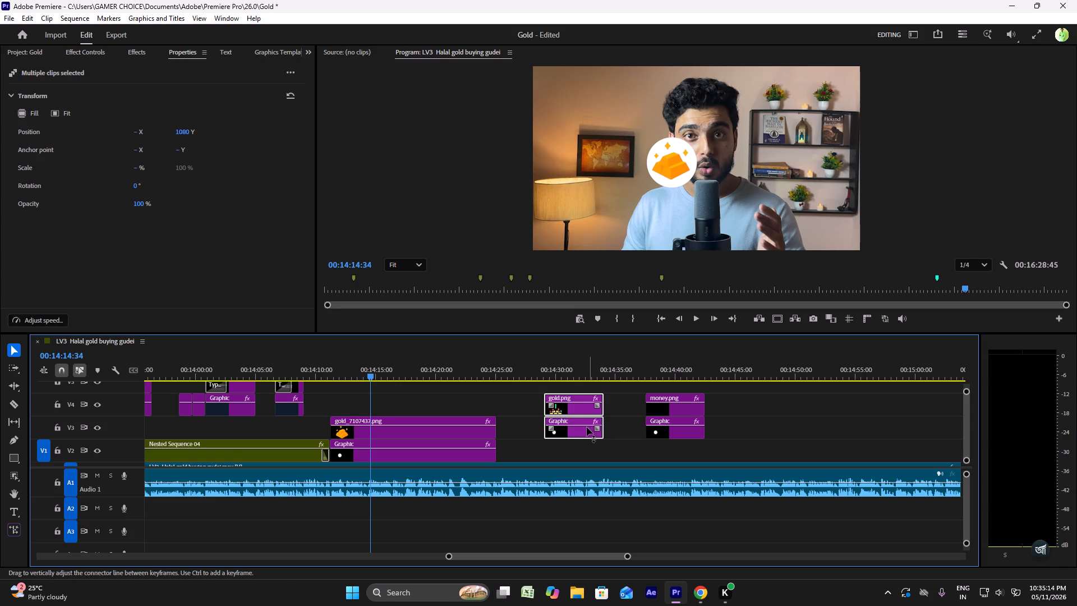
{"action": "left_click_drag", "start_coordinate": [580, 435], "coordinate": [380, 397]}
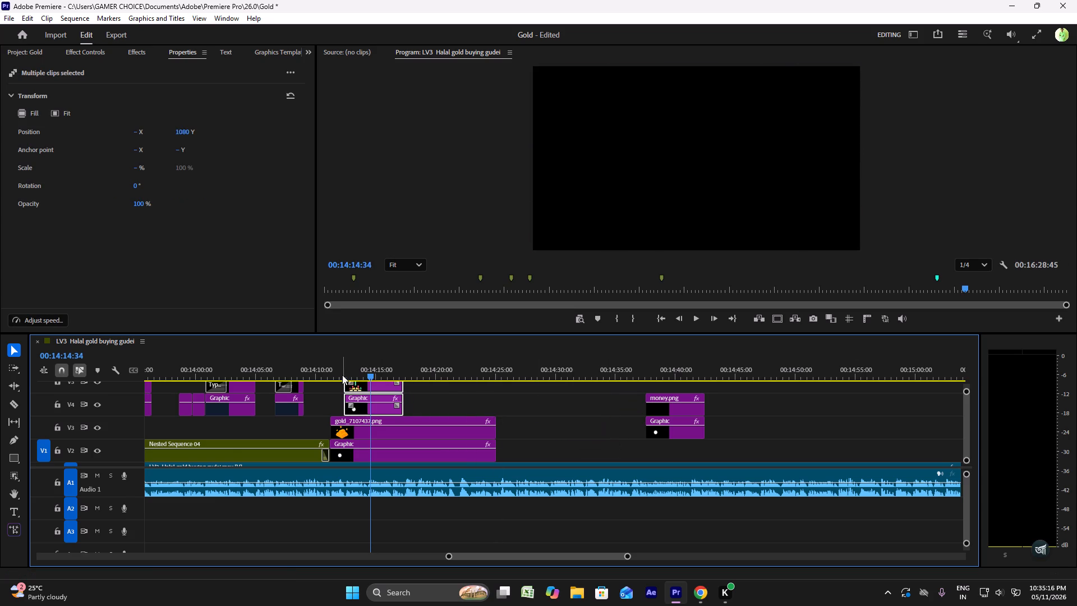
Move money.png and its circle together onto the tracks above gold.png, with the circle on V6 and both starting at about 00:14:12.
{"action": "left_click", "coordinate": [333, 368]}
{"action": "key", "text": "space"}
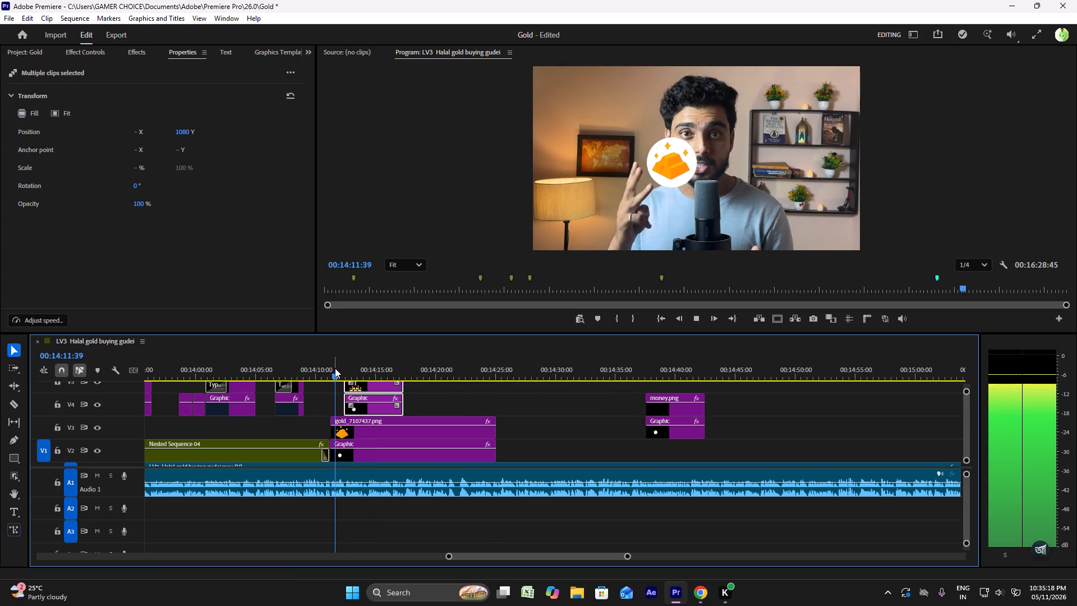
{"action": "key", "text": "space"}
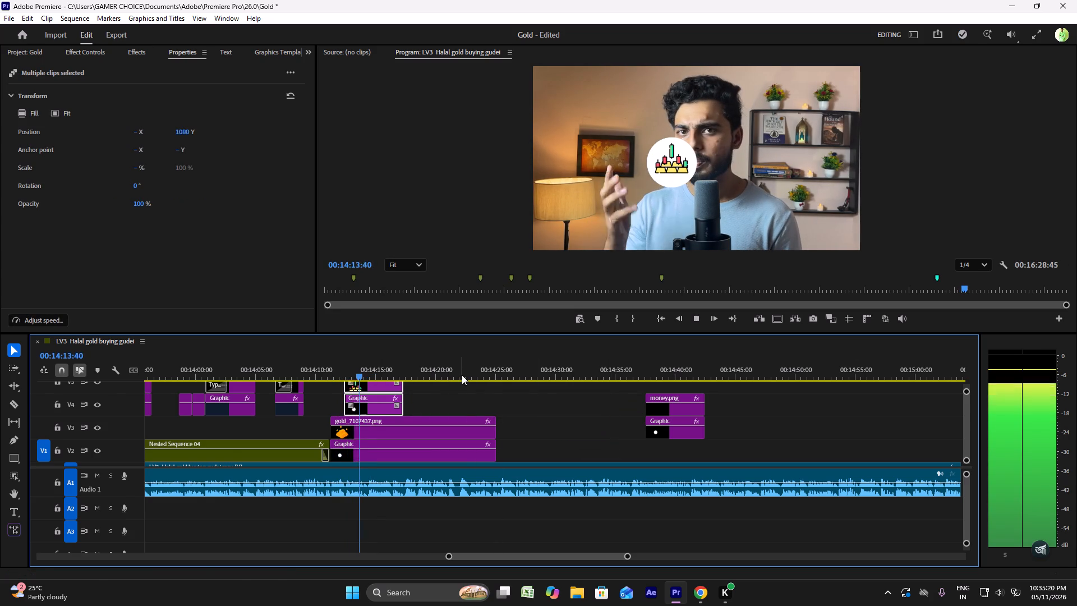
{"action": "scroll", "coordinate": [498, 406], "scroll_direction": "up", "scroll_amount": 4, "text": "ctrl"}
{"action": "left_click_drag", "start_coordinate": [762, 442], "coordinate": [695, 459]}
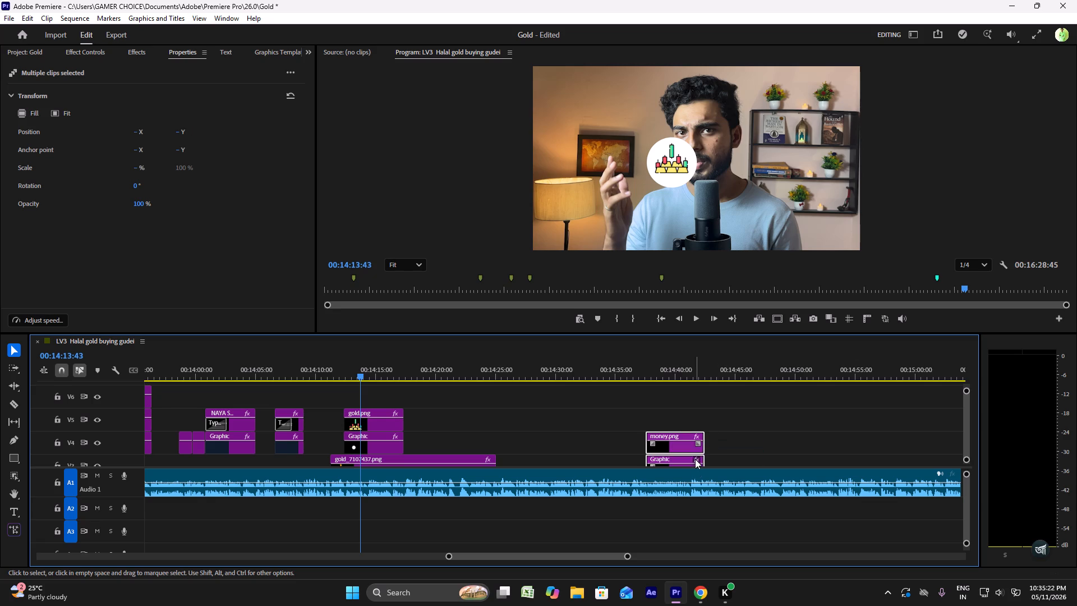
{"action": "left_click_drag", "start_coordinate": [691, 463], "coordinate": [677, 431]}
{"action": "left_click_drag", "start_coordinate": [677, 458], "coordinate": [374, 400]}
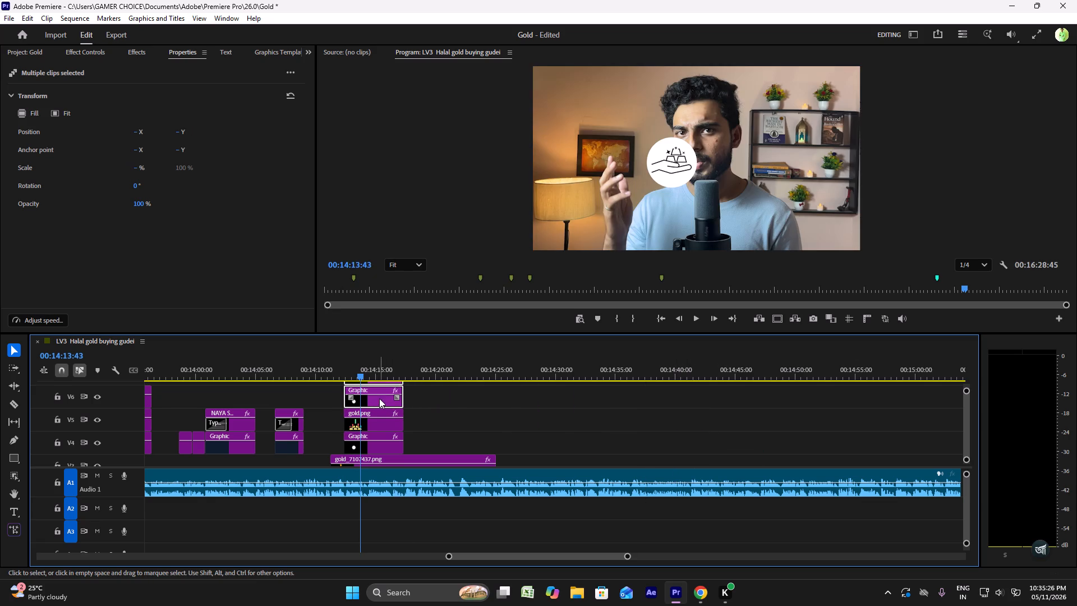
{"action": "left_click", "coordinate": [445, 397]}
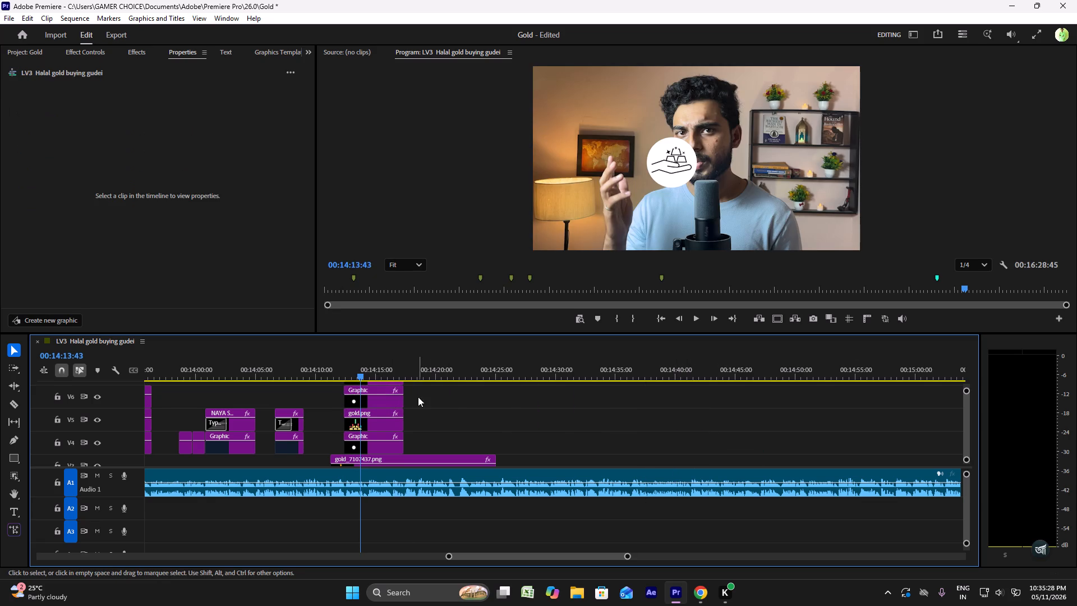
{"action": "left_click_drag", "start_coordinate": [418, 397], "coordinate": [371, 381]}
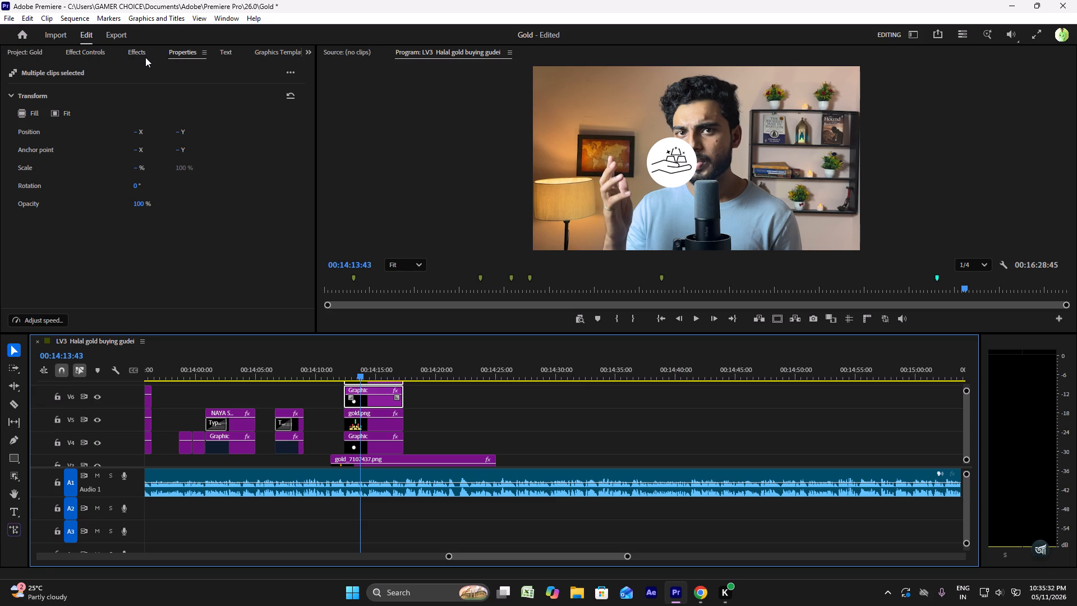
Lower gold_7107437.png and its V2 circle together in the frame until they sit level with the base of the microphone.
{"action": "left_click", "coordinate": [327, 371]}
{"action": "scroll", "coordinate": [329, 388], "scroll_direction": "down", "scroll_amount": 5, "text": "ctrl"}
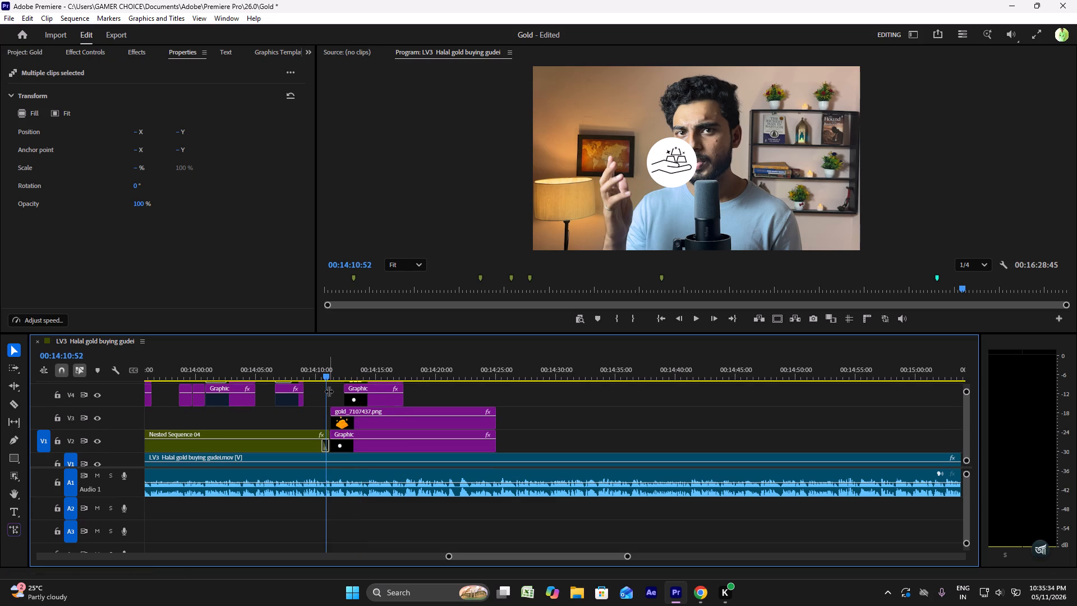
{"action": "key", "text": "space"}
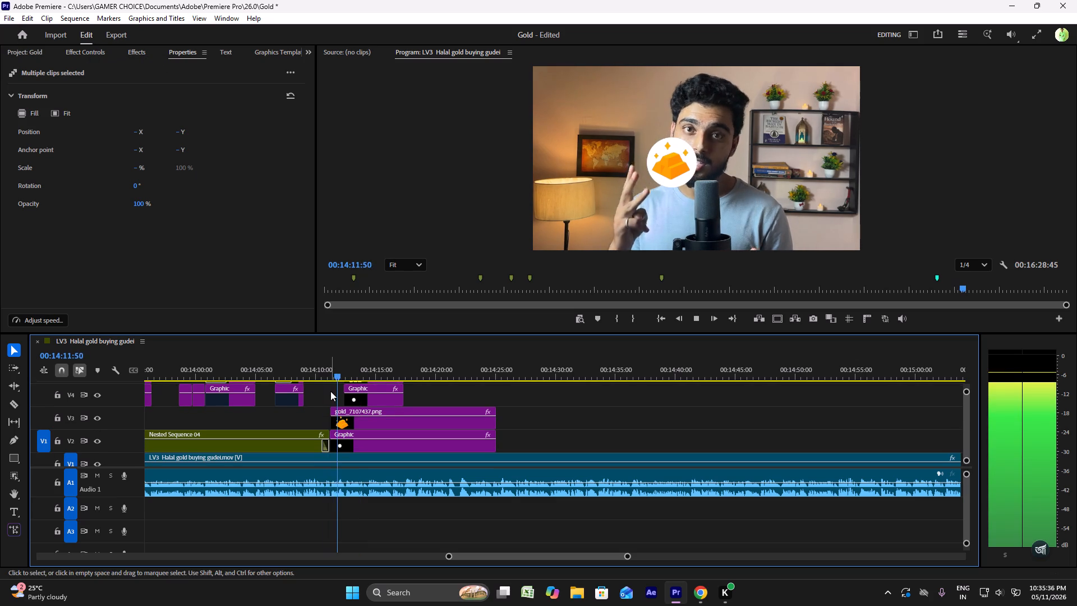
{"action": "key", "text": "space"}
{"action": "left_click", "coordinate": [346, 420]}
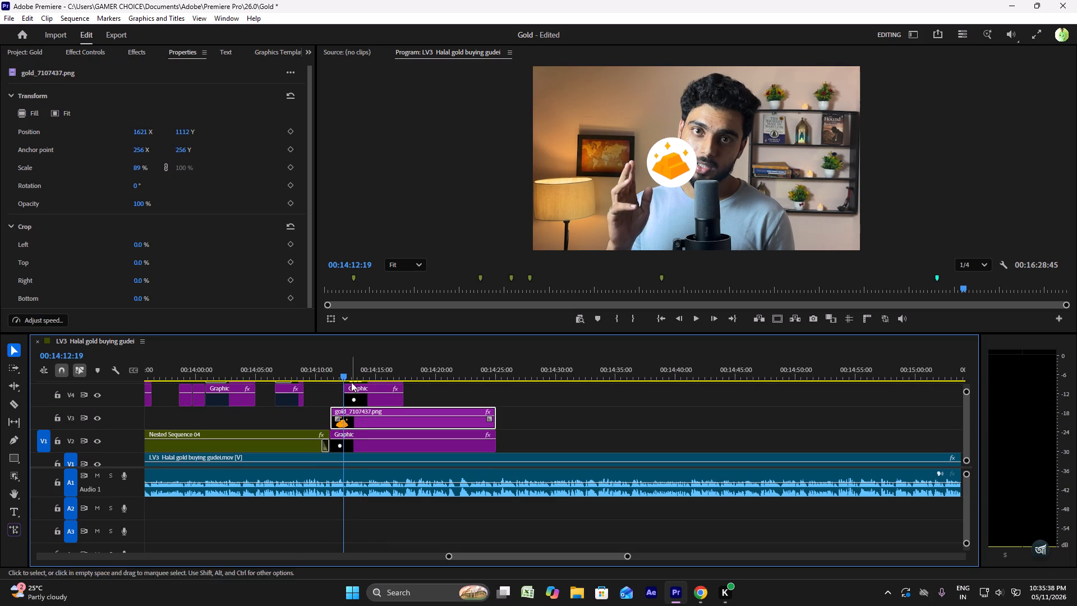
{"action": "left_click", "coordinate": [342, 373]}
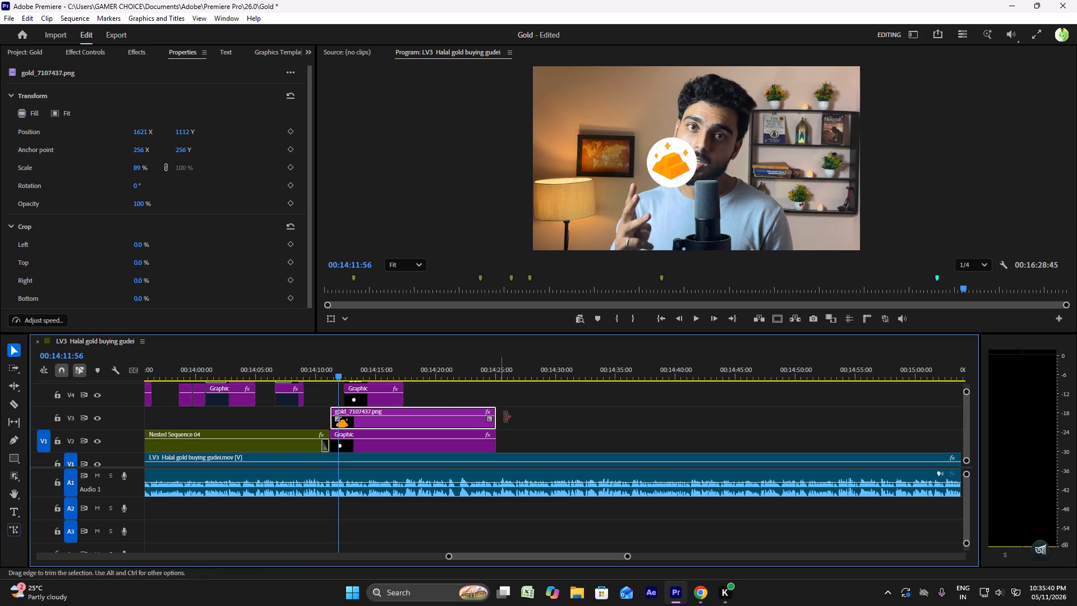
{"action": "left_click_drag", "start_coordinate": [511, 417], "coordinate": [461, 435]}
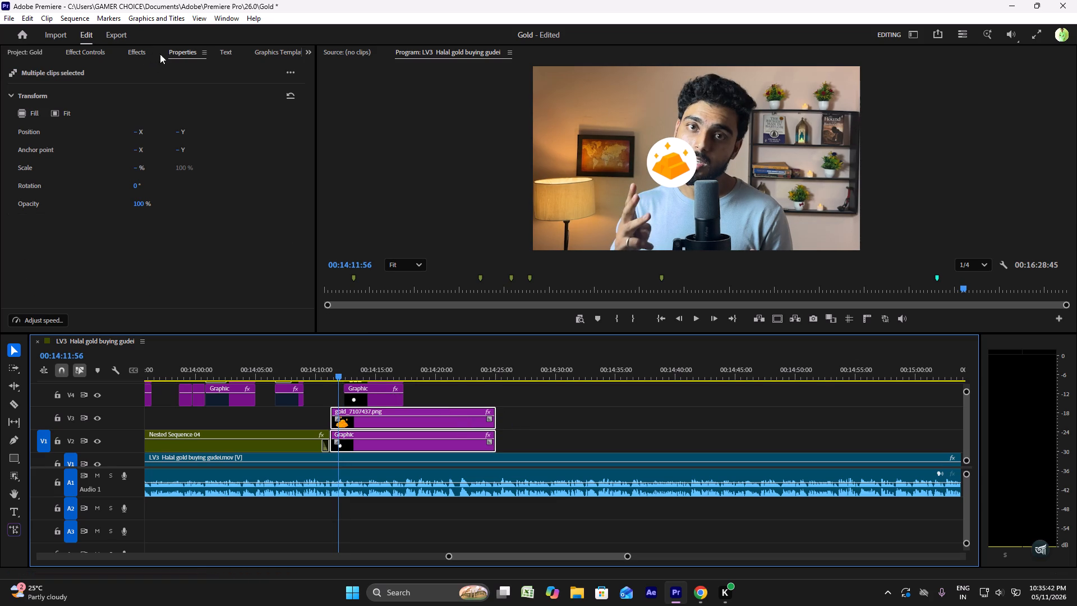
{"action": "left_click_drag", "start_coordinate": [177, 128], "coordinate": [249, 128]}
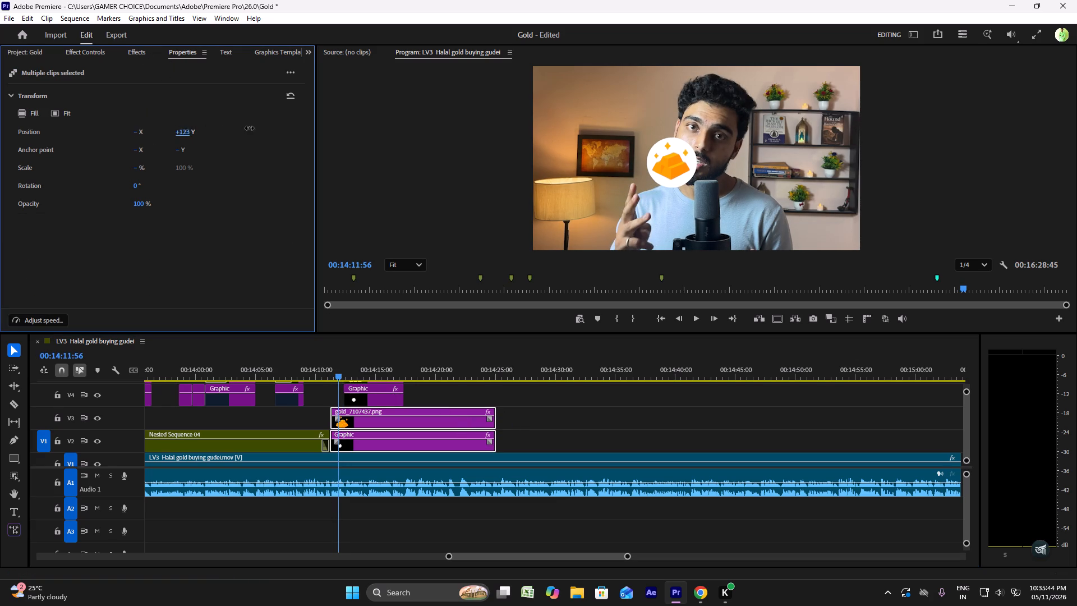
{"action": "left_click_drag", "start_coordinate": [249, 128], "coordinate": [429, 130]}
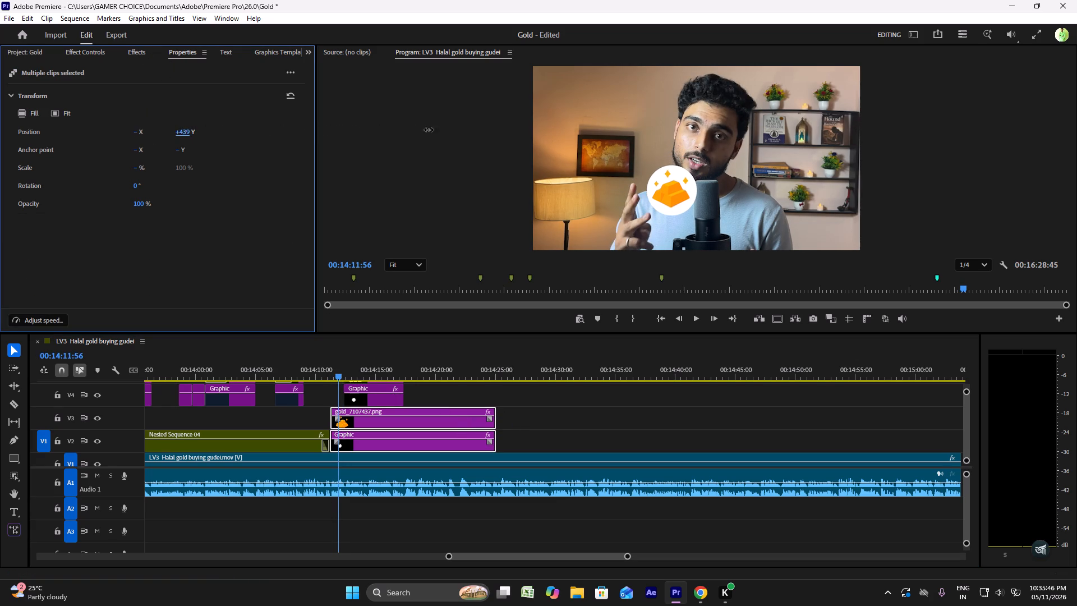
{"action": "left_click_drag", "start_coordinate": [429, 130], "coordinate": [507, 130]}
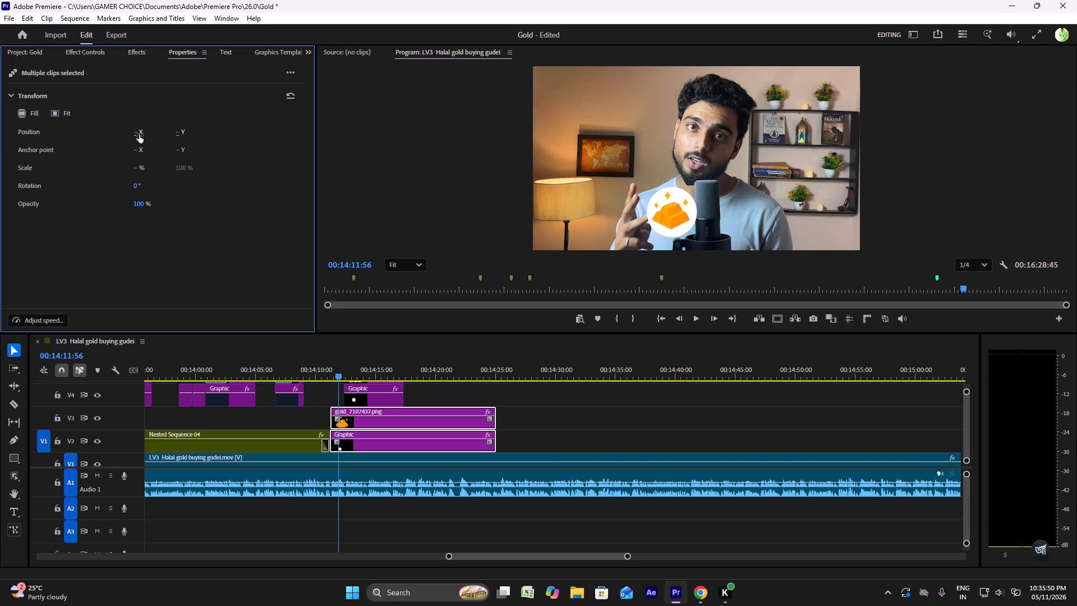
Shift gold_7107437.png and its circle together horizontally away from the microphone, over the speaker's raised hand beside the lamp.
{"action": "left_click_drag", "start_coordinate": [140, 134], "coordinate": [0, 150]}
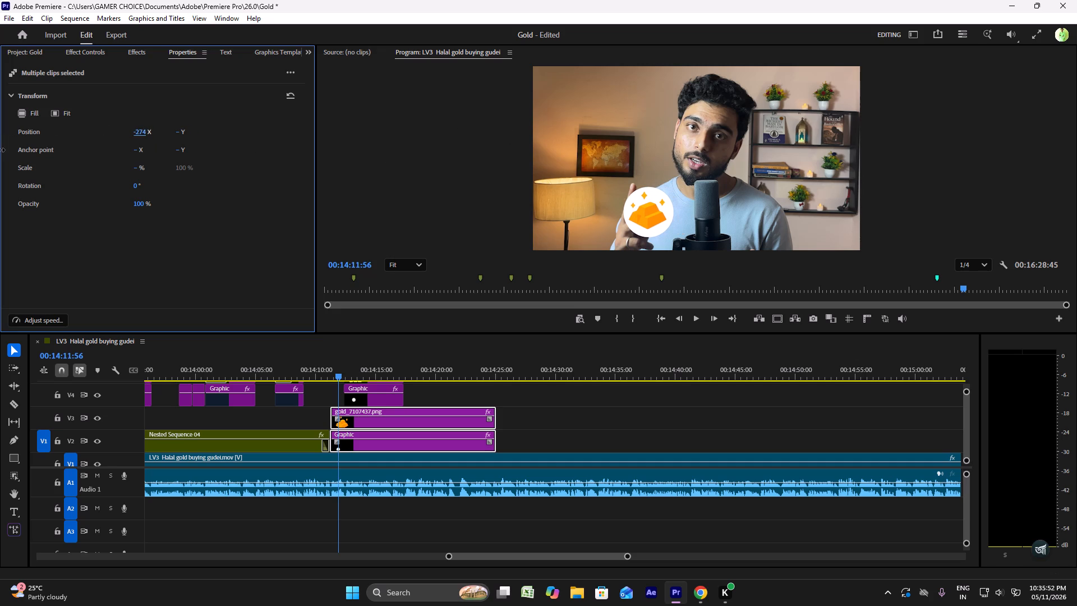
{"action": "left_click_drag", "start_coordinate": [0, 150], "coordinate": [0, 151]}
{"action": "left_click_drag", "start_coordinate": [136, 135], "coordinate": [54, 135]}
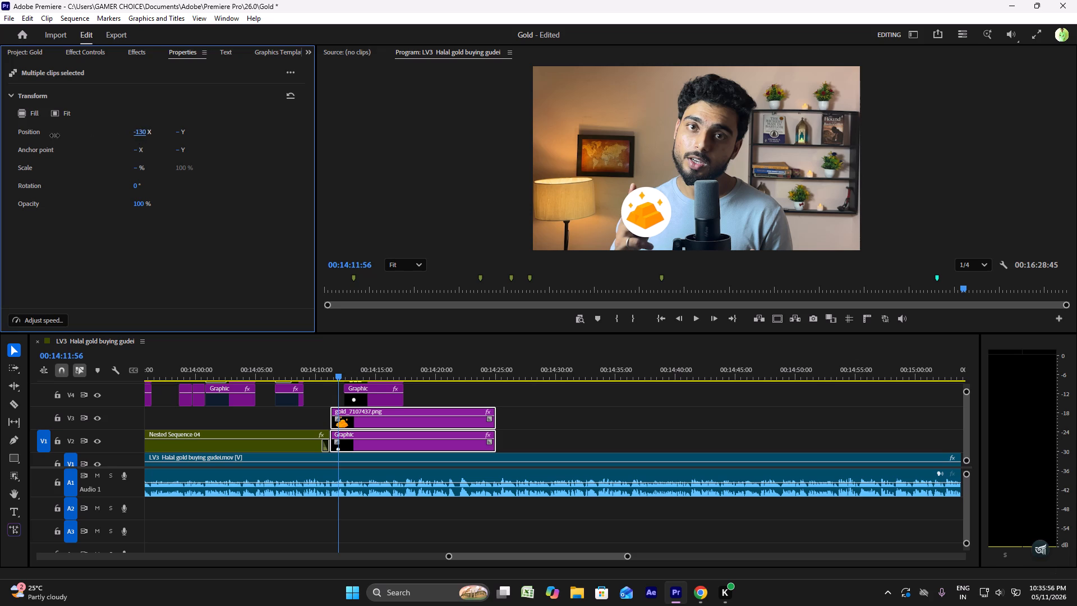
{"action": "left_click_drag", "start_coordinate": [54, 135], "coordinate": [0, 137]}
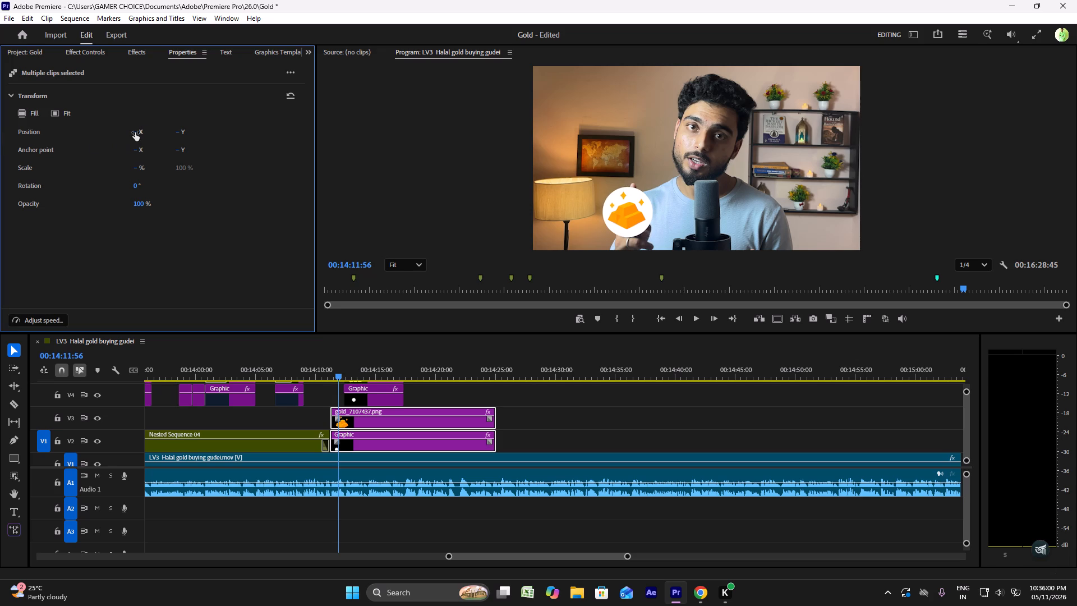
{"action": "left_click_drag", "start_coordinate": [135, 132], "coordinate": [112, 134]}
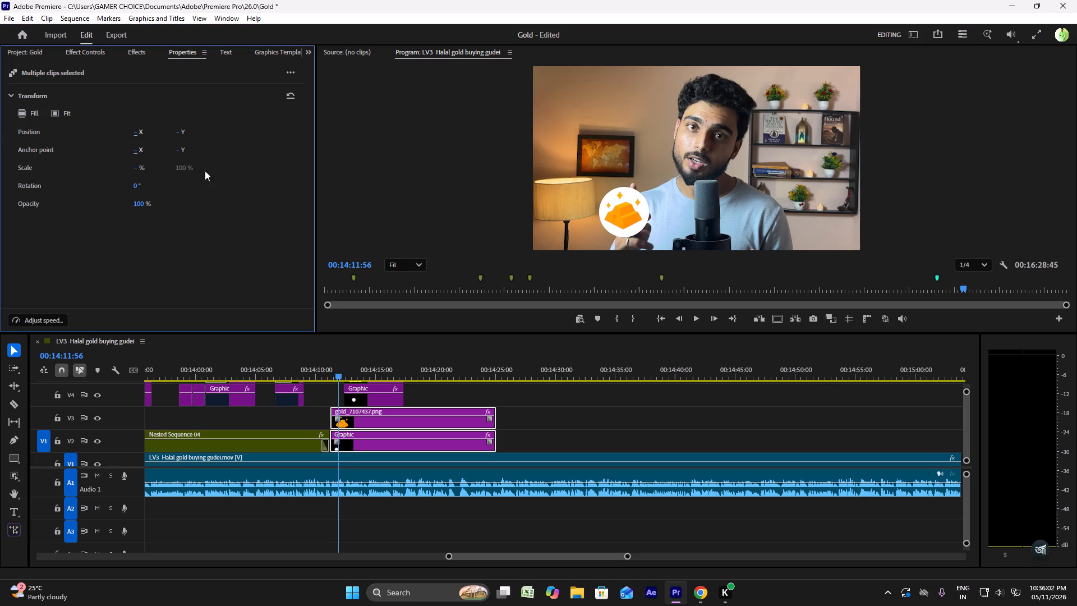
Play through to about 00:14:22 and raise gold_7107437.png and its circle together slightly.
{"action": "key", "text": "space"}
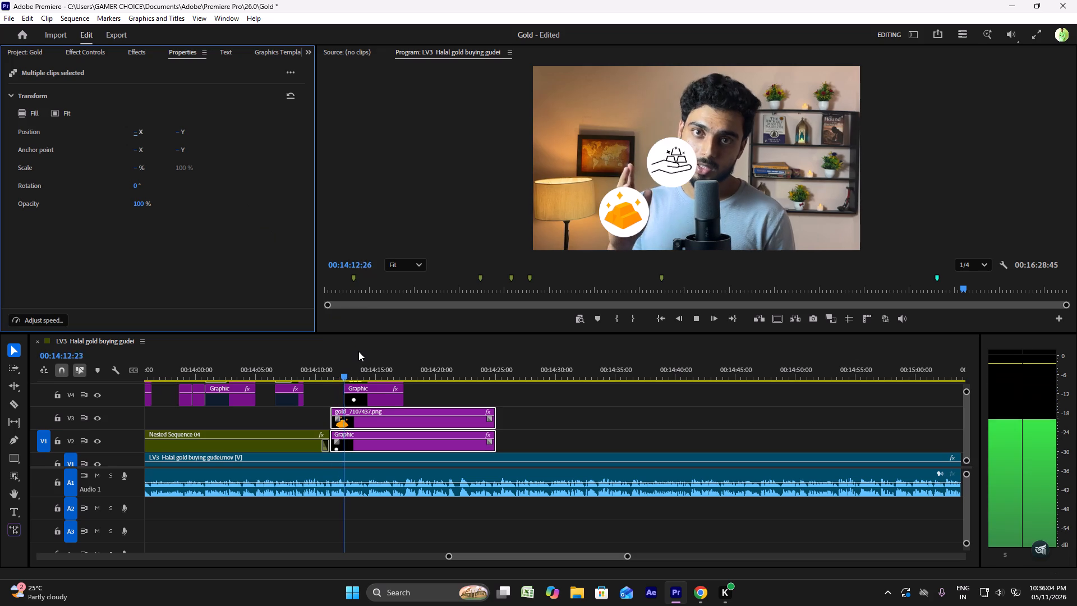
{"action": "key", "text": "space"}
{"action": "scroll", "coordinate": [387, 384], "scroll_direction": "up", "scroll_amount": 4, "text": "ctrl"}
{"action": "key", "text": "space"}
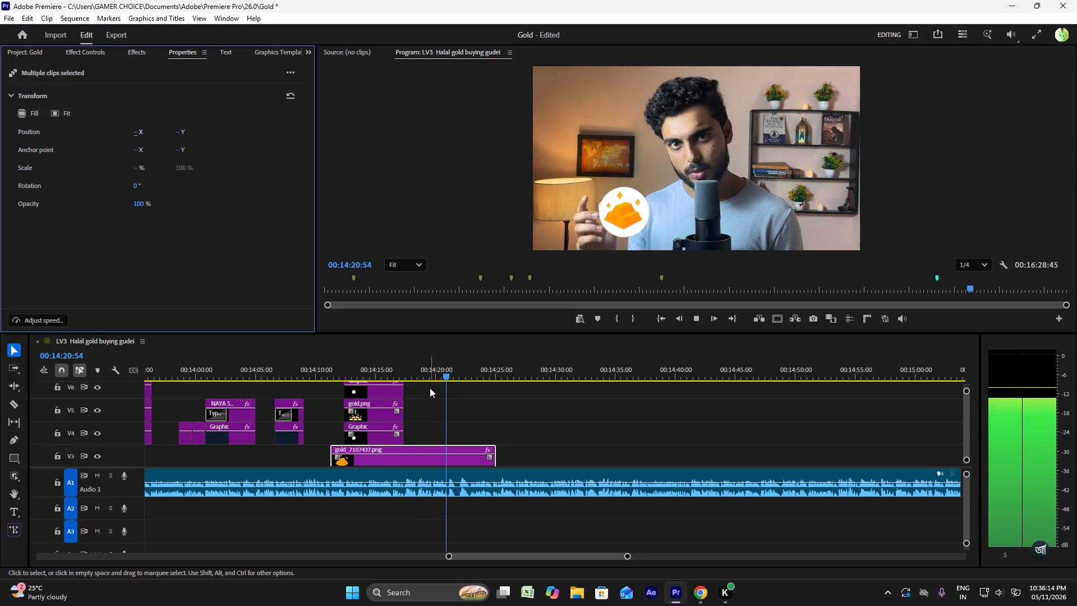
{"action": "key", "text": "space"}
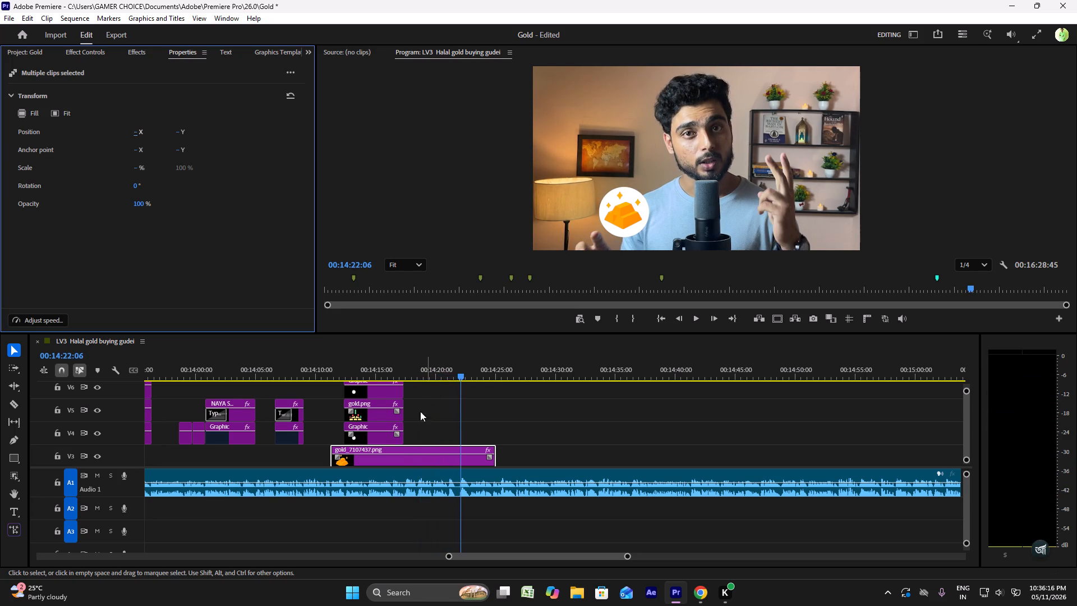
{"action": "scroll", "coordinate": [413, 434], "scroll_direction": "down", "scroll_amount": 4}
{"action": "scroll", "coordinate": [418, 436], "scroll_direction": "down", "scroll_amount": 2, "text": "ctrl"}
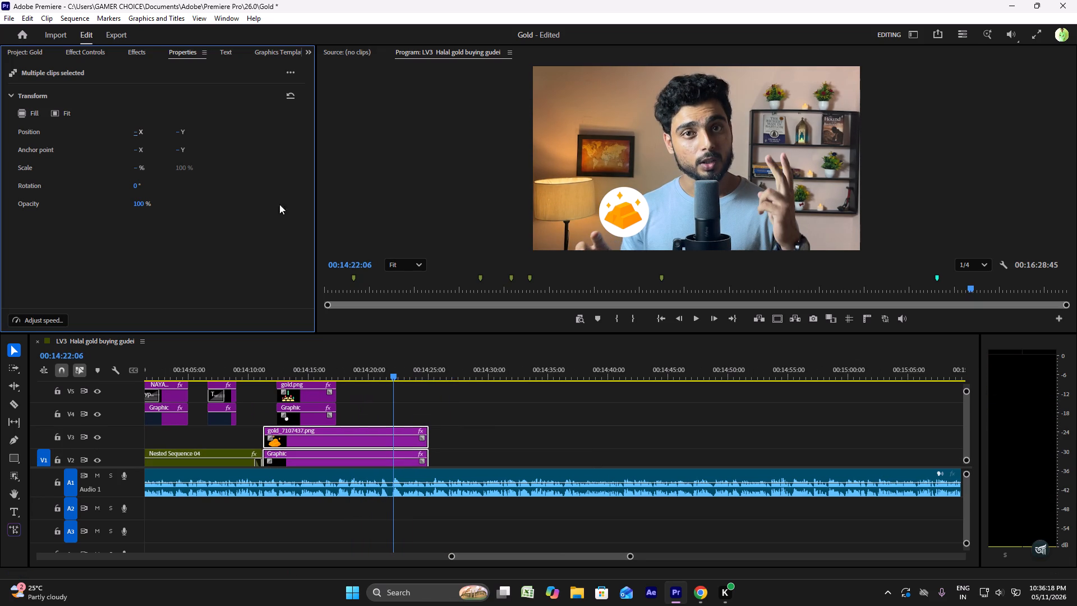
{"action": "left_click_drag", "start_coordinate": [178, 132], "coordinate": [185, 128]}
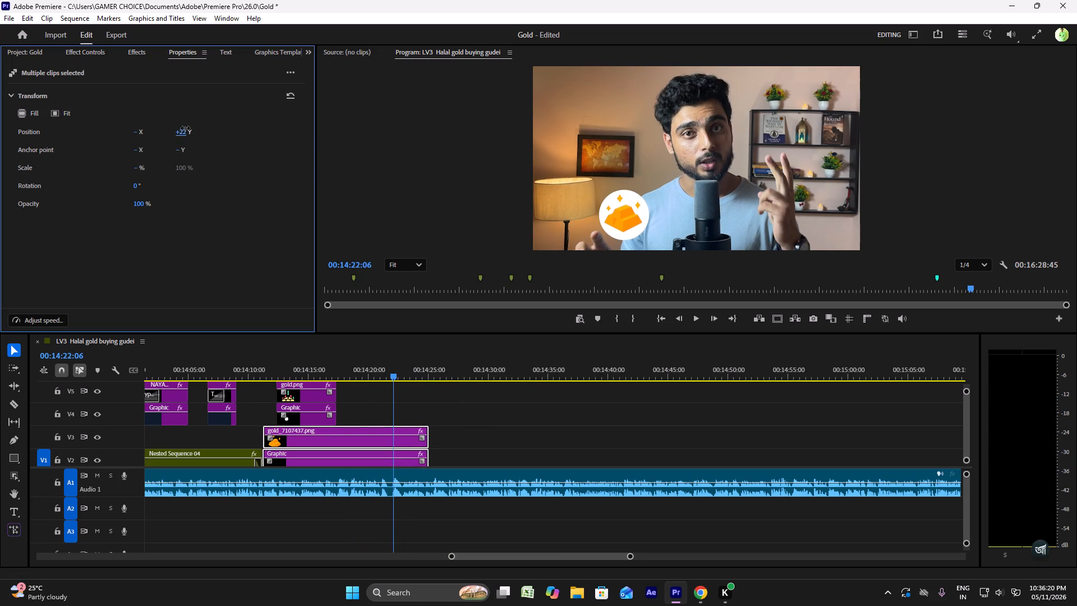
{"action": "left_click_drag", "start_coordinate": [185, 128], "coordinate": [119, 120]}
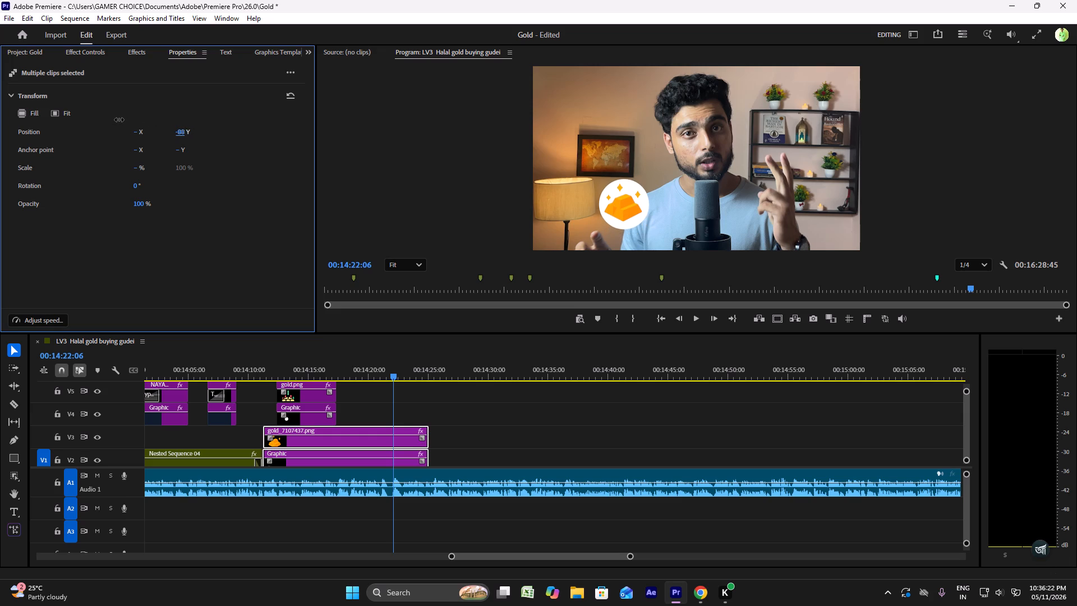
{"action": "left_click_drag", "start_coordinate": [119, 120], "coordinate": [141, 120]}
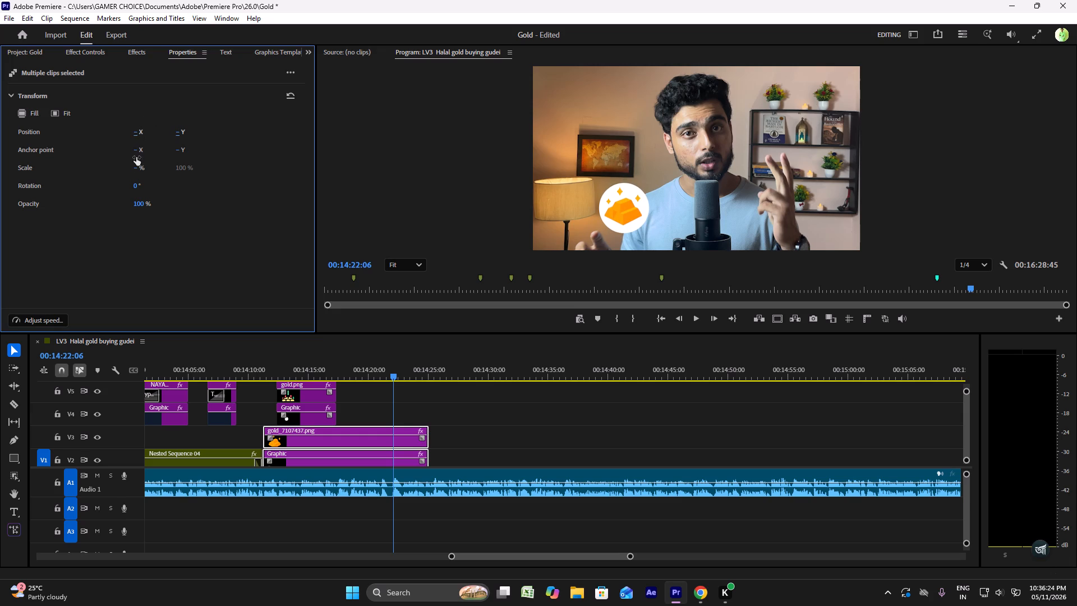
Scale gold_7107437.png and its circle down together slightly, and deselect them.
{"action": "left_click_drag", "start_coordinate": [135, 167], "coordinate": [121, 166]}
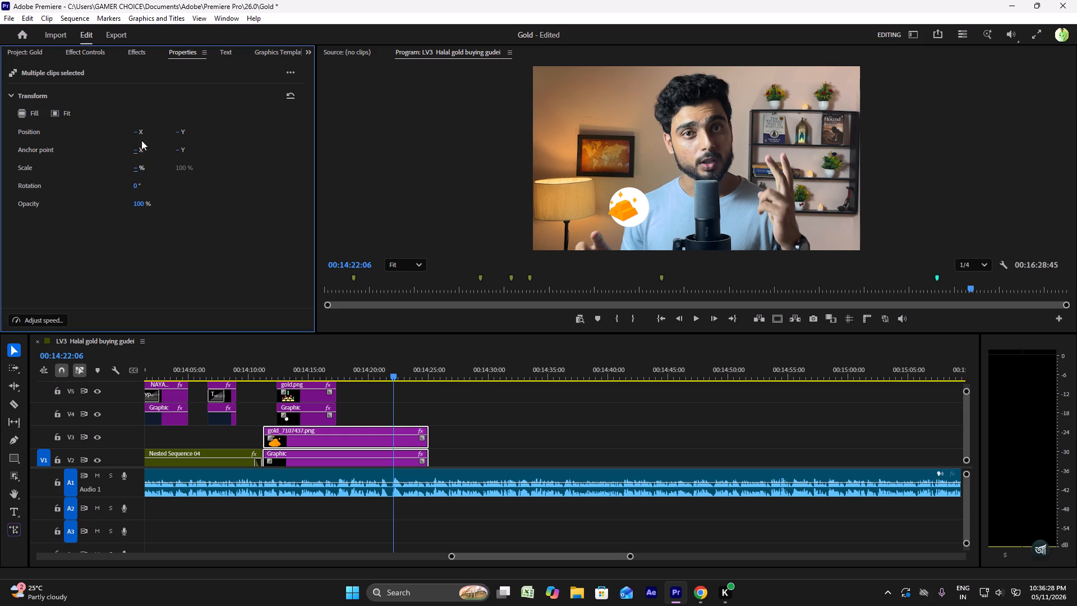
{"action": "left_click", "coordinate": [437, 353]}
{"action": "left_click", "coordinate": [422, 407]}
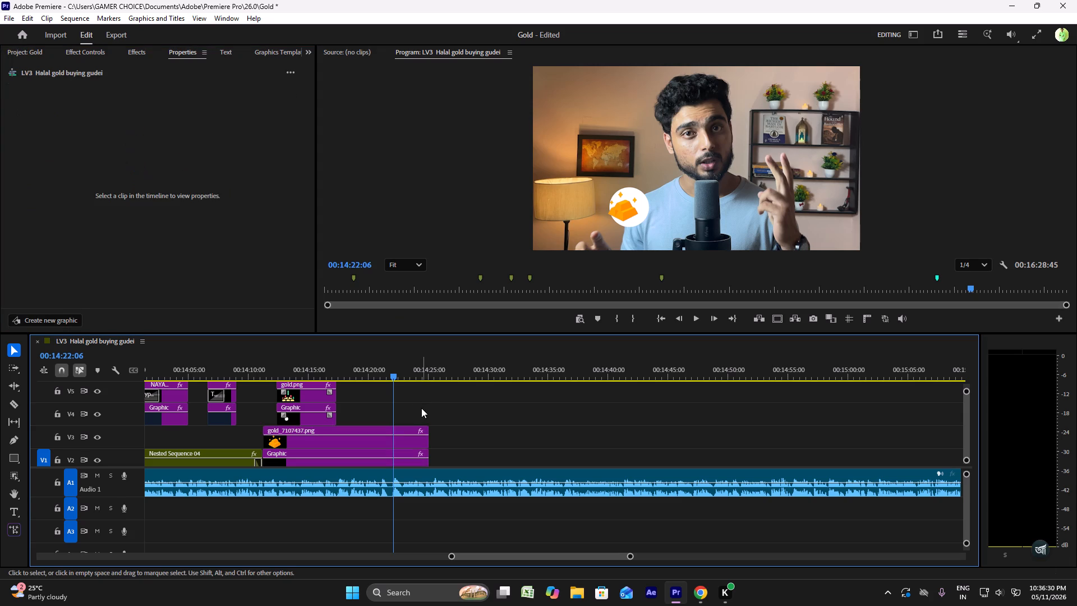
Set the horizontal position of gold_7107437.png alone to 1116 to centre the icon on its white circle.
{"action": "left_click", "coordinate": [396, 430]}
{"action": "left_click_drag", "start_coordinate": [142, 133], "coordinate": [162, 134]}
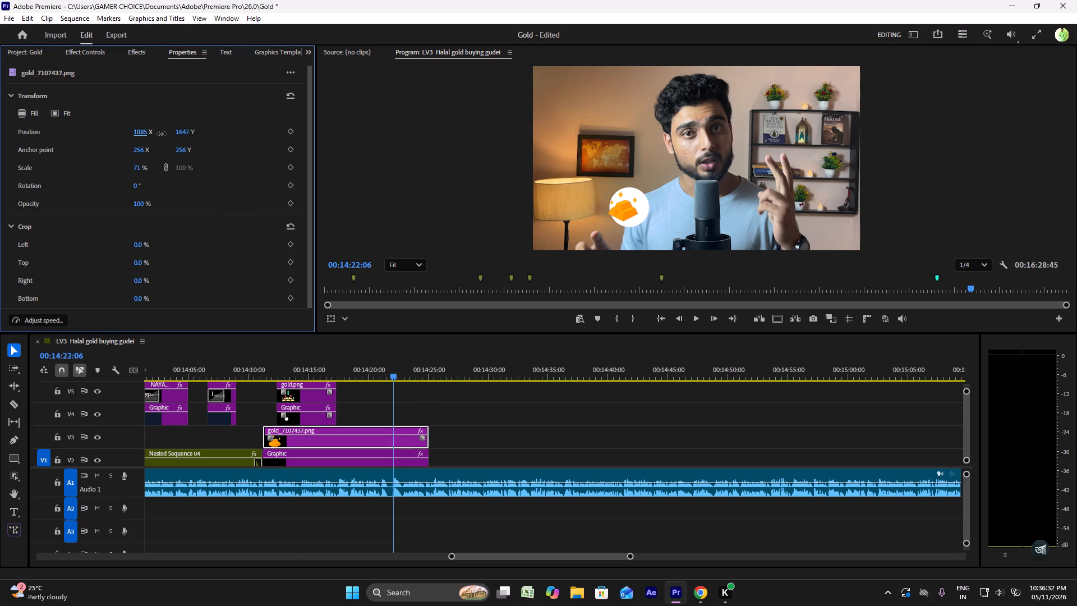
{"action": "left_click_drag", "start_coordinate": [162, 134], "coordinate": [178, 136]}
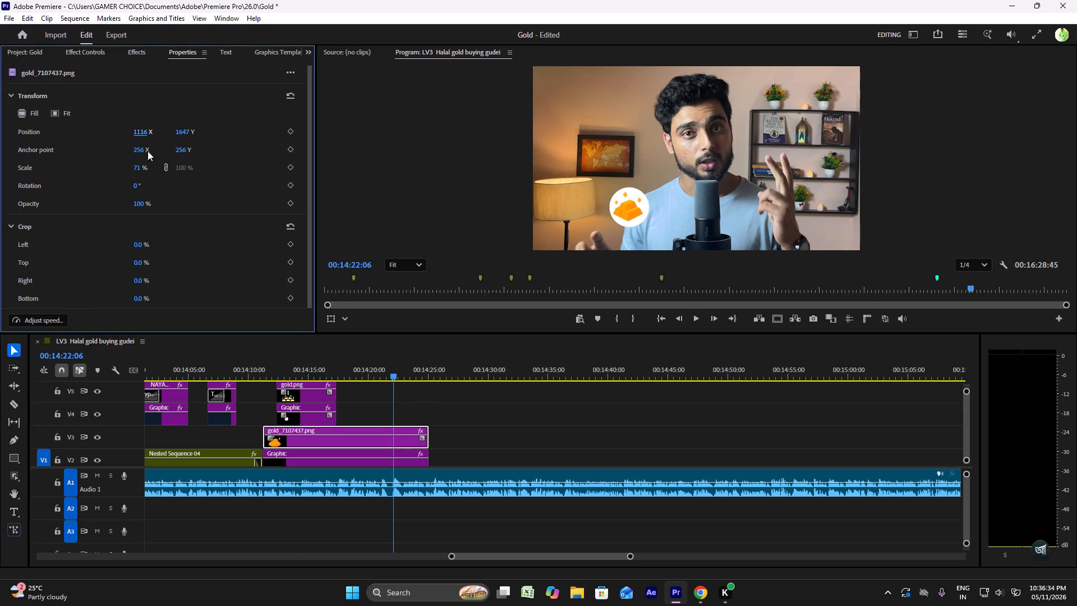
At 00:14:18:43, lower gold_7107437.png and its circle together slightly and shift them a little away from the microphone toward the lamp.
{"action": "left_click", "coordinate": [353, 379]}
{"action": "left_click_drag", "start_coordinate": [461, 433], "coordinate": [406, 457]}
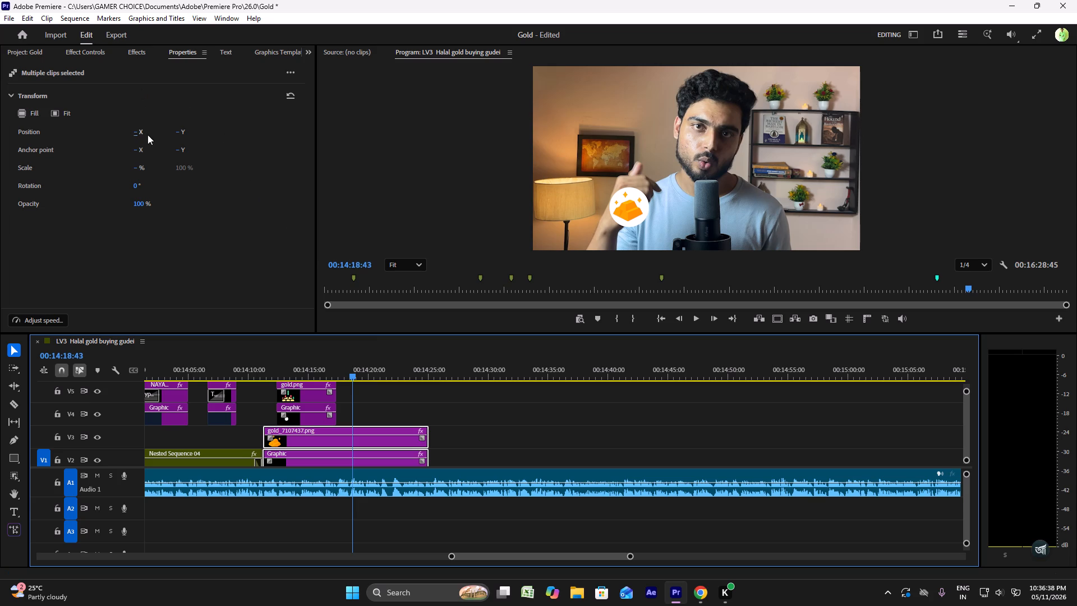
{"action": "left_click_drag", "start_coordinate": [177, 129], "coordinate": [191, 129]}
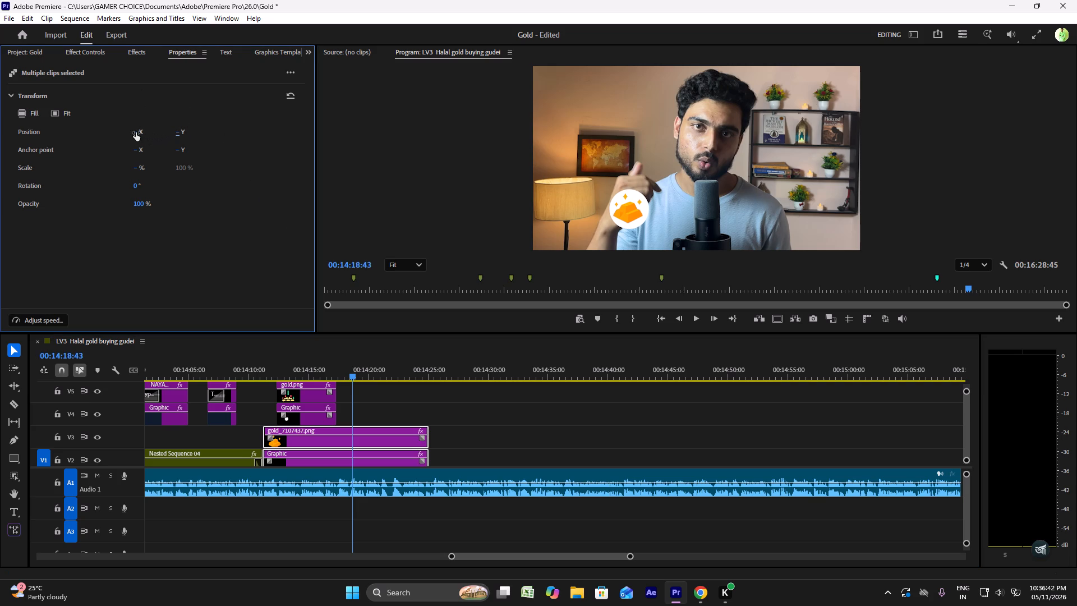
{"action": "left_click_drag", "start_coordinate": [136, 132], "coordinate": [107, 132]}
{"action": "left_click", "coordinate": [380, 407]}
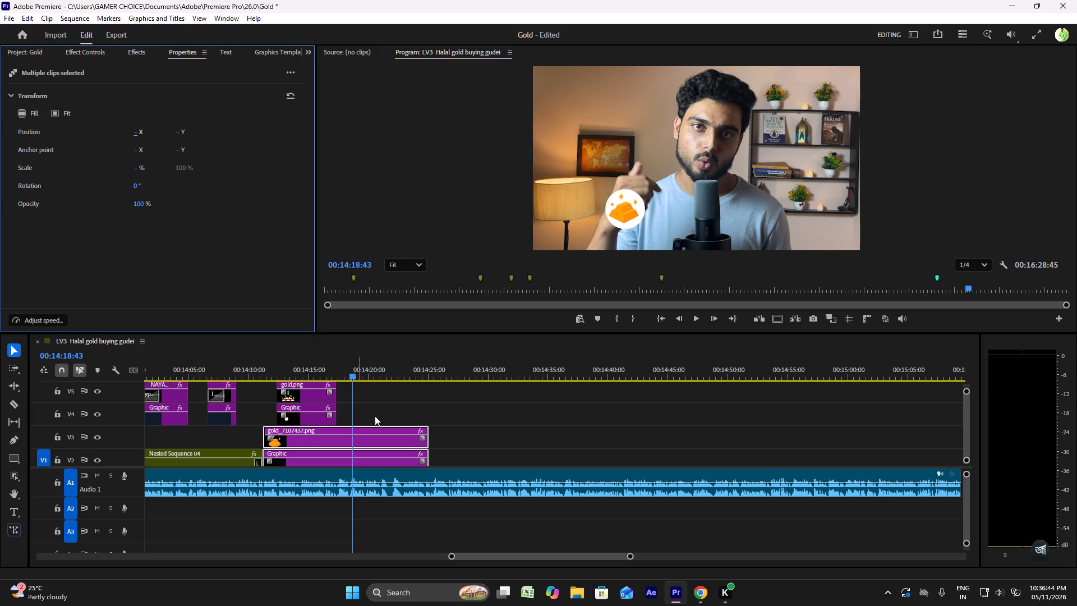
{"action": "left_click", "coordinate": [467, 438]}
Set the horizontal position of gold_7107437.png alone to 1073 and play the section through to about 00:14:24.
{"action": "left_click", "coordinate": [396, 440]}
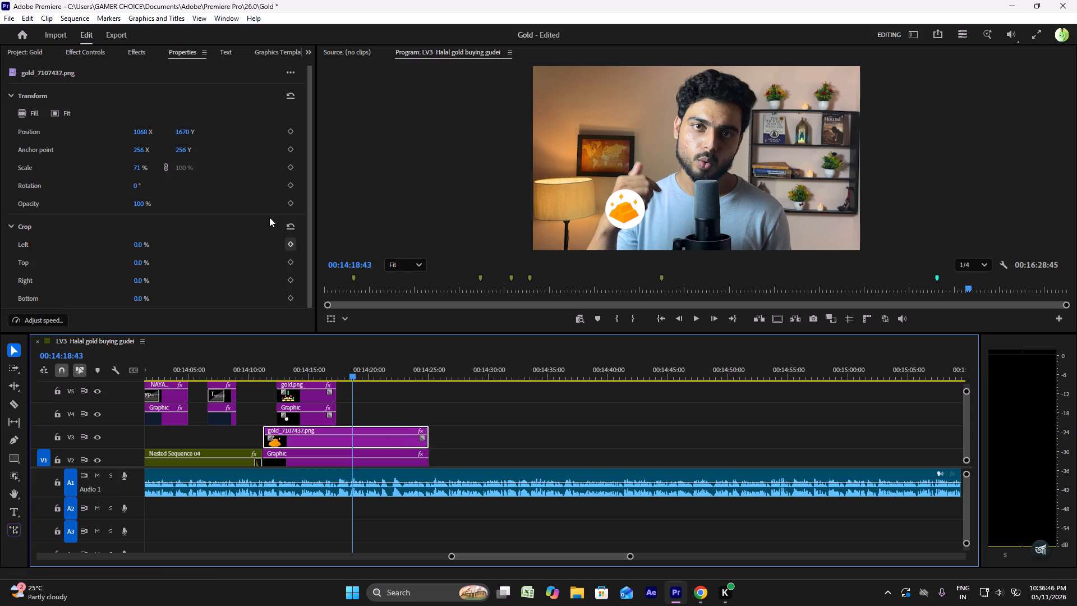
{"action": "left_click", "coordinate": [141, 134]}
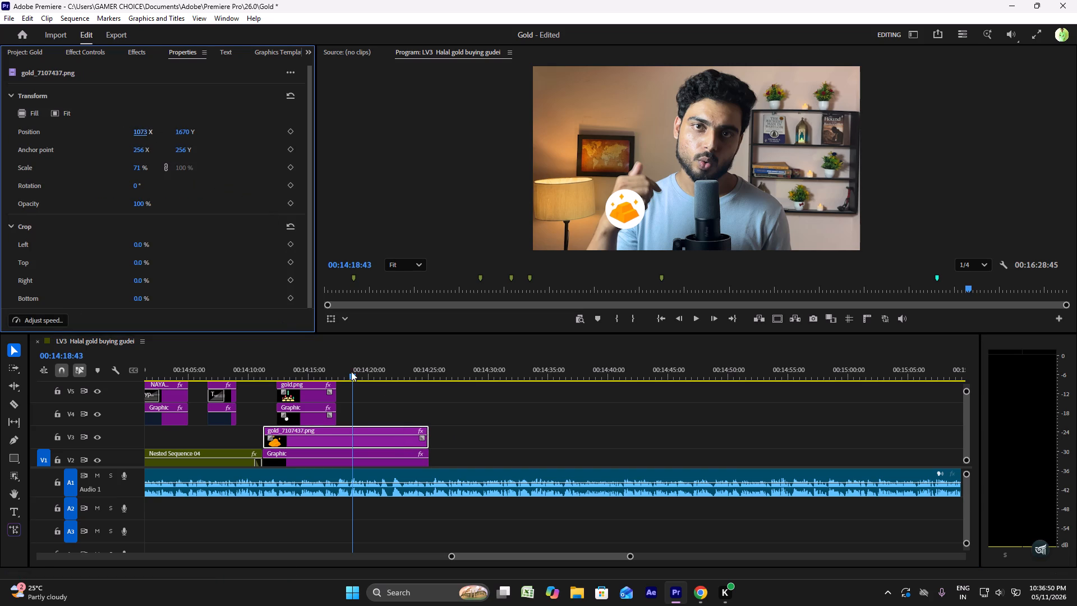
{"action": "left_click", "coordinate": [374, 388]}
{"action": "key", "text": "space"}
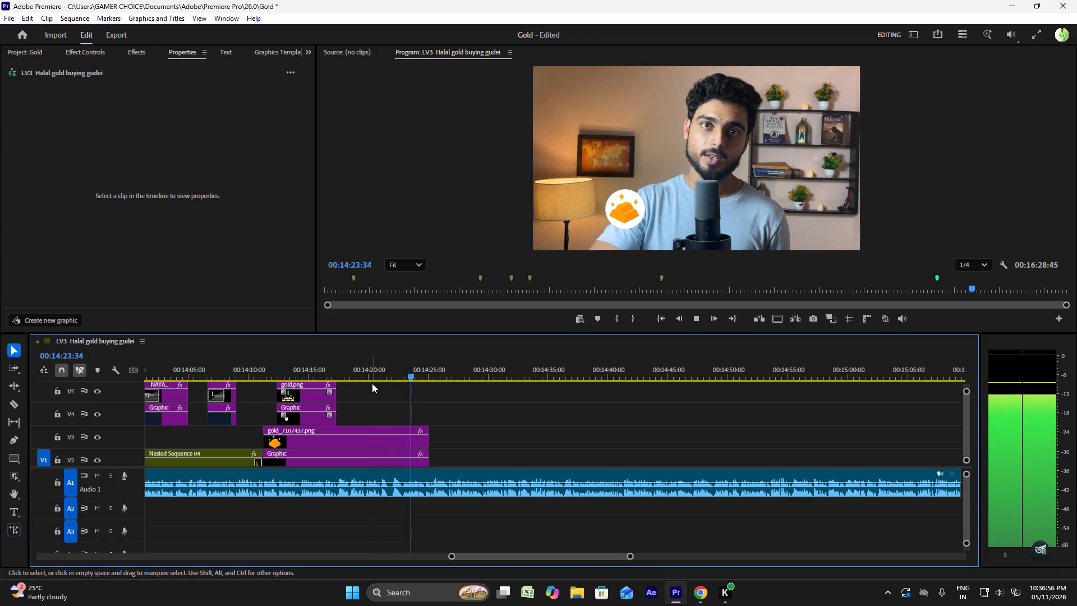
{"action": "key", "text": "space"}
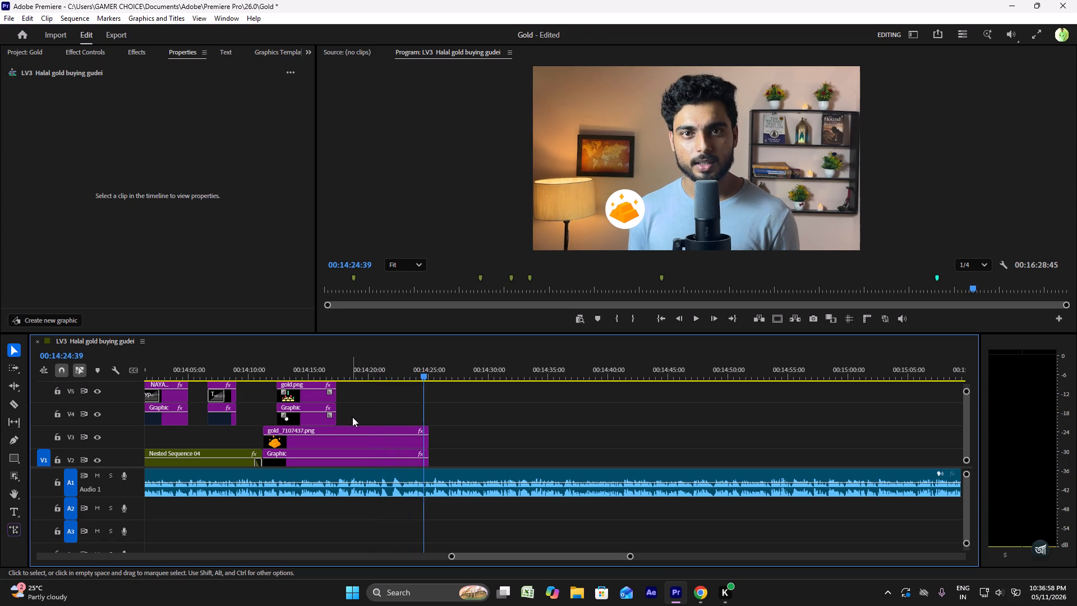
Move gold.png and its circle along V5 and V4 to start at about 00:14:28, clear of the other icons.
{"action": "scroll", "coordinate": [353, 417], "scroll_direction": "up", "scroll_amount": 2}
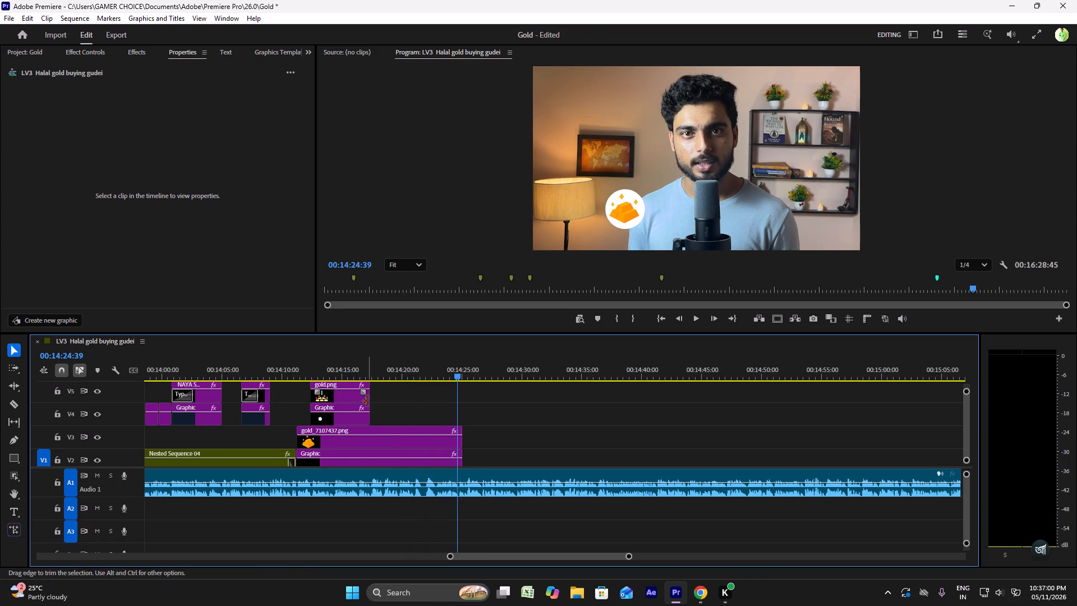
{"action": "scroll", "coordinate": [374, 404], "scroll_direction": "up", "scroll_amount": 2, "text": "ctrl"}
{"action": "left_click_drag", "start_coordinate": [389, 408], "coordinate": [335, 436]}
{"action": "left_click_drag", "start_coordinate": [335, 435], "coordinate": [523, 428]}
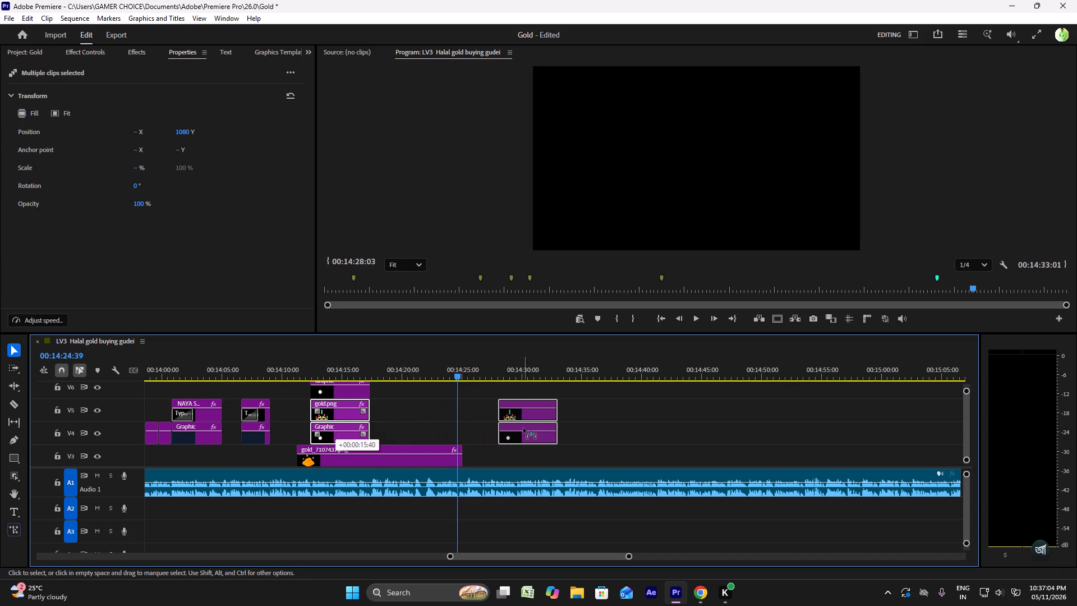
{"action": "left_click_drag", "start_coordinate": [523, 428], "coordinate": [524, 426]}
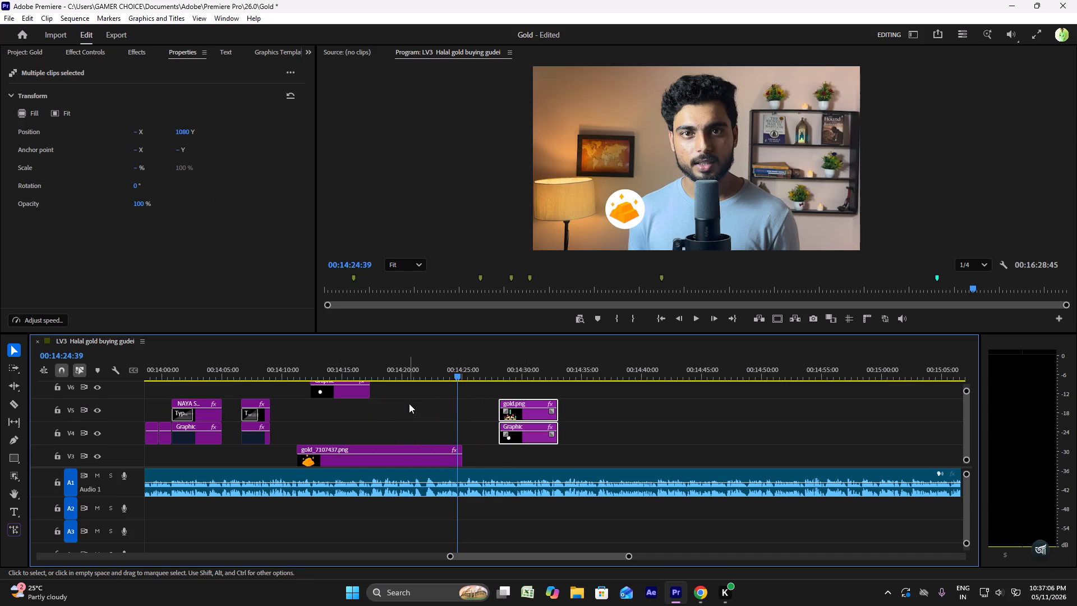
Move money.png and its circle down from V7 and V6 onto V5 and V4, keeping their start time.
{"action": "scroll", "coordinate": [409, 403], "scroll_direction": "up", "scroll_amount": 3, "text": "ctrl"}
{"action": "left_click_drag", "start_coordinate": [398, 414], "coordinate": [361, 396]}
{"action": "left_click_drag", "start_coordinate": [390, 397], "coordinate": [364, 411]}
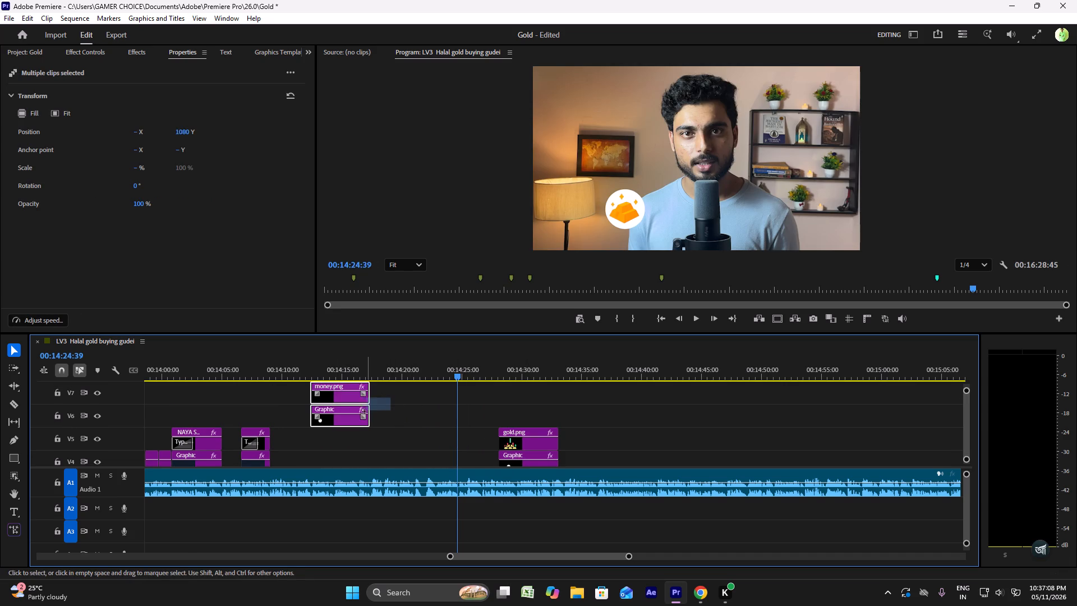
{"action": "left_click_drag", "start_coordinate": [364, 411], "coordinate": [358, 415]}
{"action": "left_click_drag", "start_coordinate": [346, 415], "coordinate": [342, 441]}
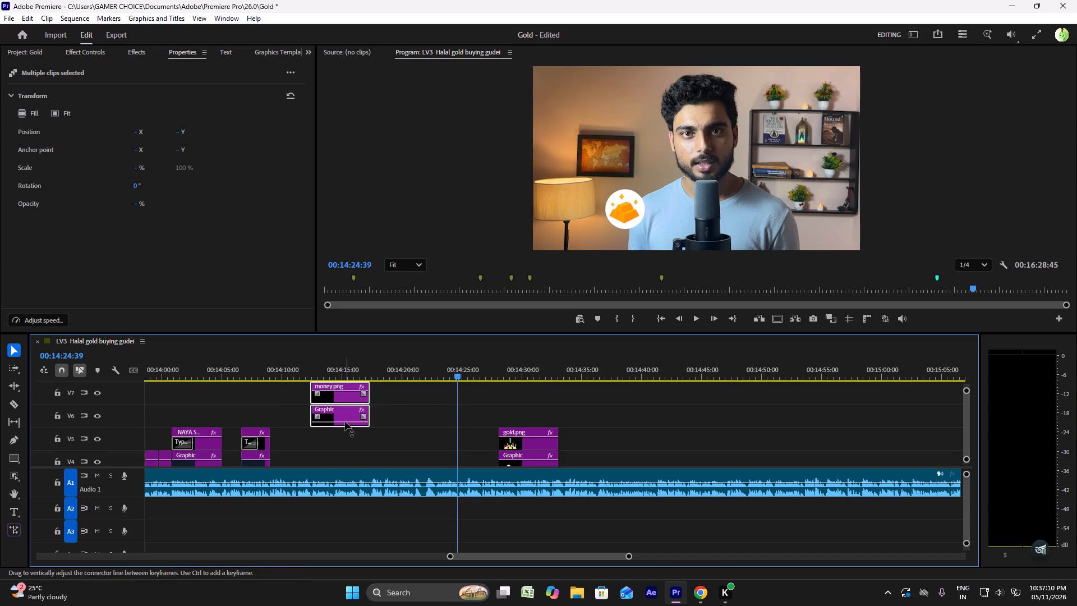
{"action": "left_click_drag", "start_coordinate": [345, 421], "coordinate": [345, 388]}
{"action": "left_click_drag", "start_coordinate": [341, 421], "coordinate": [339, 448]}
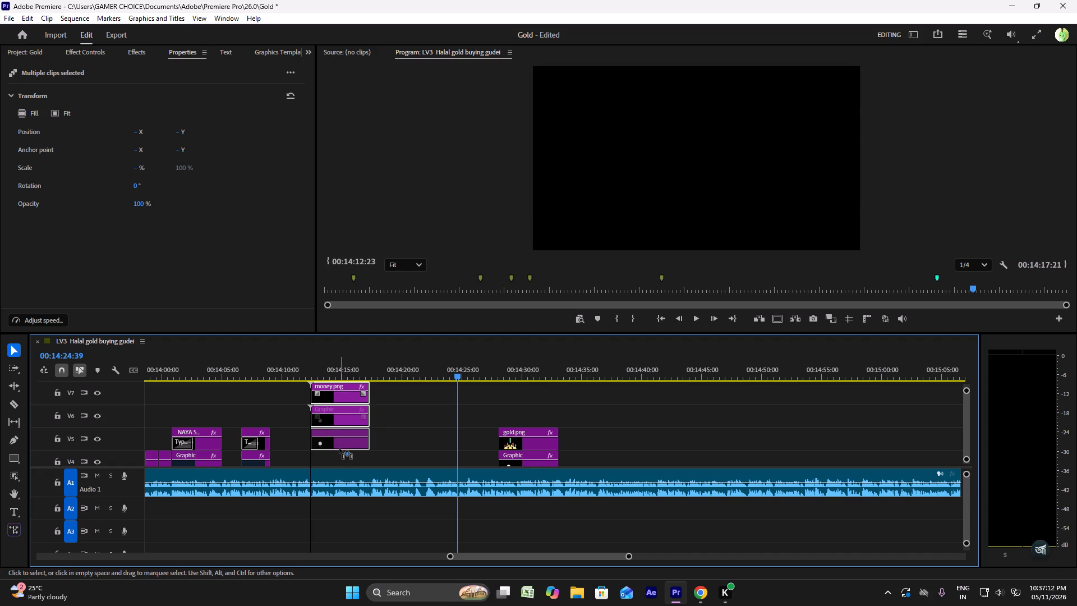
{"action": "left_click_drag", "start_coordinate": [339, 448], "coordinate": [339, 453]}
{"action": "scroll", "coordinate": [321, 407], "scroll_direction": "down", "scroll_amount": 4, "text": "ctrl"}
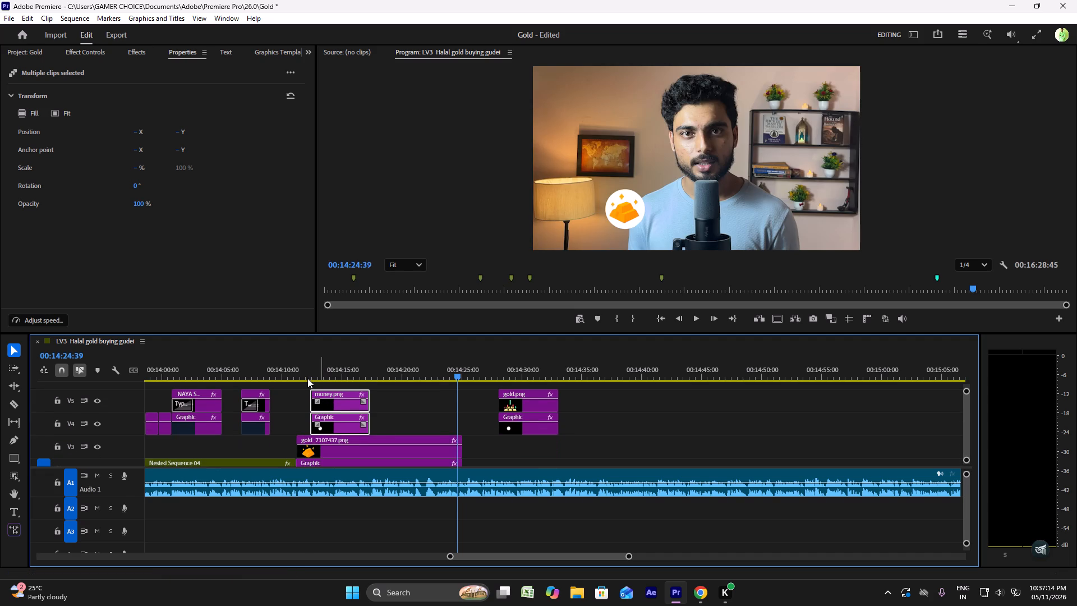
Play from just before money.png and move gold.png with its circle onto V7 and V6, starting shortly after money.png.
{"action": "left_click", "coordinate": [304, 375]}
{"action": "key", "text": "space"}
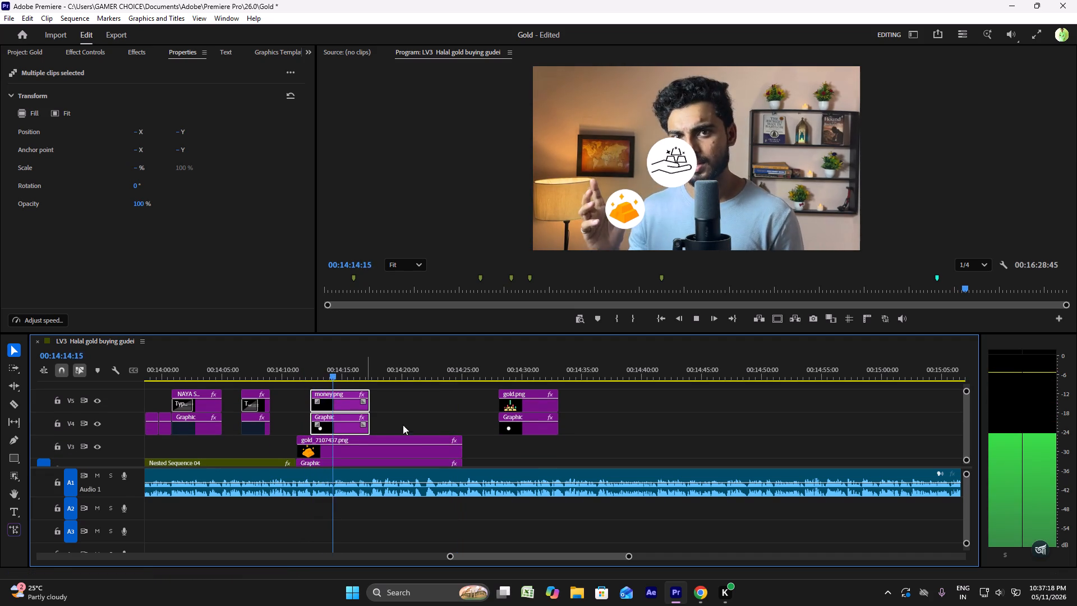
{"action": "scroll", "coordinate": [429, 437], "scroll_direction": "up", "scroll_amount": 3, "text": "ctrl"}
{"action": "left_click_drag", "start_coordinate": [590, 420], "coordinate": [542, 452]}
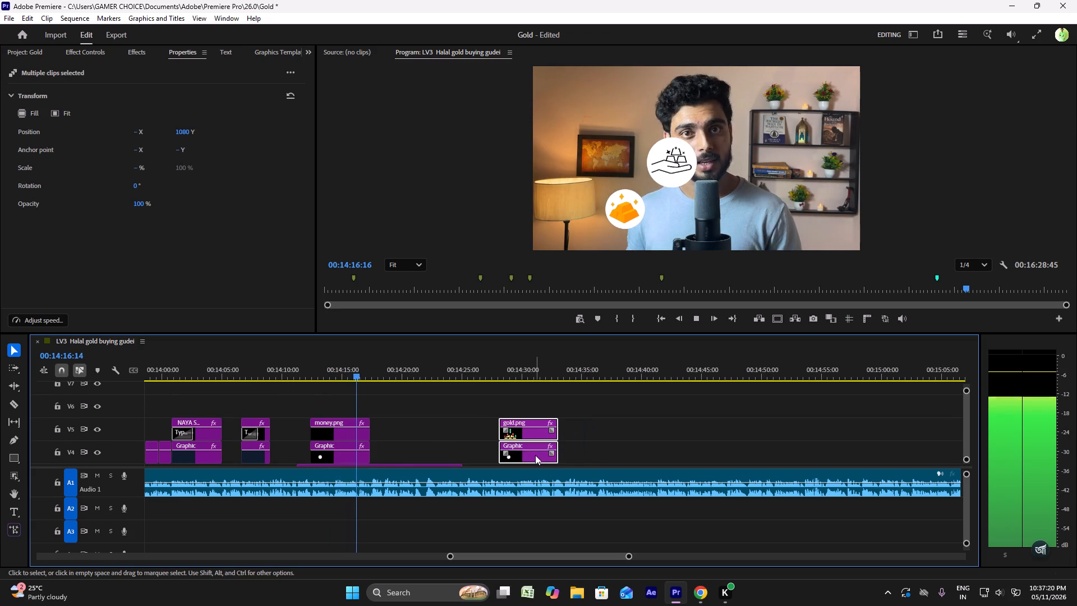
{"action": "left_click_drag", "start_coordinate": [535, 455], "coordinate": [363, 397]}
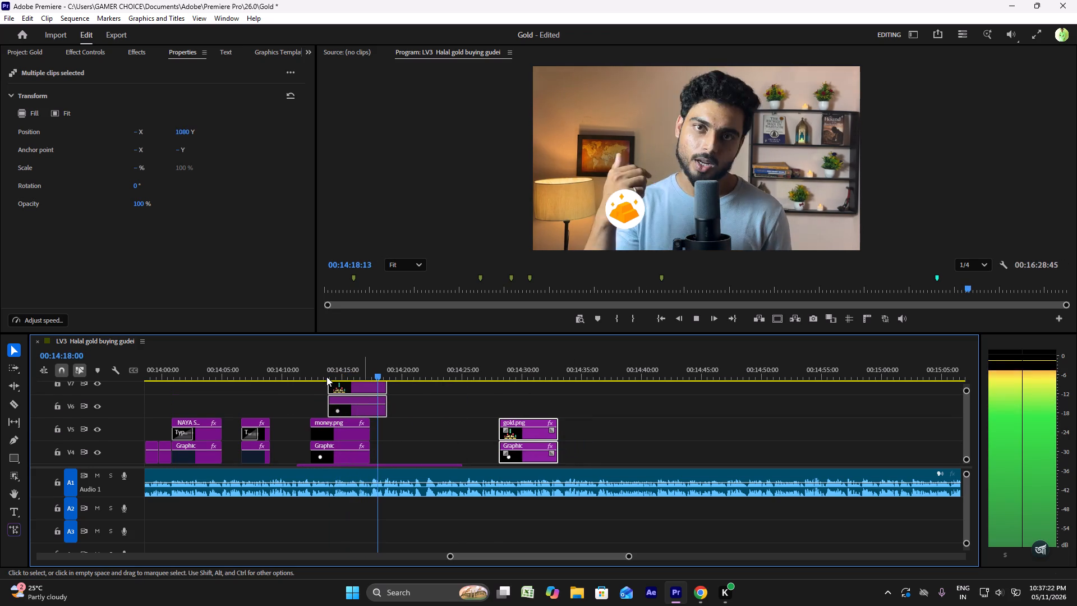
Play to 00:14:12:31 and shift money.png and its circle together horizontally until they line up with the microphone.
{"action": "left_click", "coordinate": [295, 368]}
{"action": "key", "text": "space"}
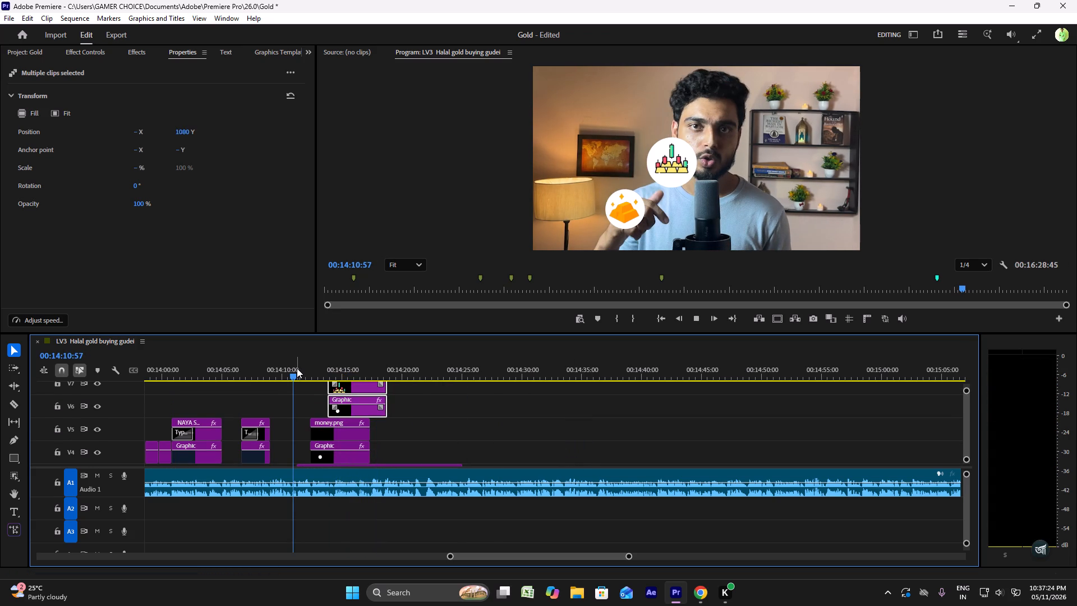
{"action": "key", "text": "space"}
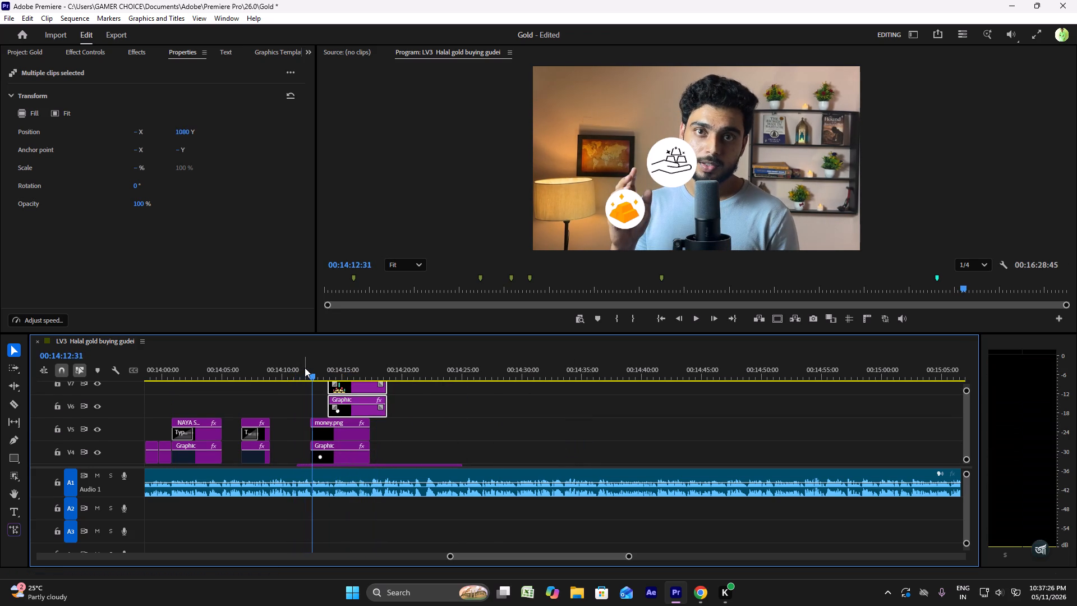
{"action": "left_click_drag", "start_coordinate": [301, 413], "coordinate": [317, 452]}
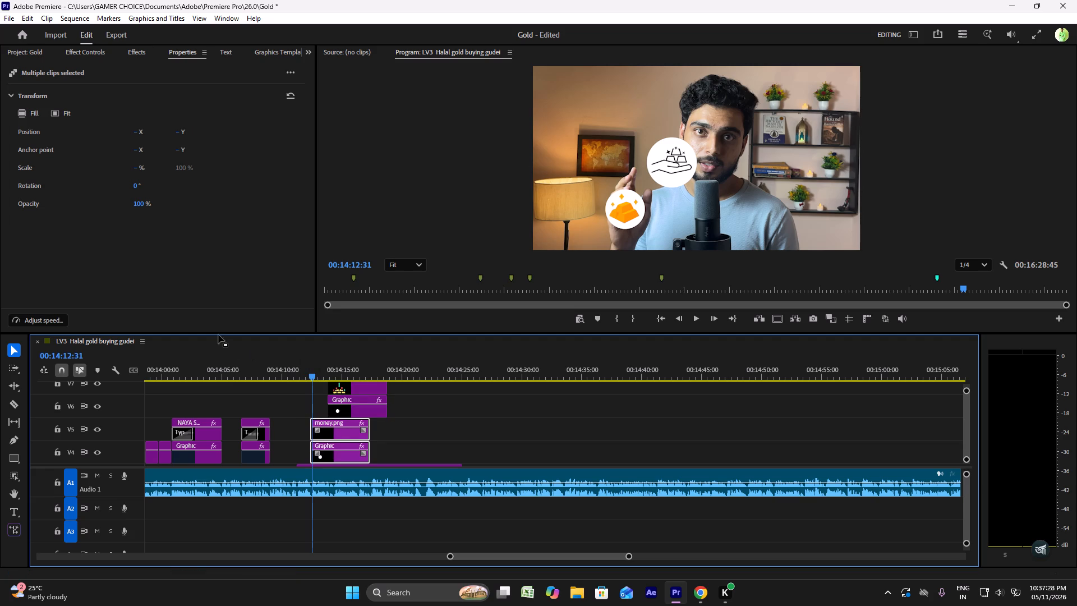
{"action": "left_click_drag", "start_coordinate": [134, 134], "coordinate": [319, 134]}
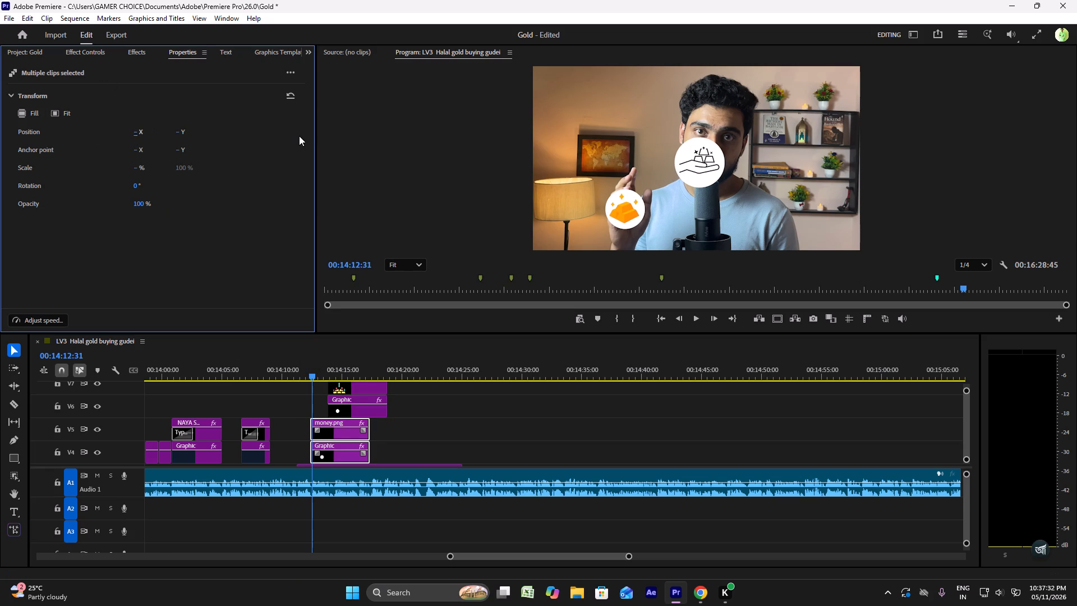
Lower money.png and its circle together over the microphone, roughly level with the gold_7107437.png circle.
{"action": "left_click", "coordinate": [176, 131]}
{"action": "left_click", "coordinate": [233, 137]}
{"action": "left_click_drag", "start_coordinate": [179, 135], "coordinate": [263, 135]}
{"action": "left_click_drag", "start_coordinate": [263, 135], "coordinate": [432, 135]}
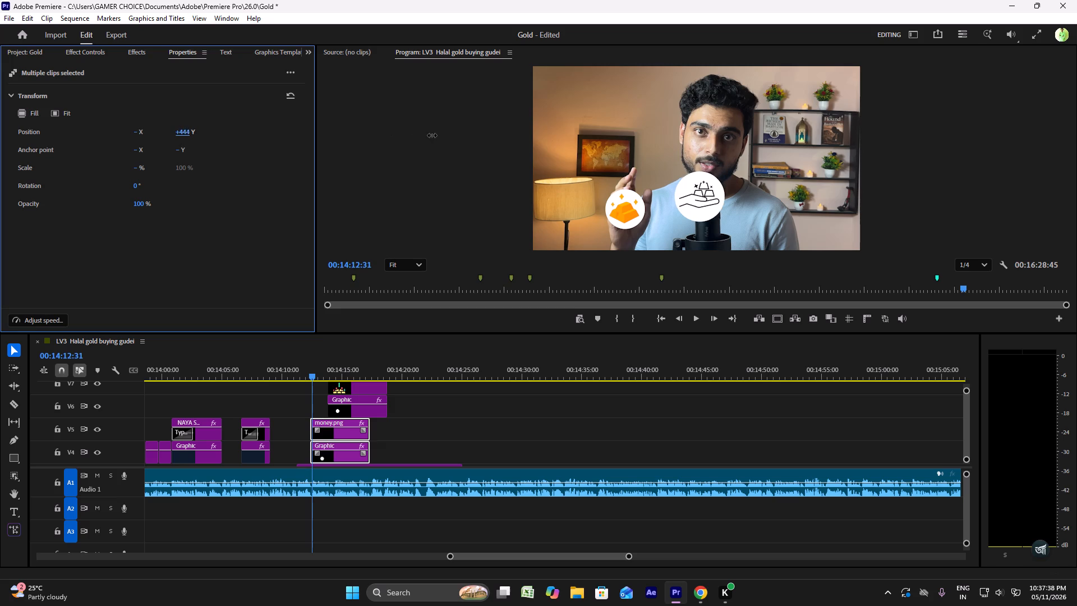
{"action": "left_click_drag", "start_coordinate": [432, 135], "coordinate": [444, 135]}
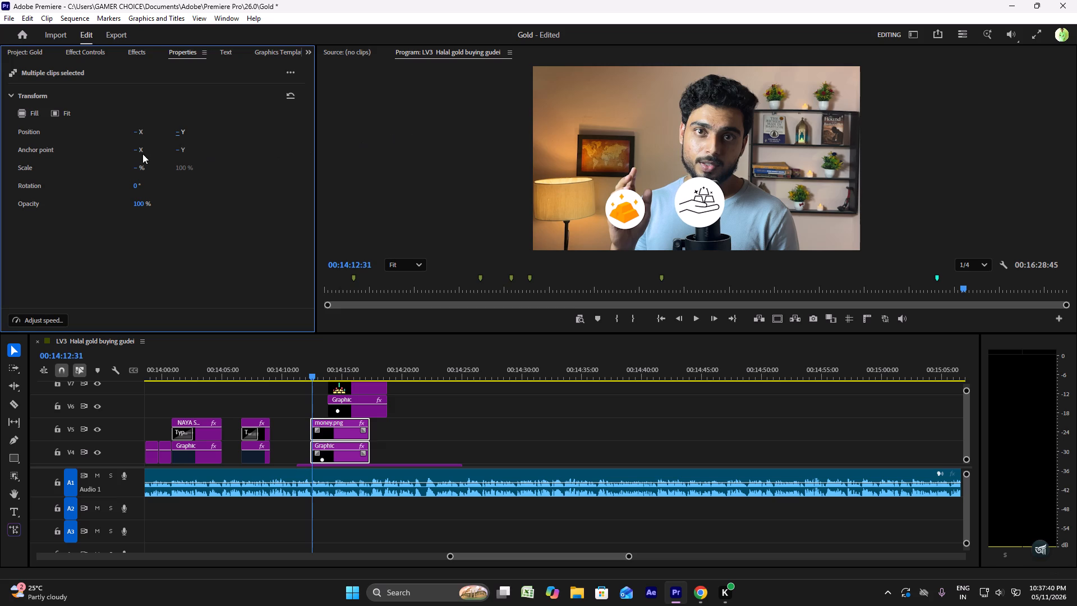
Scale money.png and its circle down together slightly, and lower them a little more to align with the gold_7107437.png circle.
{"action": "left_click_drag", "start_coordinate": [136, 167], "coordinate": [111, 169]}
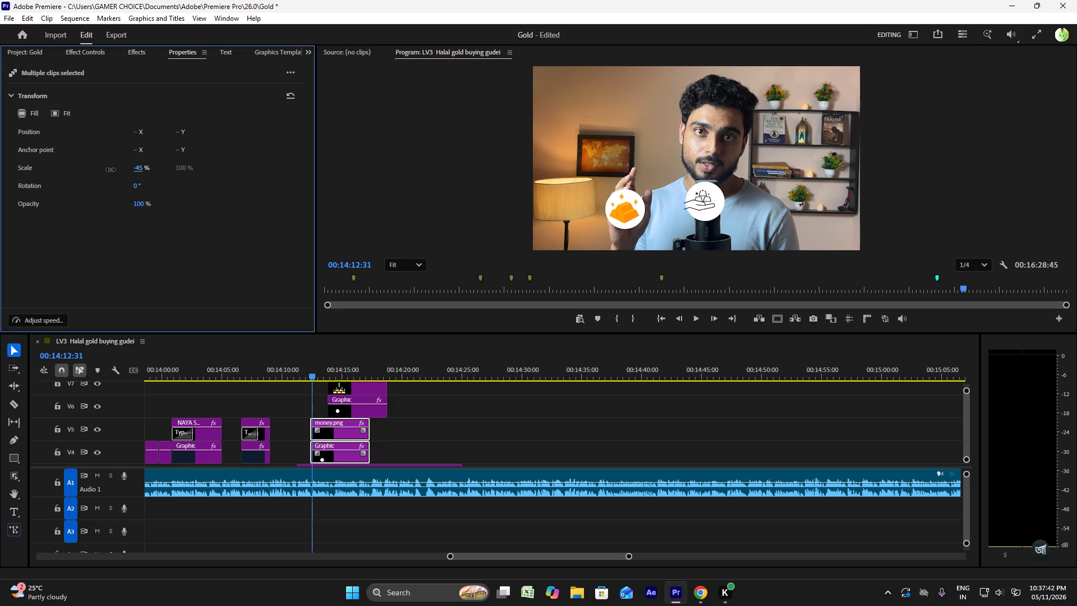
{"action": "left_click_drag", "start_coordinate": [111, 169], "coordinate": [134, 169]}
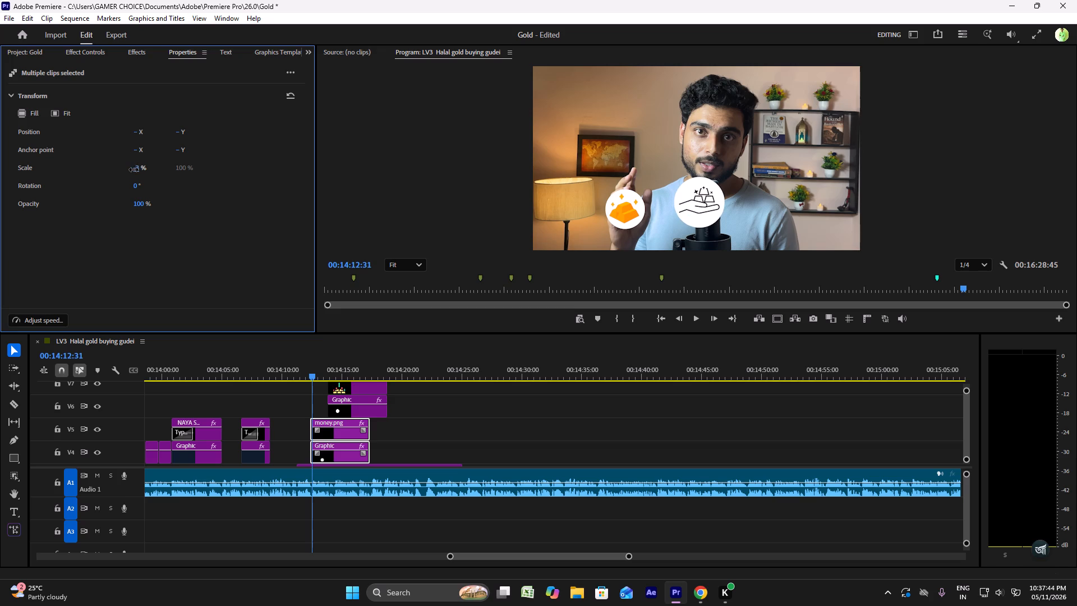
{"action": "left_click_drag", "start_coordinate": [134, 169], "coordinate": [130, 169]}
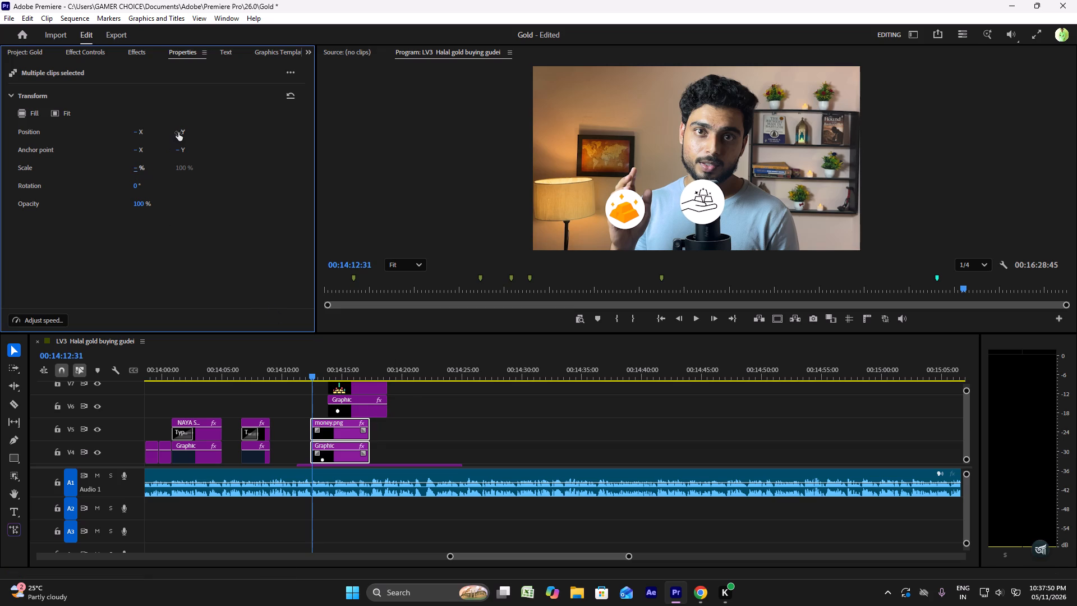
{"action": "left_click_drag", "start_coordinate": [178, 132], "coordinate": [197, 133]}
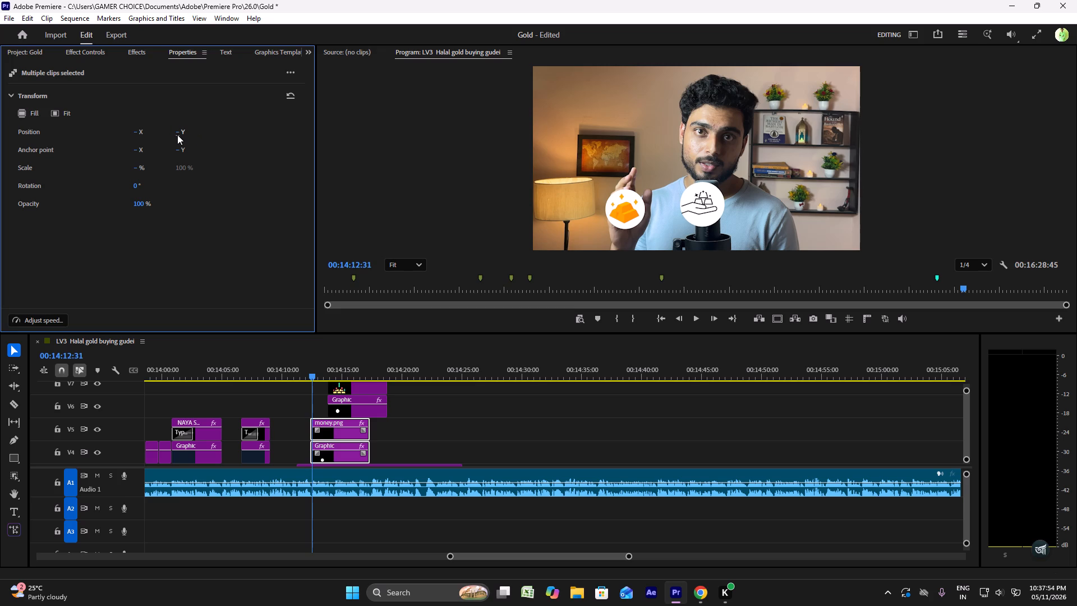
{"action": "left_click_drag", "start_coordinate": [177, 134], "coordinate": [183, 134]}
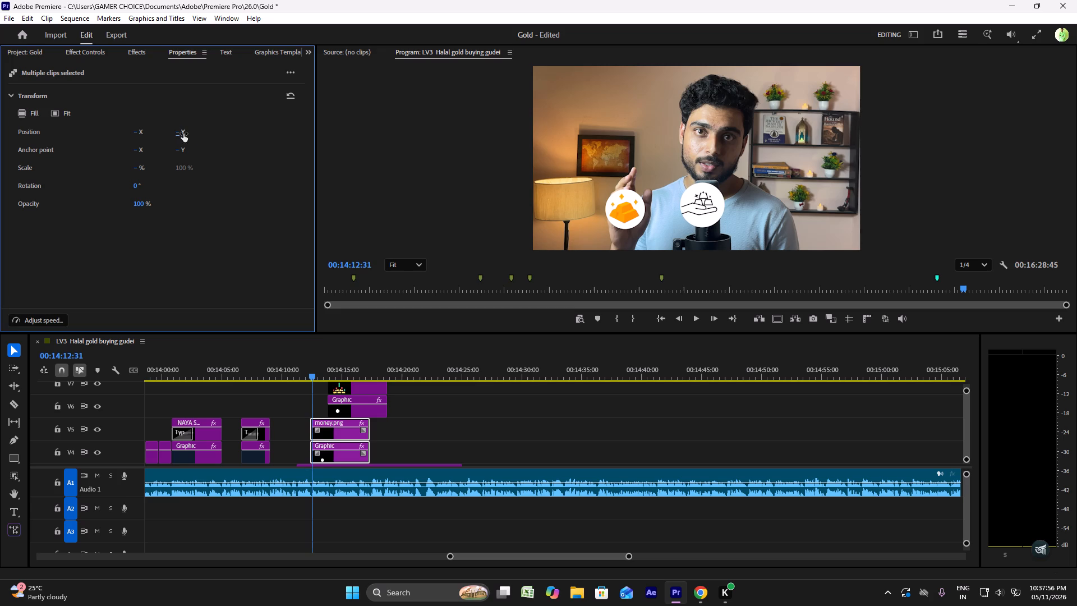
At 00:14:16:00, shift gold.png and its circle together horizontally in front of the bookshelf, and scale both down slightly.
{"action": "left_click", "coordinate": [356, 370]}
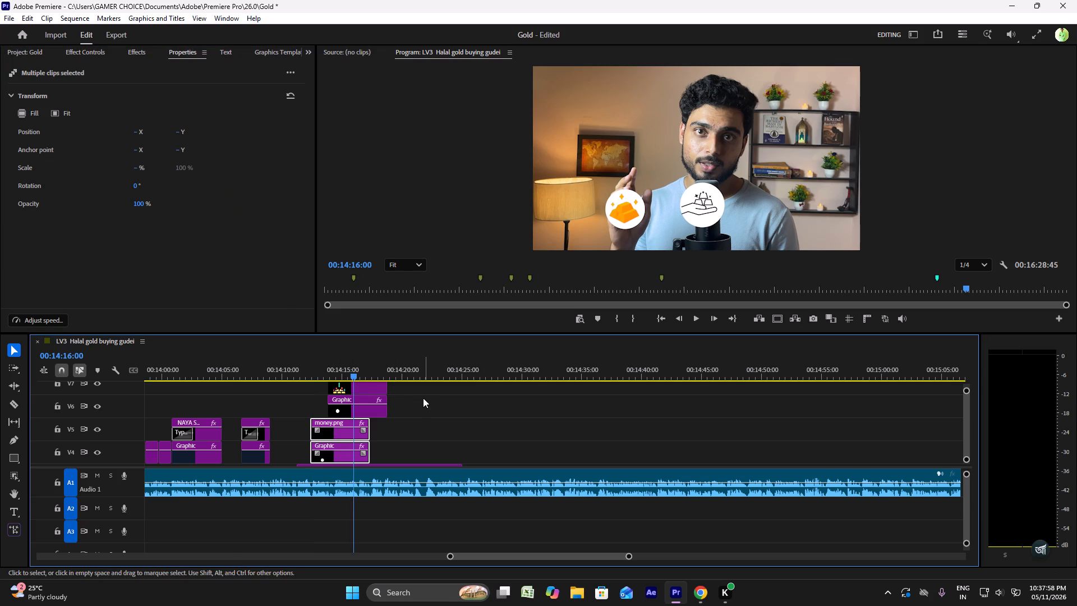
{"action": "left_click_drag", "start_coordinate": [416, 394], "coordinate": [368, 397]}
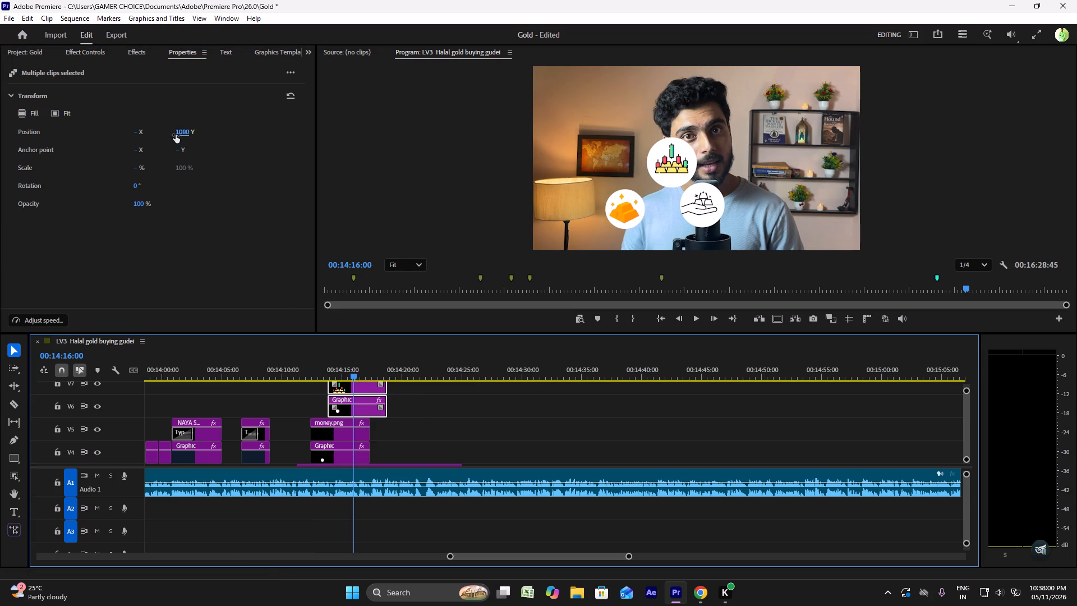
{"action": "left_click_drag", "start_coordinate": [139, 131], "coordinate": [337, 131]}
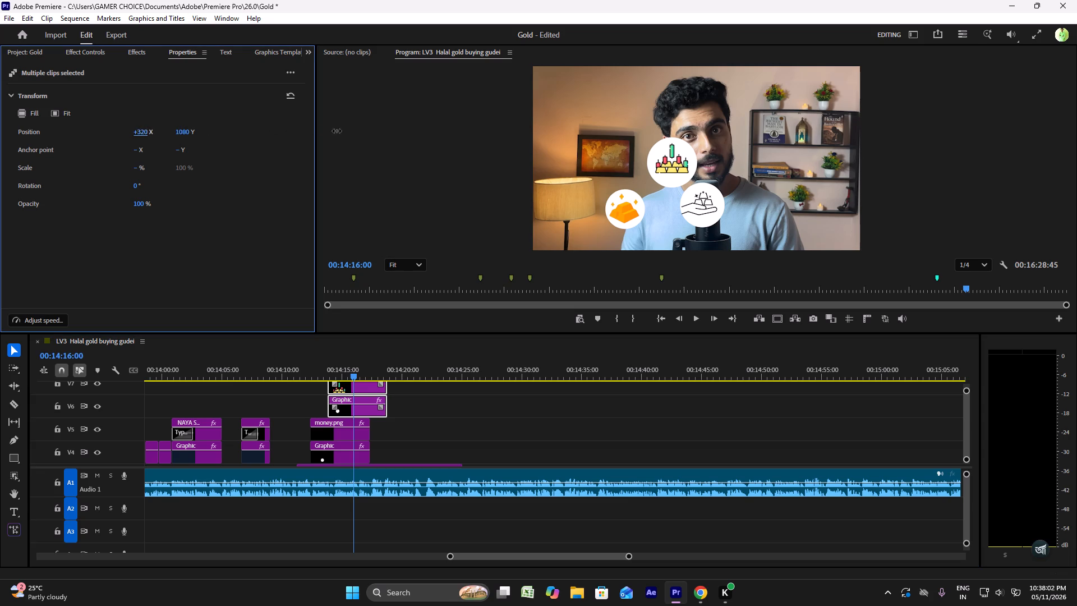
{"action": "left_click_drag", "start_coordinate": [337, 131], "coordinate": [800, 140]}
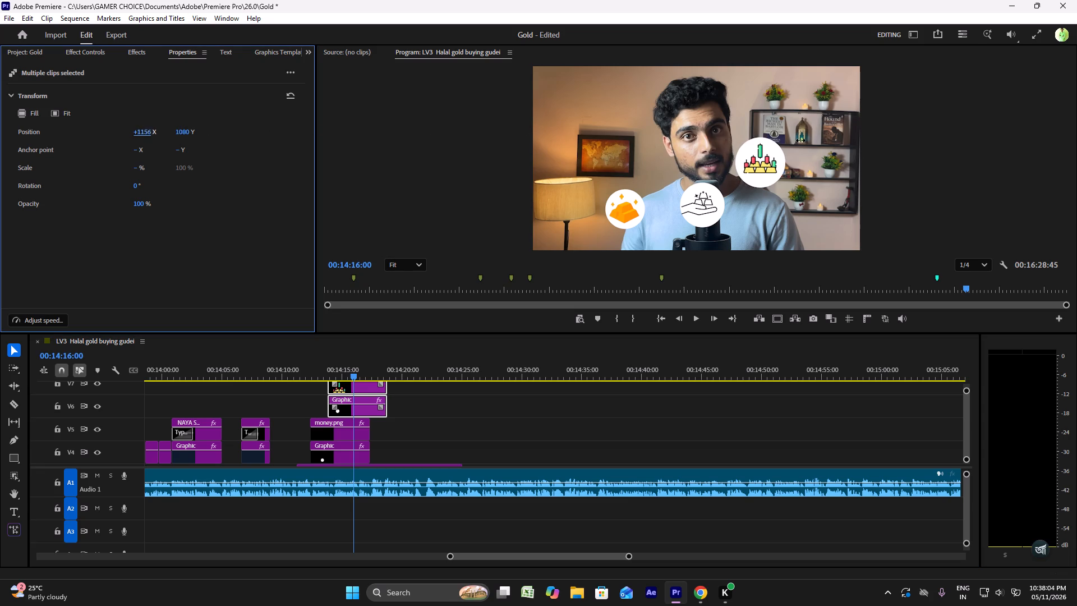
{"action": "left_click_drag", "start_coordinate": [800, 140], "coordinate": [826, 141]}
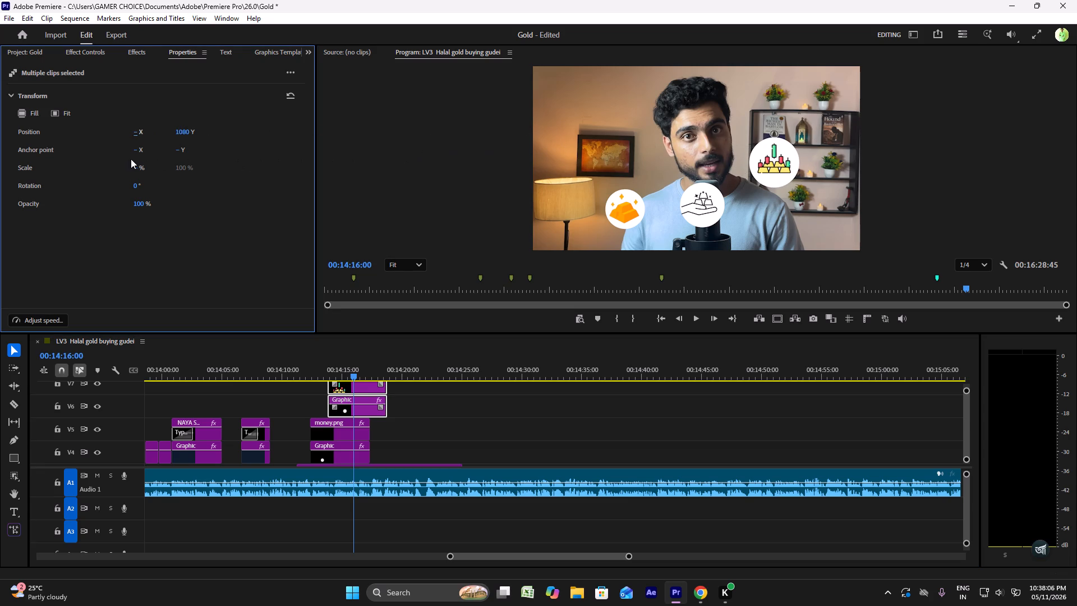
{"action": "left_click_drag", "start_coordinate": [136, 169], "coordinate": [127, 169]}
{"action": "left_click", "coordinate": [424, 411]}
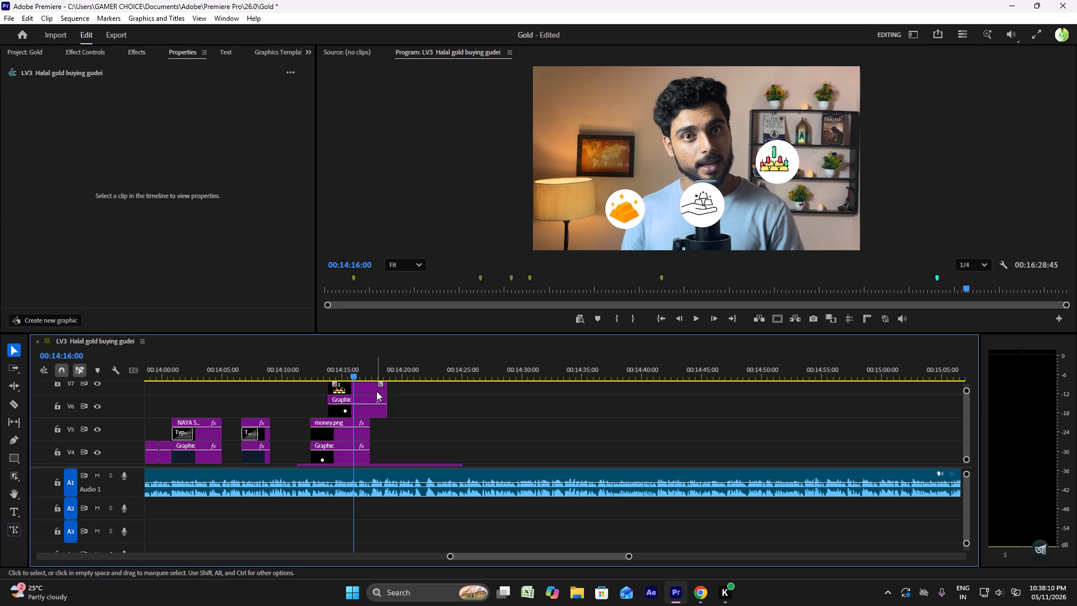
Nudge gold.png alone to X position 2867 to centre it on its circle.
{"action": "left_click", "coordinate": [376, 391]}
{"action": "left_click_drag", "start_coordinate": [139, 131], "coordinate": [160, 132]}
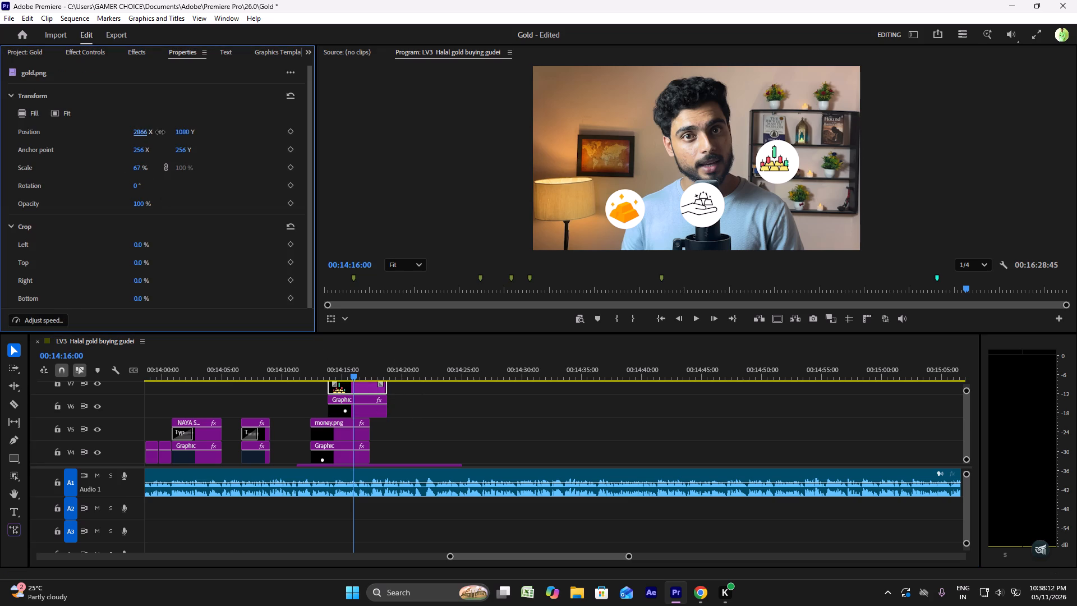
{"action": "left_click_drag", "start_coordinate": [160, 132], "coordinate": [162, 133]}
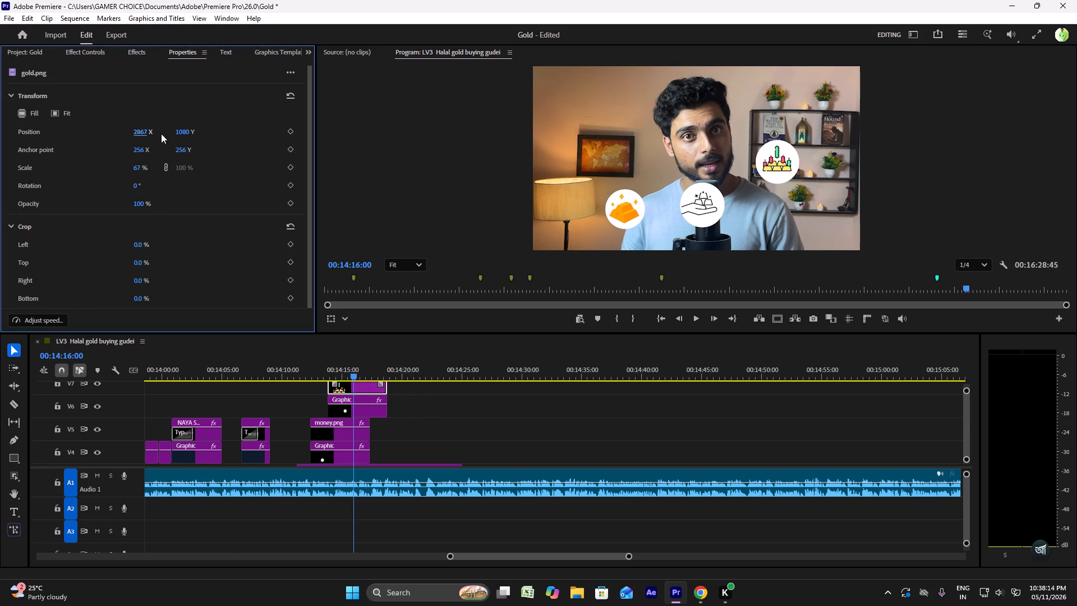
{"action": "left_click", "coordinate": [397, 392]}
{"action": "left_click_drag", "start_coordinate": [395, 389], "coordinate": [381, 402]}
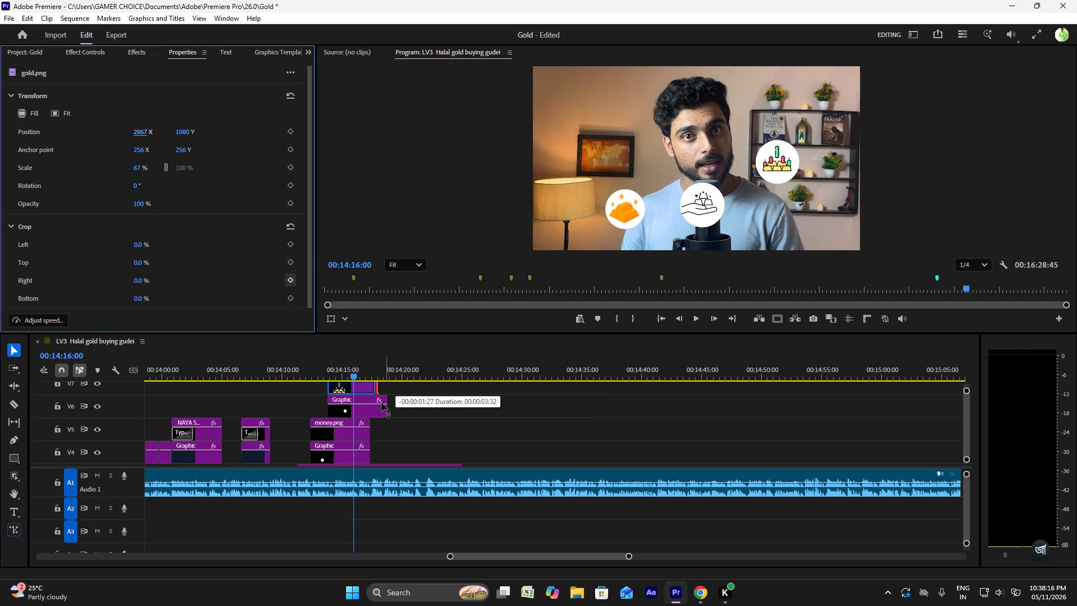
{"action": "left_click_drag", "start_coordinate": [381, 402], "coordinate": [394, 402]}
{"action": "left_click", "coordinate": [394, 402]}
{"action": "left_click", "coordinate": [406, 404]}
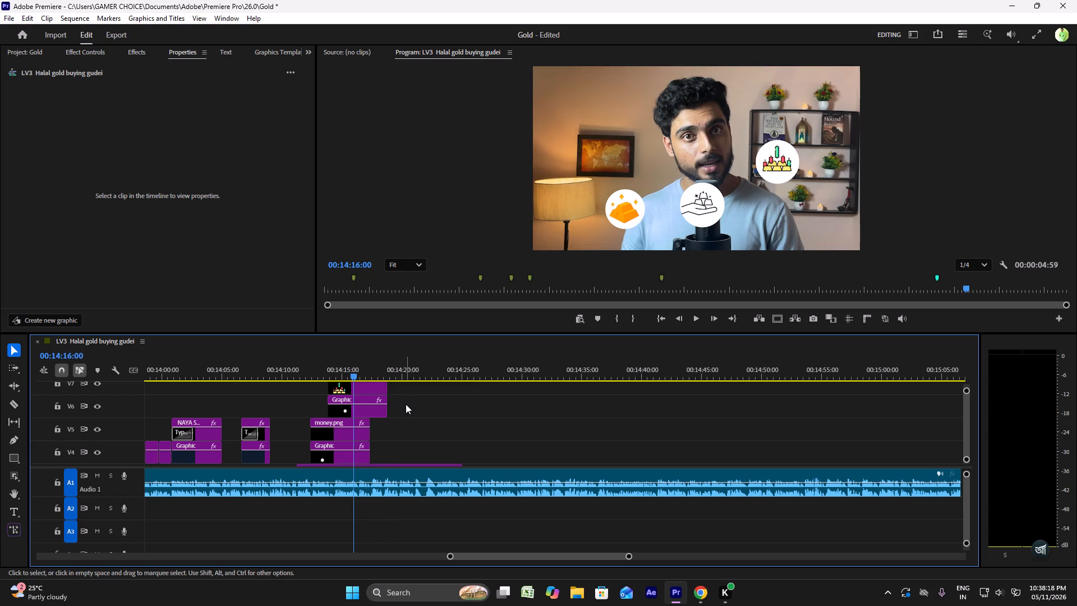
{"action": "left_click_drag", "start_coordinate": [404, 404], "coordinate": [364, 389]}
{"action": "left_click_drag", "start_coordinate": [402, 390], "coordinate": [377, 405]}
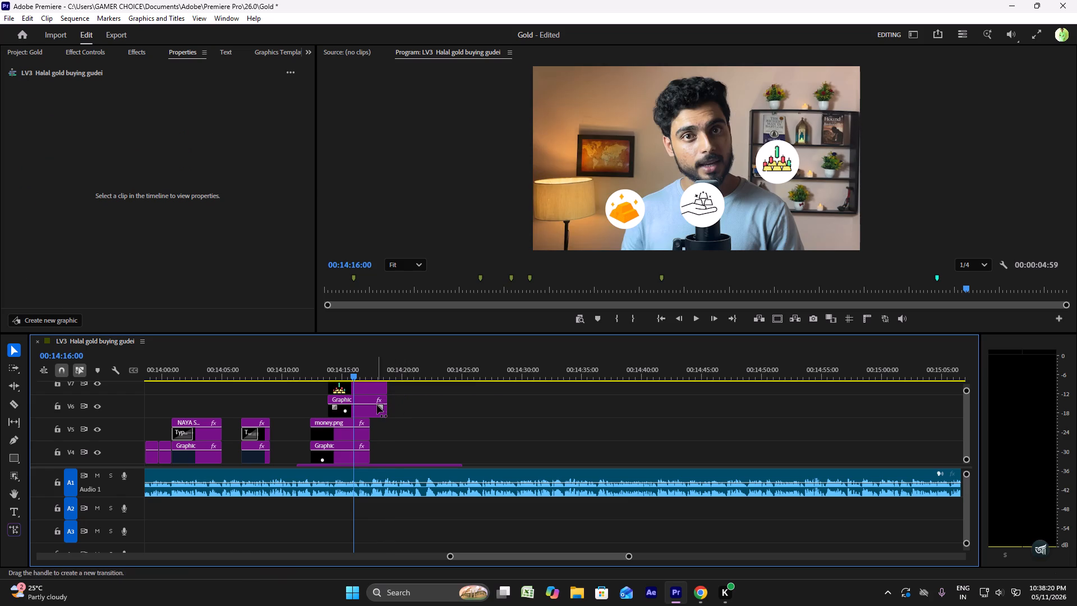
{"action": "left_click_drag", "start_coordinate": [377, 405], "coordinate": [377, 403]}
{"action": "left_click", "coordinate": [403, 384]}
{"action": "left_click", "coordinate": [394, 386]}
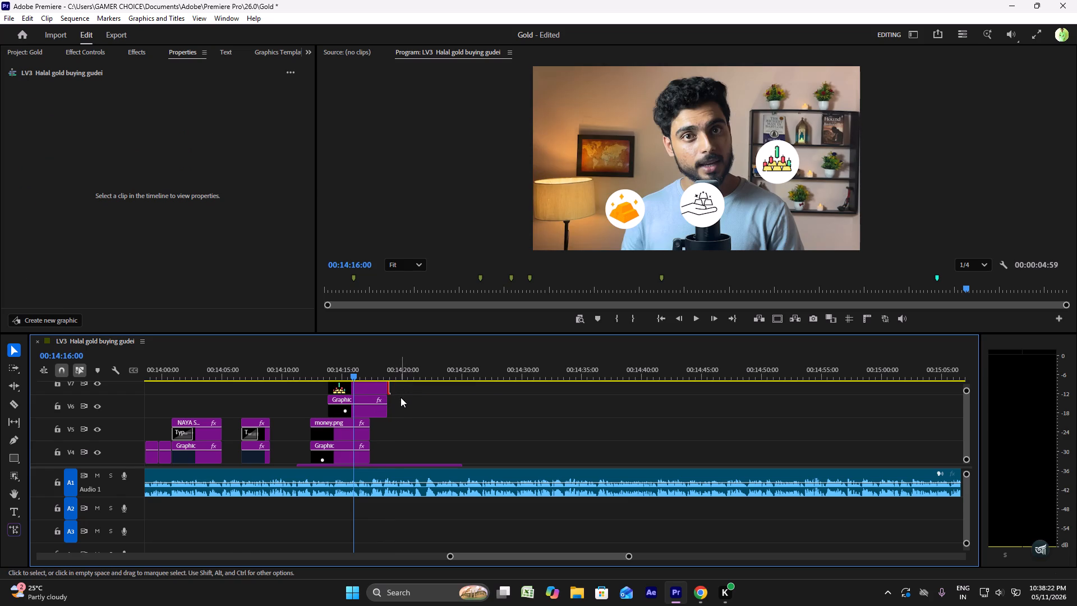
Lower gold.png and its circle together to Y position 1571, level with the other two icons.
{"action": "scroll", "coordinate": [401, 397], "scroll_direction": "up", "scroll_amount": 5, "text": "alt"}
{"action": "left_click", "coordinate": [403, 404]}
{"action": "left_click", "coordinate": [404, 412]}
{"action": "left_click_drag", "start_coordinate": [432, 401], "coordinate": [349, 393]}
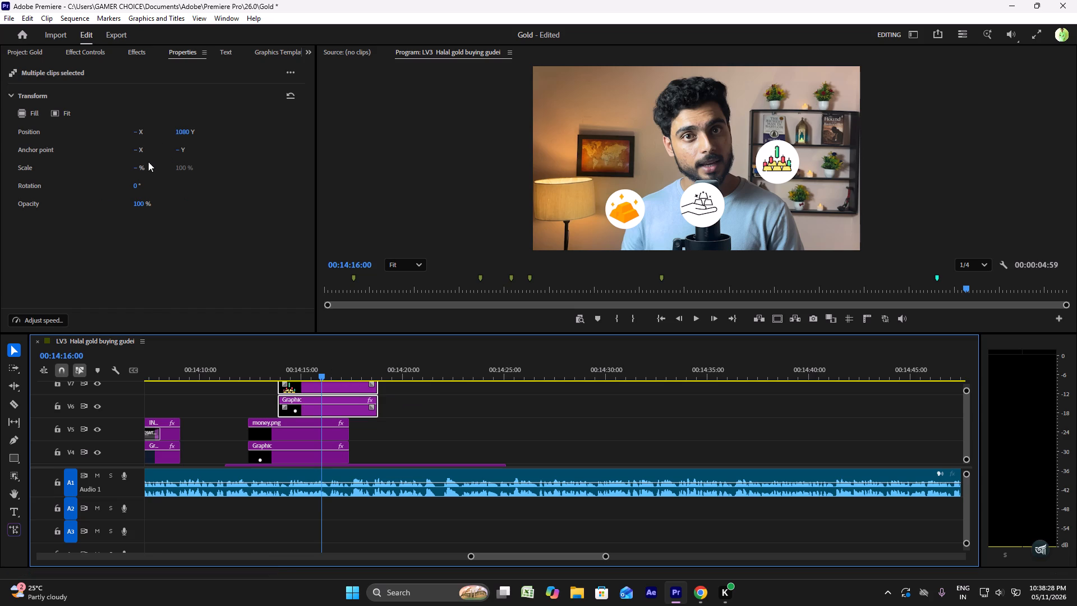
{"action": "left_click_drag", "start_coordinate": [181, 132], "coordinate": [277, 128]}
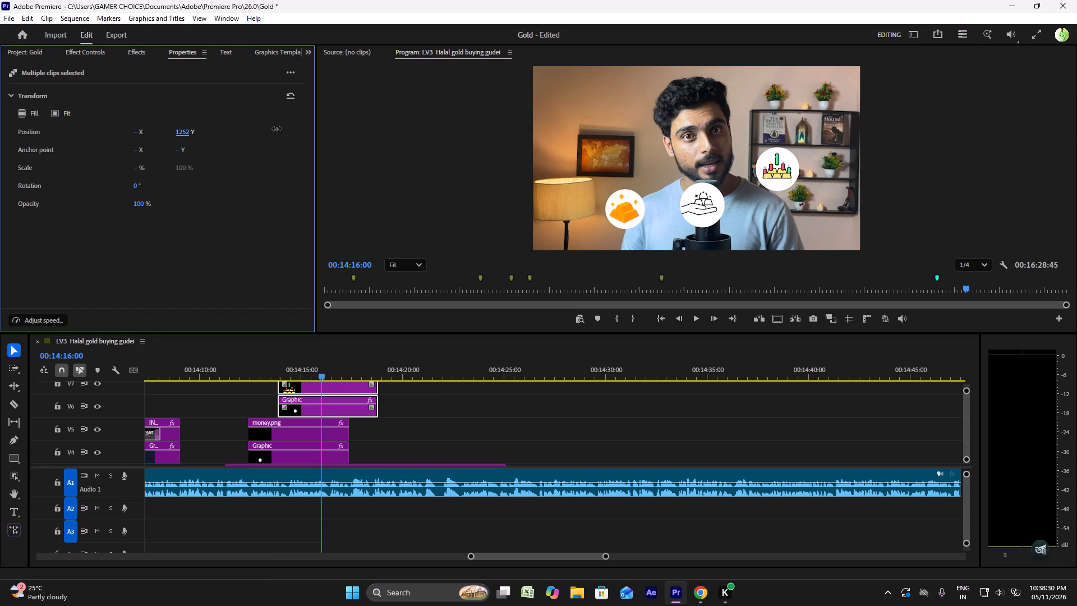
{"action": "left_click_drag", "start_coordinate": [277, 128], "coordinate": [400, 140]}
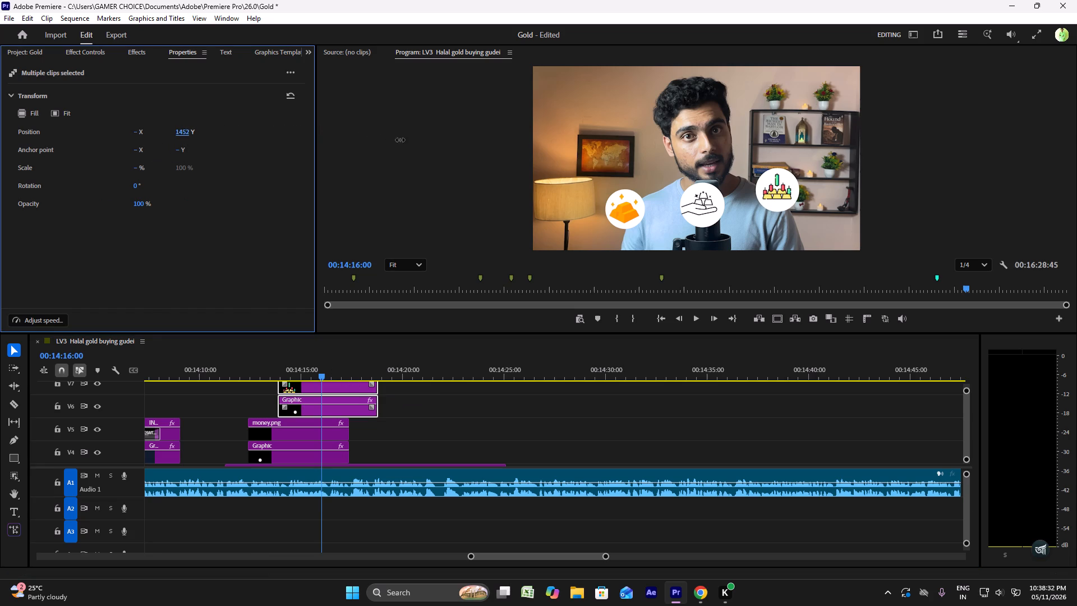
{"action": "left_click_drag", "start_coordinate": [400, 140], "coordinate": [473, 144]}
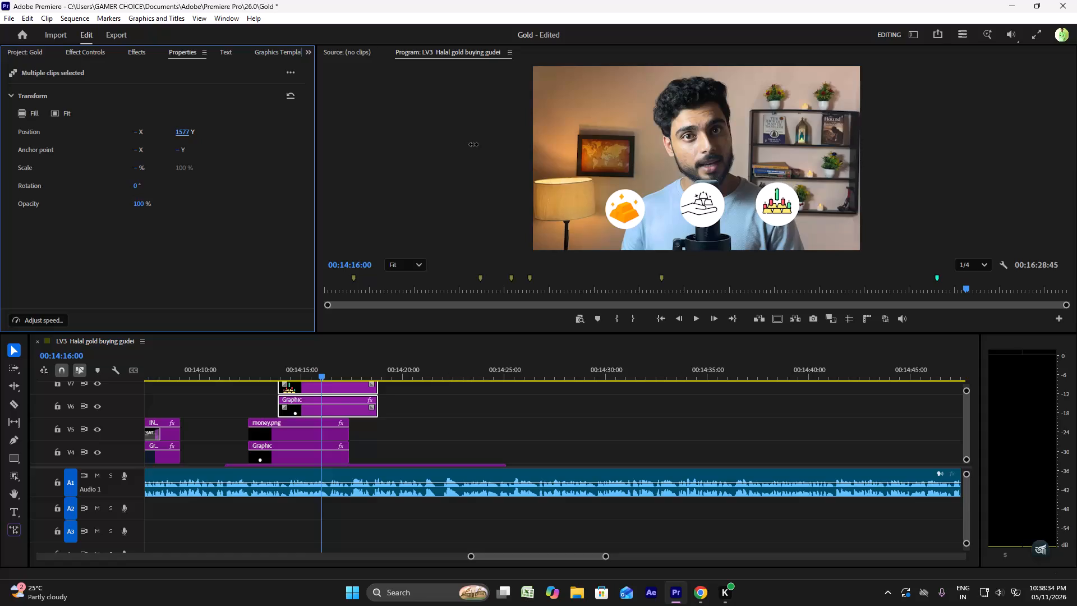
{"action": "left_click_drag", "start_coordinate": [473, 144], "coordinate": [470, 144]}
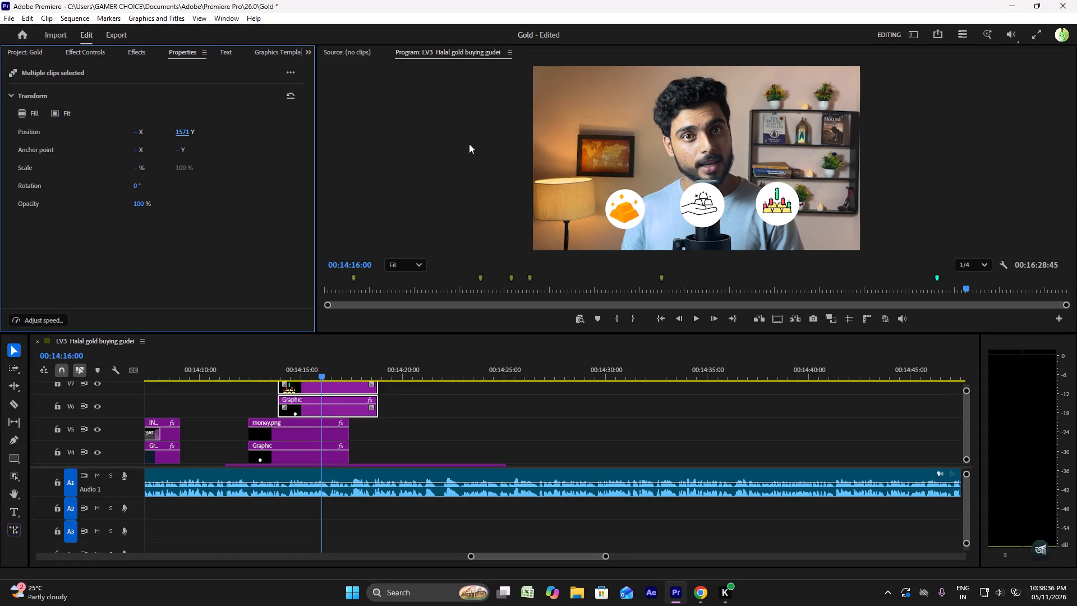
Trim the ends of gold.png and its circle to match money.png's end, and play the section back.
{"action": "left_click", "coordinate": [388, 396]}
{"action": "left_click_drag", "start_coordinate": [390, 397], "coordinate": [357, 389]}
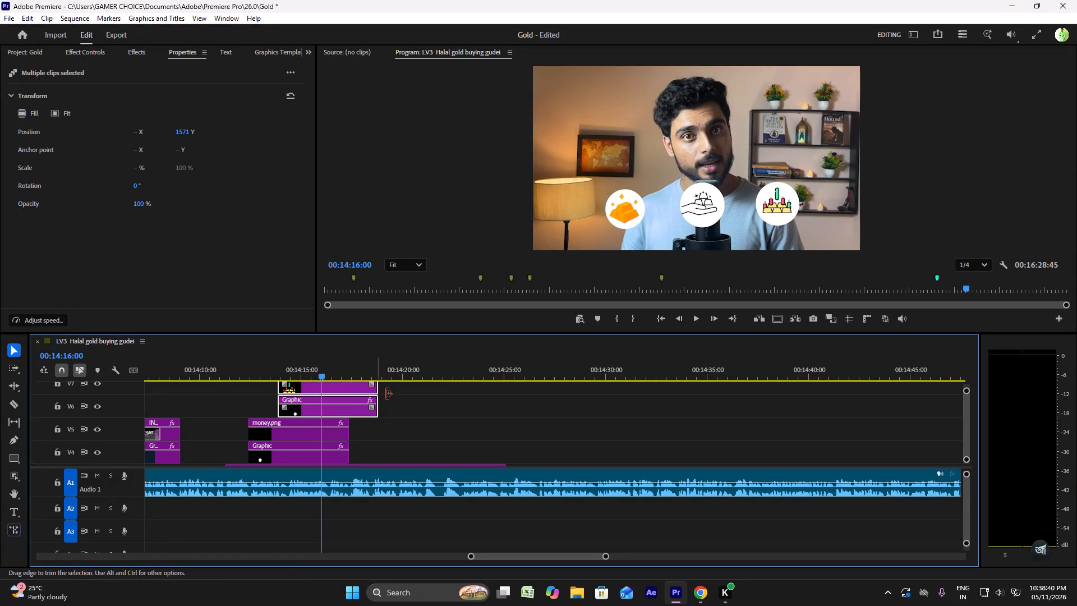
{"action": "left_click_drag", "start_coordinate": [384, 394], "coordinate": [354, 394]}
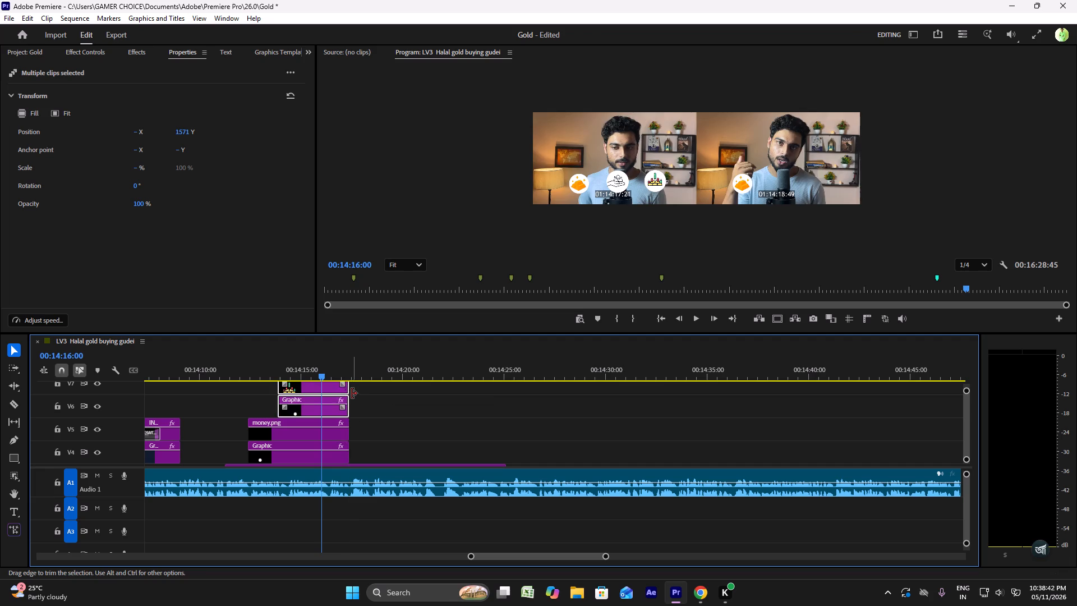
{"action": "left_click", "coordinate": [273, 373]}
{"action": "key", "text": "space"}
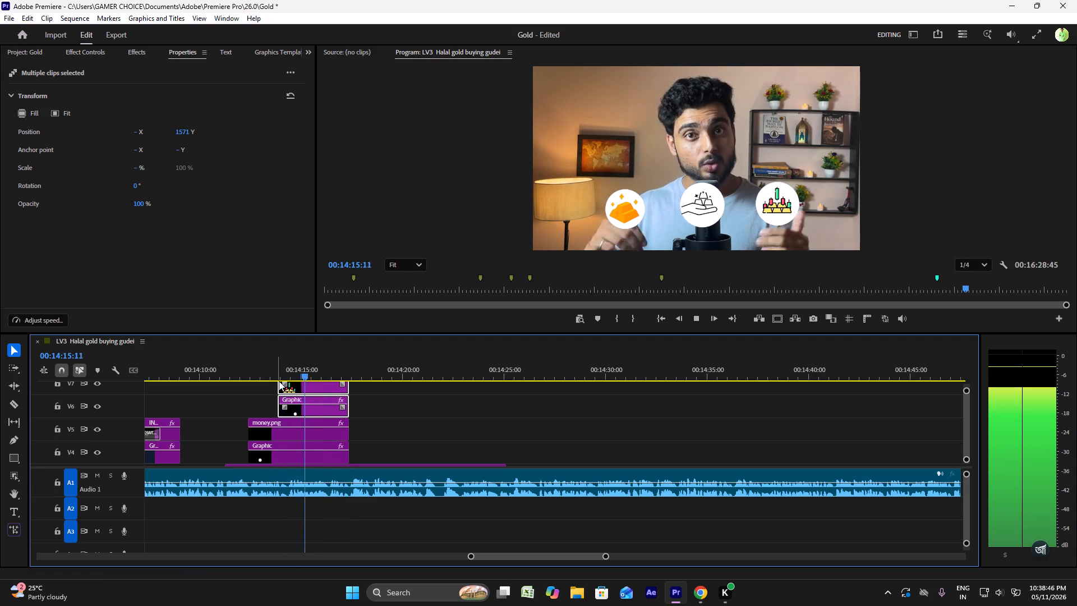
{"action": "key", "text": "space"}
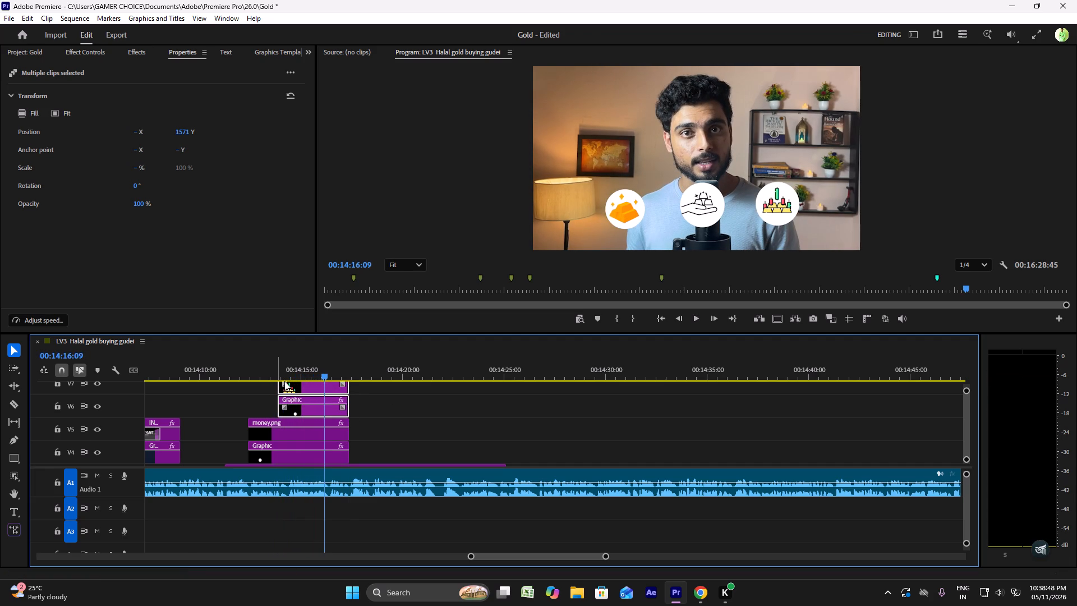
Trim the ends of gold_7107437.png and its circle to match money.png's end, and play from about 00:14:10 past the icons.
{"action": "scroll", "coordinate": [361, 434], "scroll_direction": "down", "scroll_amount": 4, "text": "ctrl"}
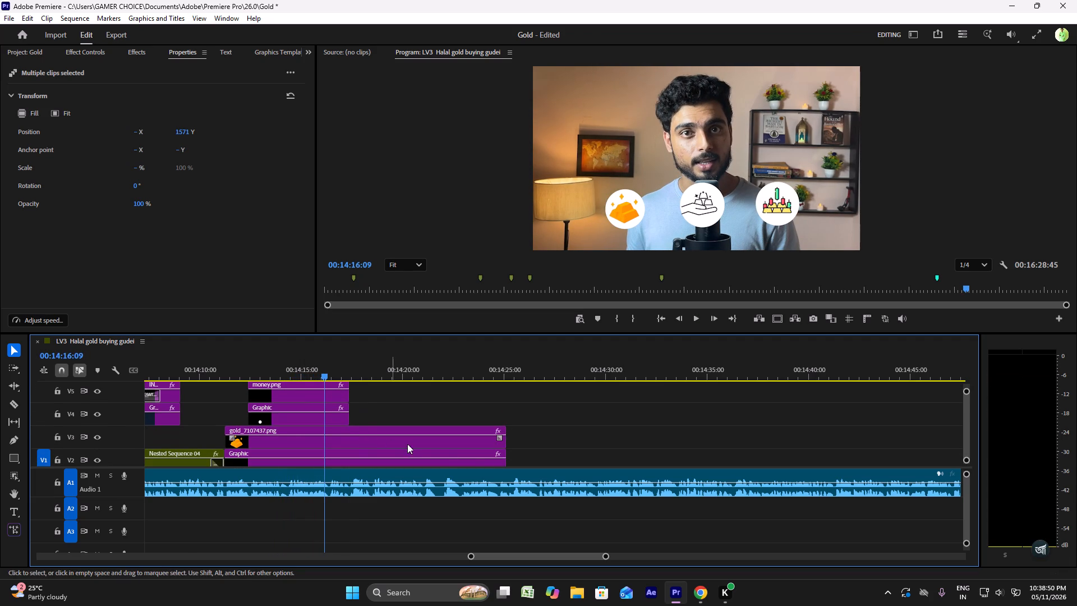
{"action": "scroll", "coordinate": [501, 445], "scroll_direction": "down", "scroll_amount": 3, "text": "ctrl"}
{"action": "left_click_drag", "start_coordinate": [509, 419], "coordinate": [493, 419]}
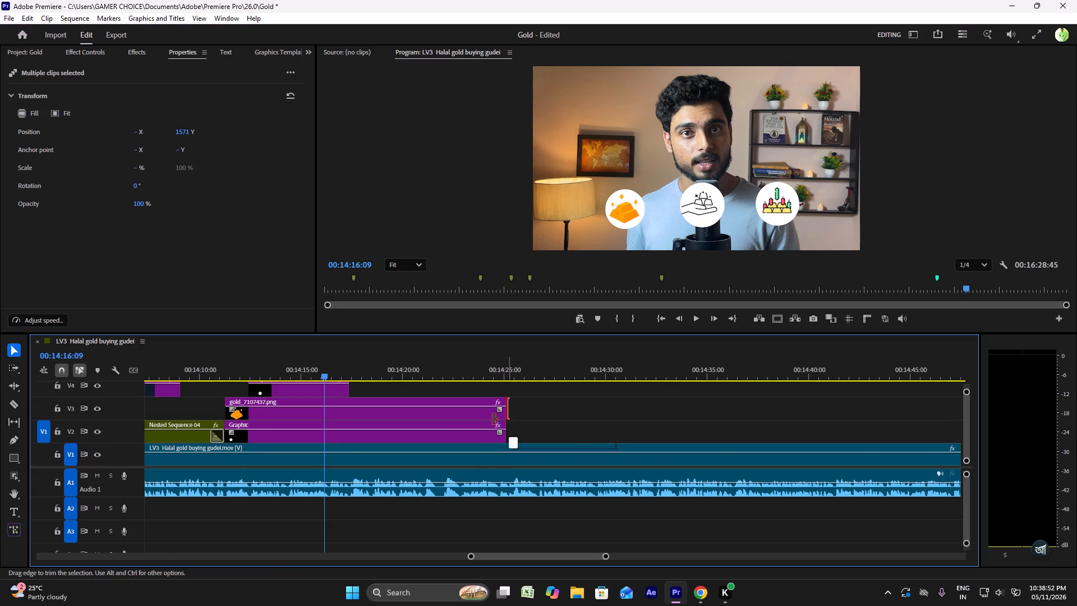
{"action": "left_click_drag", "start_coordinate": [493, 419], "coordinate": [355, 419]}
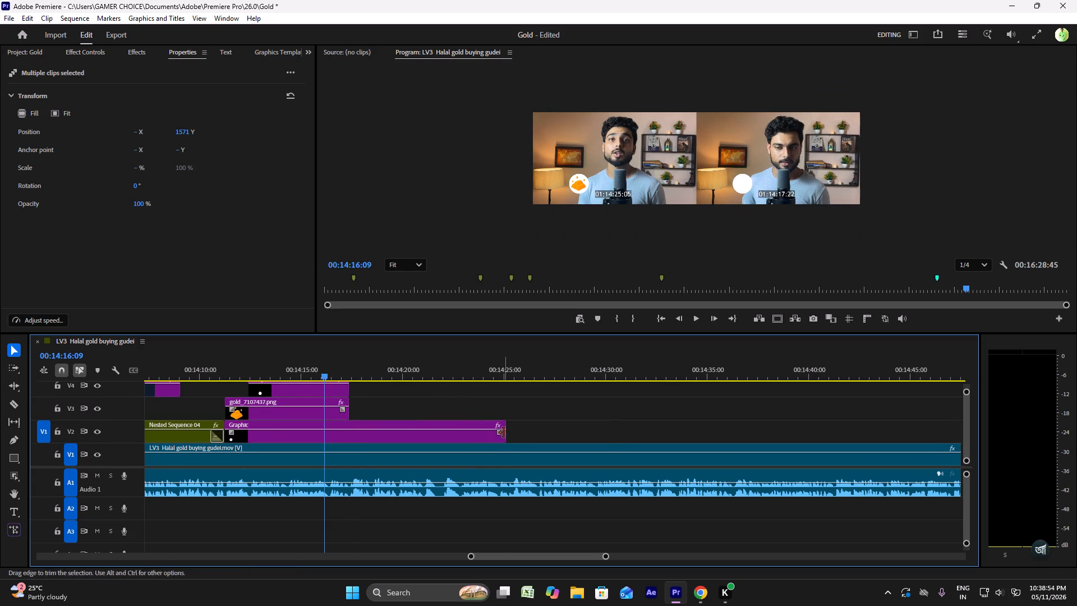
{"action": "left_click_drag", "start_coordinate": [509, 430], "coordinate": [356, 430]}
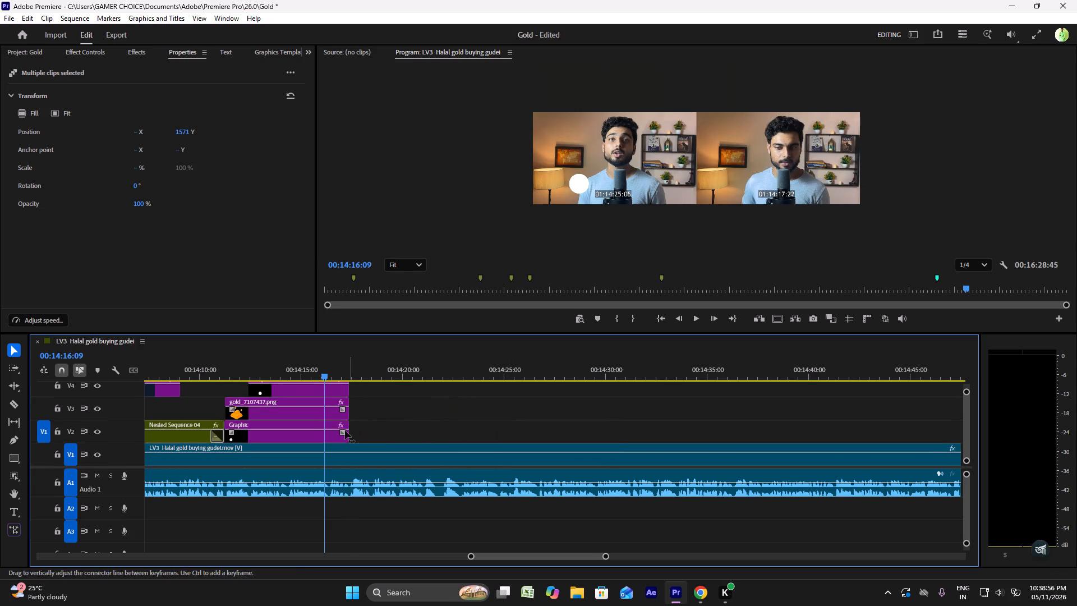
{"action": "scroll", "coordinate": [305, 428], "scroll_direction": "up", "scroll_amount": 8, "text": "ctrl"}
{"action": "left_click", "coordinate": [209, 373]}
{"action": "key", "text": "space"}
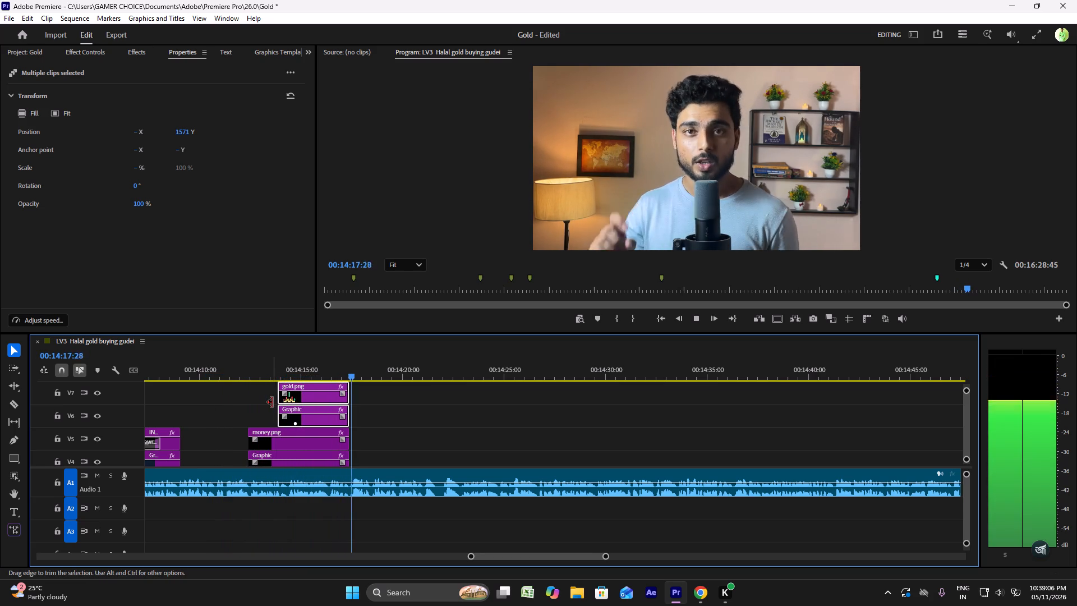
{"action": "key", "text": "space"}
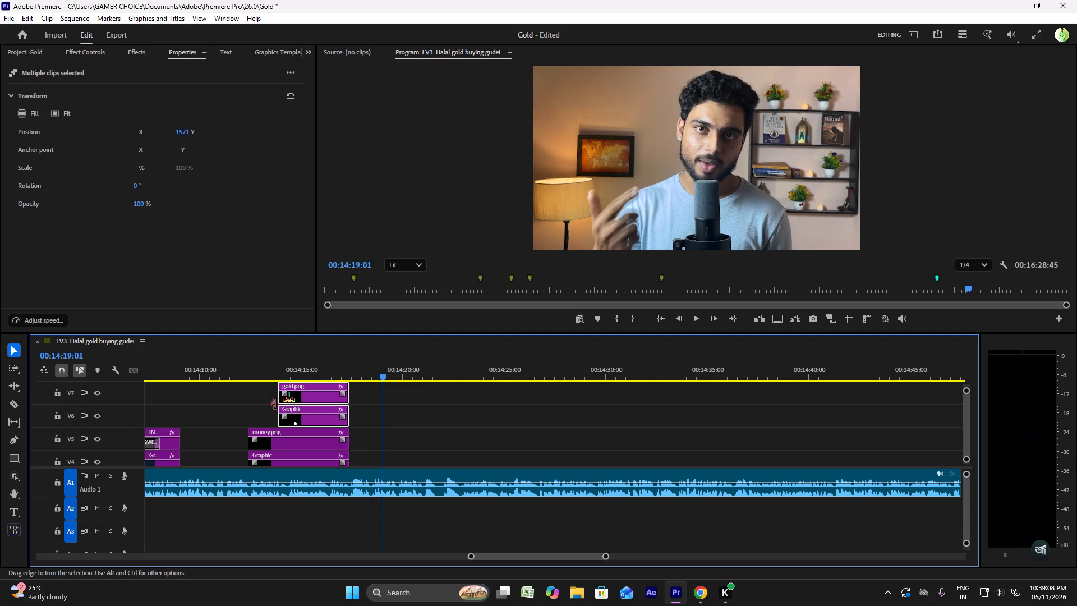
Enlarge the timeline area and extend the starts of gold.png and its circle together back to about gold_7107437.png's start.
{"action": "scroll", "coordinate": [269, 410], "scroll_direction": "down", "scroll_amount": 5, "text": "ctrl"}
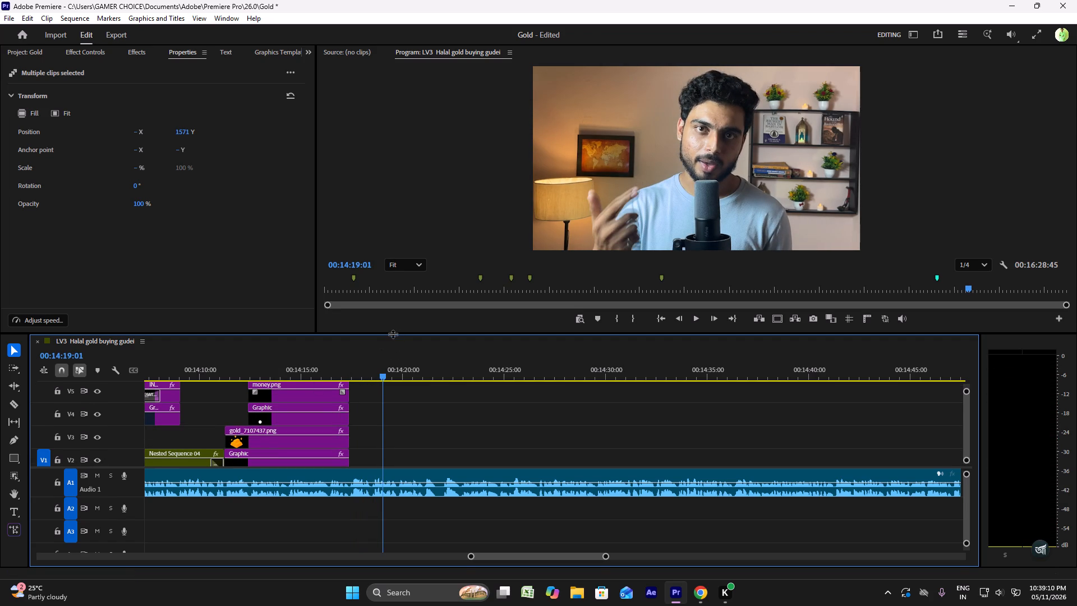
{"action": "left_click_drag", "start_coordinate": [393, 334], "coordinate": [417, 195]}
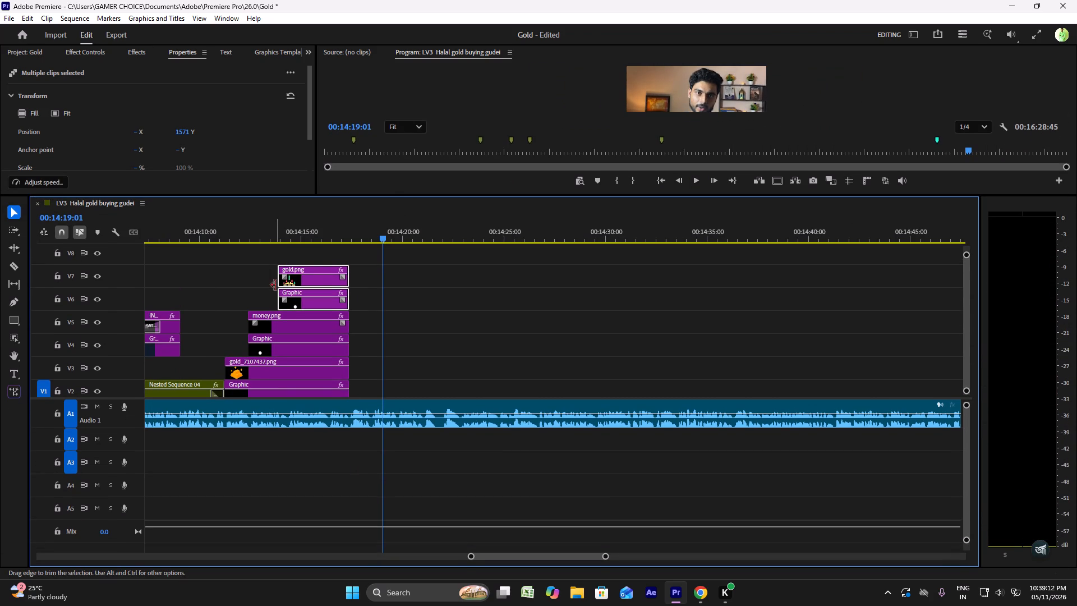
{"action": "left_click_drag", "start_coordinate": [275, 285], "coordinate": [218, 287]}
Extend the starts of money.png and its circle on V5 and V4 back to gold_7107437.png's start.
{"action": "left_click", "coordinate": [243, 336]}
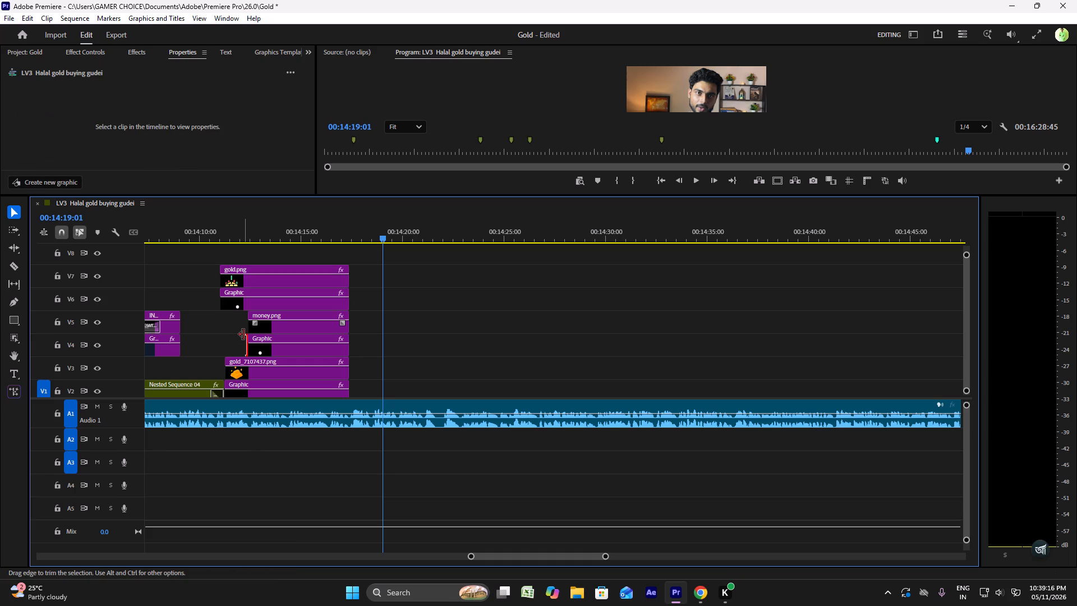
{"action": "left_click_drag", "start_coordinate": [243, 334], "coordinate": [221, 339]}
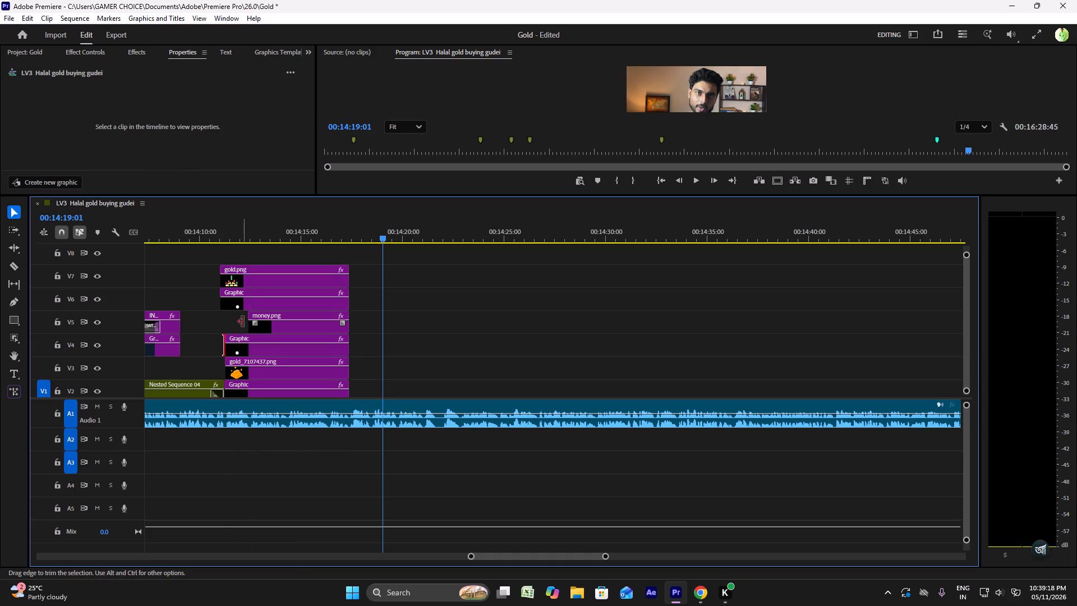
{"action": "left_click_drag", "start_coordinate": [243, 321], "coordinate": [215, 324]}
{"action": "left_click", "coordinate": [217, 324]}
{"action": "left_click", "coordinate": [218, 325]}
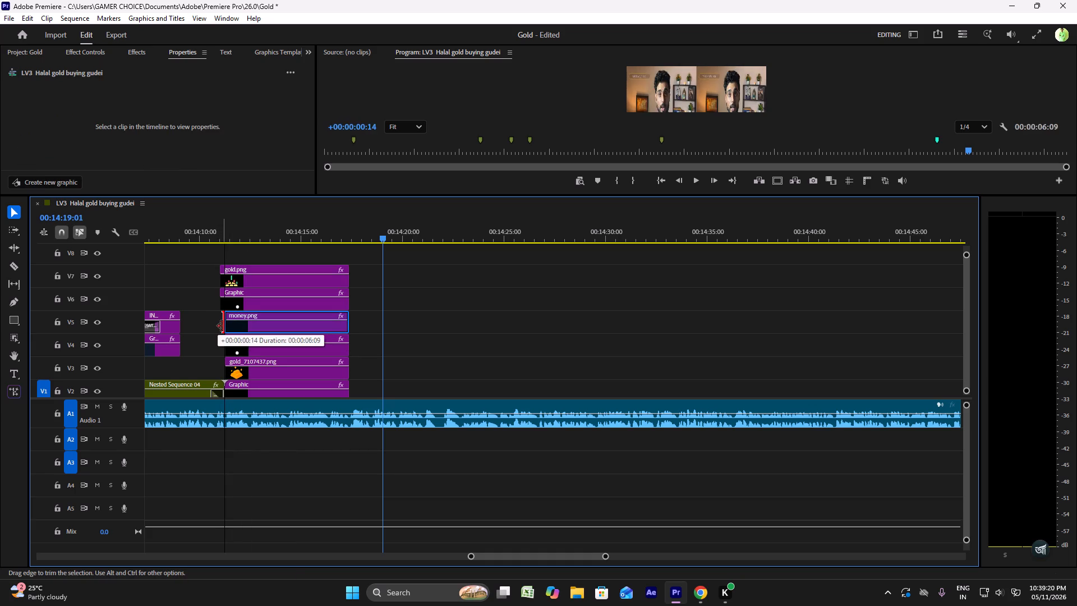
{"action": "left_click", "coordinate": [361, 310]}
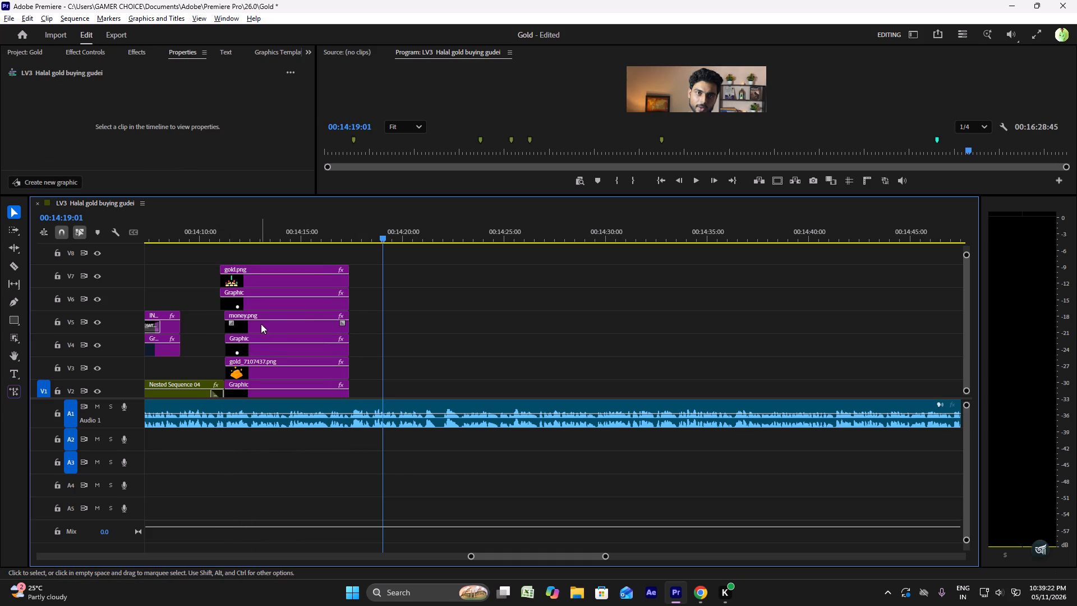
Trim the starts of gold.png and its circle on V7 and V6 to align exactly with the other icon clips' start.
{"action": "scroll", "coordinate": [261, 324], "scroll_direction": "up", "scroll_amount": 5, "text": "alt"}
{"action": "scroll", "coordinate": [260, 323], "scroll_direction": "up", "scroll_amount": 6}
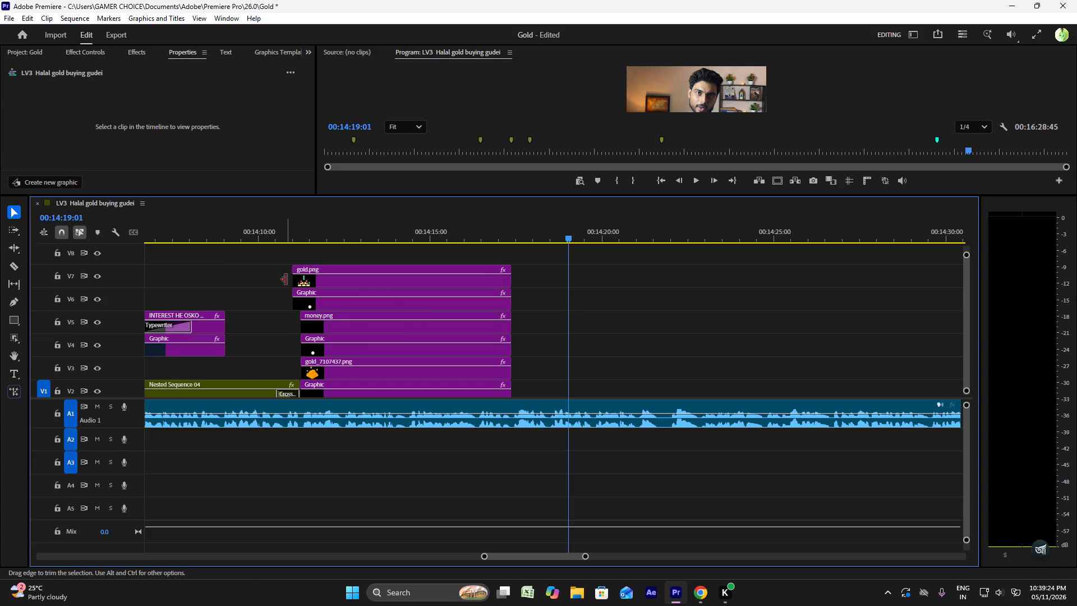
{"action": "left_click_drag", "start_coordinate": [287, 279], "coordinate": [294, 279]}
{"action": "left_click_drag", "start_coordinate": [287, 295], "coordinate": [295, 296]}
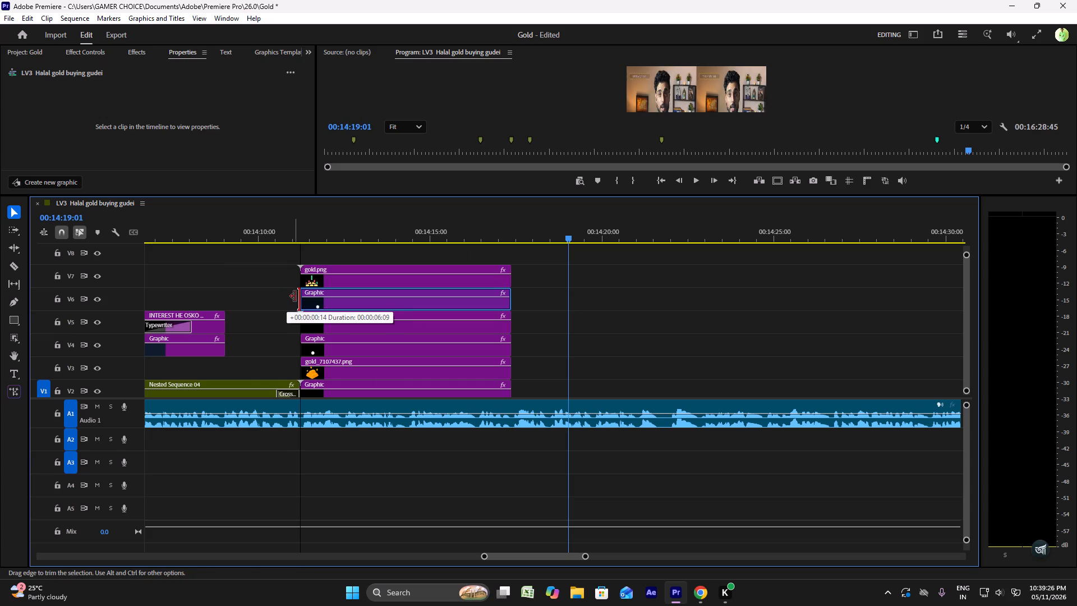
Trim the start of the circle graphic on V6 to line up with the other icon clips' start.
{"action": "left_click_drag", "start_coordinate": [295, 296], "coordinate": [296, 296]}
Play the three-icon section twice from about 00:14:11 to check it, using a larger program preview.
{"action": "left_click", "coordinate": [289, 235]}
{"action": "key", "text": "space"}
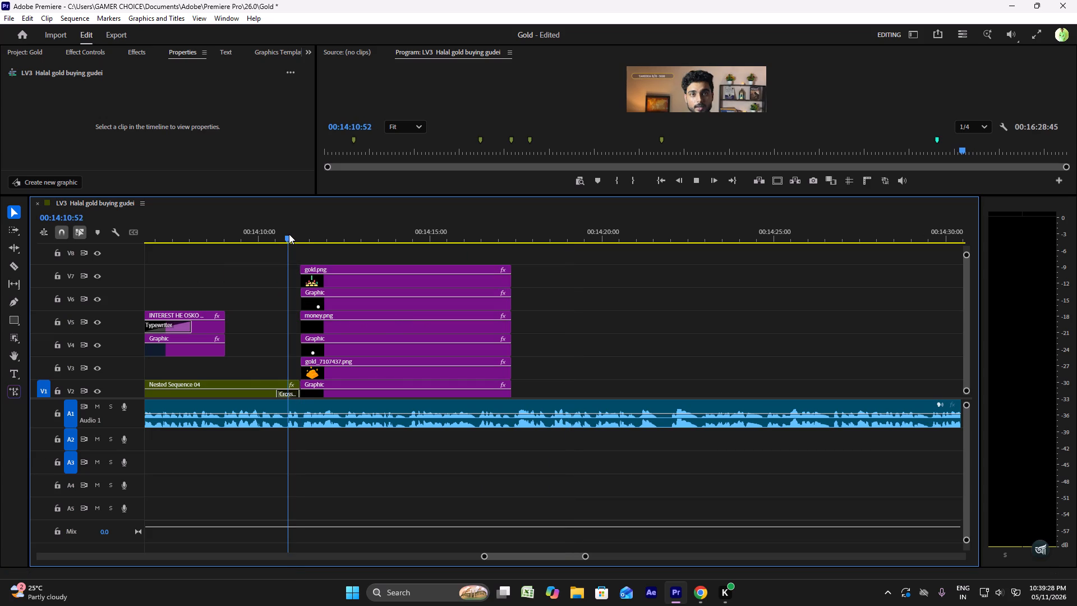
{"action": "left_click", "coordinate": [473, 194]}
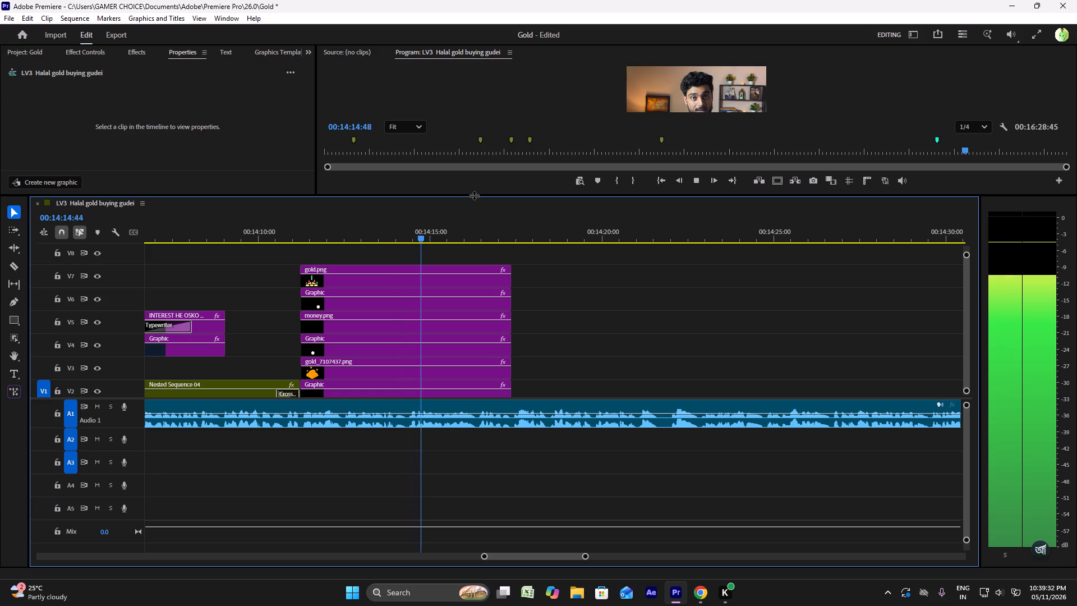
{"action": "left_click_drag", "start_coordinate": [474, 195], "coordinate": [461, 260]}
{"action": "key", "text": "space"}
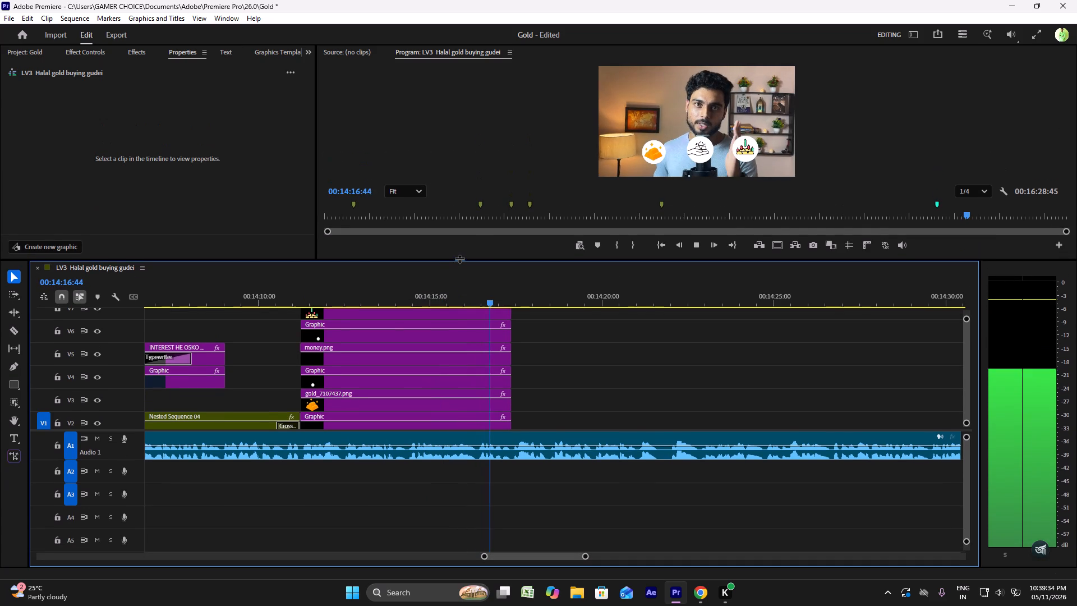
{"action": "left_click", "coordinate": [280, 306]}
{"action": "key", "text": "space"}
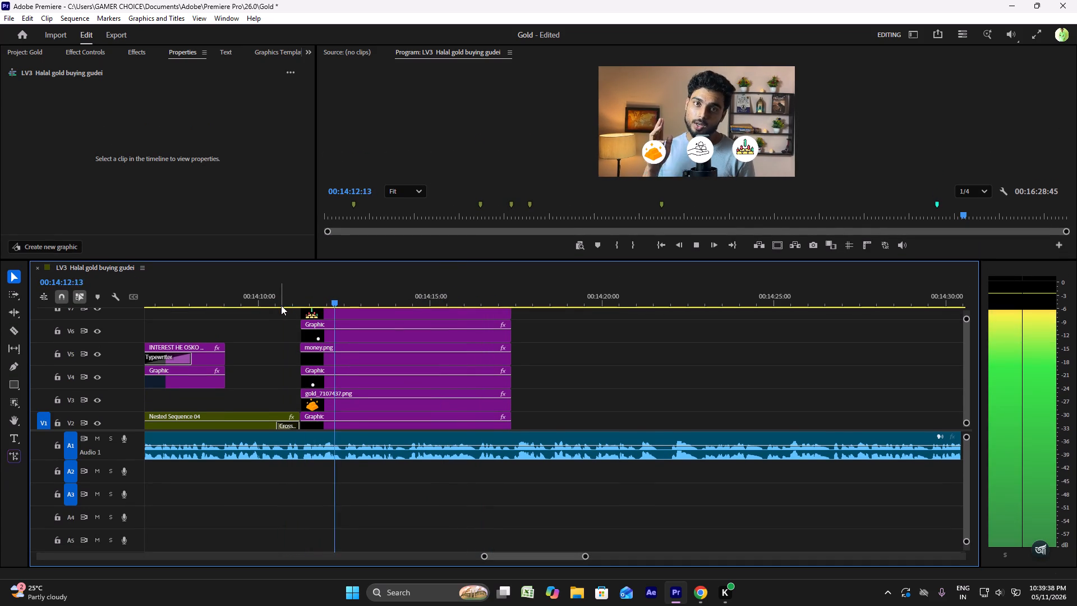
{"action": "key", "text": "space"}
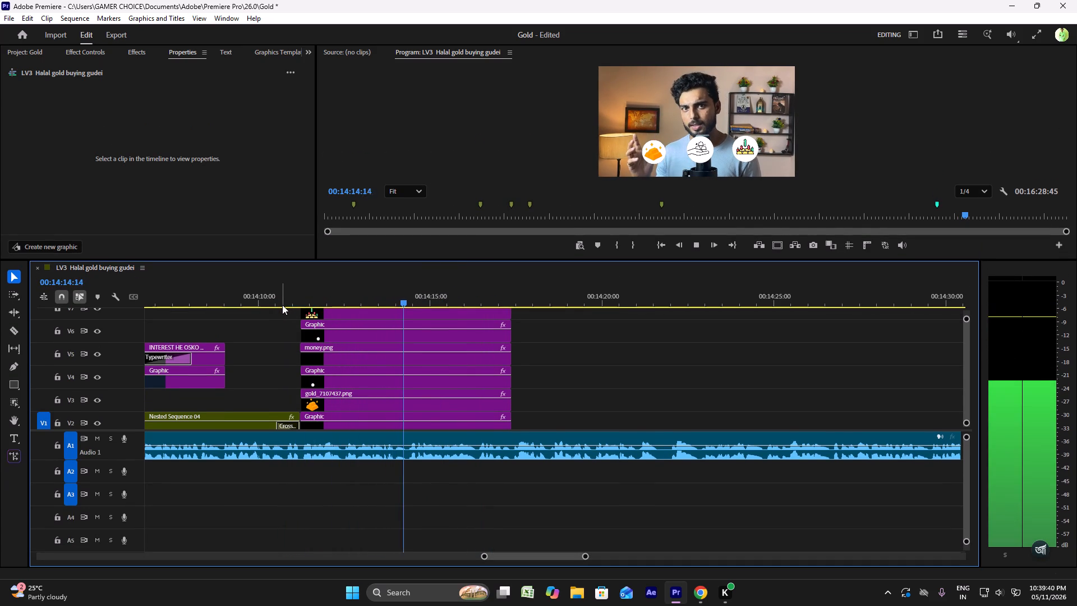
Enlarge the program preview and draw a wide white rectangle covering the three icons, centred at about 1908, 1627, at 00:14:14:17.
{"action": "left_click_drag", "start_coordinate": [428, 260], "coordinate": [422, 403]}
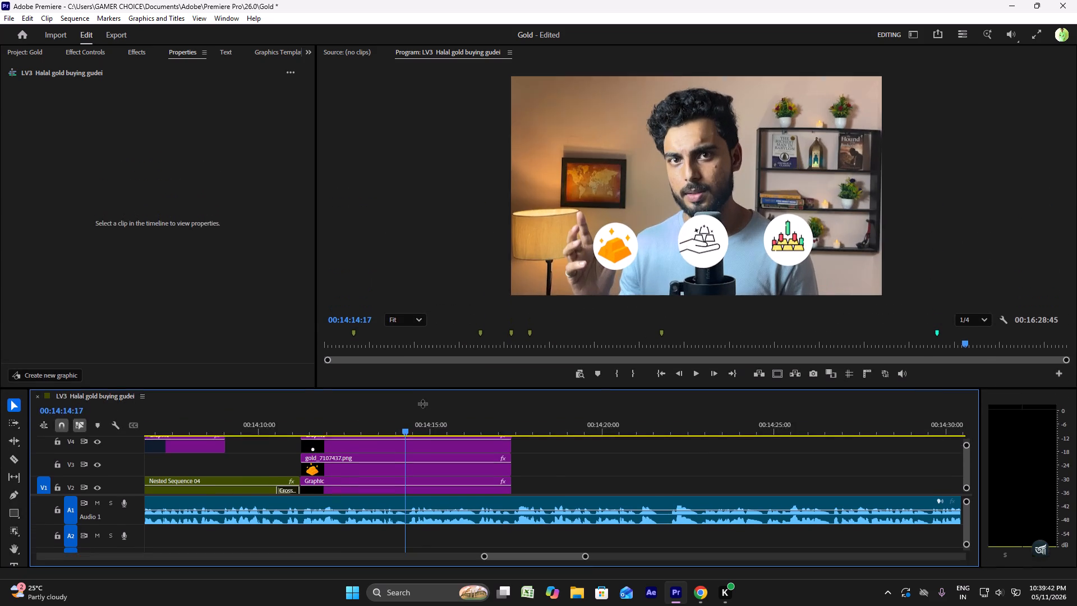
{"action": "left_click_drag", "start_coordinate": [422, 403], "coordinate": [418, 404]}
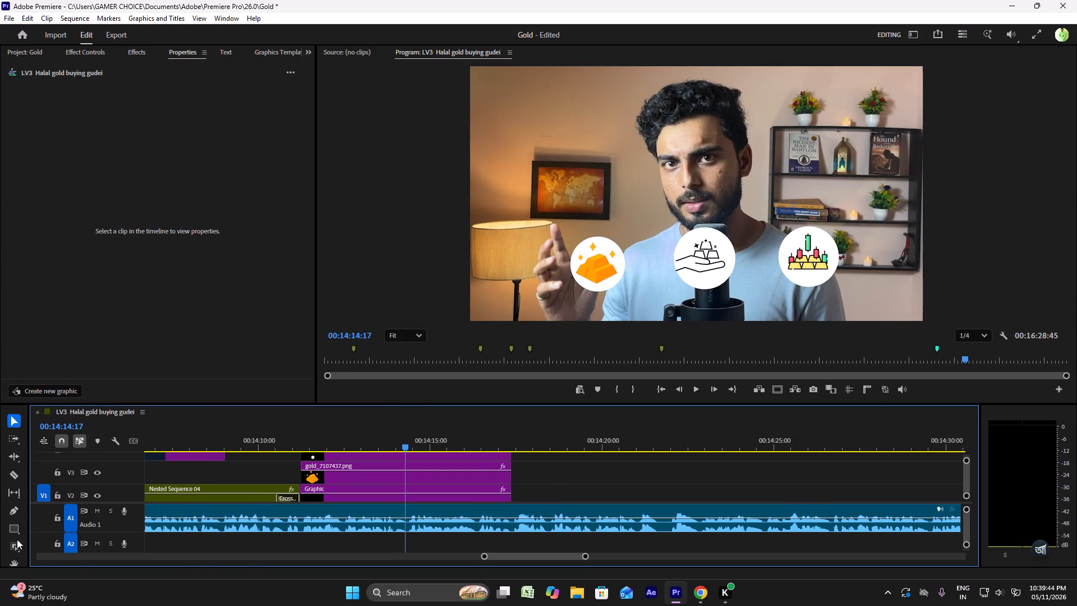
{"action": "left_click", "coordinate": [13, 531]}
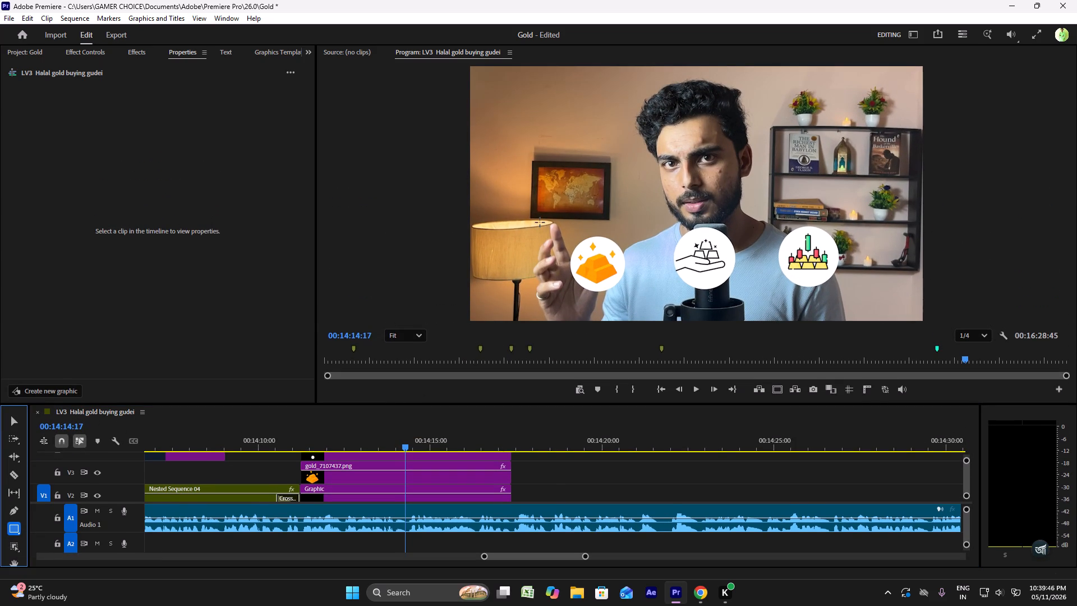
{"action": "left_click_drag", "start_coordinate": [537, 224], "coordinate": [735, 246]}
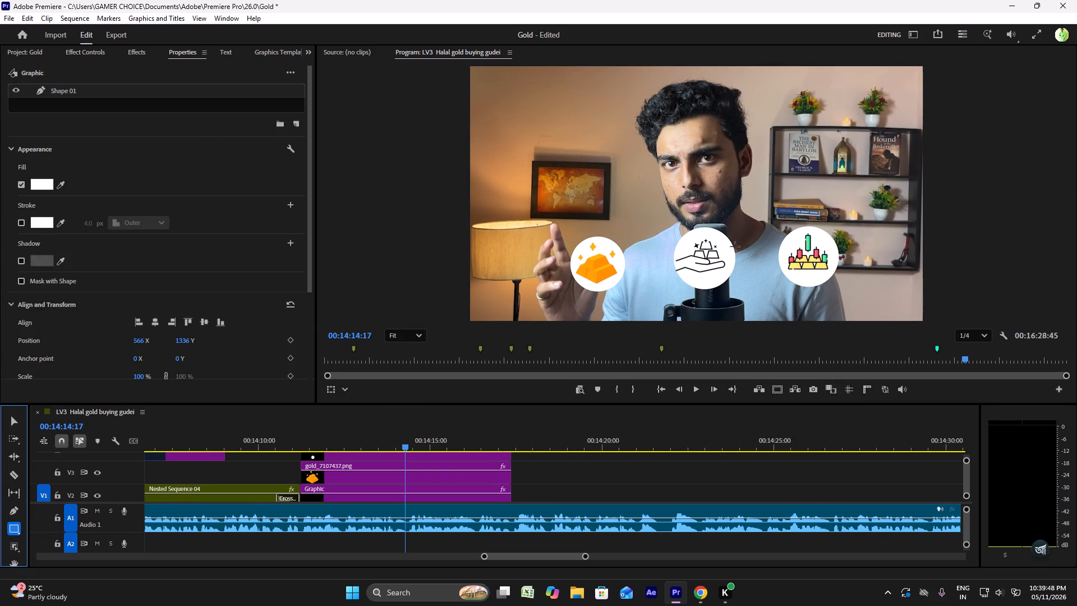
{"action": "left_click_drag", "start_coordinate": [735, 246], "coordinate": [849, 289]}
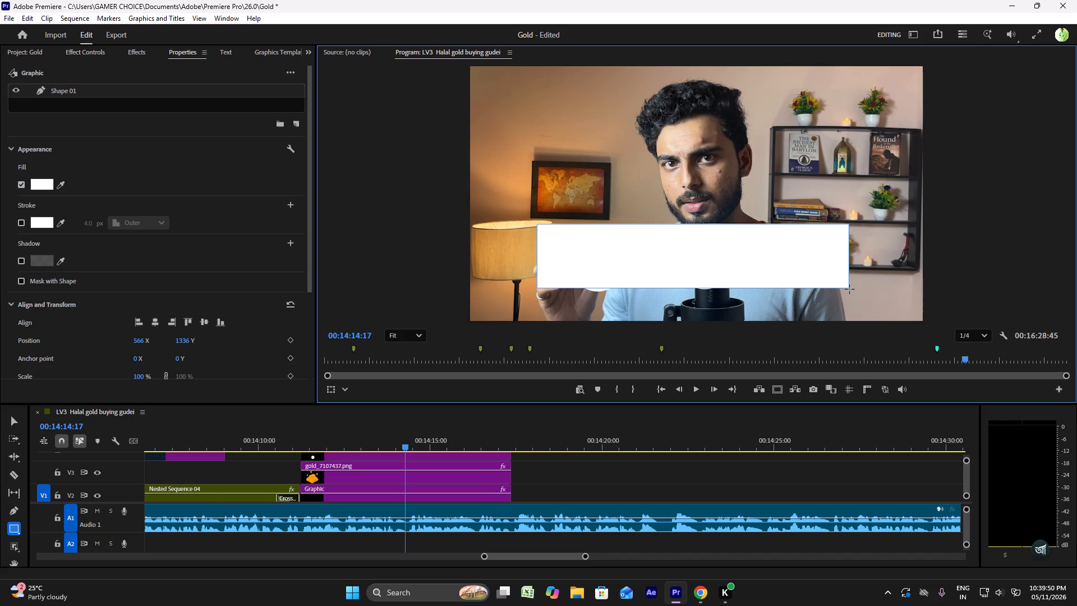
{"action": "left_click_drag", "start_coordinate": [849, 289], "coordinate": [853, 292]}
Switch to Chrome and search YouTube for "how to create bluer".
{"action": "left_click", "coordinate": [702, 598]}
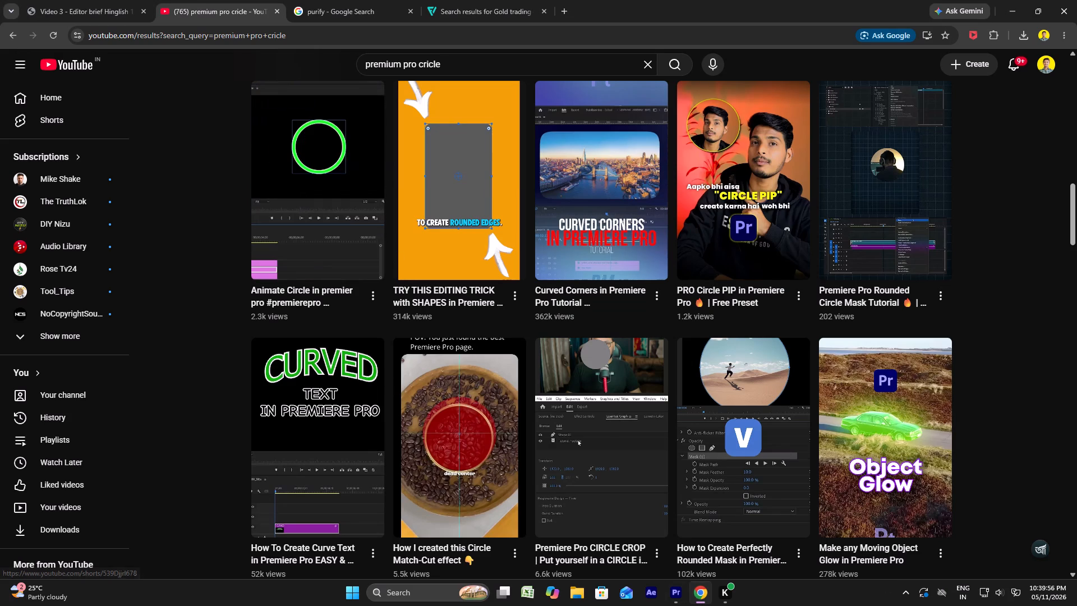
{"action": "left_click_drag", "start_coordinate": [448, 65], "coordinate": [366, 61]}
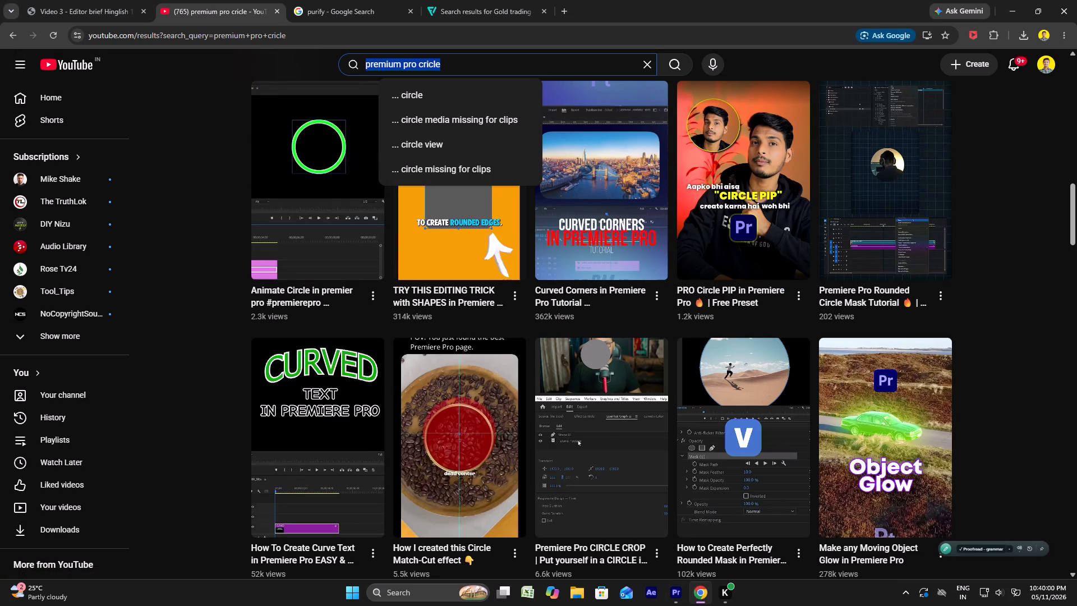
{"action": "type", "text": "ho"}
{"action": "type", "text": "w"}
{"action": "key", "text": "space"}
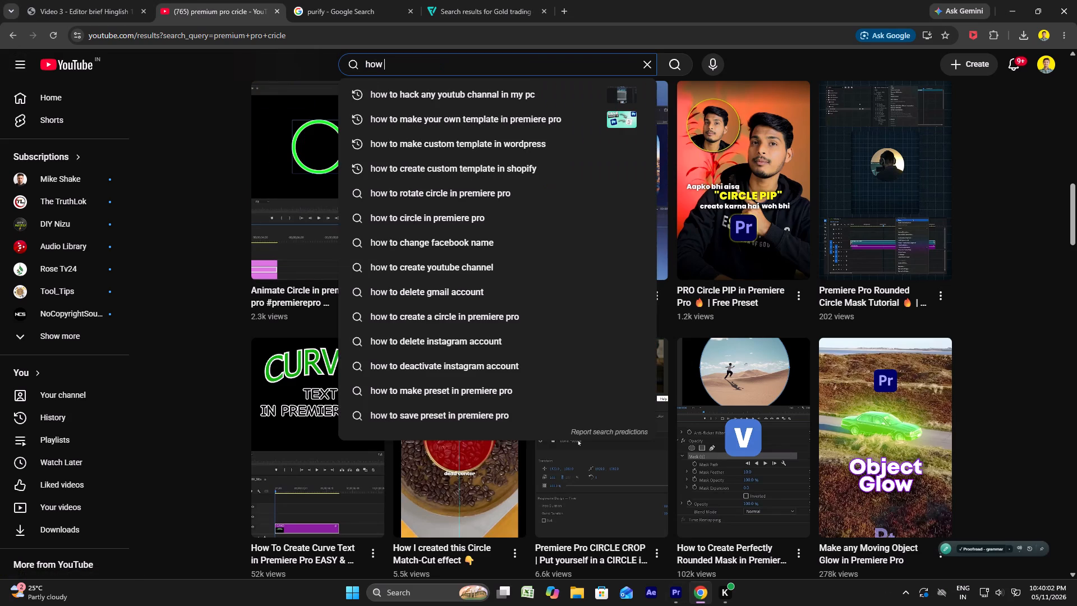
{"action": "type", "text": "to"}
{"action": "key", "text": "space"}
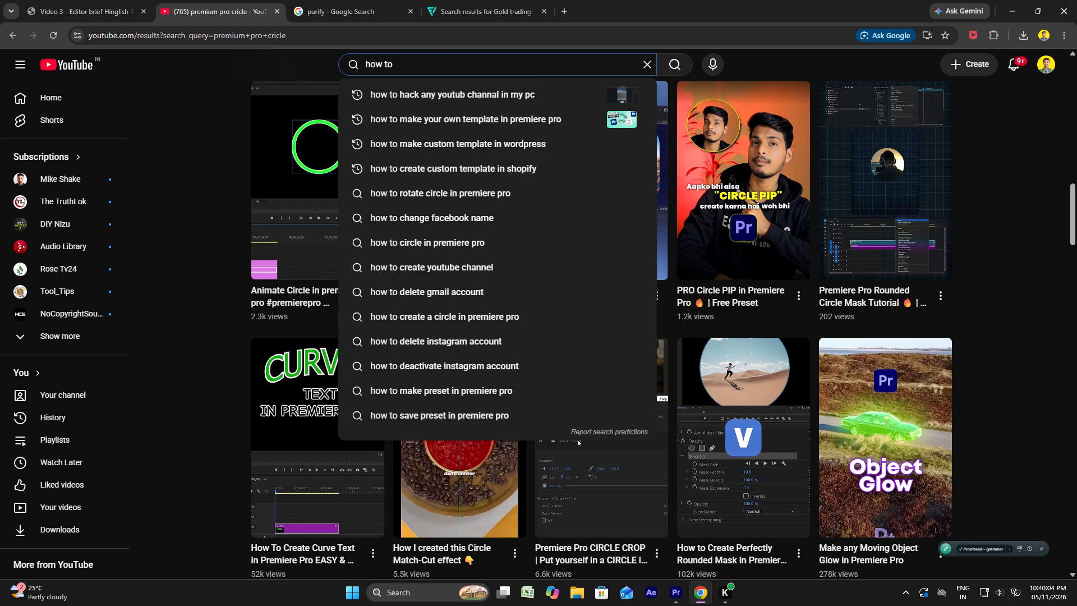
{"action": "type", "text": "crea"}
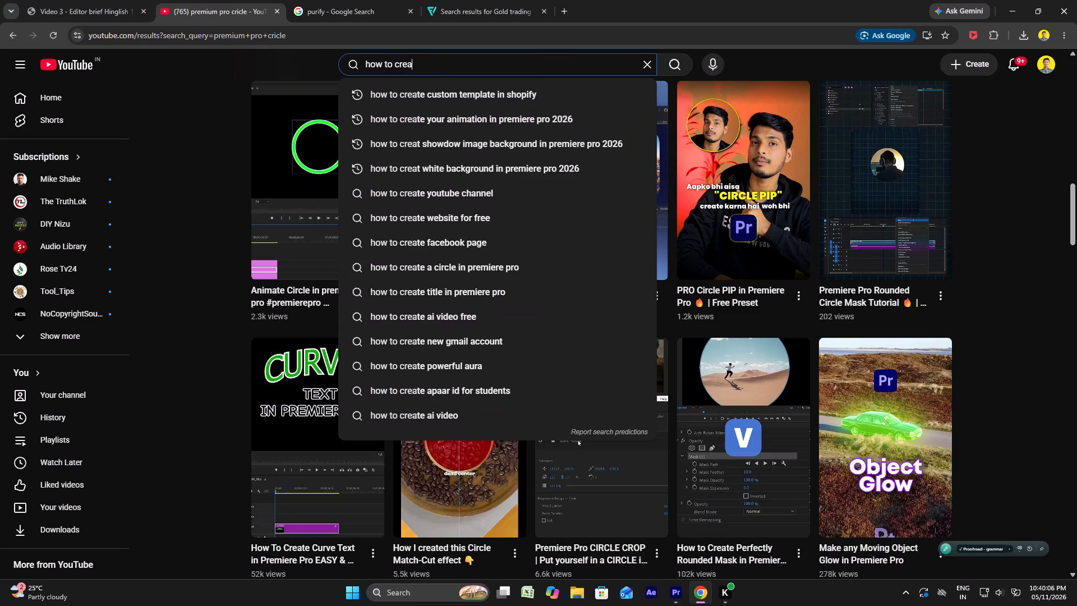
{"action": "type", "text": "te"}
{"action": "key", "text": "space"}
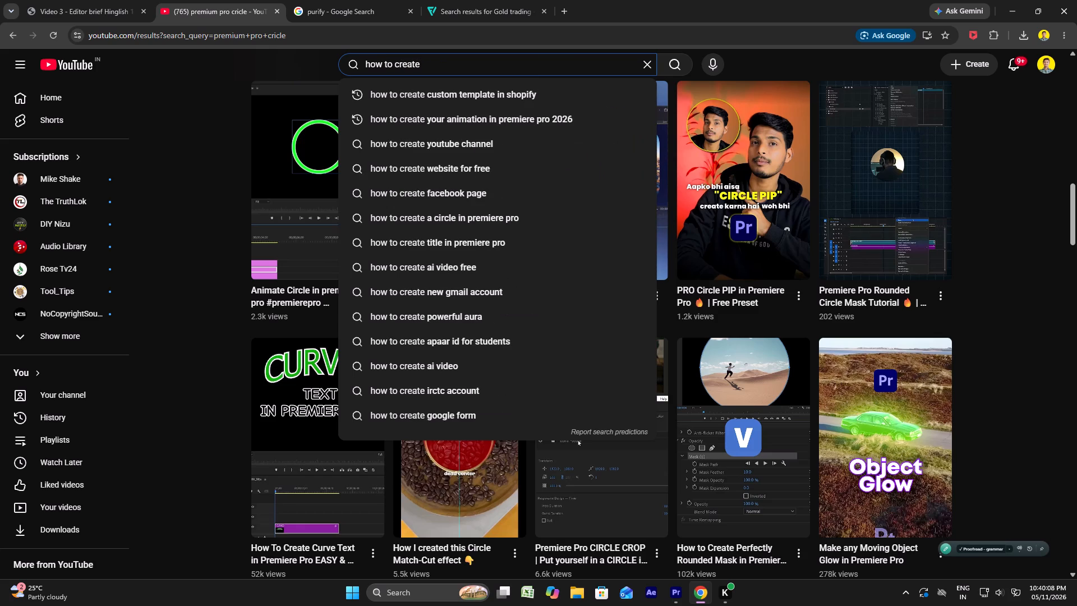
{"action": "type", "text": "blu"}
{"action": "type", "text": "er"}
{"action": "key", "text": "Return"}
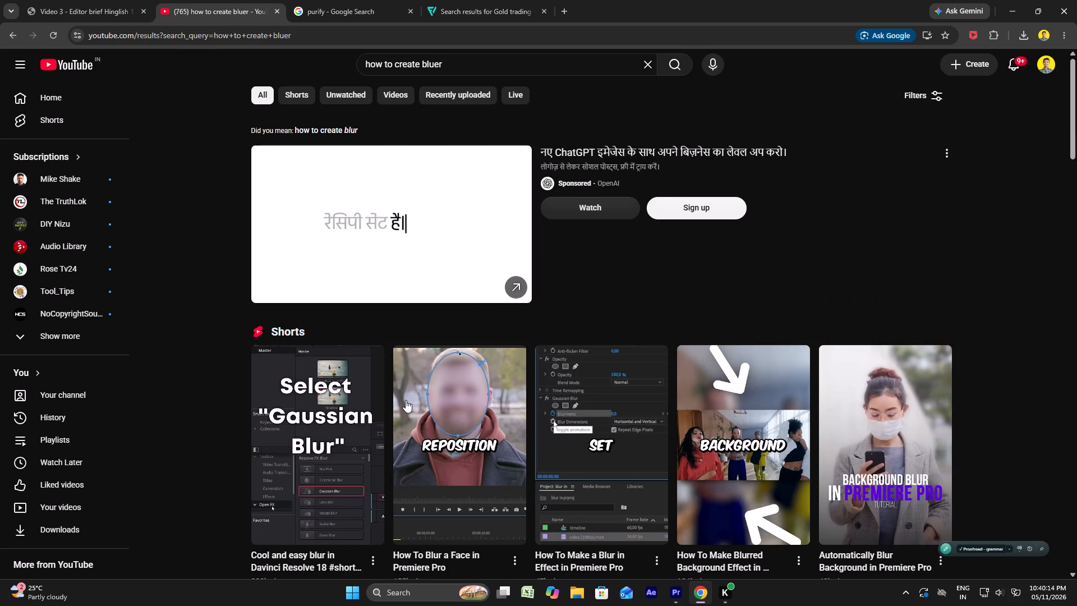
Watch the Short "How To Blur a Face in Premiere Pro" to find which blur effect to use, readying Premiere's effects search meanwhile.
{"action": "left_click", "coordinate": [406, 401]}
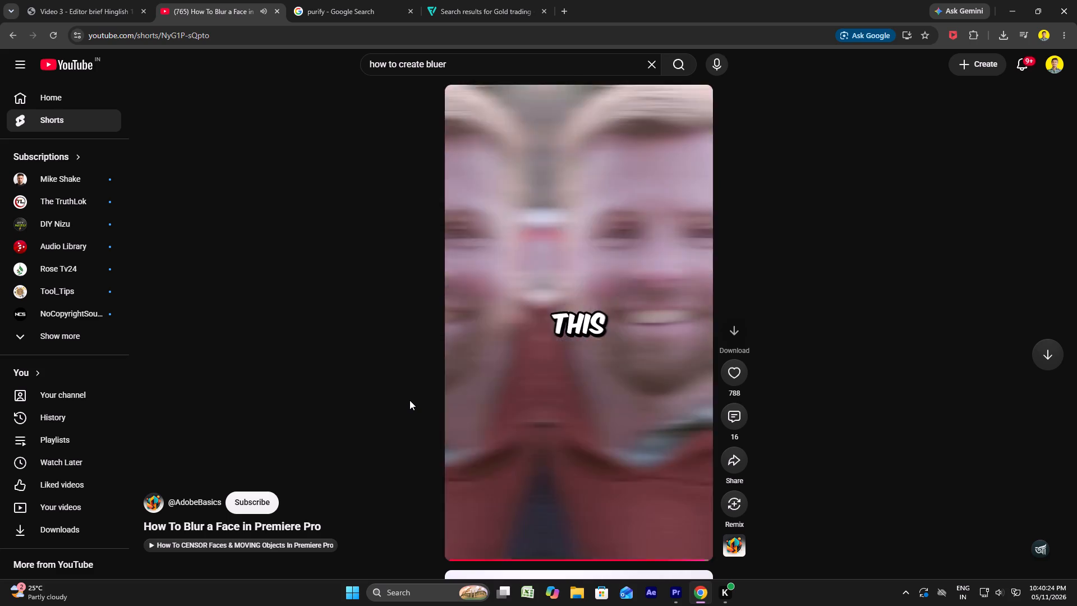
{"action": "left_click", "coordinate": [659, 343]}
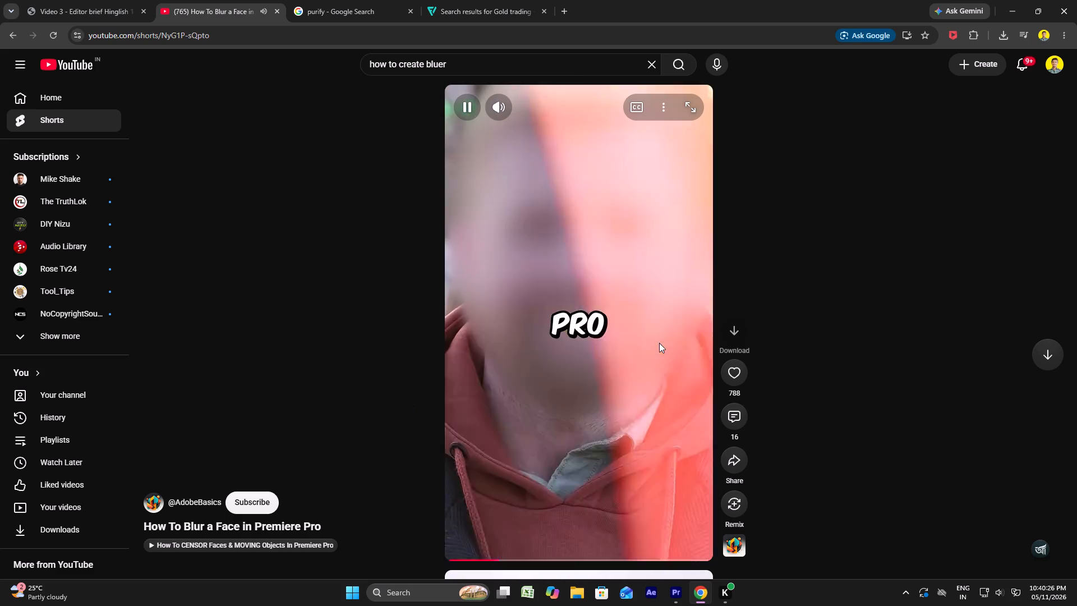
{"action": "left_click", "coordinate": [681, 591]}
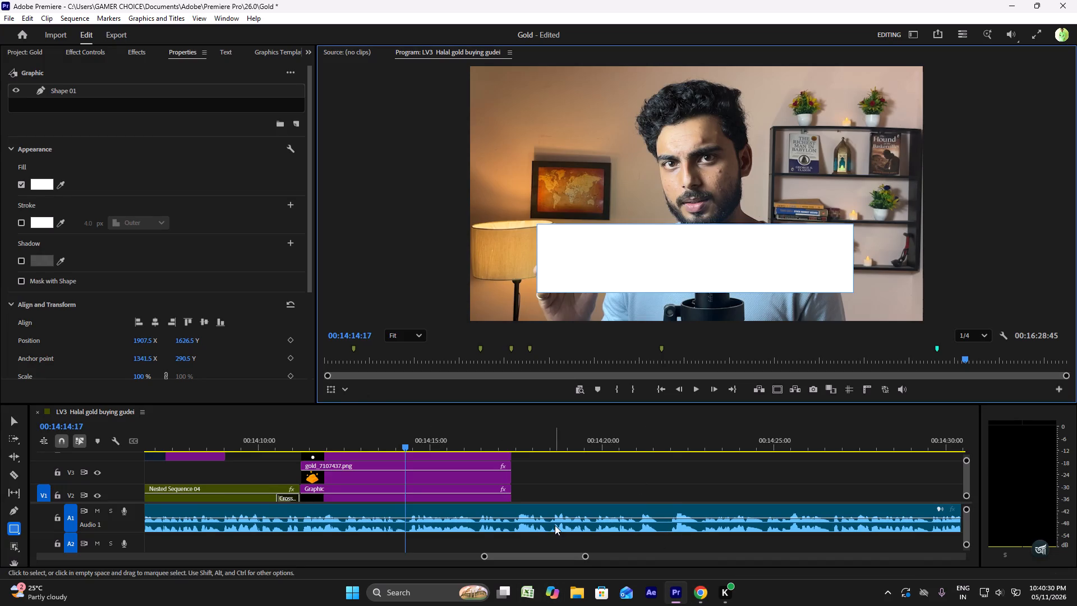
{"action": "scroll", "coordinate": [571, 467], "scroll_direction": "up", "scroll_amount": 6}
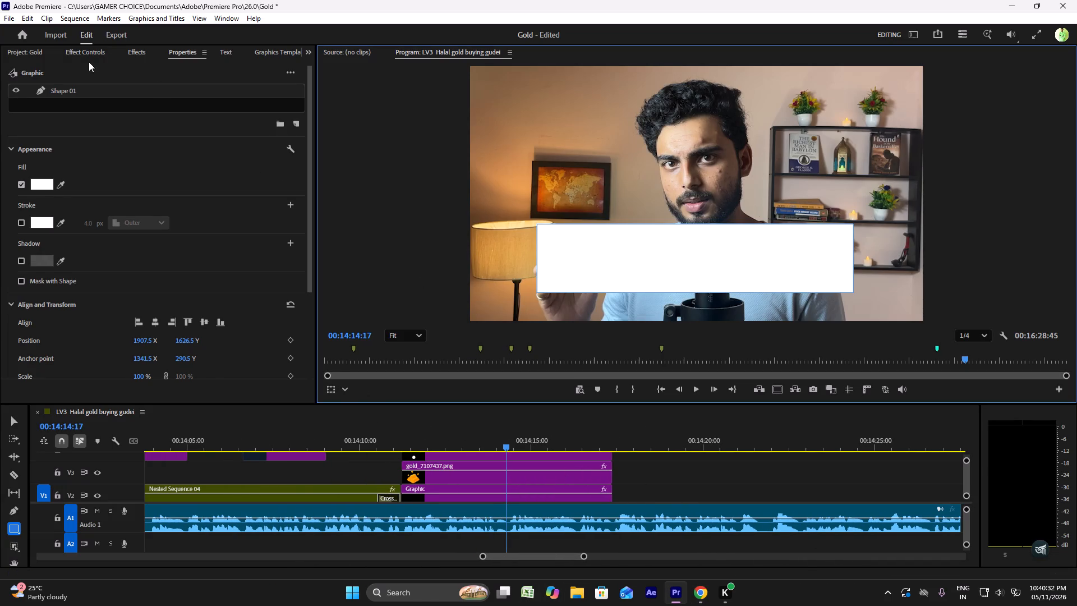
{"action": "left_click", "coordinate": [126, 52]}
{"action": "left_click", "coordinate": [88, 73]}
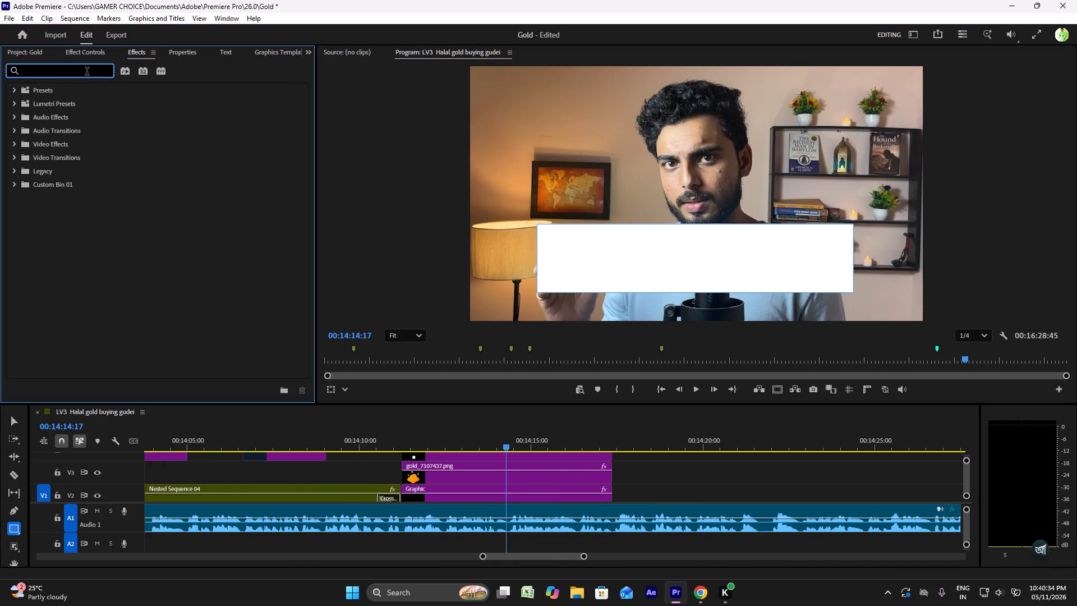
{"action": "left_click", "coordinate": [708, 601]}
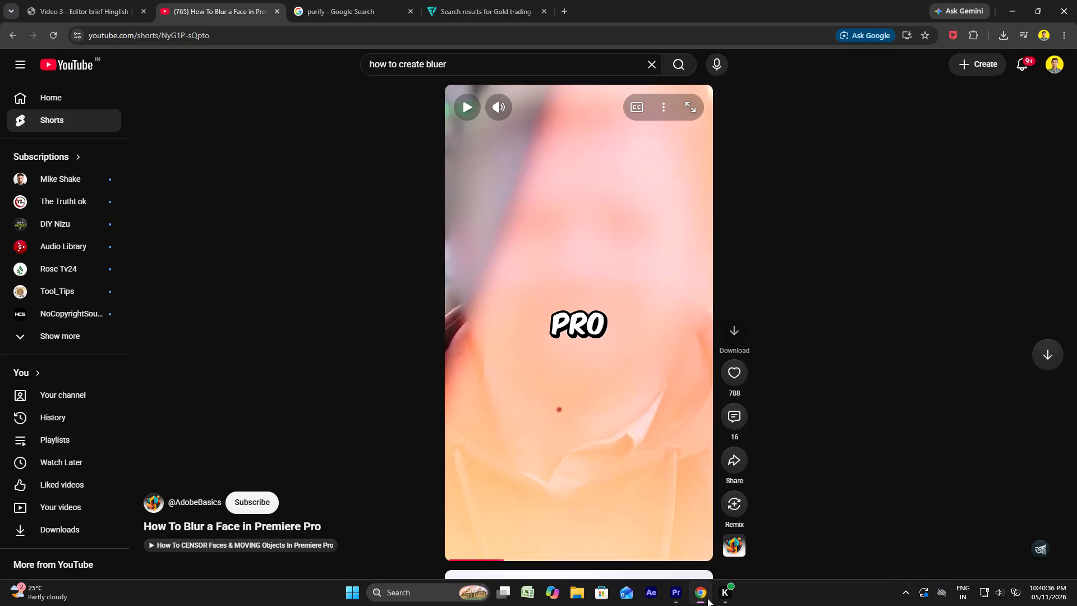
{"action": "left_click_drag", "start_coordinate": [652, 505], "coordinate": [646, 498]}
{"action": "left_click", "coordinate": [643, 496]}
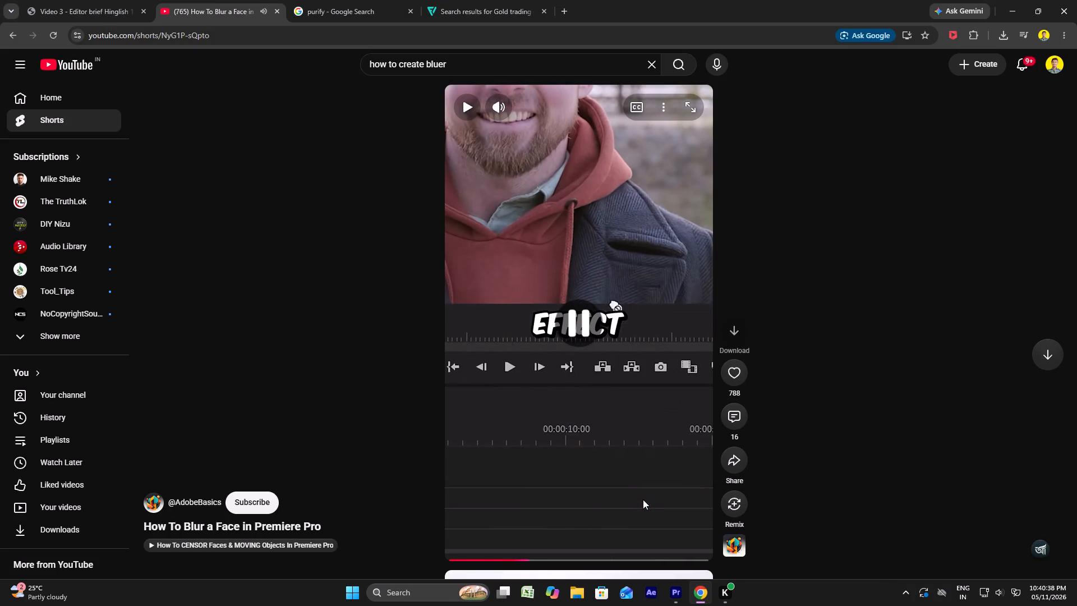
{"action": "left_click", "coordinate": [516, 564]}
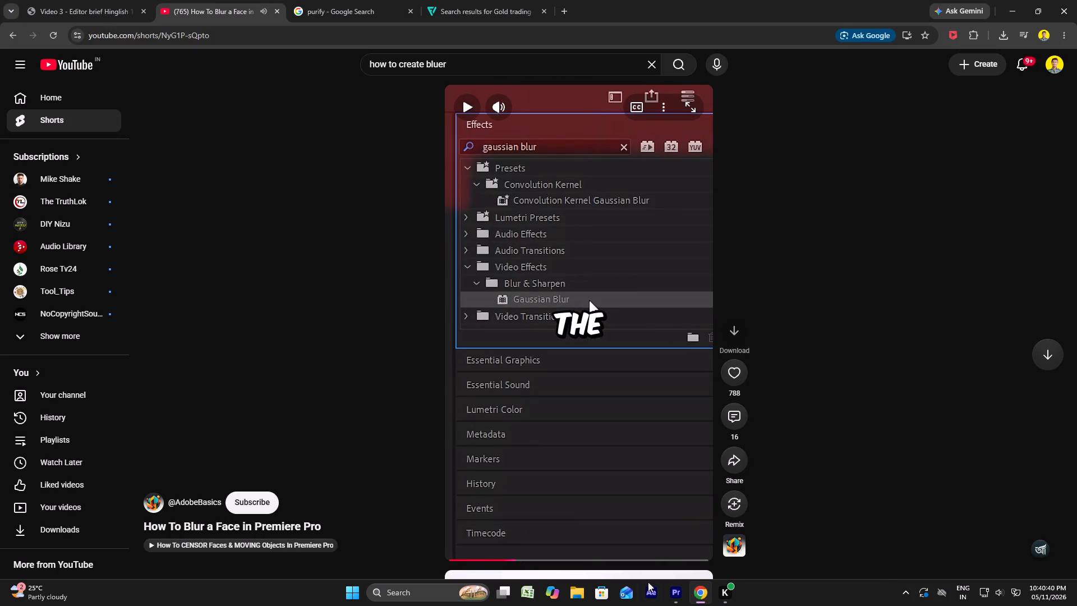
Switch back to Premiere, search the effects for "ga", and apply Gaussian Blur to the white rectangle's graphic clip on V8.
{"action": "left_click", "coordinate": [683, 595]}
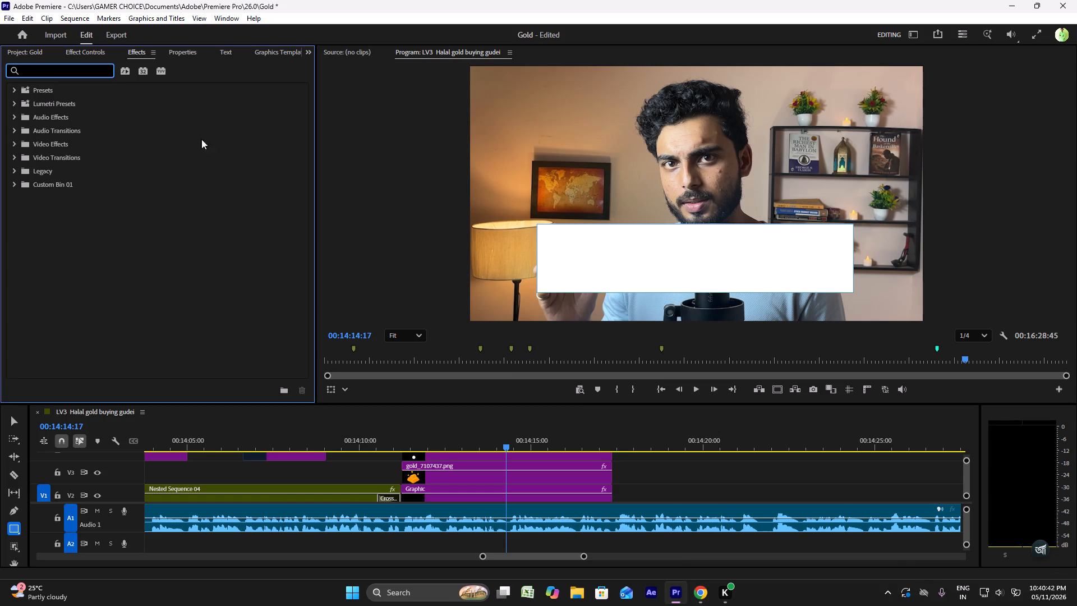
{"action": "type", "text": "ga"}
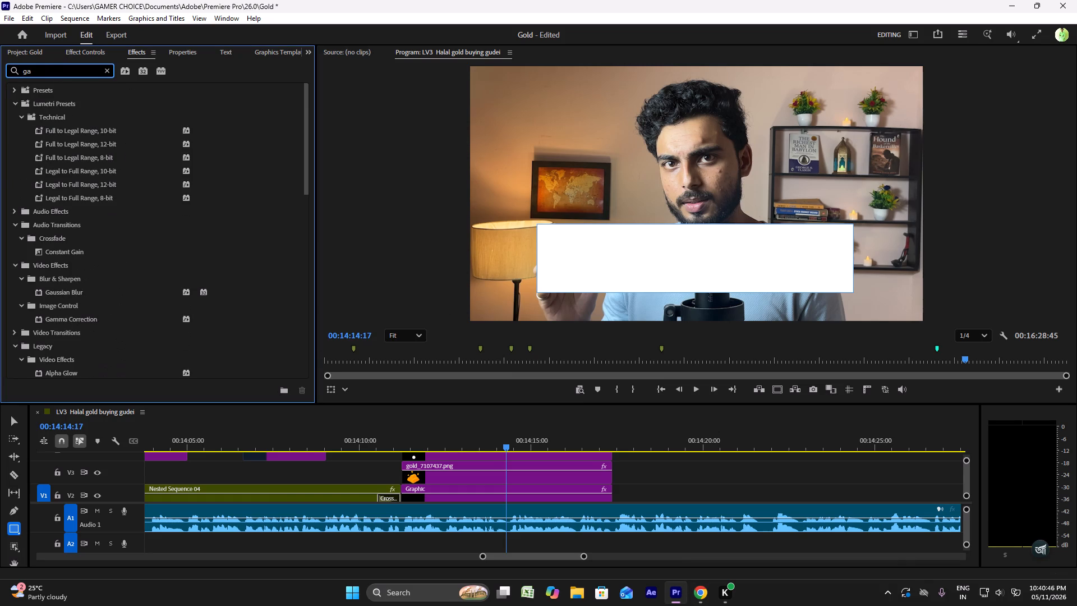
{"action": "left_click_drag", "start_coordinate": [77, 289], "coordinate": [159, 314]}
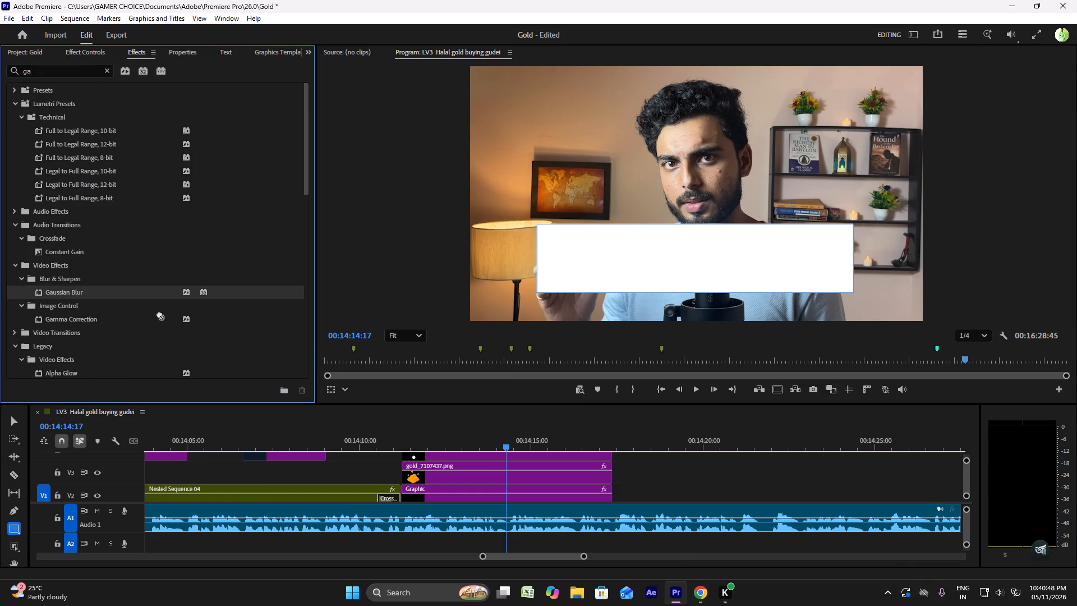
{"action": "left_click_drag", "start_coordinate": [159, 314], "coordinate": [654, 467]}
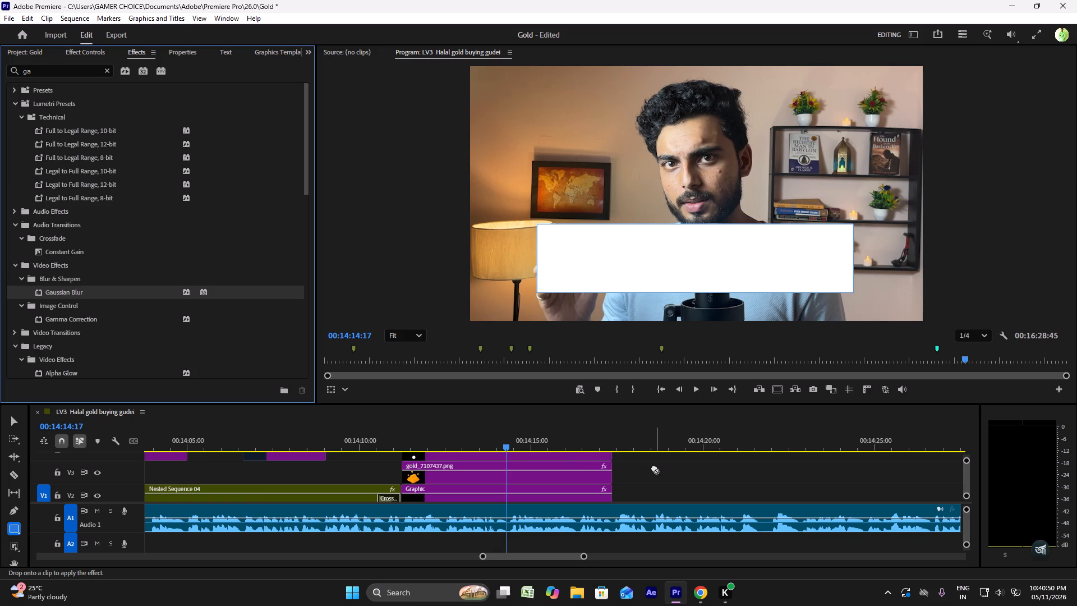
{"action": "left_click_drag", "start_coordinate": [654, 467], "coordinate": [159, 291]}
{"action": "scroll", "coordinate": [513, 467], "scroll_direction": "up", "scroll_amount": 12, "text": "ctrl"}
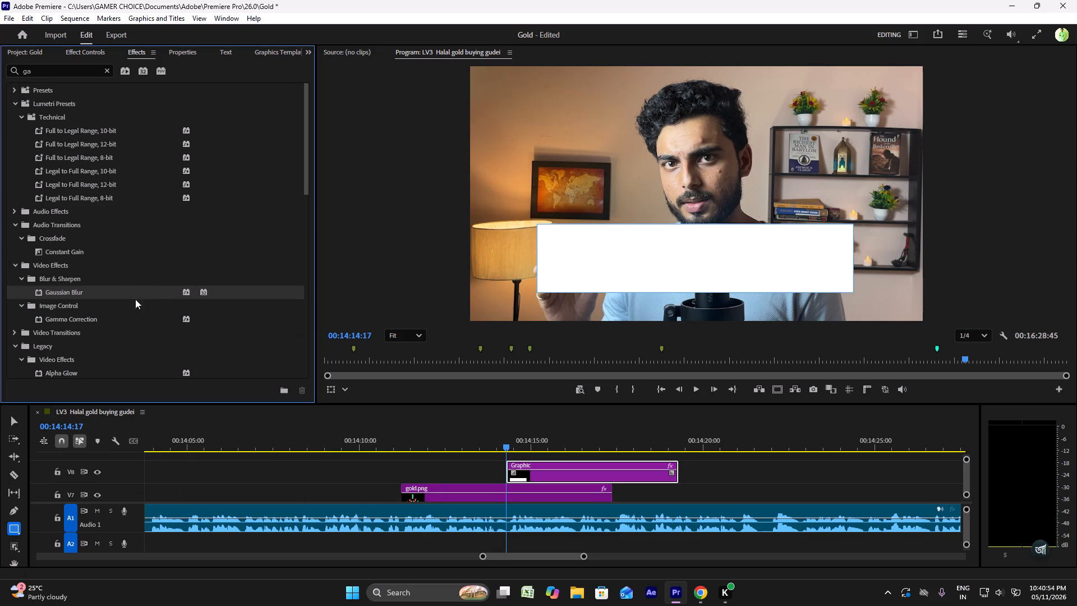
{"action": "left_click_drag", "start_coordinate": [89, 292], "coordinate": [546, 468]}
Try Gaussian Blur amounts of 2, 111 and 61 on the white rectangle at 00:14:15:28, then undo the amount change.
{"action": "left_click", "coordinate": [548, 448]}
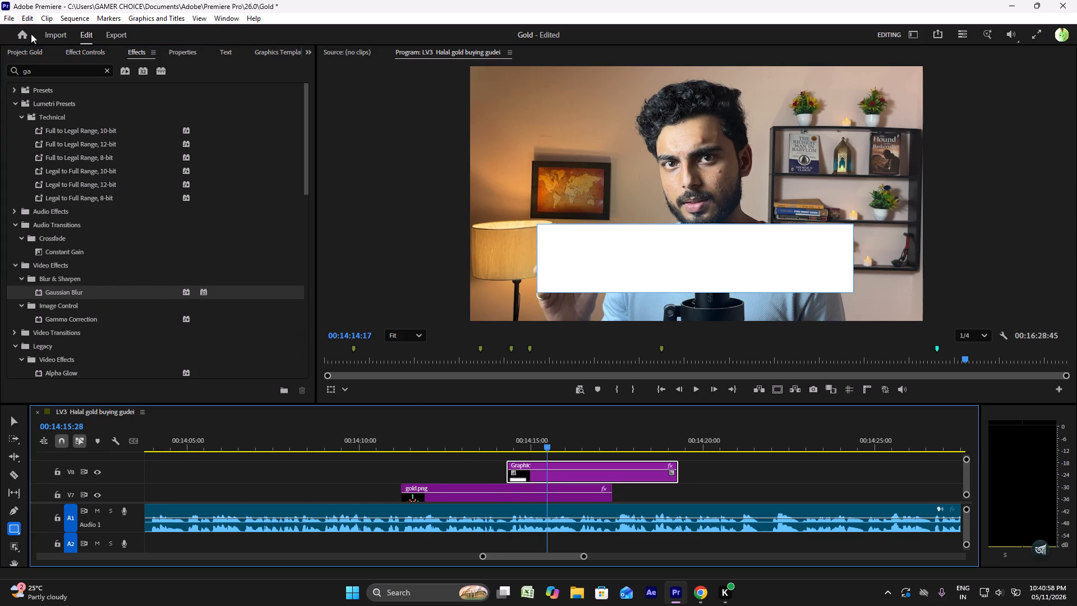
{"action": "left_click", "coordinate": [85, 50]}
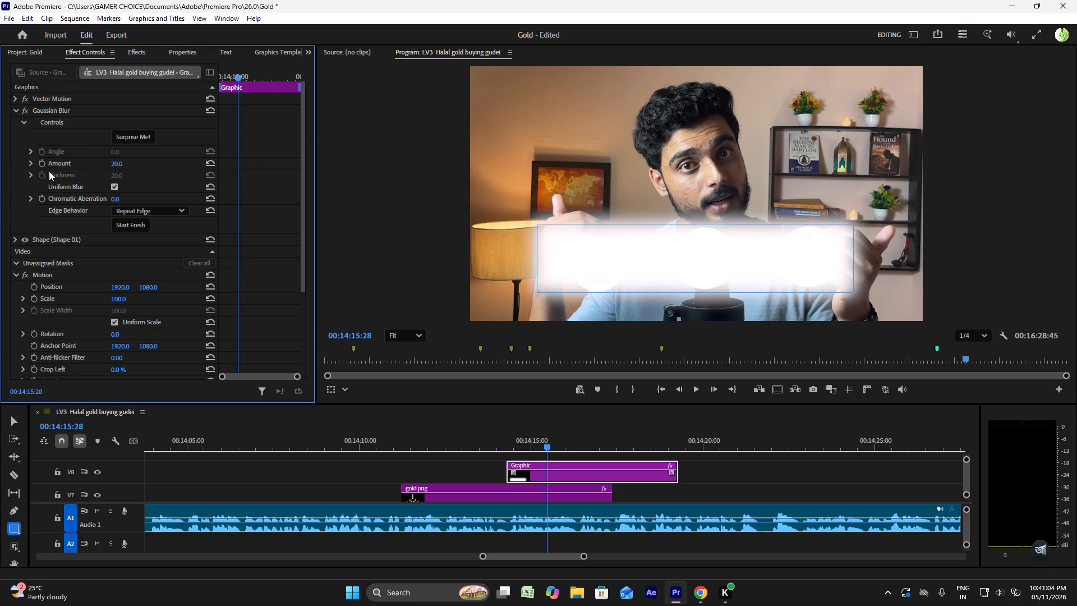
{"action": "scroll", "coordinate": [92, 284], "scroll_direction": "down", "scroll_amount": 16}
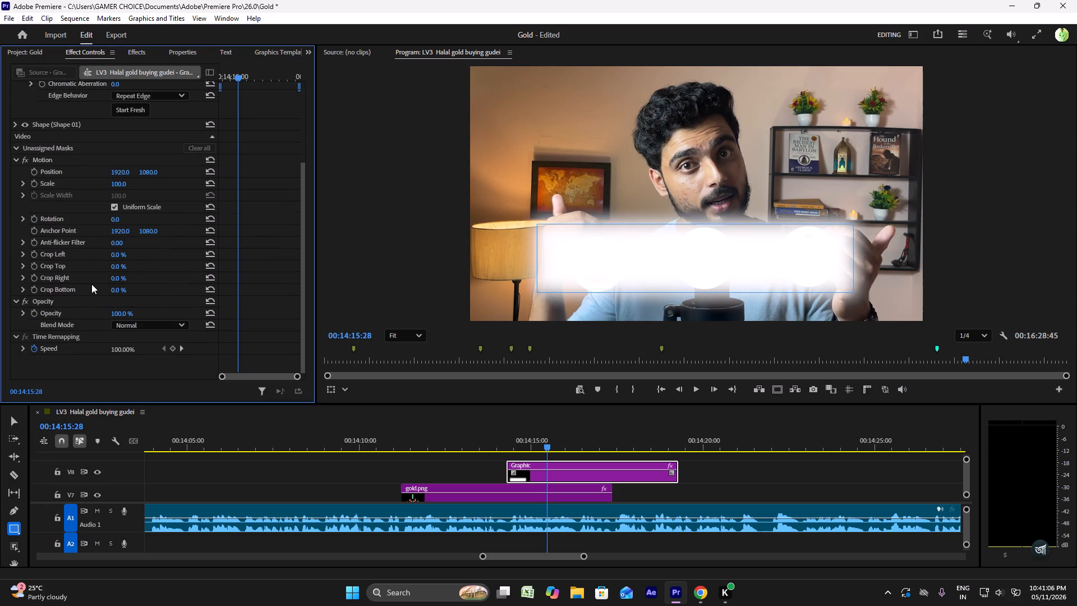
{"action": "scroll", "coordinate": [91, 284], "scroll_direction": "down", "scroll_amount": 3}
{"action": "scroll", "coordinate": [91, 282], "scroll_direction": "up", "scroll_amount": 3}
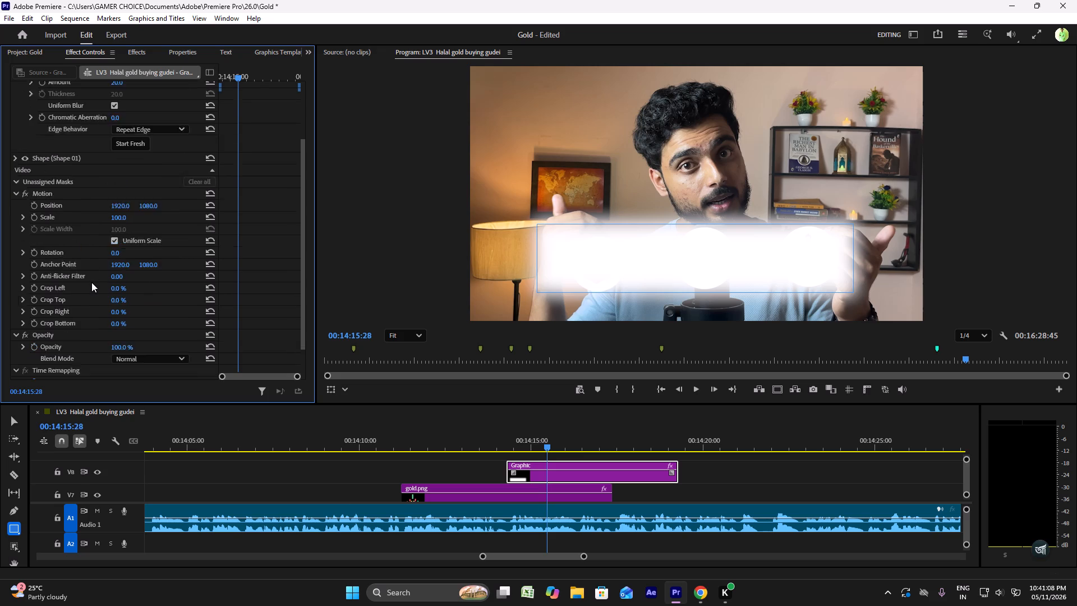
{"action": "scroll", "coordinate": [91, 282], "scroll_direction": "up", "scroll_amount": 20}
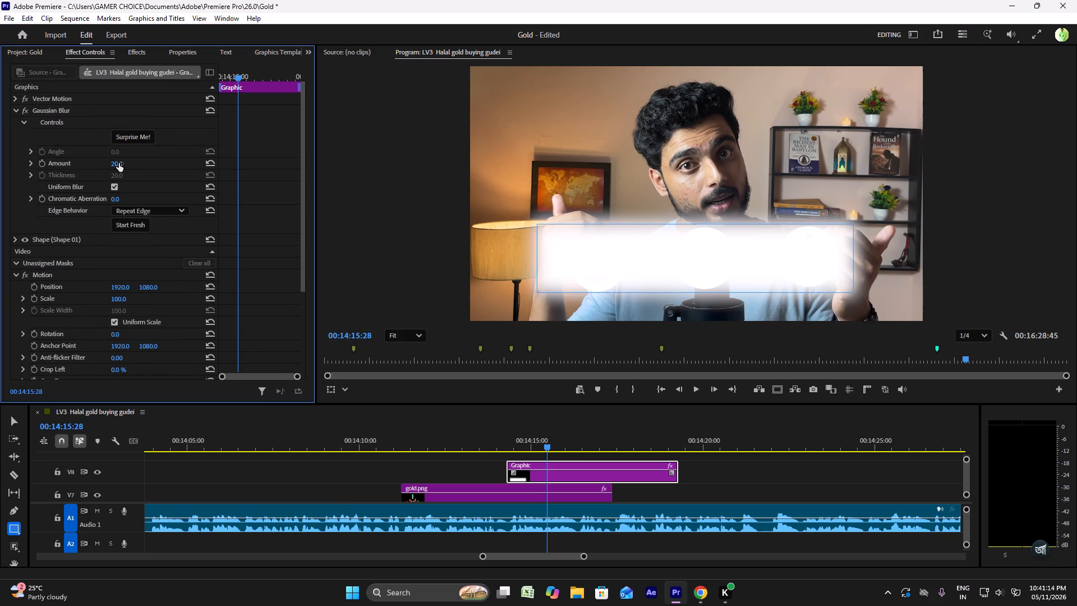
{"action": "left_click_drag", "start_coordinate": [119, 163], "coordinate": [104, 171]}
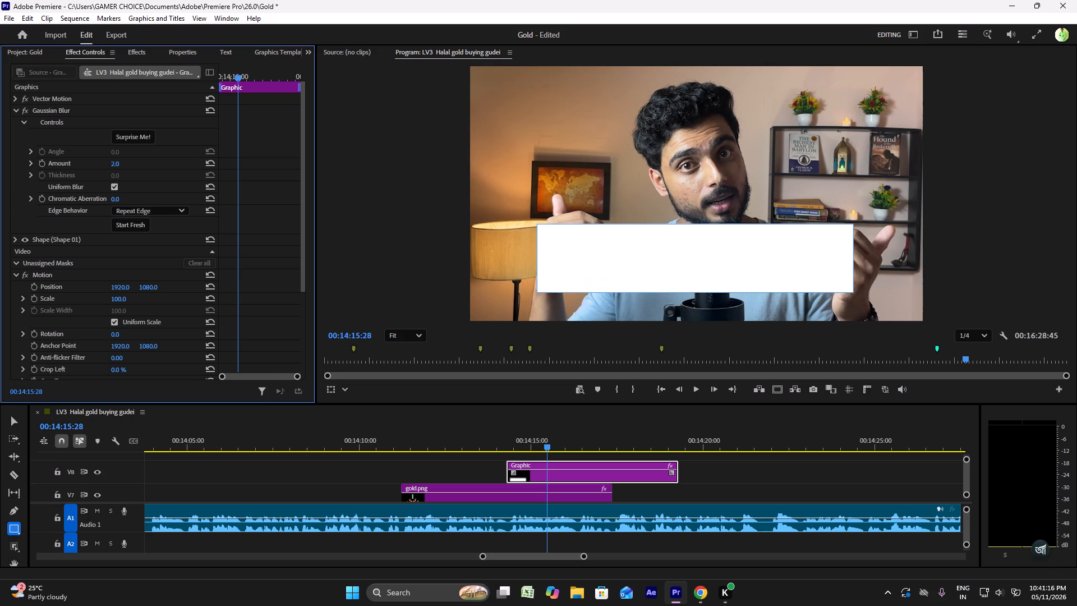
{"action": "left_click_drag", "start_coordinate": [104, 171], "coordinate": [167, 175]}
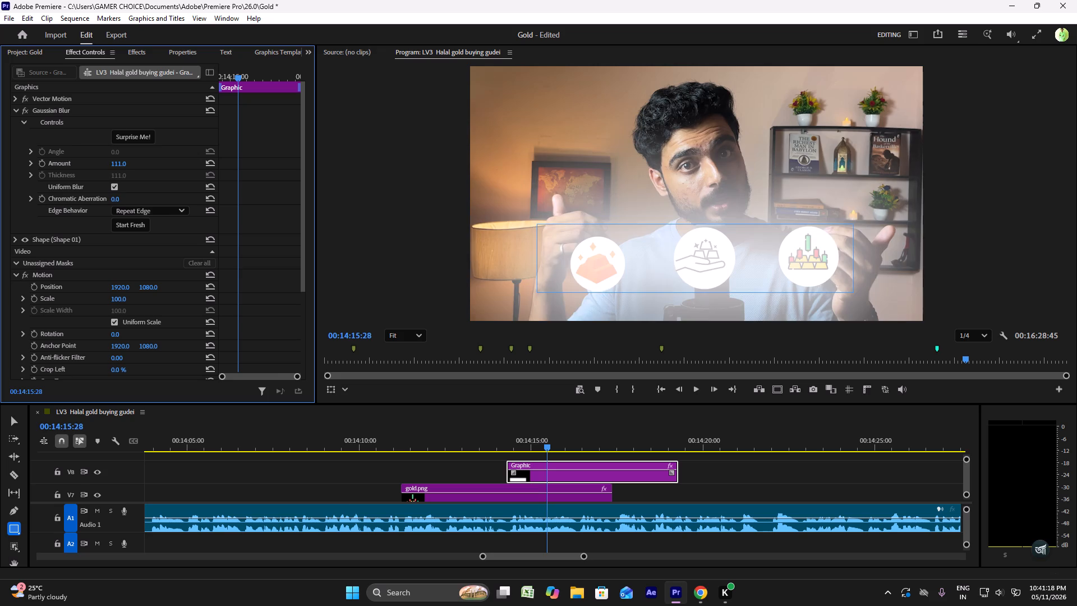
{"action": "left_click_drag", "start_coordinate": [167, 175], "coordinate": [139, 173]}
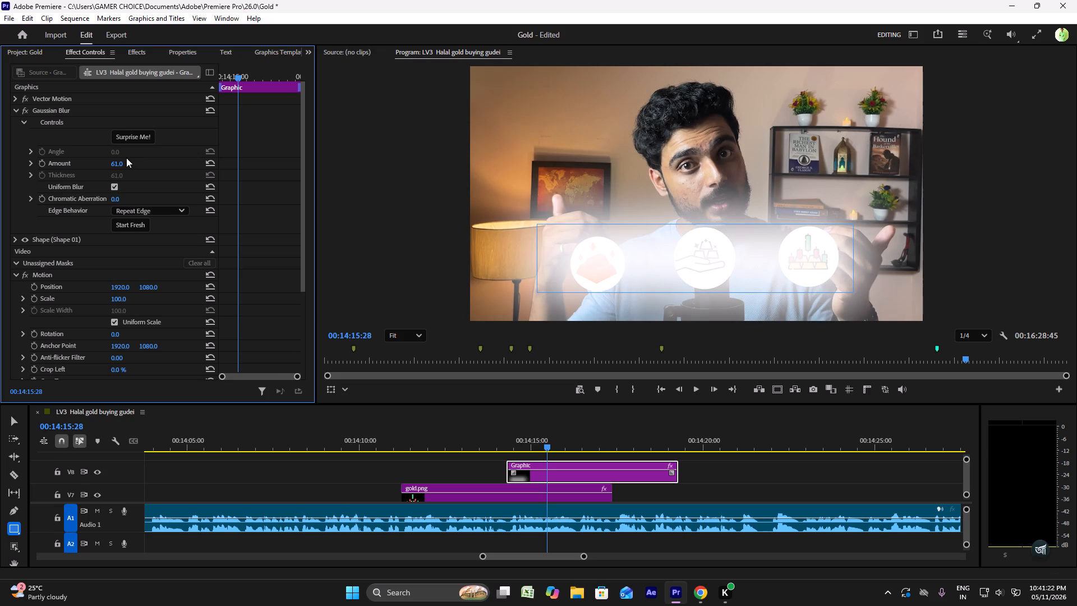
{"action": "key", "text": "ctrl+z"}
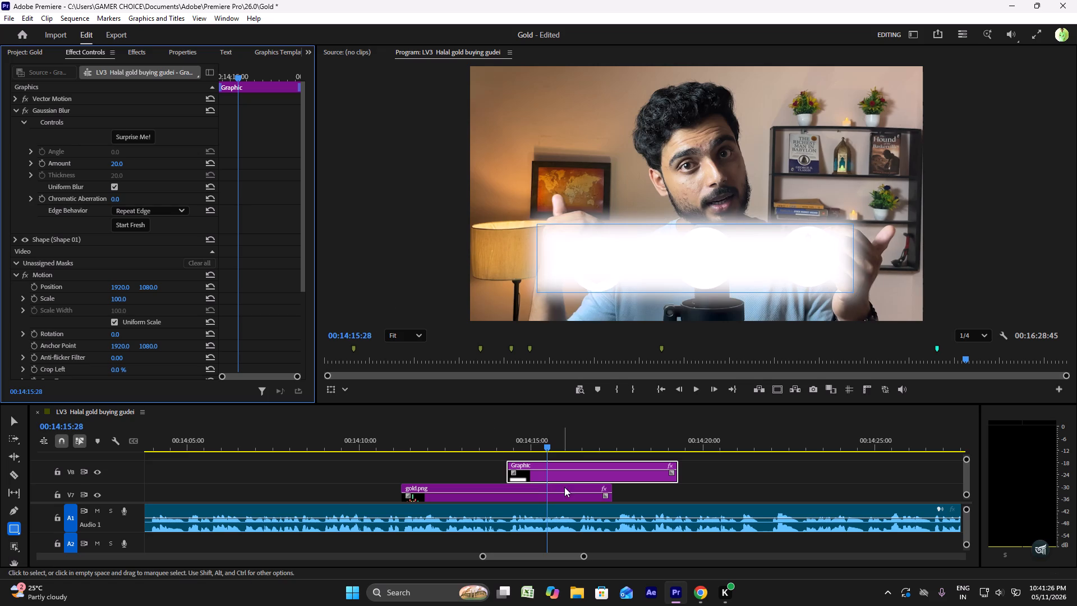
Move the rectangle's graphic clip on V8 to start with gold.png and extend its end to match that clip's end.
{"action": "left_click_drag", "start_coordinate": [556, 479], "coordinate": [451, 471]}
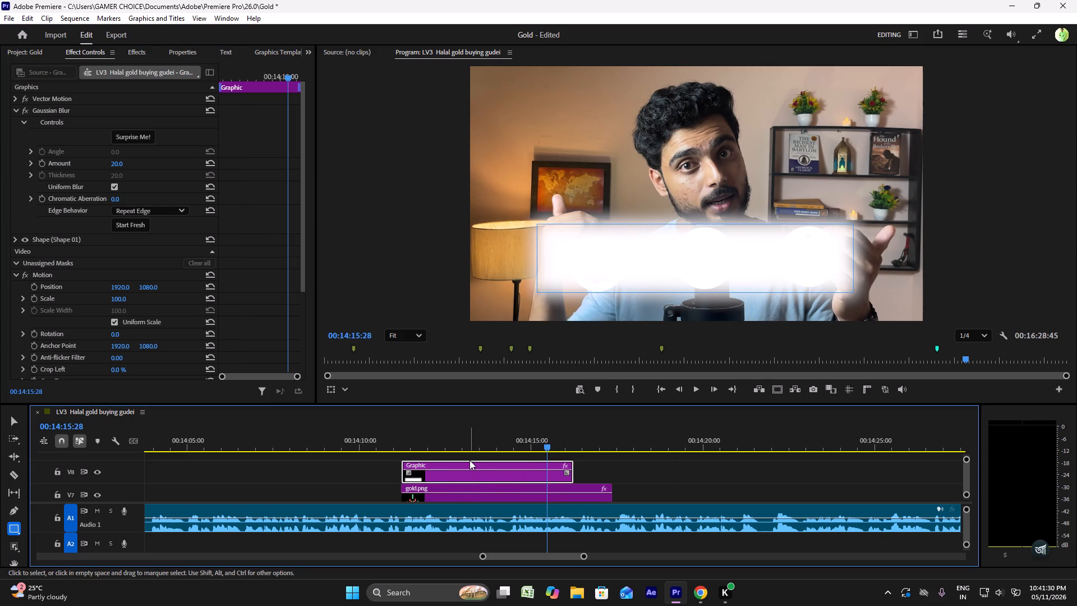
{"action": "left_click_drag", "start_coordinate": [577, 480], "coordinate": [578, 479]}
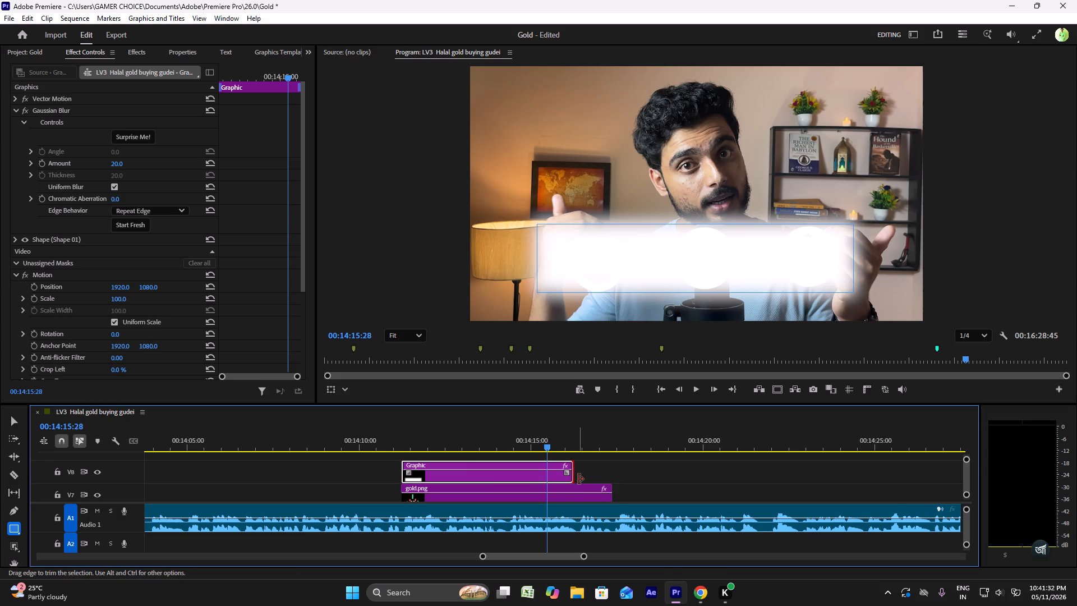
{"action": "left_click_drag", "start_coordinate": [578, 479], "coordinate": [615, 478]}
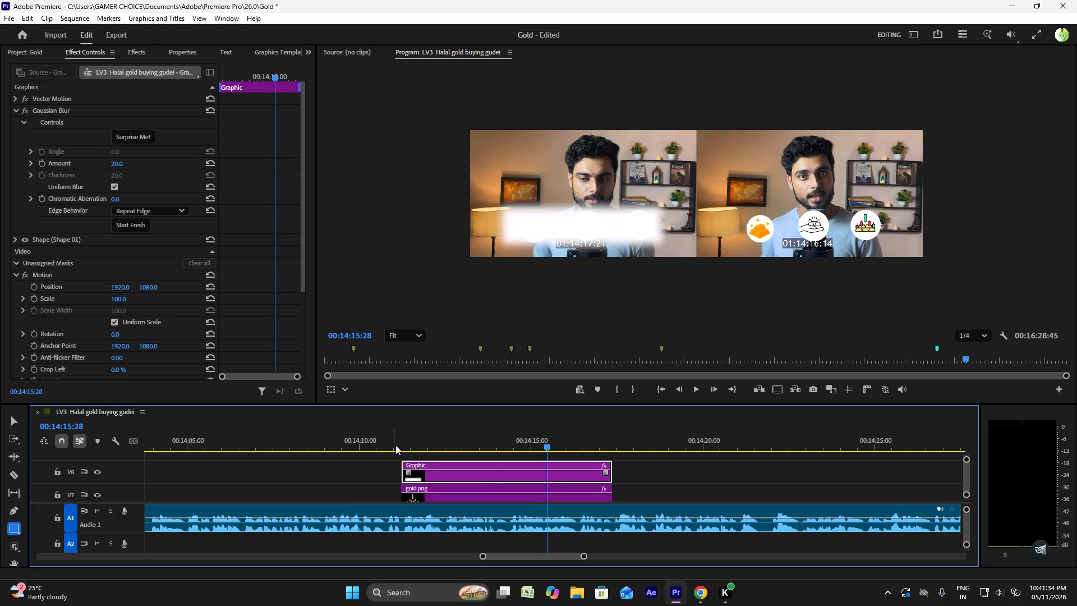
Play back the three-icon section twice from about 00:14:11 to check how the blurred rectangle looks over the icons.
{"action": "left_click", "coordinate": [395, 445]}
{"action": "key", "text": "space"}
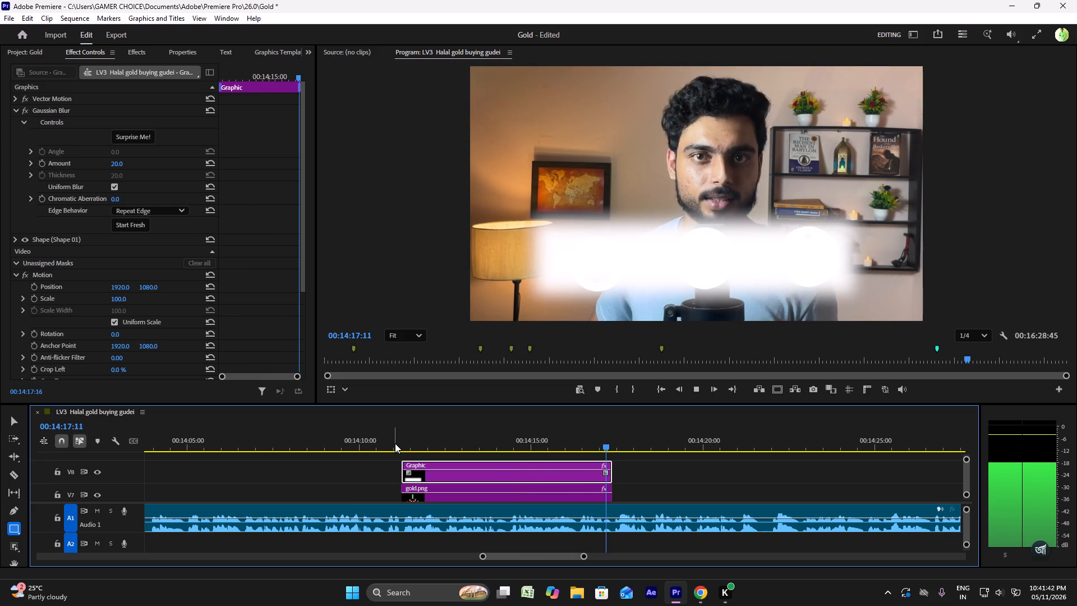
{"action": "key", "text": "space"}
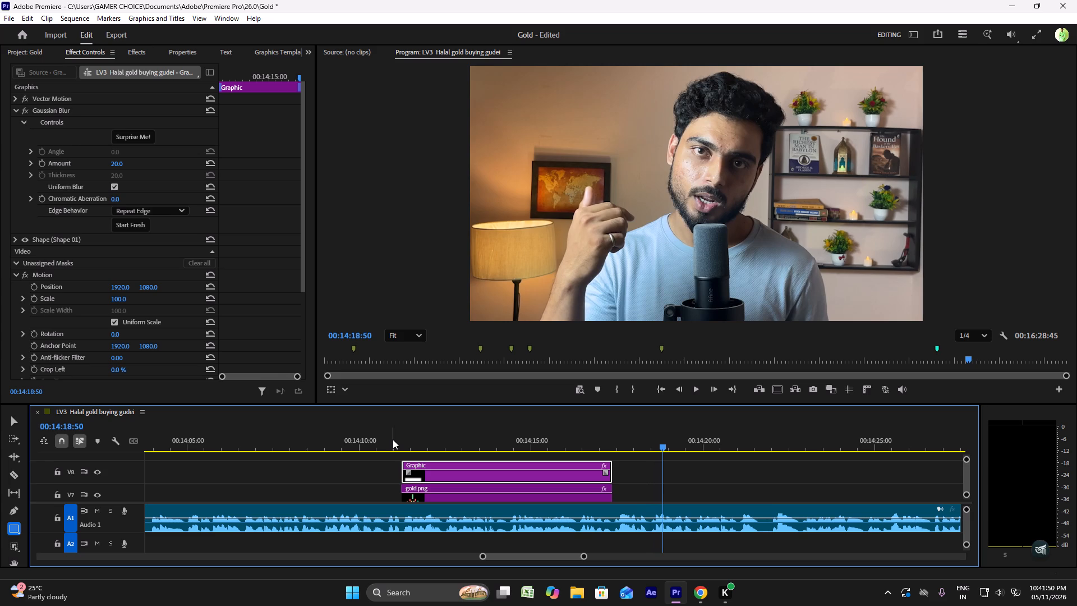
{"action": "left_click", "coordinate": [395, 441]}
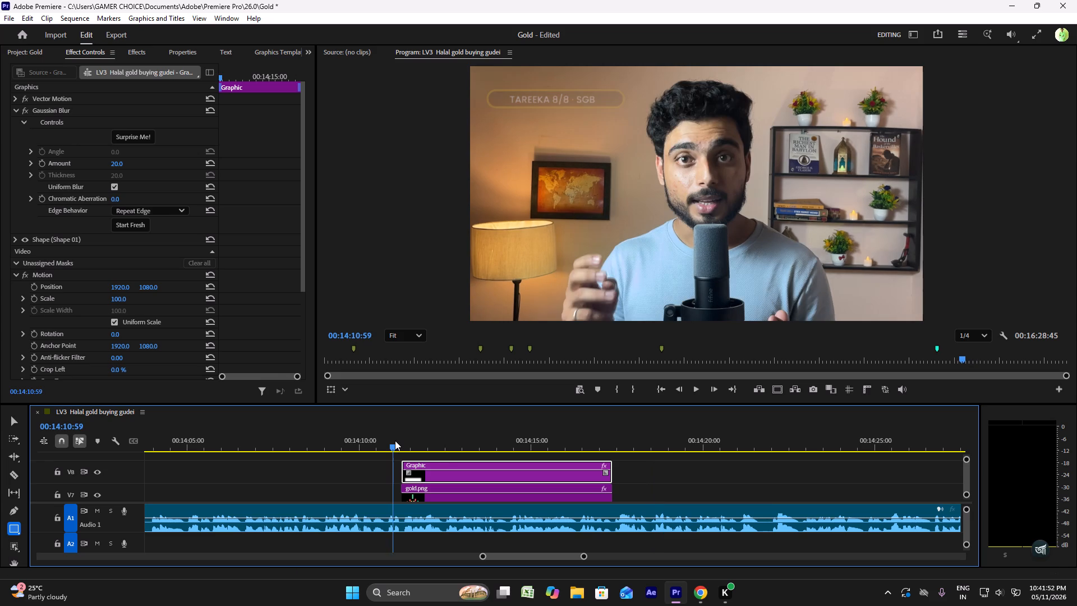
{"action": "key", "text": "space"}
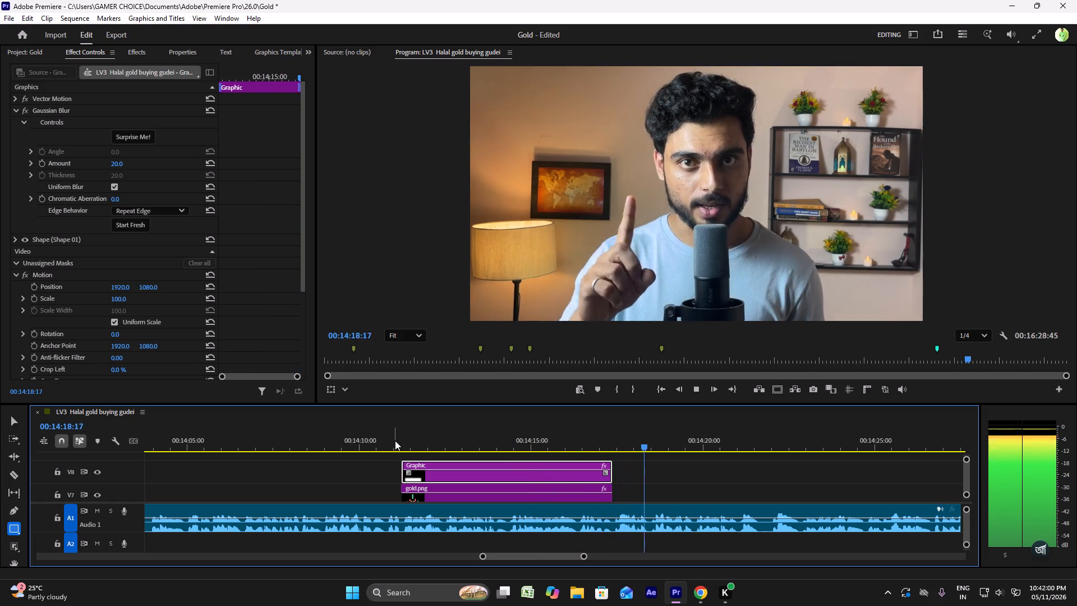
{"action": "key", "text": "space"}
Apply Gaussian Blur to the gold.png clip on V7.
{"action": "scroll", "coordinate": [460, 489], "scroll_direction": "down", "scroll_amount": 3}
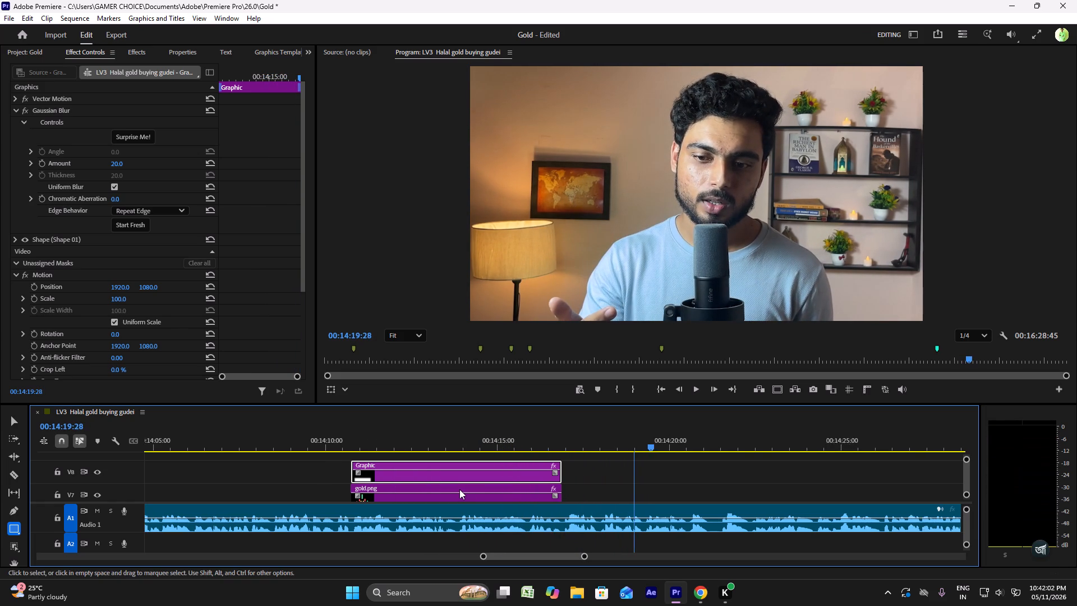
{"action": "scroll", "coordinate": [459, 489], "scroll_direction": "down", "scroll_amount": 5, "text": "ctrl"}
{"action": "scroll", "coordinate": [457, 489], "scroll_direction": "up", "scroll_amount": 3}
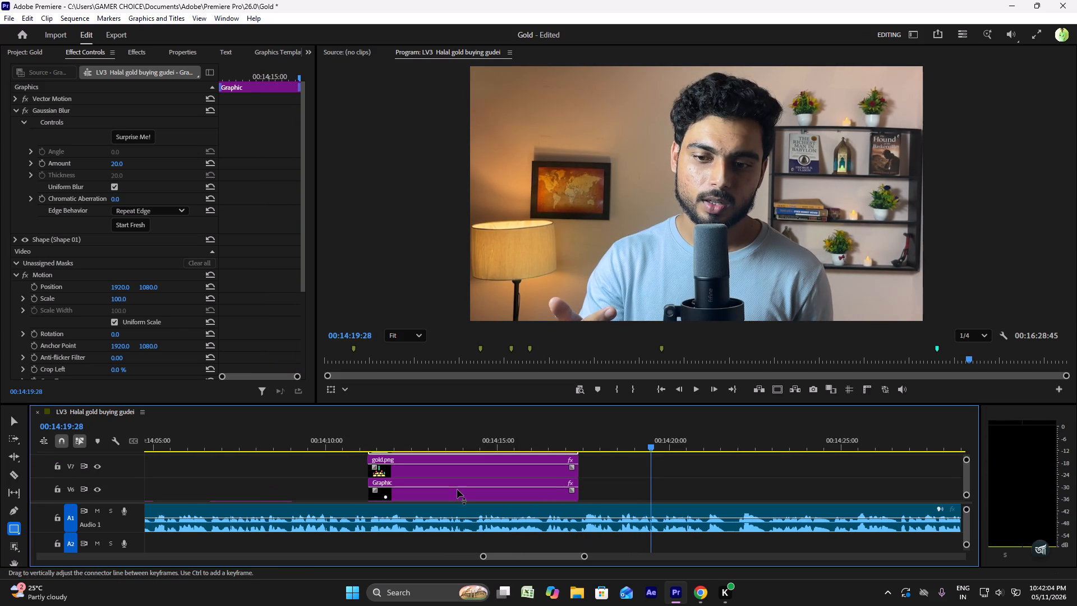
{"action": "left_click", "coordinate": [143, 56]}
{"action": "left_click_drag", "start_coordinate": [62, 292], "coordinate": [131, 320]}
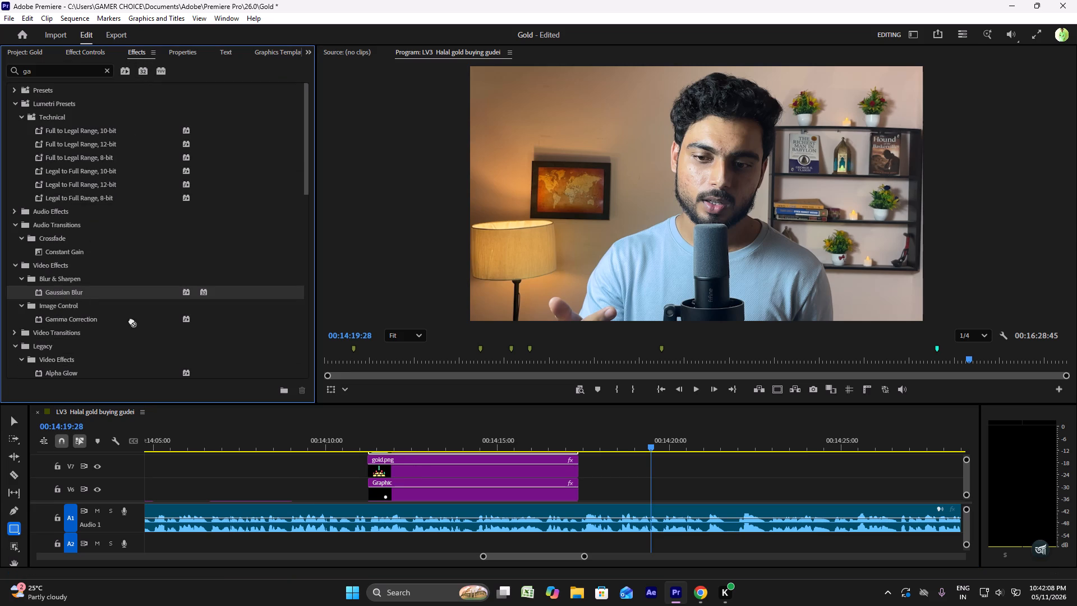
{"action": "left_click_drag", "start_coordinate": [131, 320], "coordinate": [388, 471]}
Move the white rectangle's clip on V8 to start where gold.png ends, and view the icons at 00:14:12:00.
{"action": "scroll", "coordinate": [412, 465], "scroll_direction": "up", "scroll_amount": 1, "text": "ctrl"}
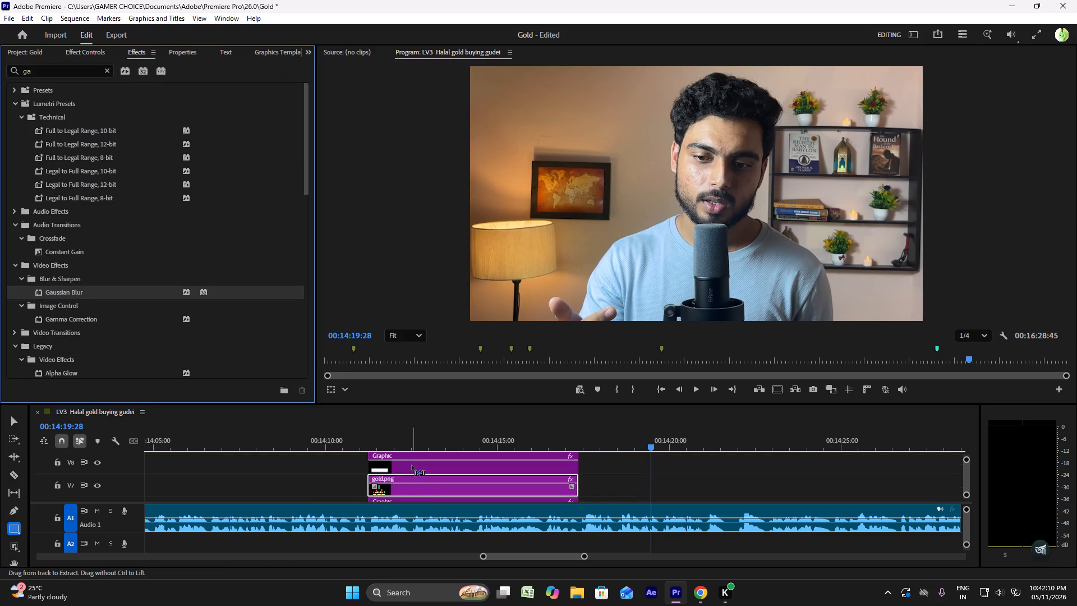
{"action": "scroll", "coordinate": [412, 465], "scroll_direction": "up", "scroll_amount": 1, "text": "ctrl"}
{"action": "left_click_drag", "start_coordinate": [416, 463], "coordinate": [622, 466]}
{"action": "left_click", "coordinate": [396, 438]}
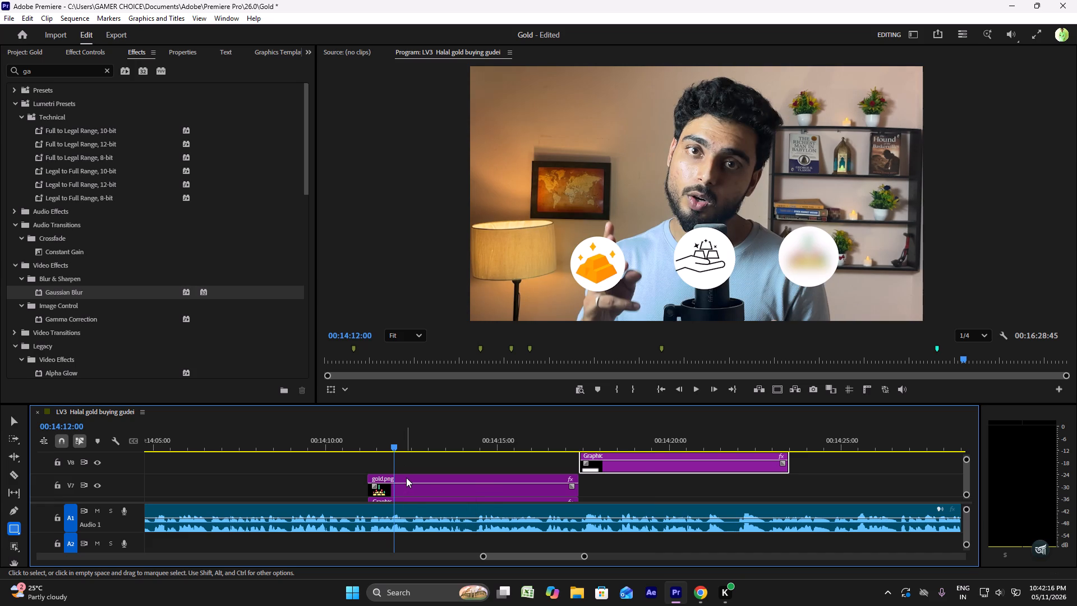
Apply Gaussian Blur to the gold_7107437.png clip on V3.
{"action": "left_click", "coordinate": [96, 292]}
{"action": "scroll", "coordinate": [479, 492], "scroll_direction": "down", "scroll_amount": 2}
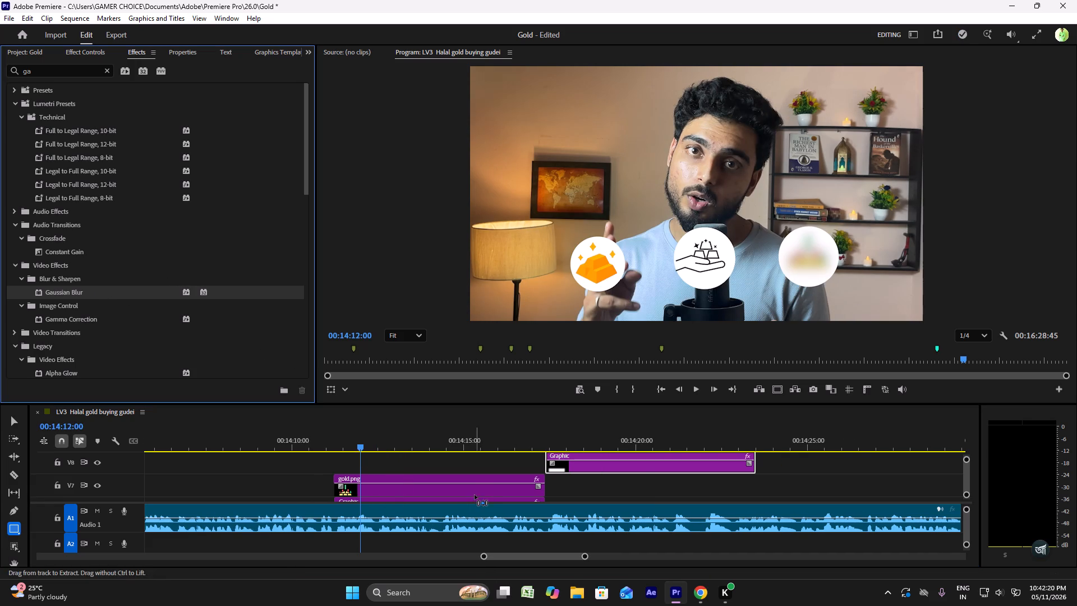
{"action": "scroll", "coordinate": [474, 495], "scroll_direction": "down", "scroll_amount": 7, "text": "ctrl"}
{"action": "scroll", "coordinate": [384, 482], "scroll_direction": "down", "scroll_amount": 2, "text": "ctrl"}
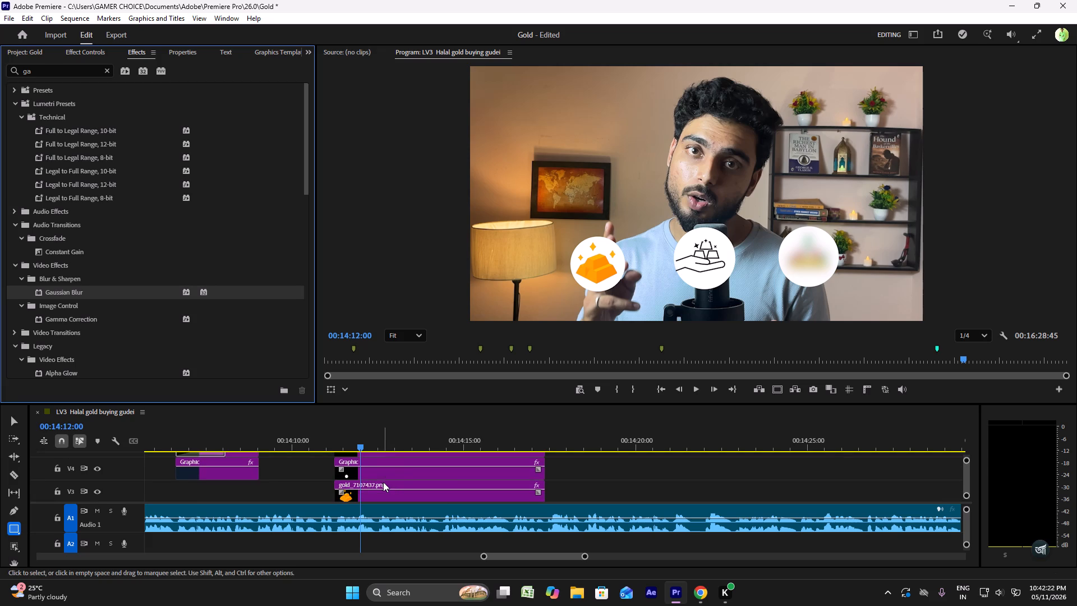
{"action": "left_click_drag", "start_coordinate": [112, 295], "coordinate": [424, 493]}
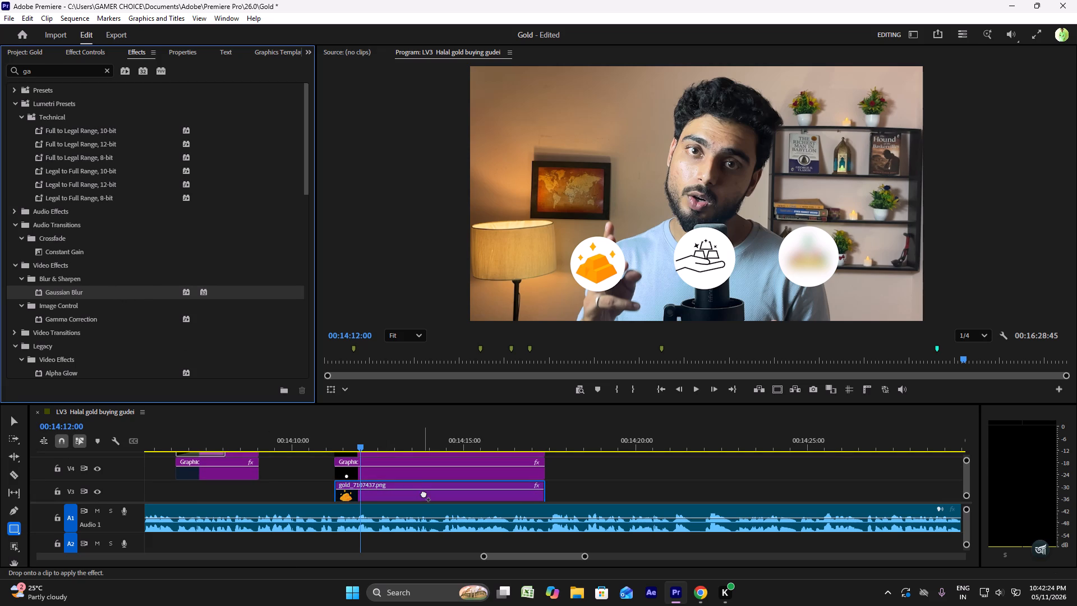
{"action": "left_click_drag", "start_coordinate": [424, 493], "coordinate": [423, 488]}
Apply Gaussian Blur to the money.png clip on V5.
{"action": "scroll", "coordinate": [422, 486], "scroll_direction": "down", "scroll_amount": 4}
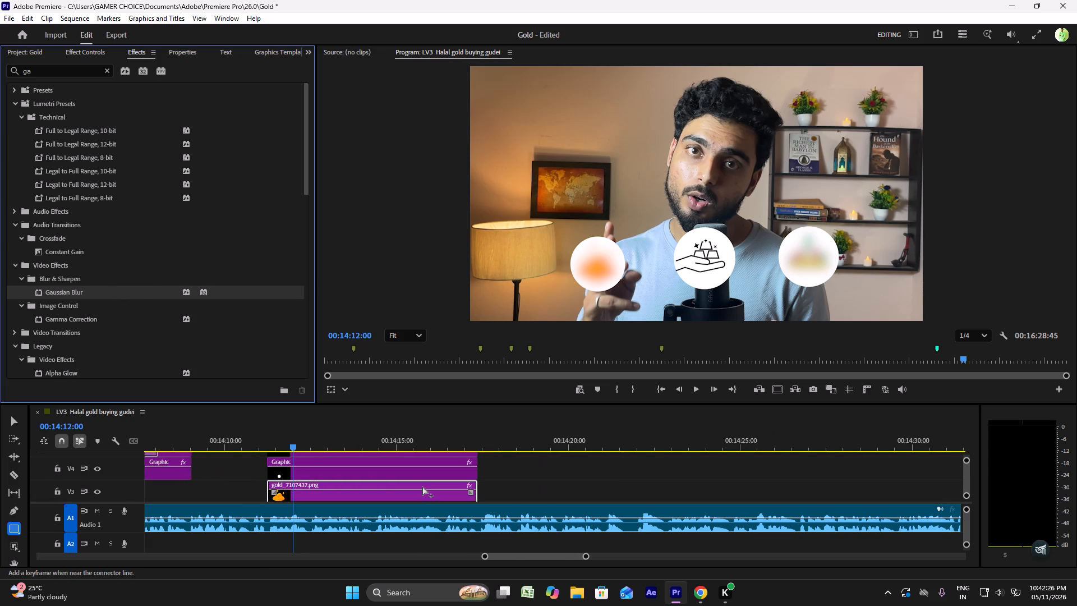
{"action": "scroll", "coordinate": [422, 486], "scroll_direction": "down", "scroll_amount": 4, "text": "ctrl"}
{"action": "scroll", "coordinate": [397, 472], "scroll_direction": "up", "scroll_amount": 7, "text": "ctrl"}
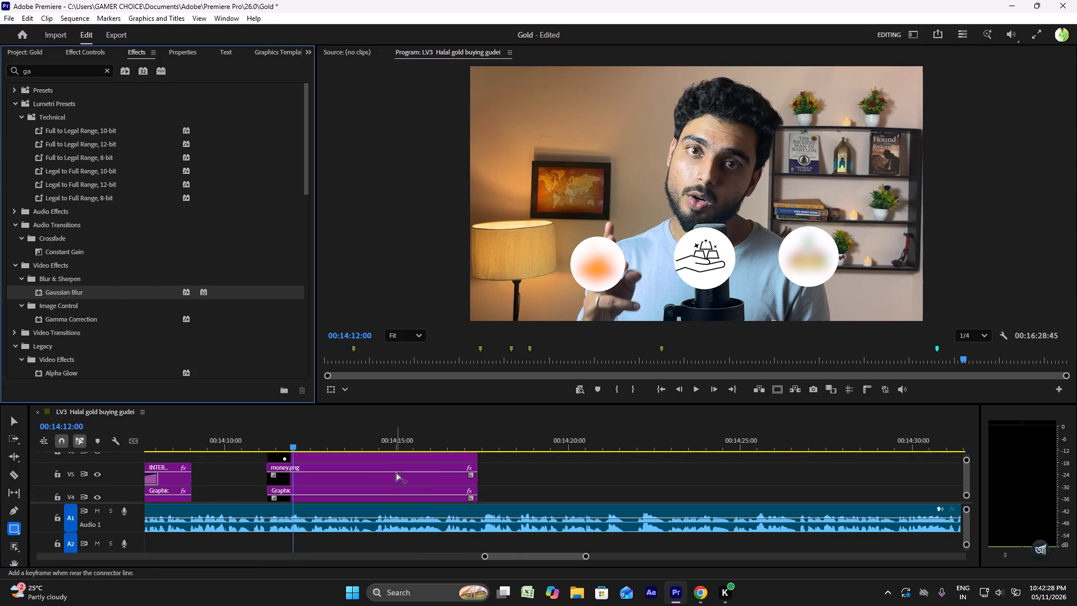
{"action": "scroll", "coordinate": [396, 472], "scroll_direction": "up", "scroll_amount": 1, "text": "ctrl"}
{"action": "left_click_drag", "start_coordinate": [79, 292], "coordinate": [297, 463]}
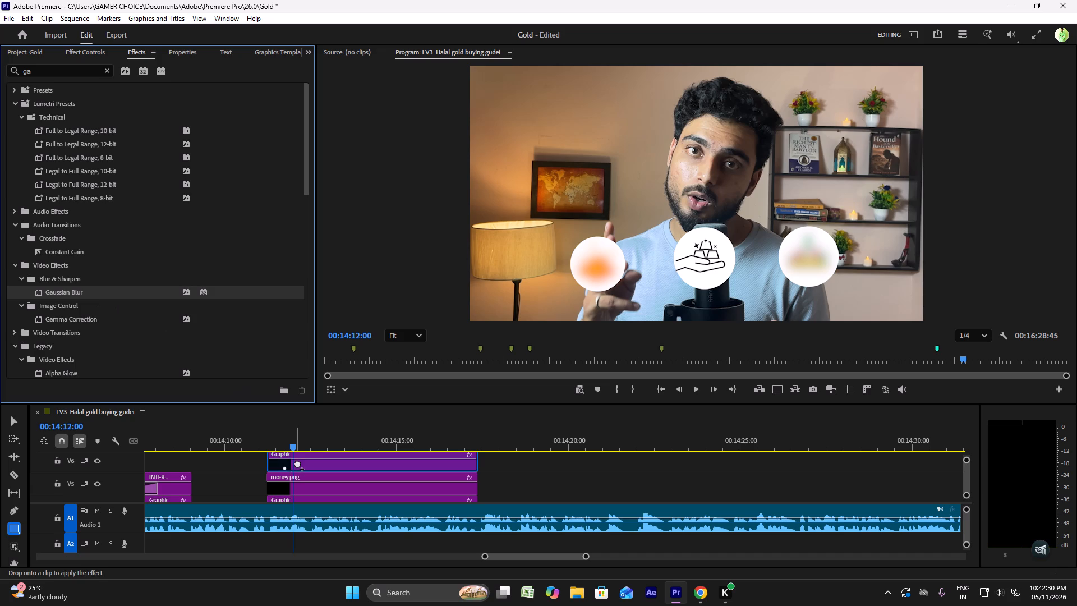
{"action": "left_click_drag", "start_coordinate": [297, 463], "coordinate": [303, 481]}
Play back the blurred icons and delete the white rectangle's graphic clip from V8.
{"action": "key", "text": "space"}
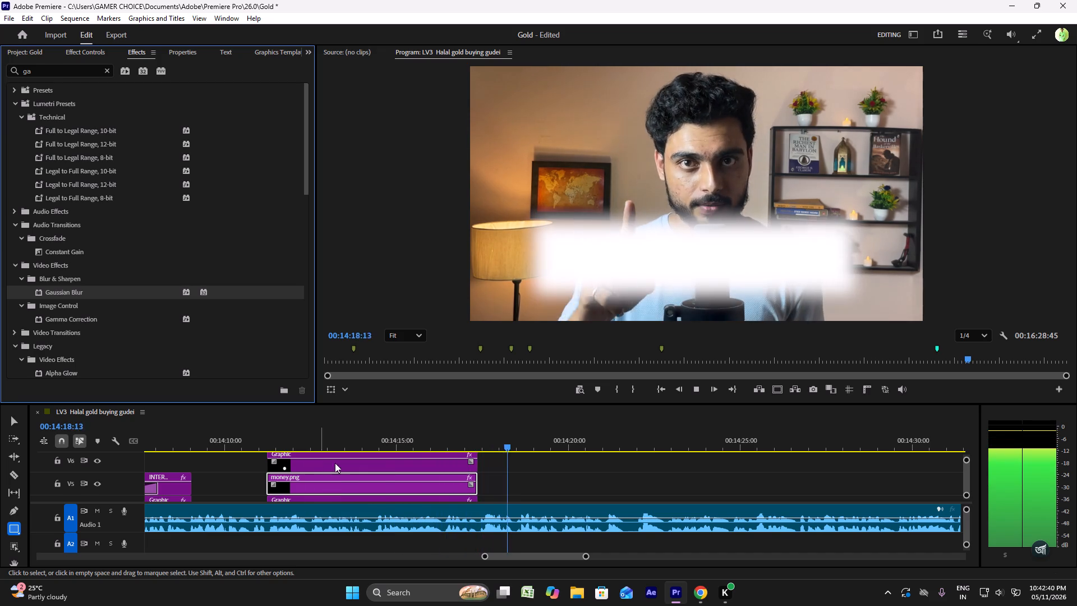
{"action": "key", "text": "space"}
{"action": "scroll", "coordinate": [547, 488], "scroll_direction": "up", "scroll_amount": 5, "text": "ctrl"}
{"action": "left_click", "coordinate": [546, 470]}
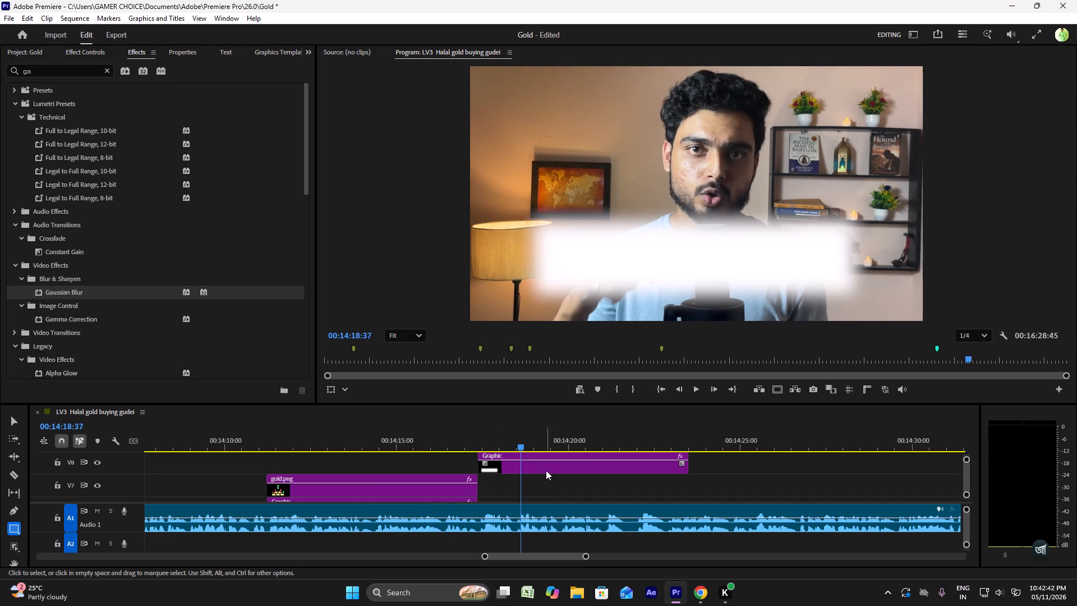
{"action": "key", "text": "Delete"}
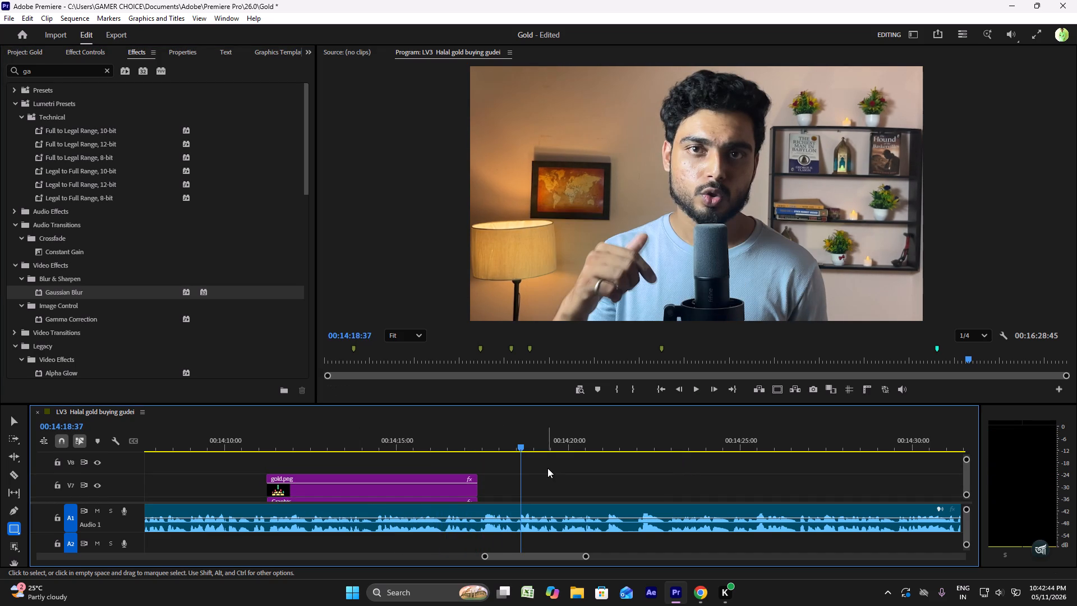
Copy the gold_7107437.png clip on V3 and its circle graphic on V2, and paste the pair directly after the originals.
{"action": "scroll", "coordinate": [492, 469], "scroll_direction": "down", "scroll_amount": 5, "text": "ctrl"}
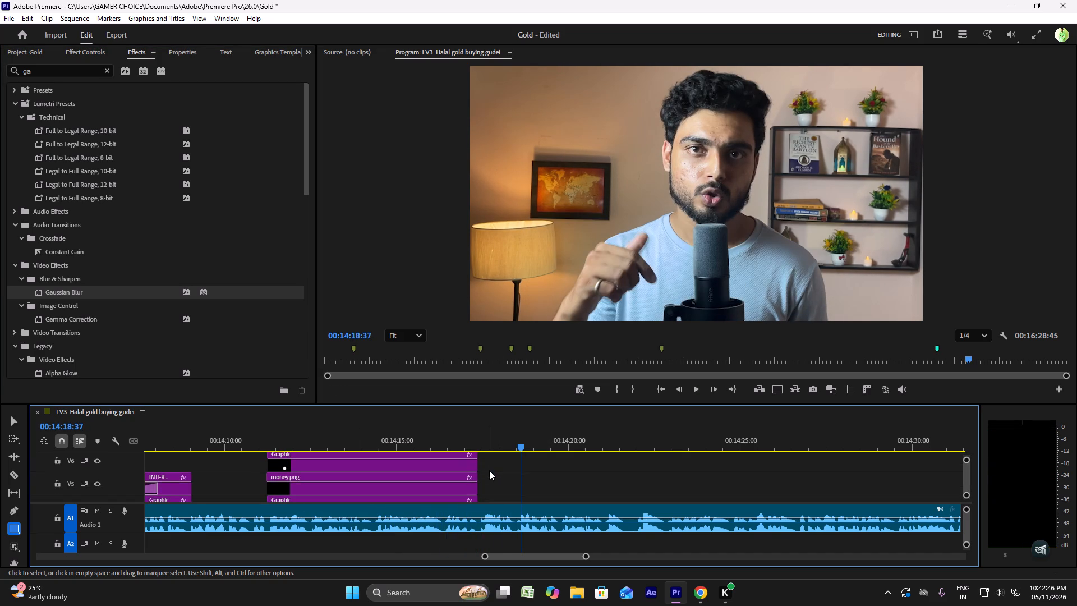
{"action": "scroll", "coordinate": [489, 470], "scroll_direction": "down", "scroll_amount": 9, "text": "ctrl"}
{"action": "left_click", "coordinate": [469, 435]}
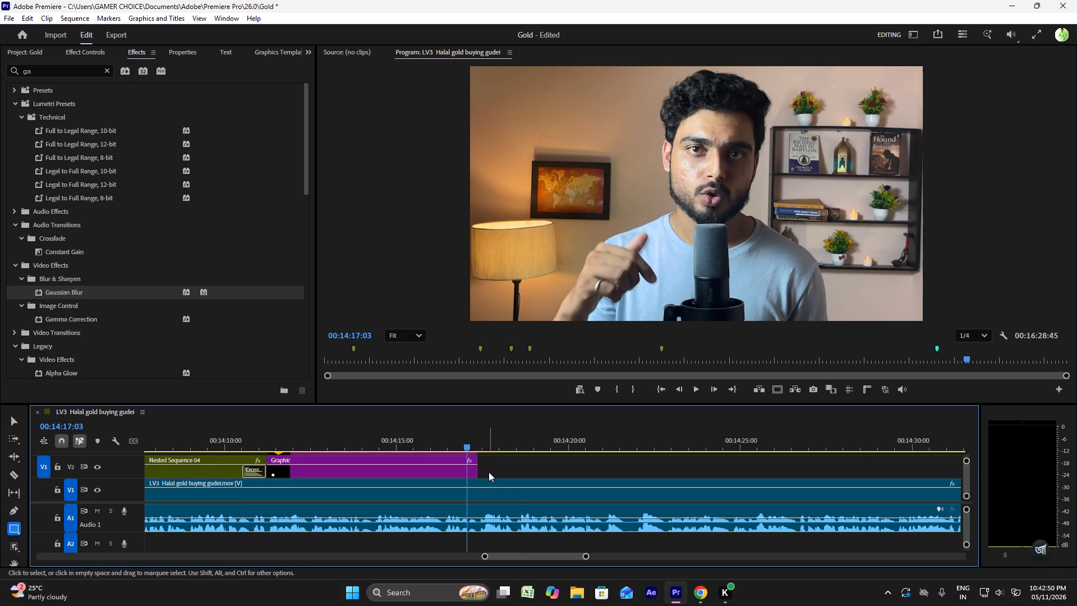
{"action": "scroll", "coordinate": [489, 472], "scroll_direction": "up", "scroll_amount": 2, "text": "ctrl"}
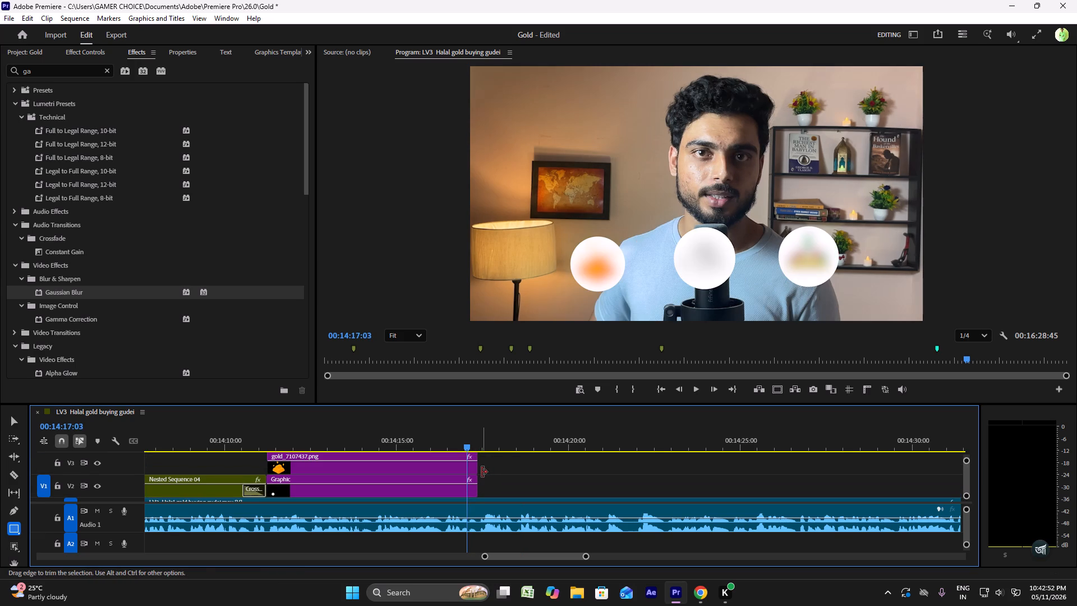
{"action": "left_click", "coordinate": [444, 469]}
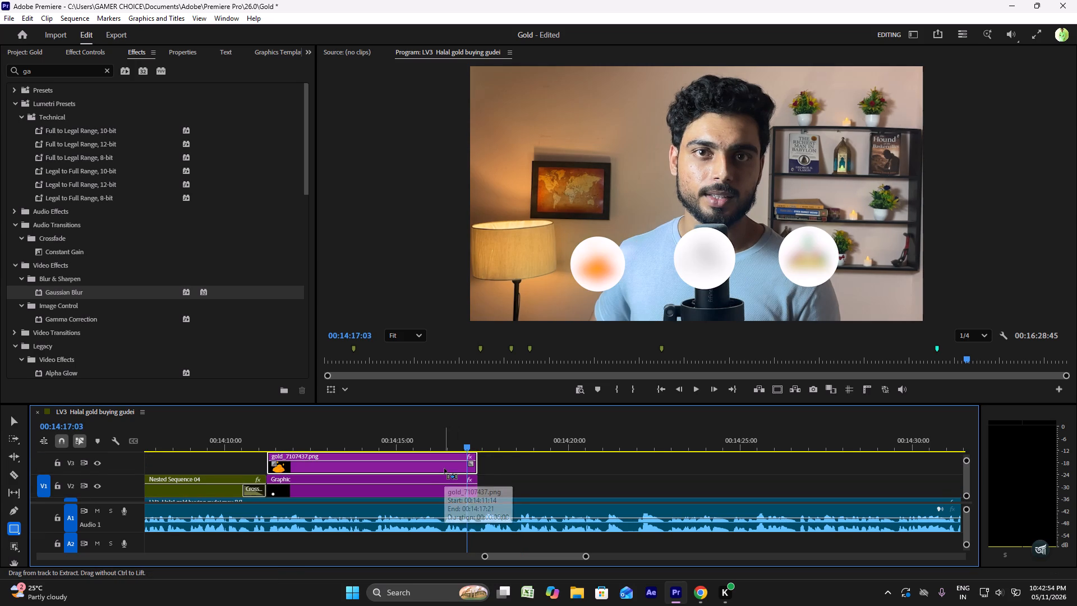
{"action": "key", "text": "ctrl+c"}
{"action": "left_click", "coordinate": [515, 444], "text": "ctrl"}
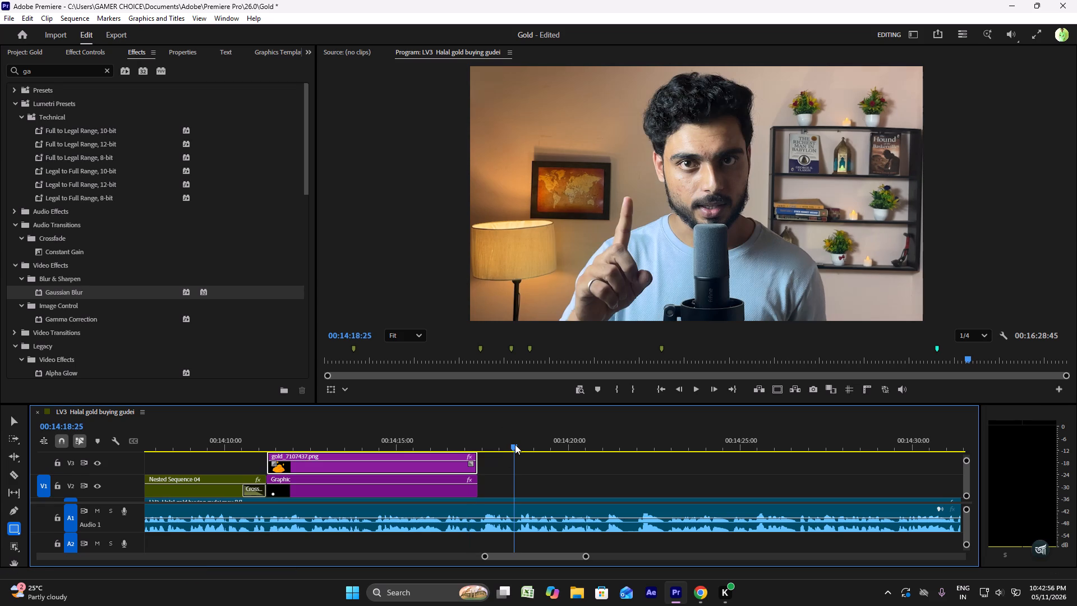
{"action": "left_click", "coordinate": [495, 464]}
{"action": "left_click_drag", "start_coordinate": [493, 483], "coordinate": [460, 468]}
{"action": "key", "text": "ctrl+c"}
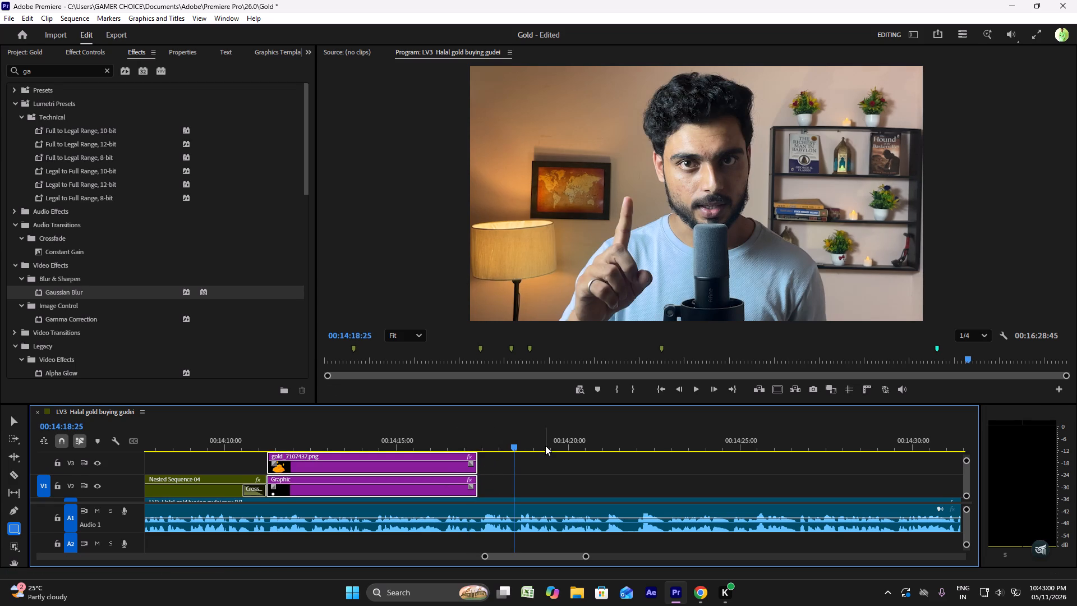
{"action": "left_click", "coordinate": [546, 442], "text": "ctrl"}
{"action": "key", "text": "ctrl+v"}
{"action": "left_click_drag", "start_coordinate": [589, 493], "coordinate": [571, 490]}
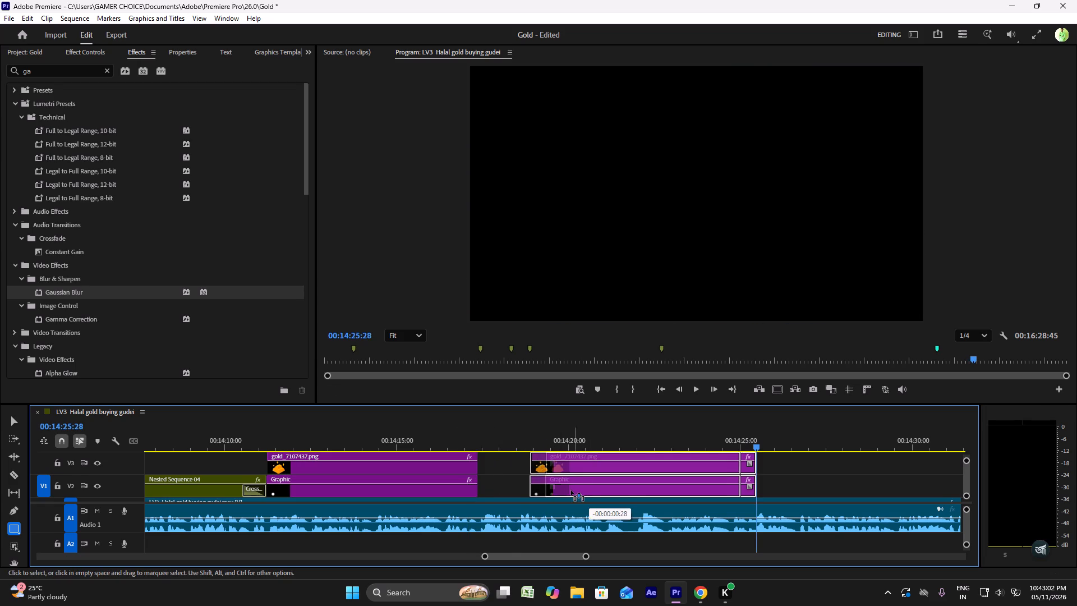
{"action": "left_click_drag", "start_coordinate": [571, 490], "coordinate": [528, 491]}
Play back the pasted gold icon section and shift the pair slightly later, leaving a short gap after the original clips.
{"action": "left_click", "coordinate": [473, 442]}
{"action": "key", "text": "space"}
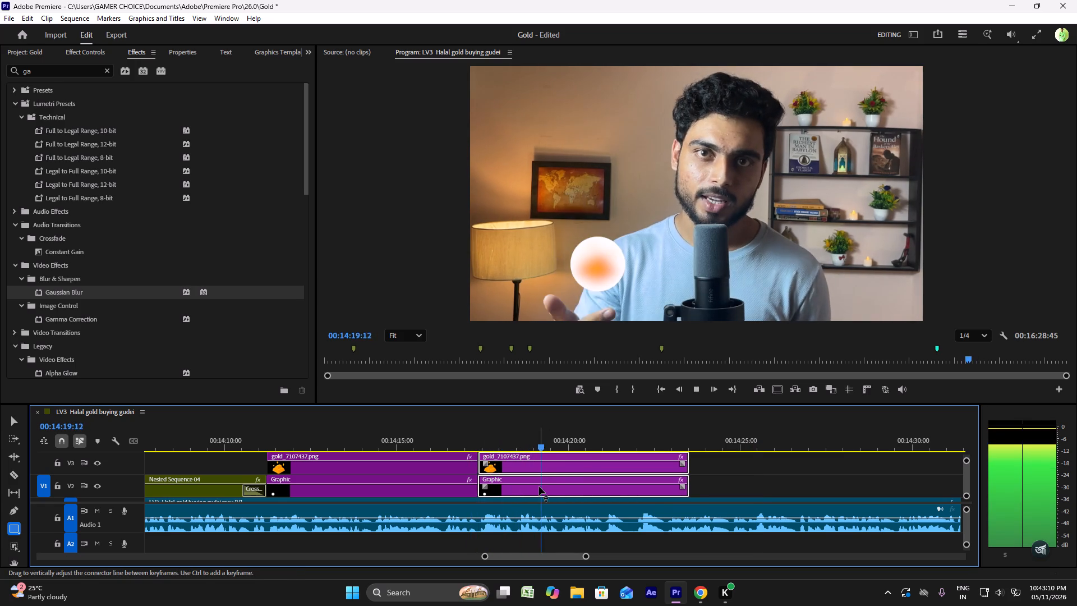
{"action": "key", "text": "space"}
{"action": "left_click_drag", "start_coordinate": [539, 486], "coordinate": [552, 486]}
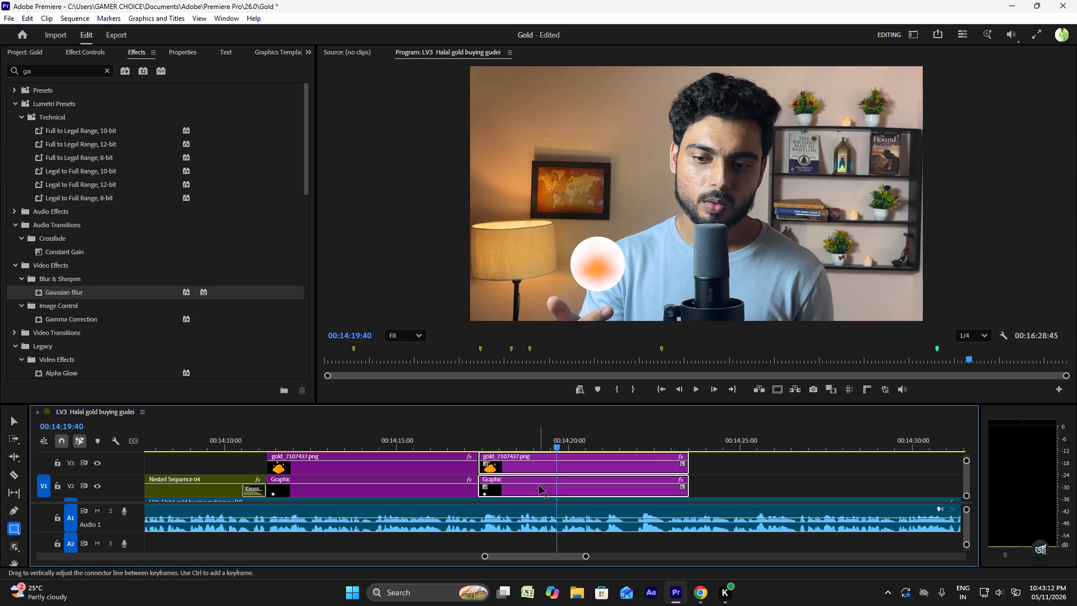
{"action": "left_click_drag", "start_coordinate": [538, 492], "coordinate": [549, 493]}
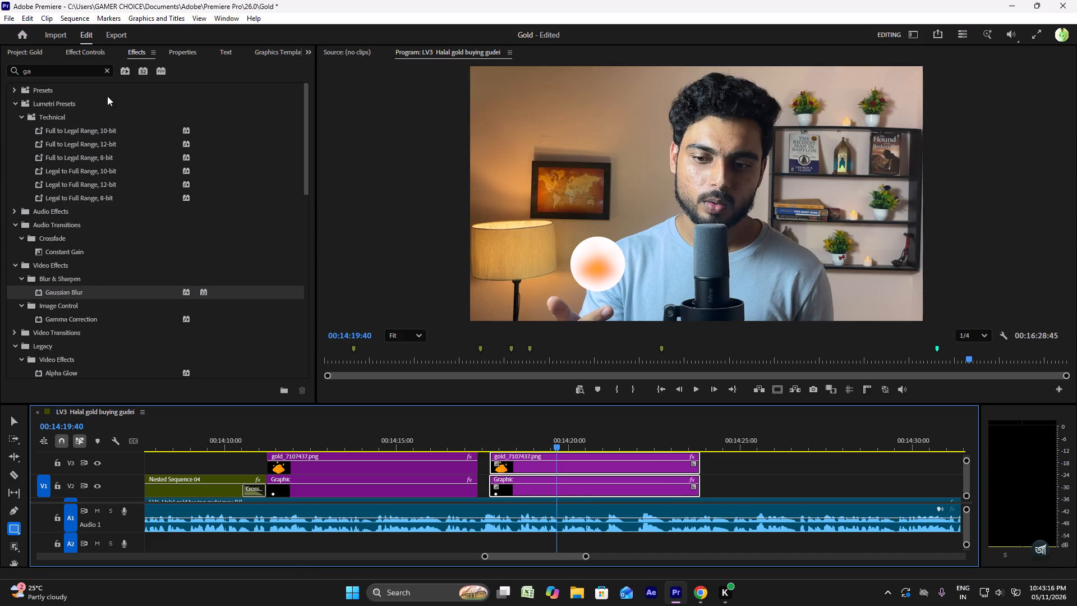
Remove the Gaussian Blur from the pasted gold_7107437.png clip on V3 and play back the icon.
{"action": "left_click", "coordinate": [65, 51]}
{"action": "left_click", "coordinate": [20, 51]}
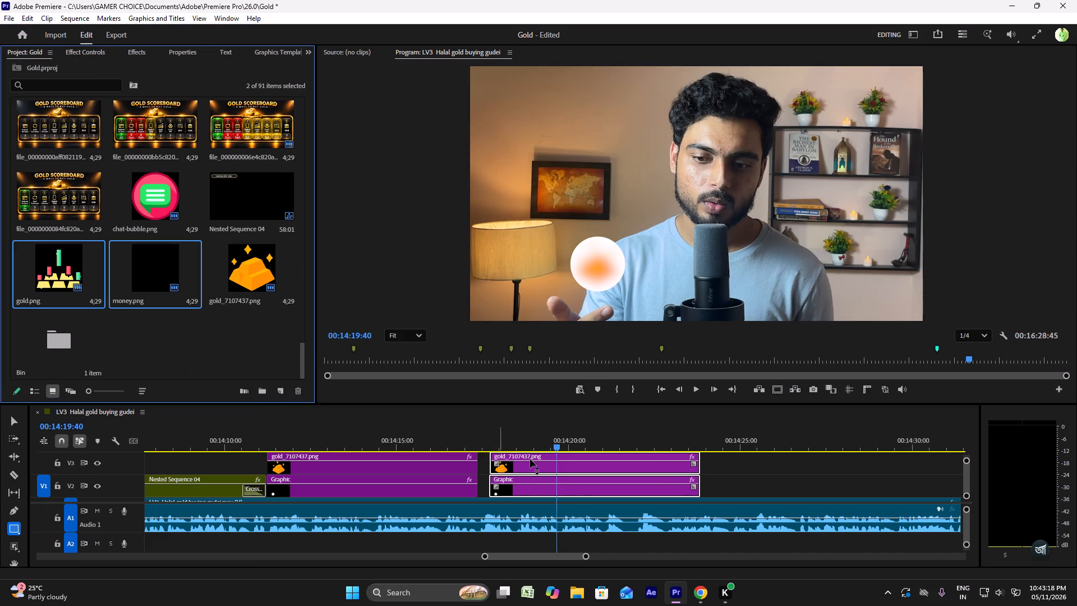
{"action": "left_click", "coordinate": [542, 464]}
{"action": "left_click", "coordinate": [744, 465]}
{"action": "left_click", "coordinate": [660, 463]}
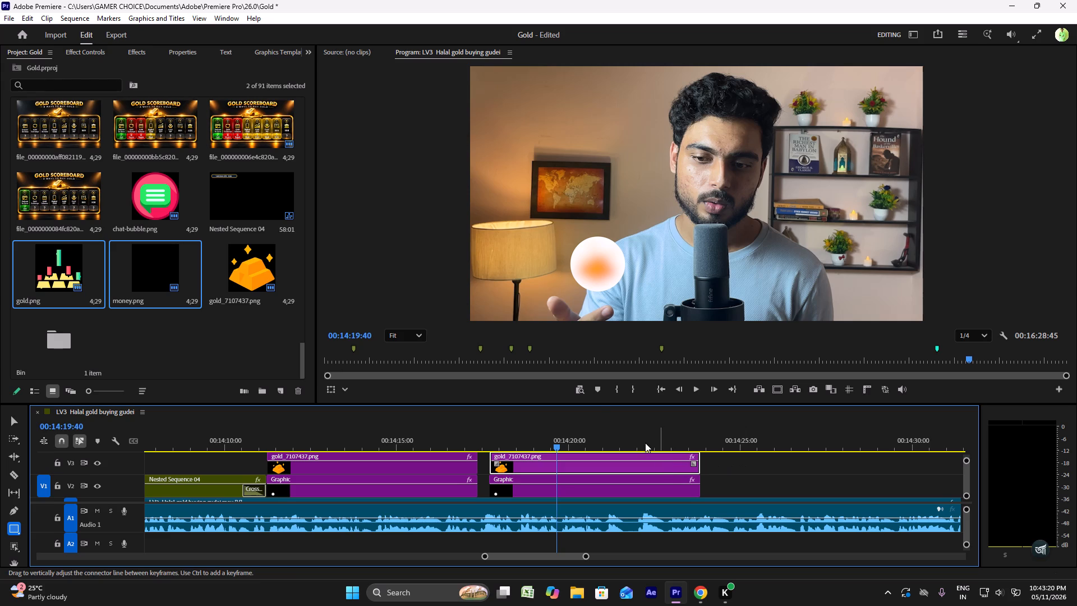
{"action": "left_click", "coordinate": [86, 51]}
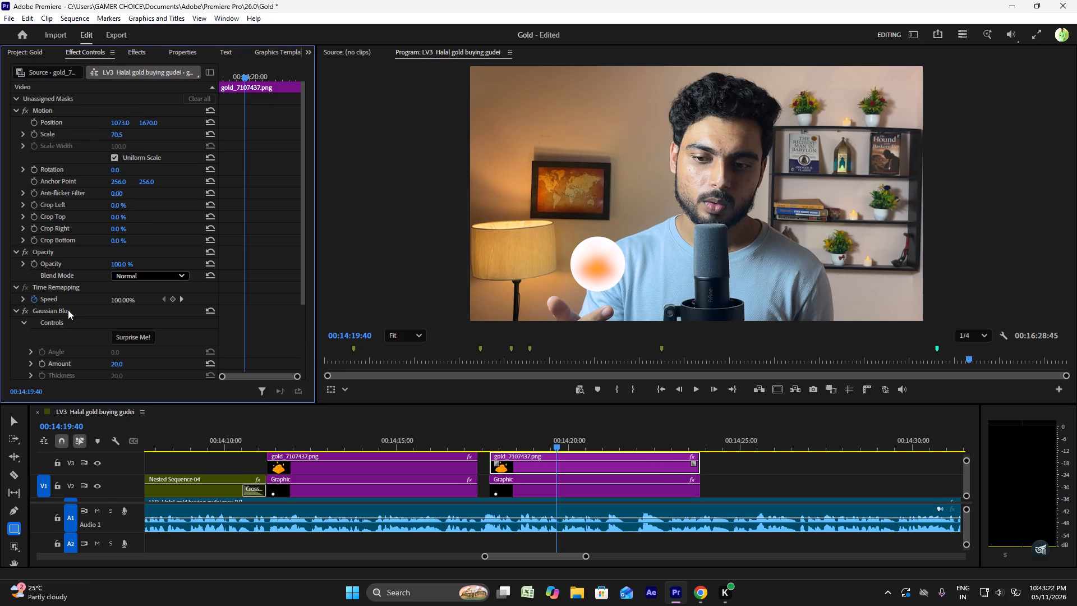
{"action": "right_click", "coordinate": [52, 312]}
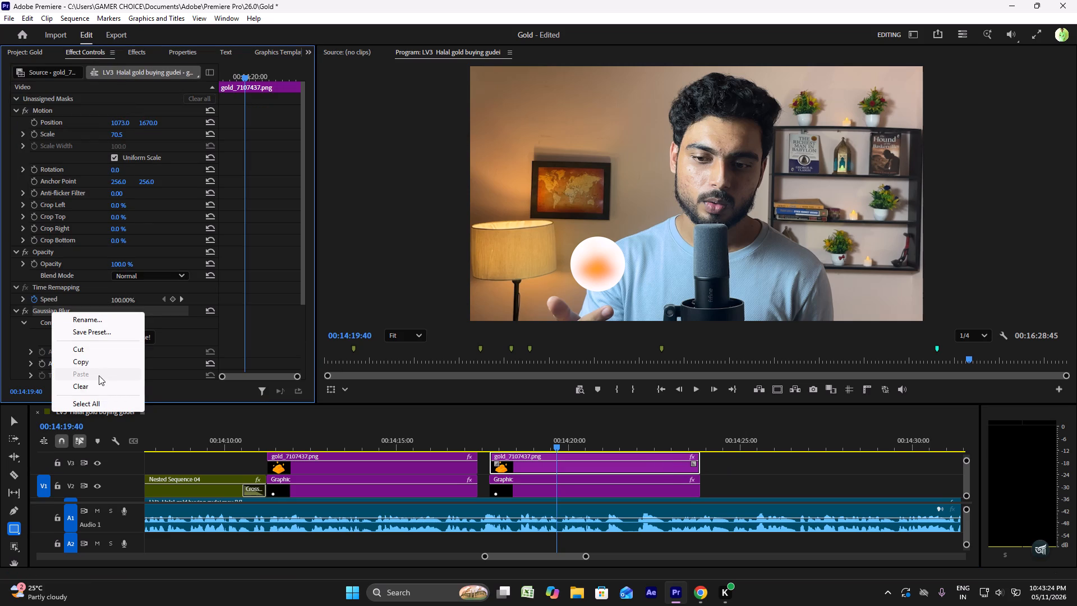
{"action": "left_click", "coordinate": [94, 389]}
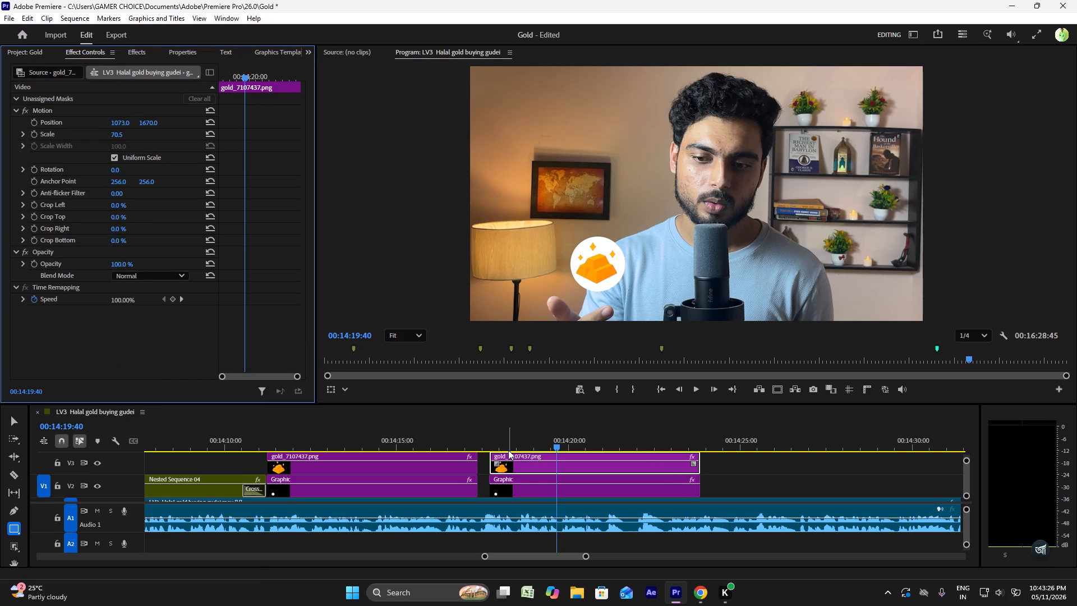
{"action": "left_click", "coordinate": [490, 443]}
{"action": "key", "text": "space"}
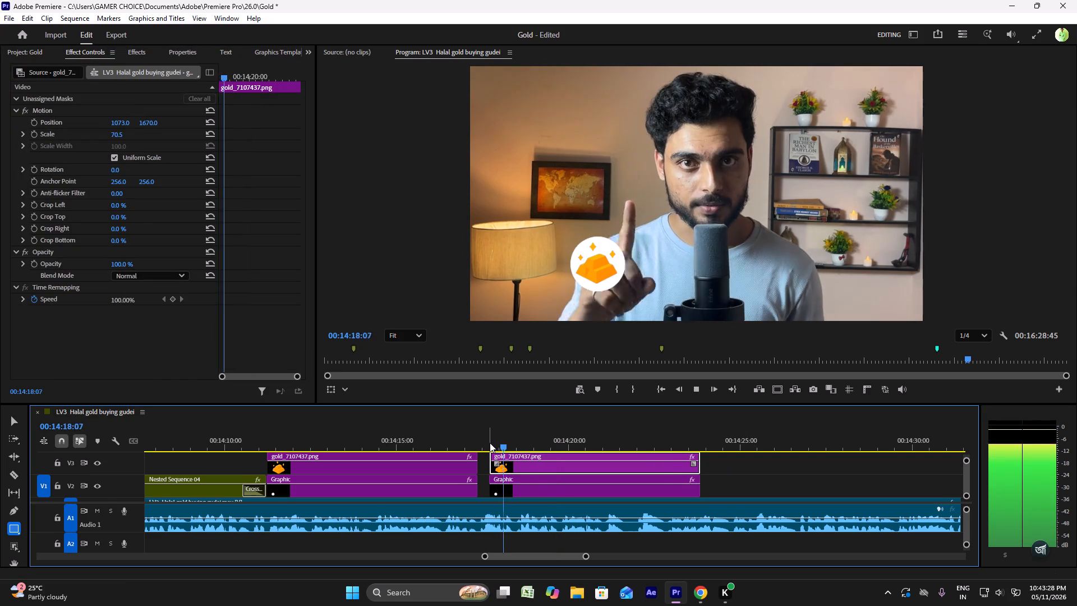
{"action": "key", "text": "space"}
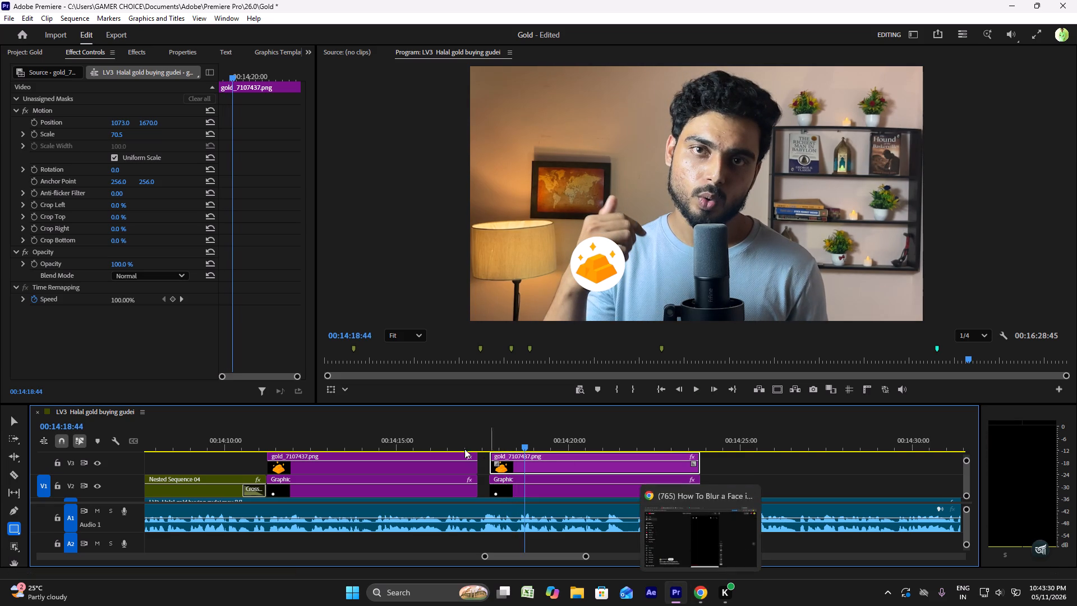
Add the TEXT graphics template to the timeline and place it on V4, aligned with the start of the pasted gold icon.
{"action": "left_click", "coordinate": [180, 49]}
{"action": "left_click", "coordinate": [226, 58]}
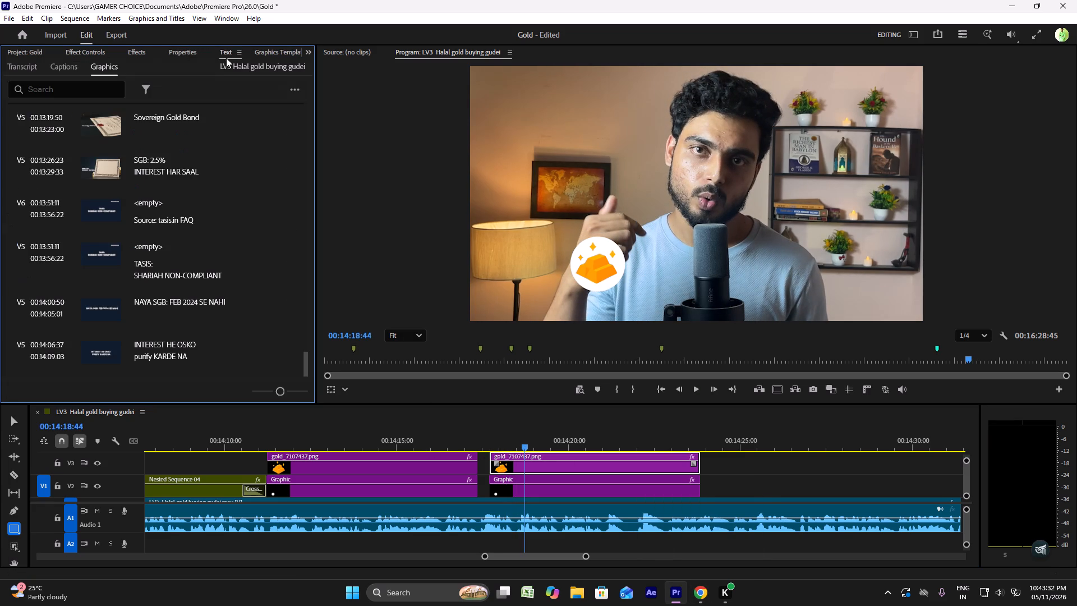
{"action": "left_click", "coordinate": [270, 61]}
{"action": "left_click", "coordinate": [269, 53]}
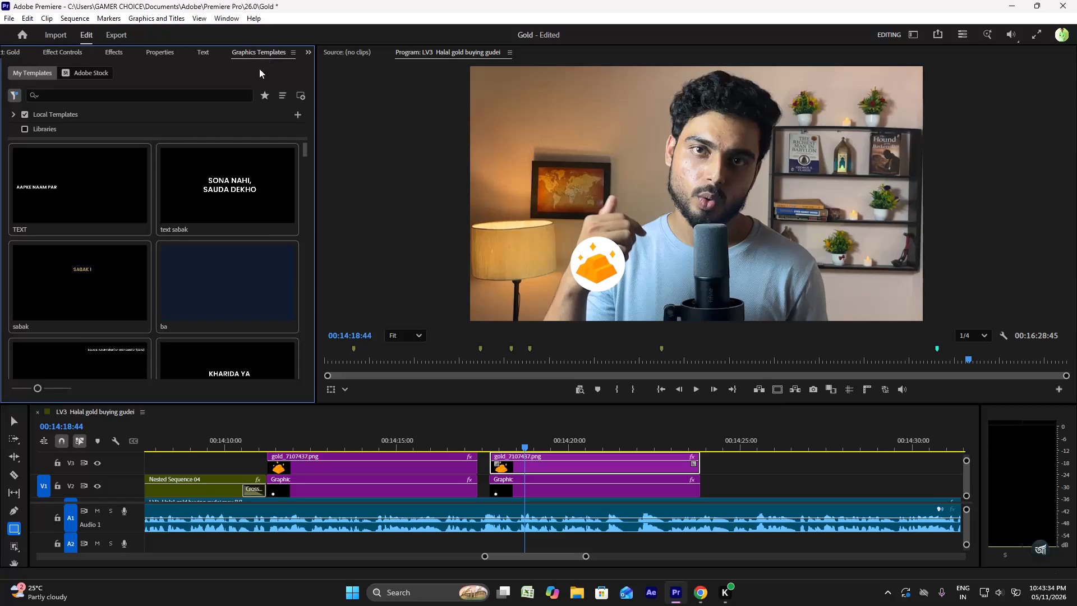
{"action": "left_click_drag", "start_coordinate": [75, 210], "coordinate": [716, 439]}
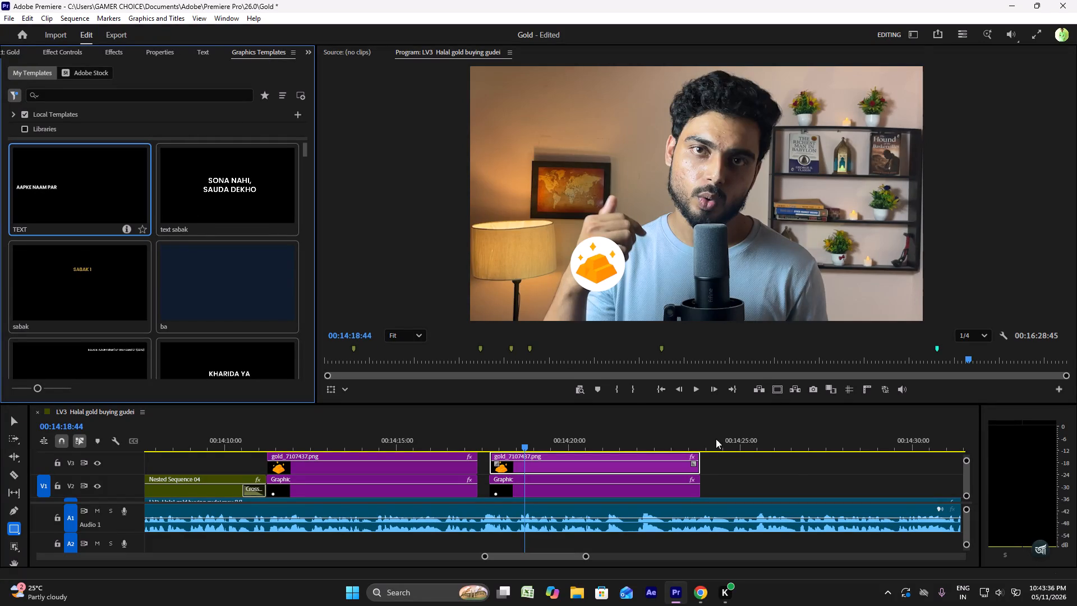
{"action": "left_click_drag", "start_coordinate": [716, 439], "coordinate": [722, 460]}
{"action": "scroll", "coordinate": [728, 456], "scroll_direction": "up", "scroll_amount": 4, "text": "ctrl"}
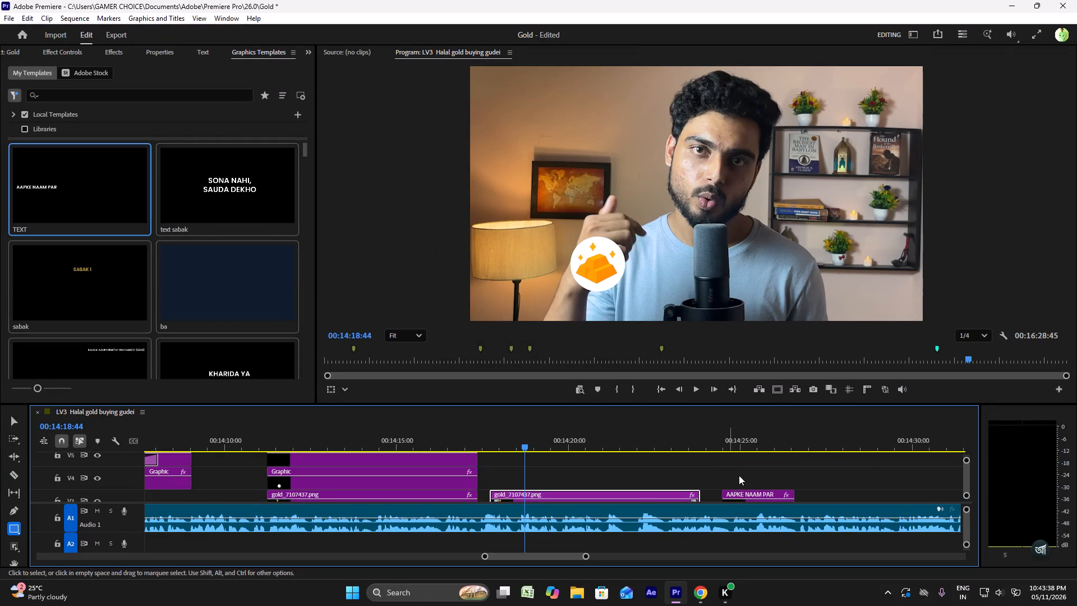
{"action": "left_click_drag", "start_coordinate": [742, 494], "coordinate": [512, 471]}
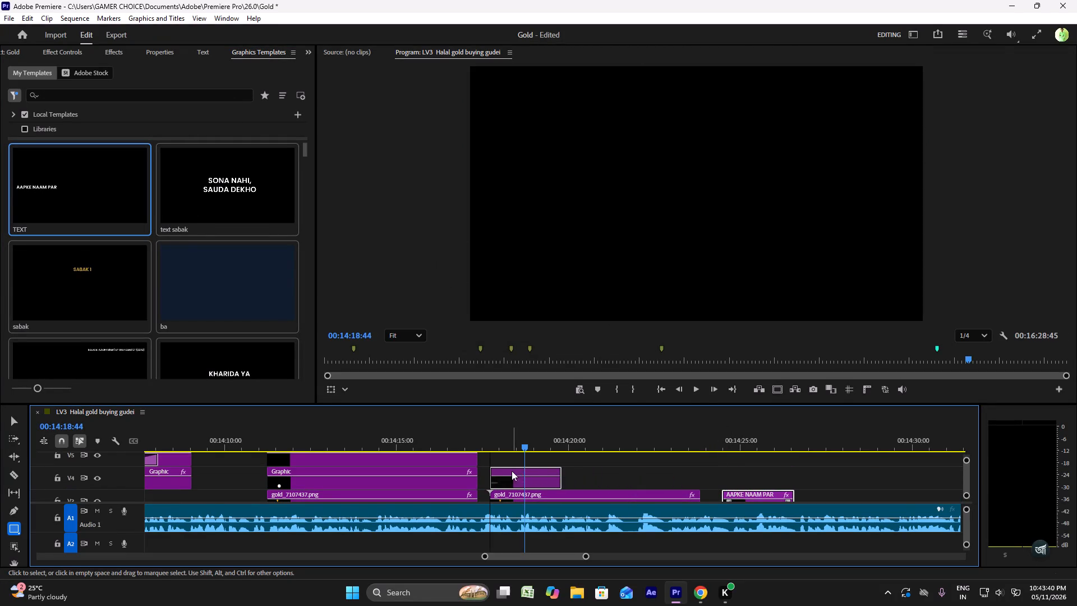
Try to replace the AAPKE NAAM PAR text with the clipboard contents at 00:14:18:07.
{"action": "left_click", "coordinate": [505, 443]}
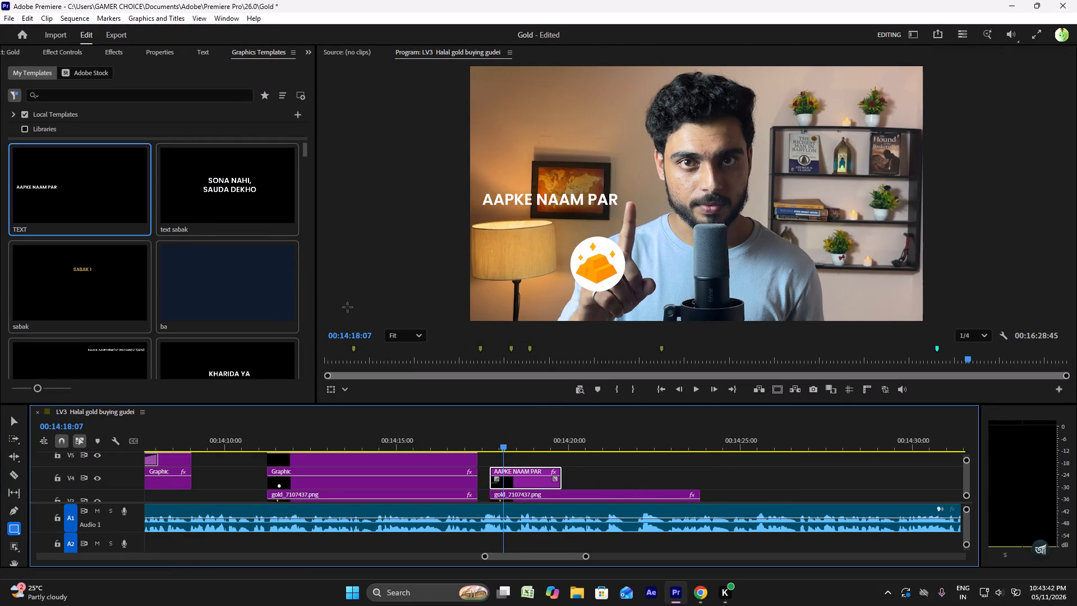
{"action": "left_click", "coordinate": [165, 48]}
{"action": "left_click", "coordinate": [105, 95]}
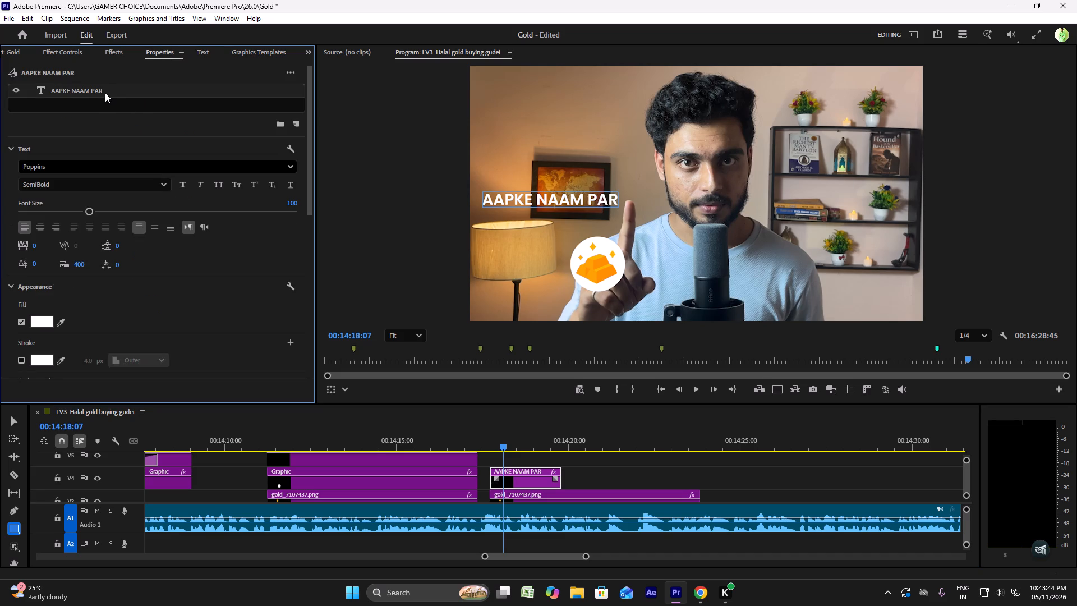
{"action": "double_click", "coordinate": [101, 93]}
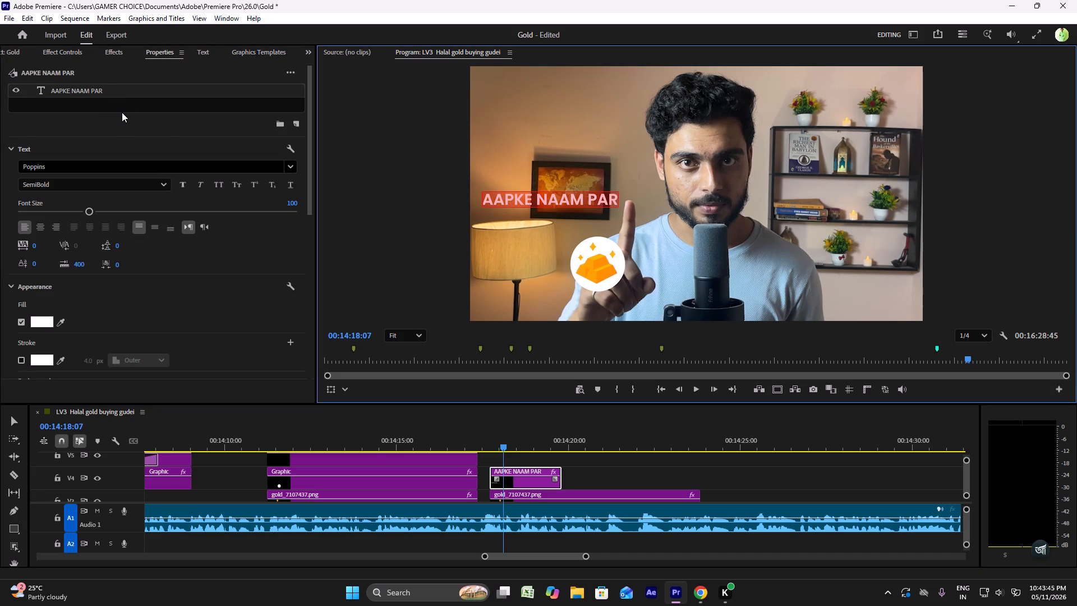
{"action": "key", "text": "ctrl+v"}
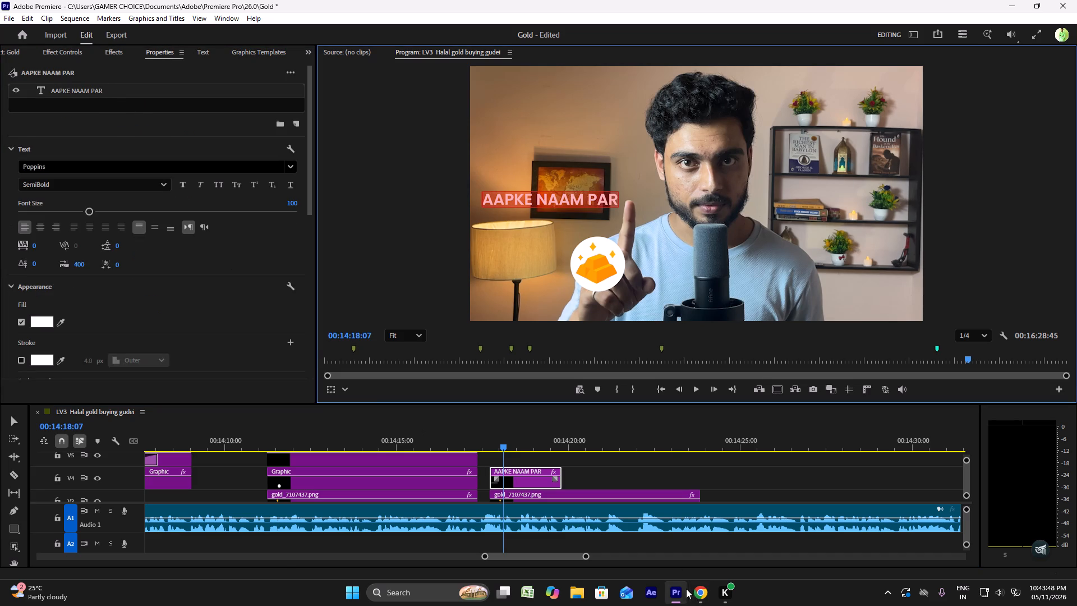
Copy the text GOLD FD from section #10 of the editor brief PDF in Chrome and return to Premiere.
{"action": "left_click", "coordinate": [679, 592]}
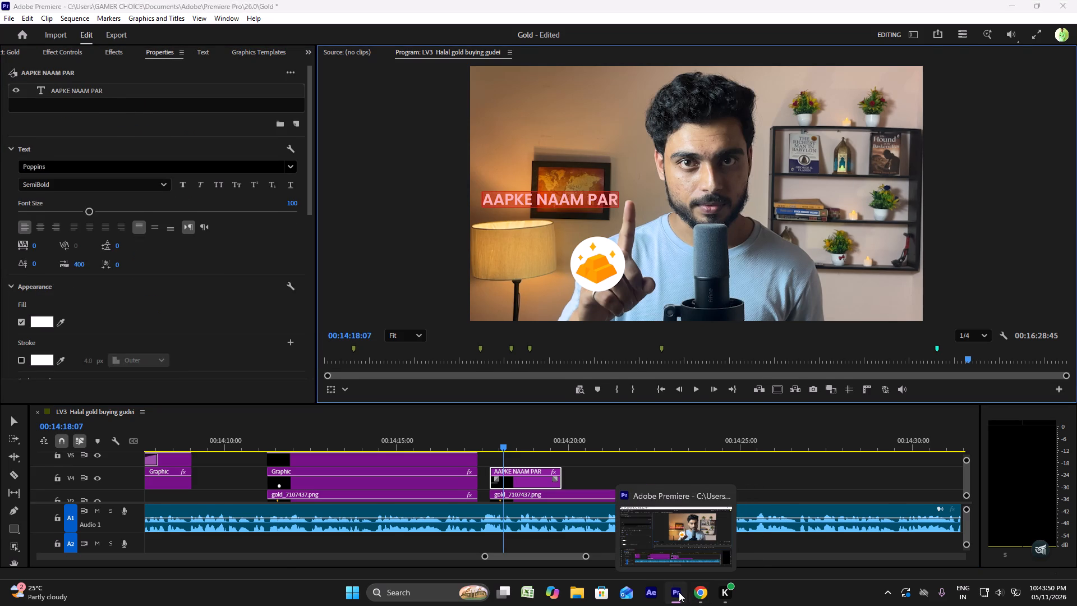
{"action": "left_click", "coordinate": [319, 0]}
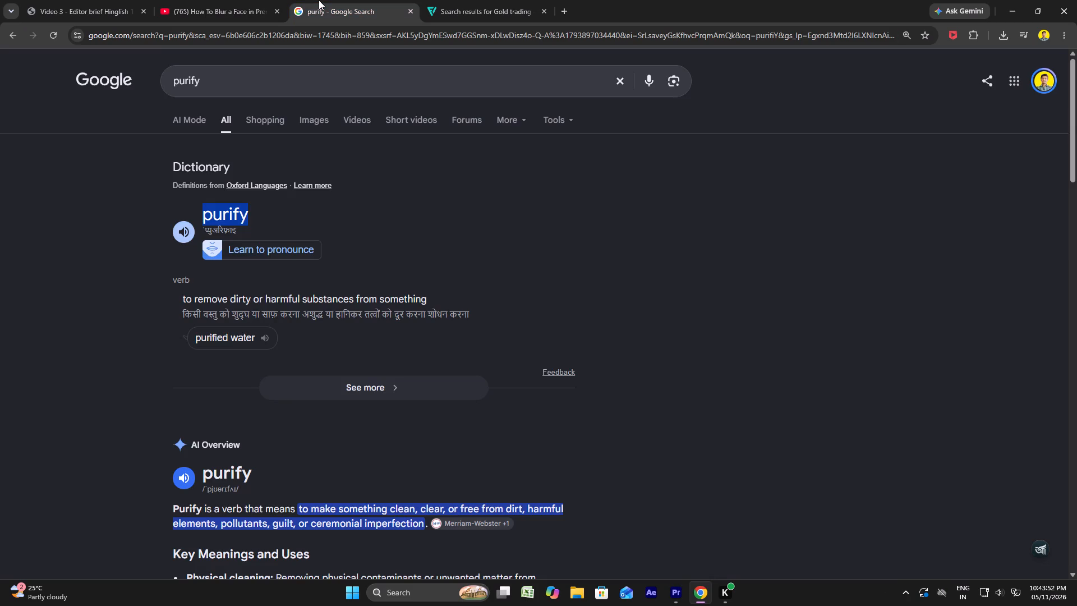
{"action": "left_click", "coordinate": [123, 0]}
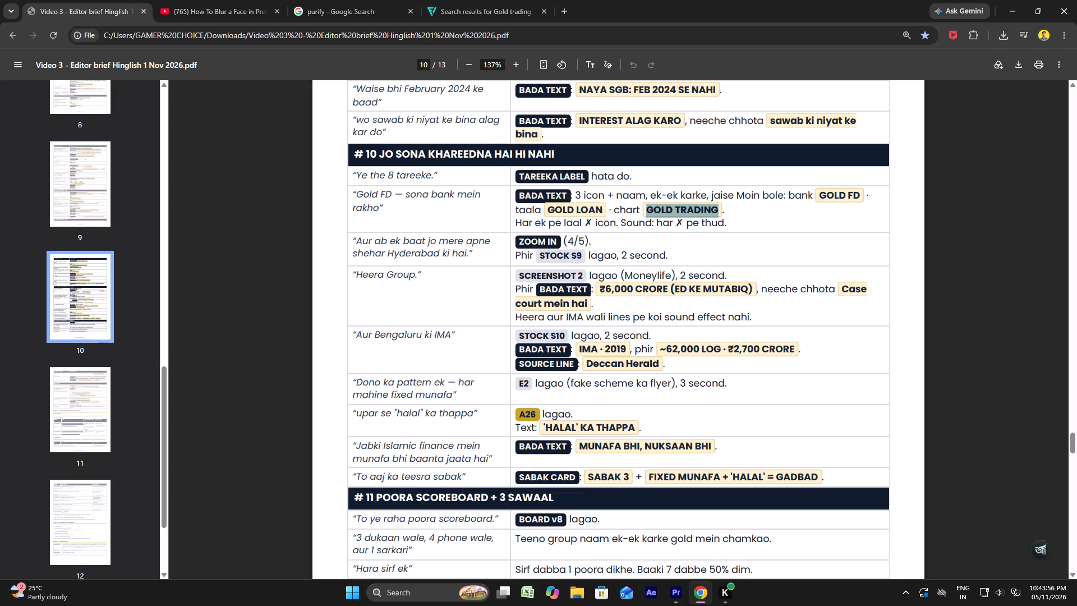
{"action": "left_click_drag", "start_coordinate": [817, 195], "coordinate": [863, 194]}
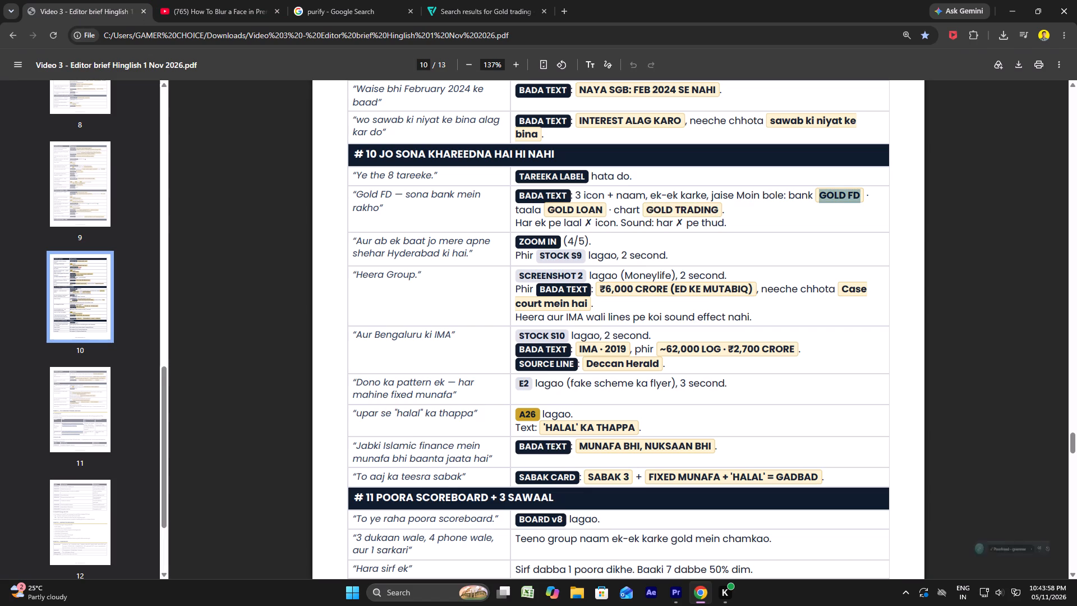
{"action": "right_click", "coordinate": [855, 193]}
{"action": "left_click", "coordinate": [865, 207]}
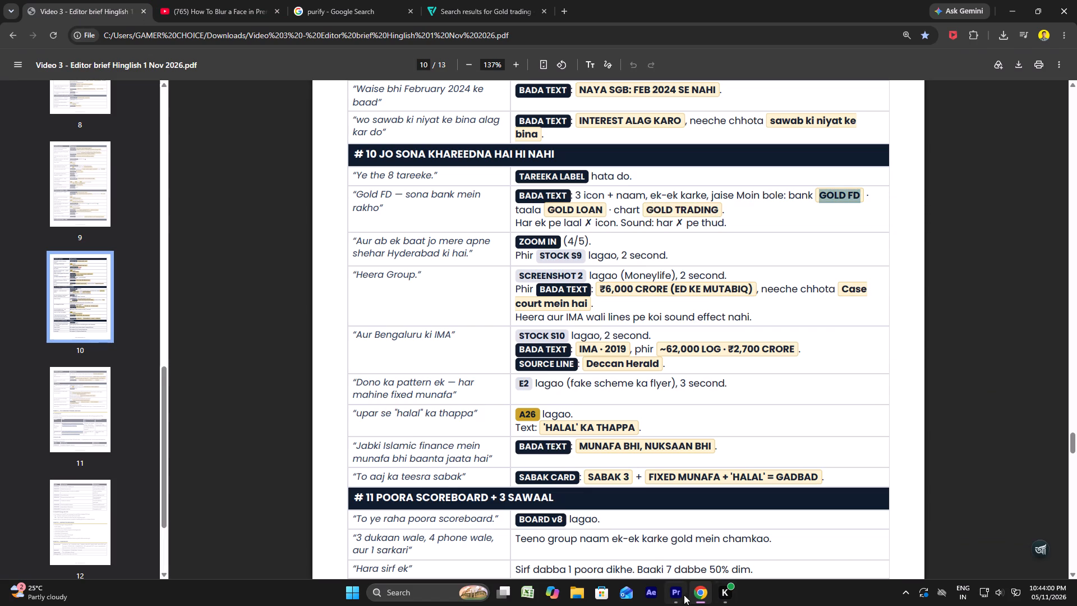
{"action": "left_click", "coordinate": [680, 594]}
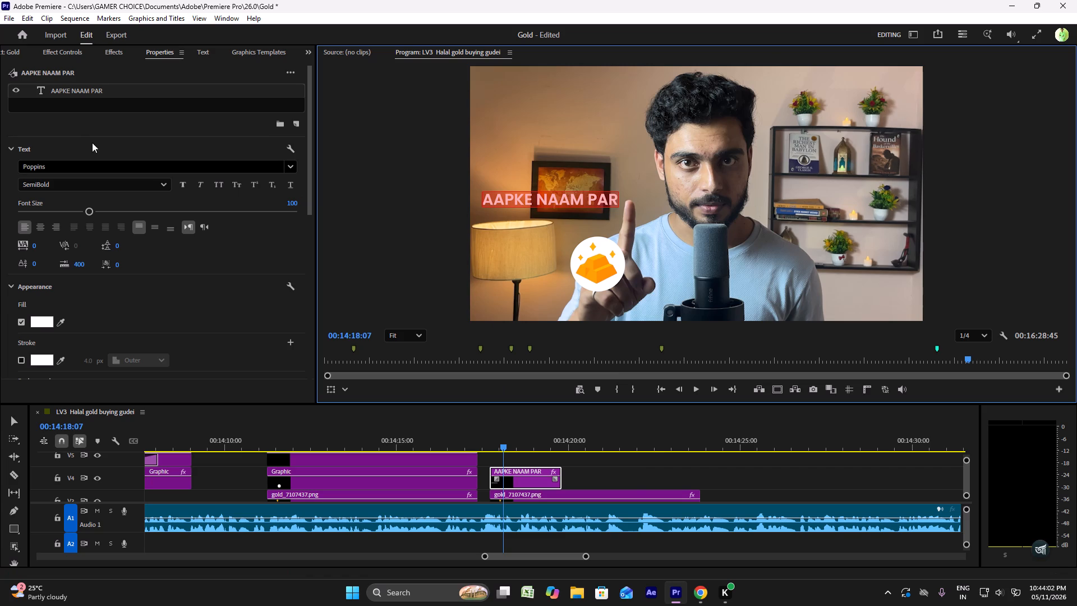
Replace the AAPKE NAAM PAR text of the V4 graphic with the copied text GOLD FD.
{"action": "left_click", "coordinate": [70, 86]}
{"action": "triple_click", "coordinate": [77, 89]}
{"action": "double_click", "coordinate": [77, 89]}
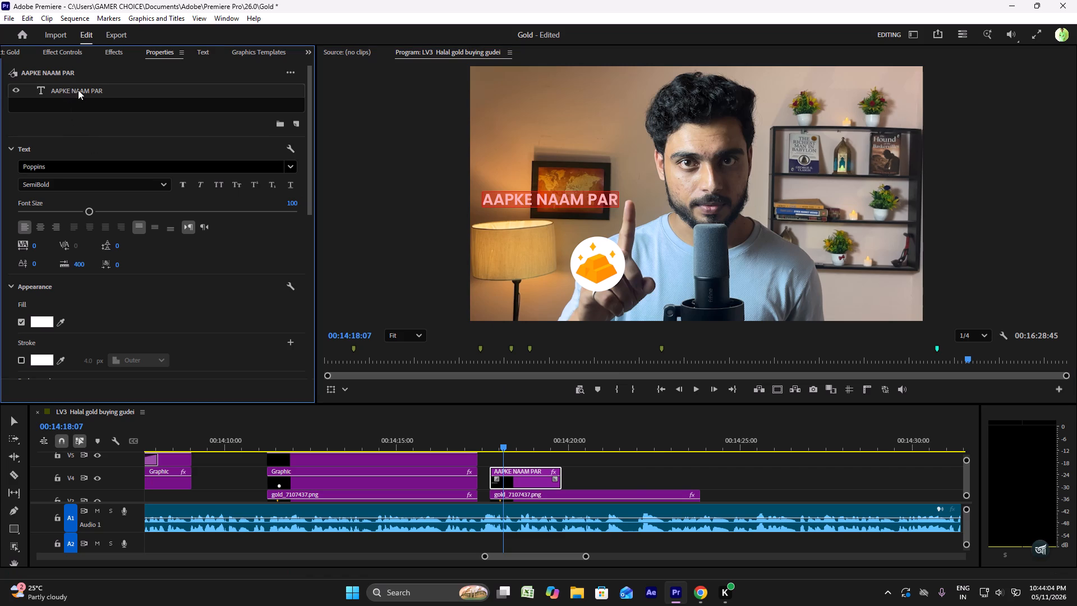
{"action": "triple_click", "coordinate": [91, 90]}
{"action": "left_click", "coordinate": [91, 90]}
{"action": "left_click", "coordinate": [103, 82]}
{"action": "triple_click", "coordinate": [103, 86]}
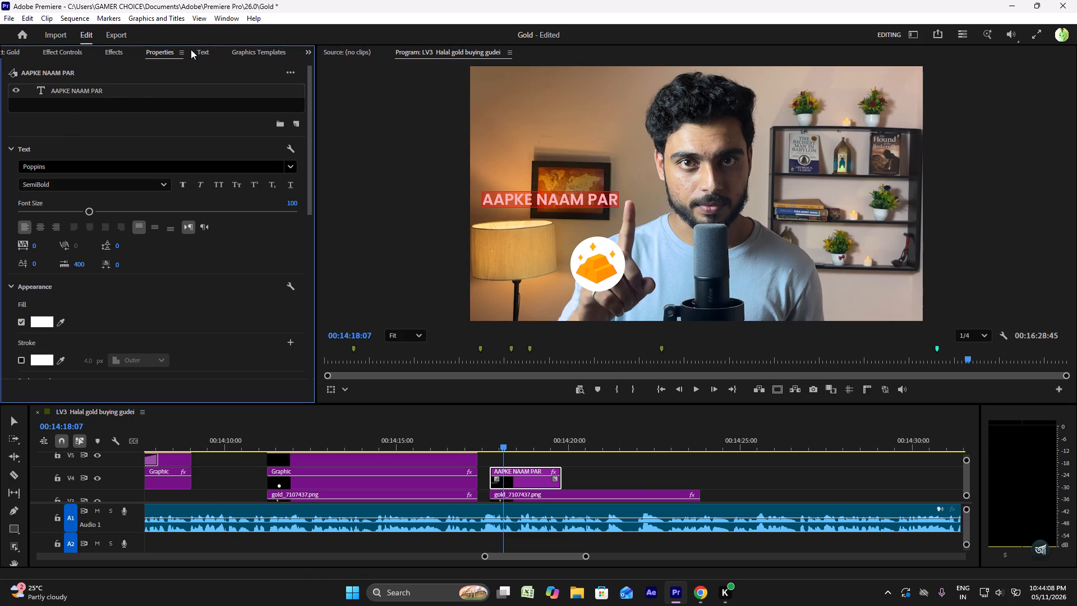
{"action": "left_click", "coordinate": [198, 51]}
{"action": "triple_click", "coordinate": [165, 346]}
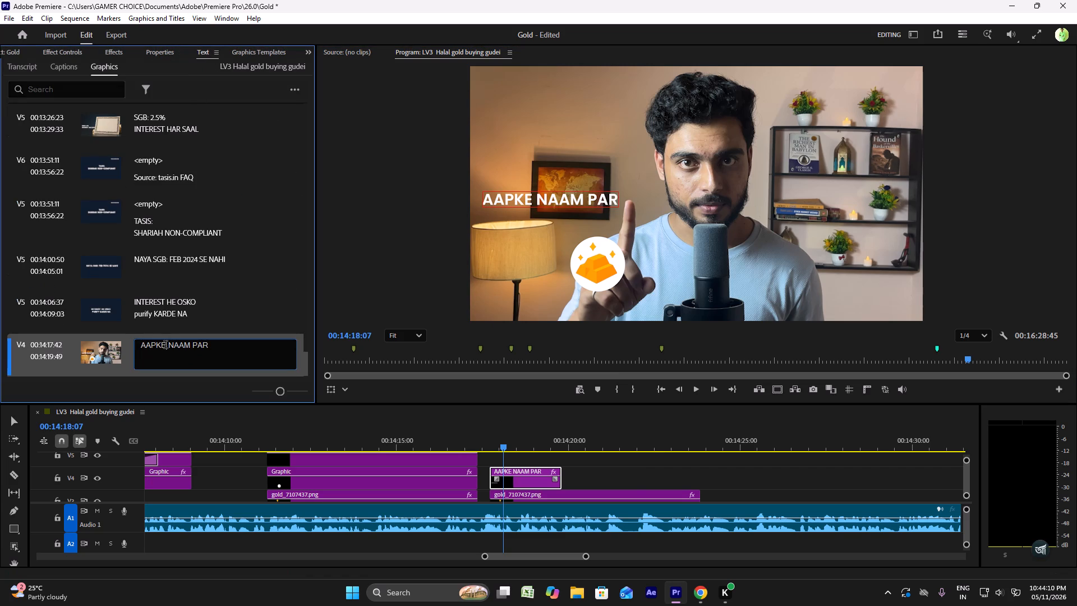
{"action": "double_click", "coordinate": [165, 346]}
{"action": "left_click", "coordinate": [165, 345]}
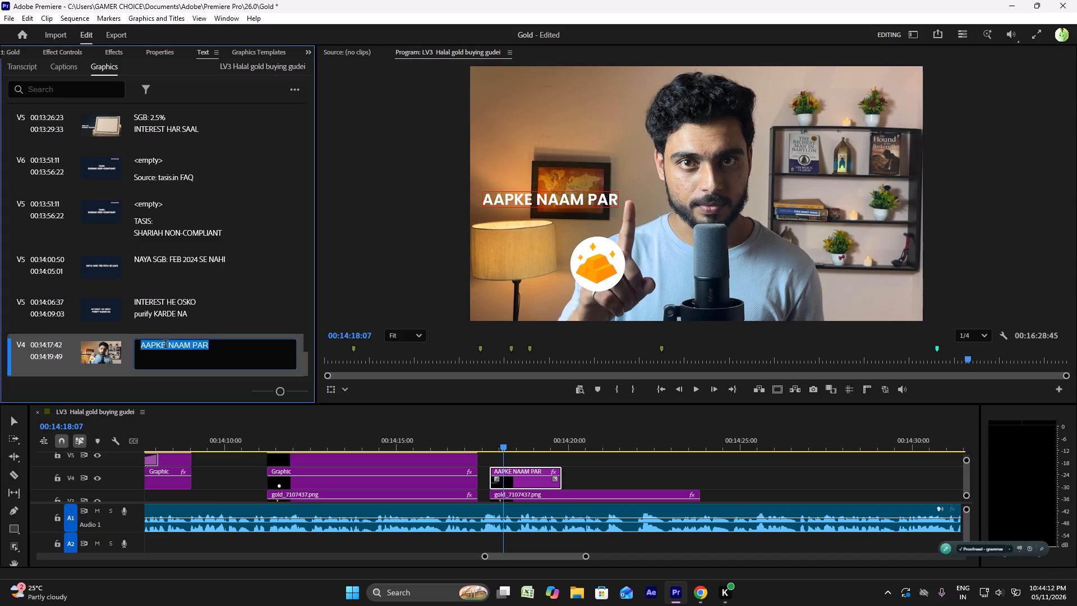
{"action": "key", "text": "ctrl+v"}
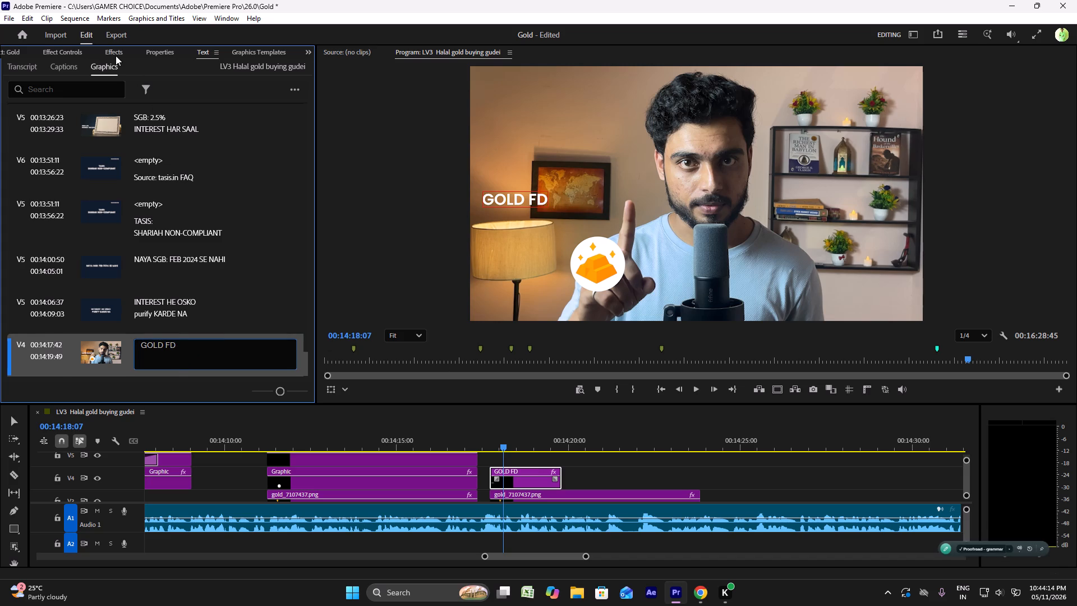
Move the GOLD FD graphic directly beneath the gold icon, setting its Motion position to 3227.0, 2049.0.
{"action": "left_click", "coordinate": [116, 56]}
{"action": "left_click", "coordinate": [71, 58]}
{"action": "left_click_drag", "start_coordinate": [117, 155], "coordinate": [152, 155]}
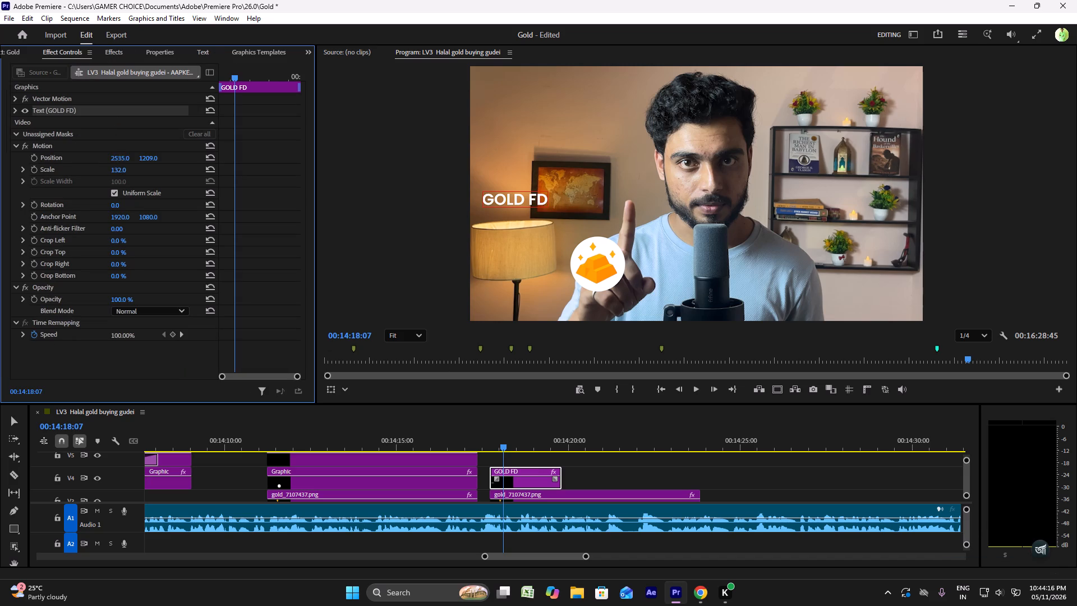
{"action": "left_click_drag", "start_coordinate": [152, 155], "coordinate": [455, 162]}
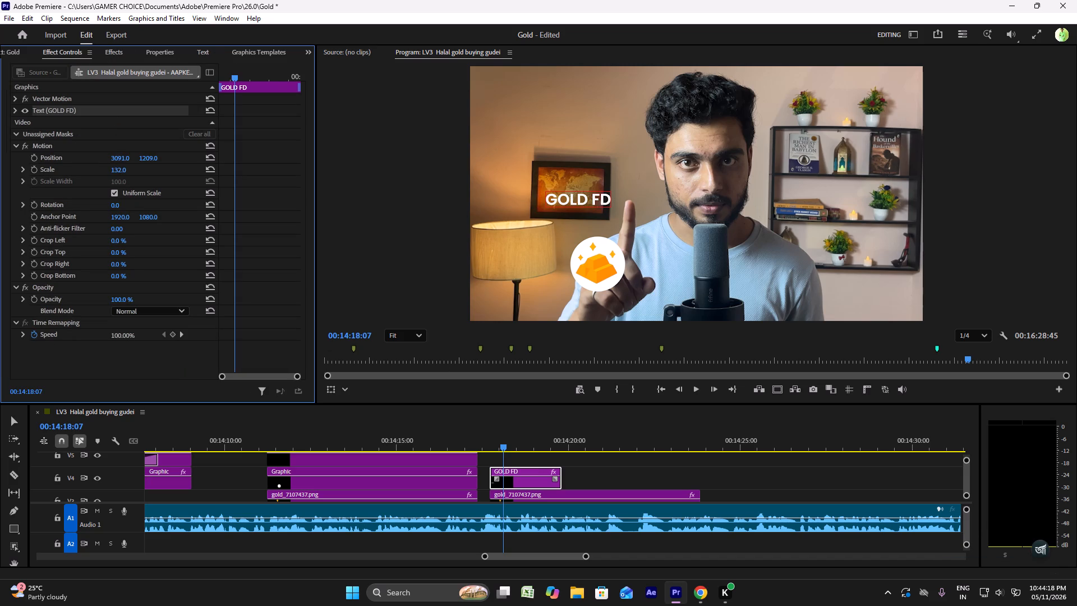
{"action": "left_click_drag", "start_coordinate": [455, 162], "coordinate": [466, 163]}
{"action": "left_click_drag", "start_coordinate": [125, 157], "coordinate": [131, 158]}
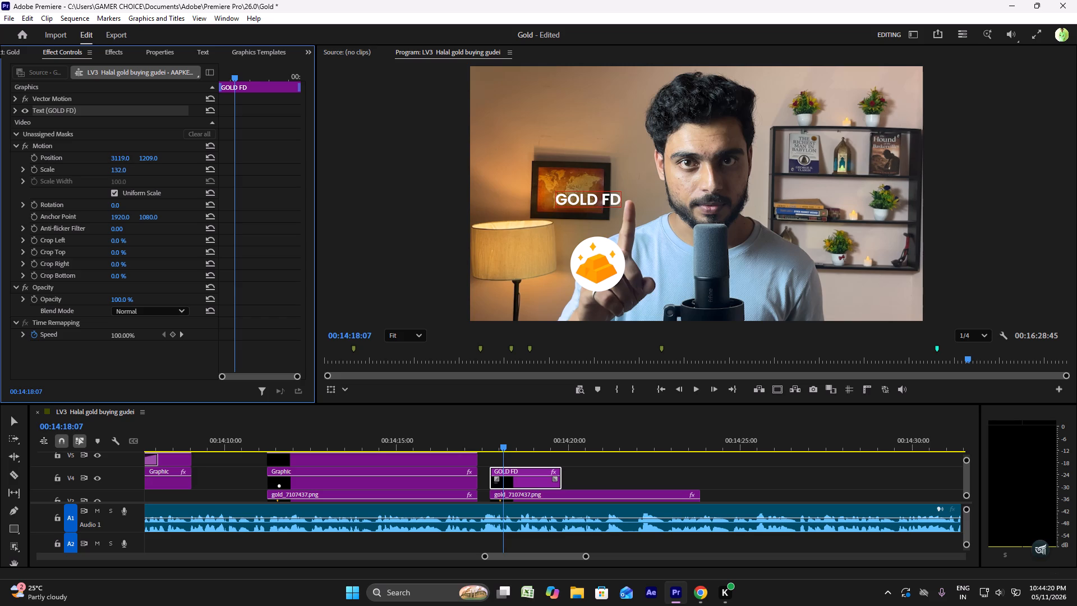
{"action": "left_click_drag", "start_coordinate": [131, 158], "coordinate": [132, 158]}
{"action": "left_click_drag", "start_coordinate": [148, 156], "coordinate": [347, 157]}
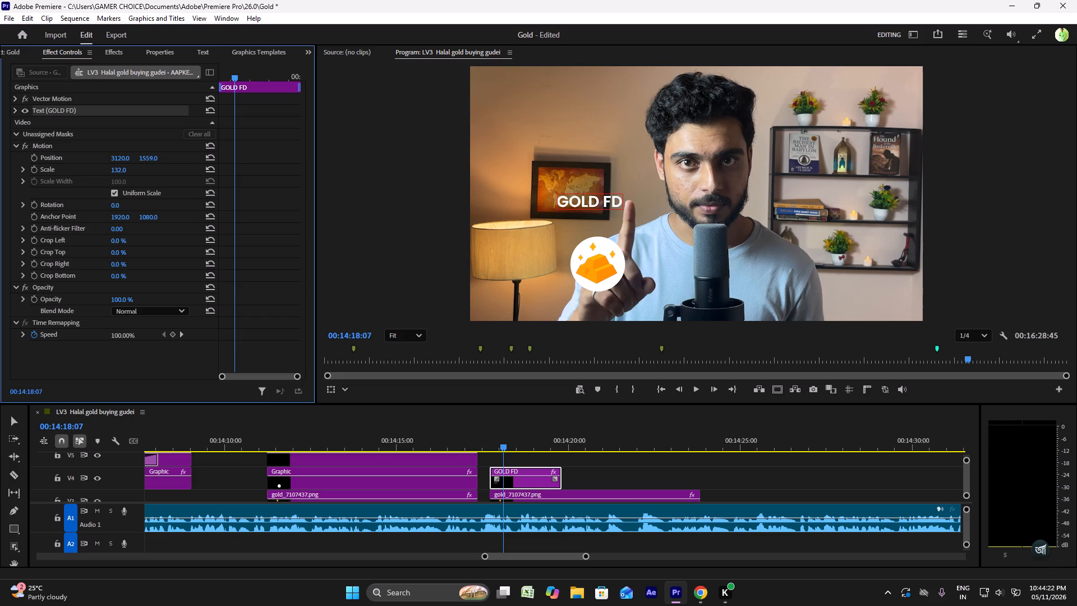
{"action": "left_click_drag", "start_coordinate": [347, 157], "coordinate": [574, 159]}
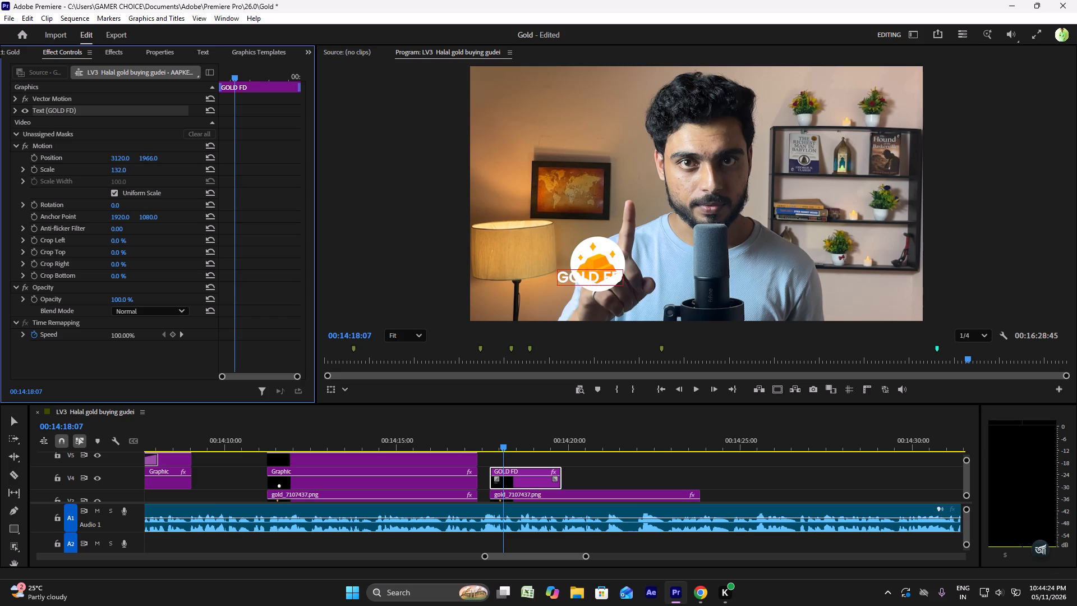
{"action": "left_click_drag", "start_coordinate": [574, 159], "coordinate": [629, 160]}
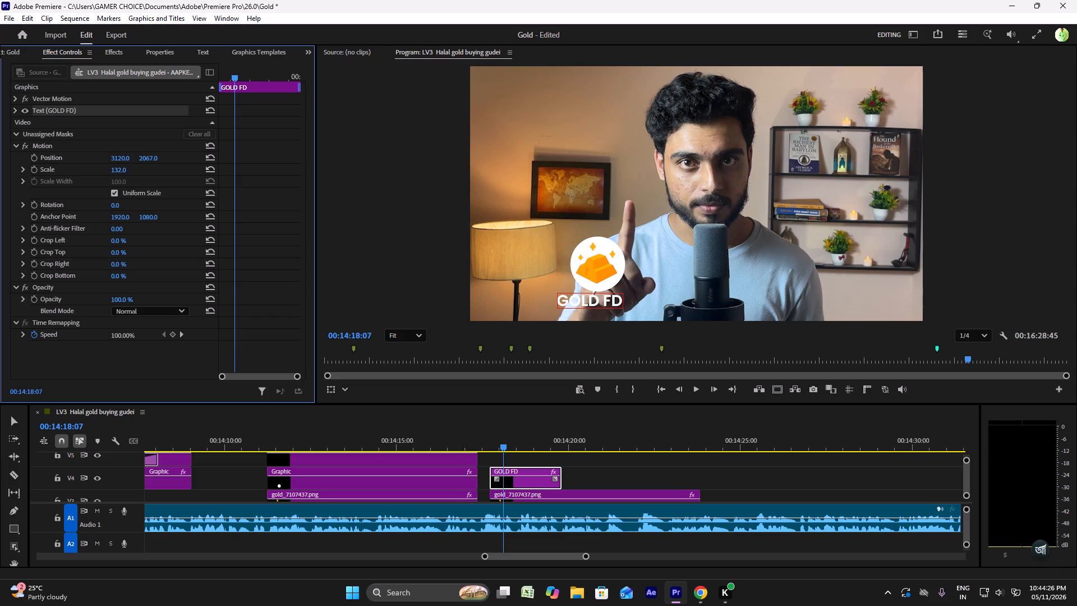
{"action": "left_click_drag", "start_coordinate": [629, 160], "coordinate": [623, 160]}
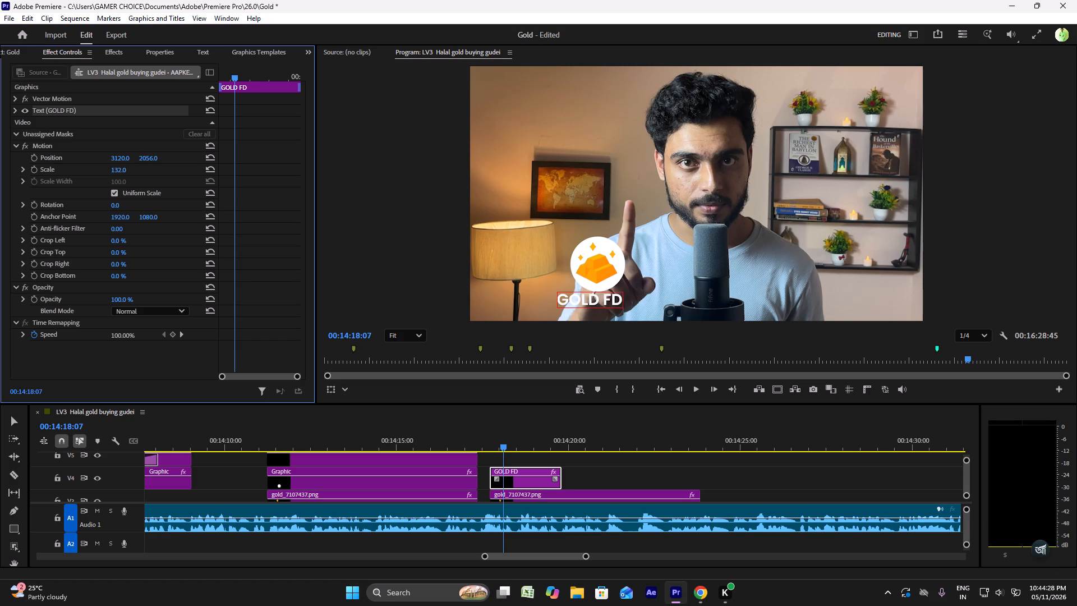
{"action": "left_click_drag", "start_coordinate": [623, 160], "coordinate": [619, 160]}
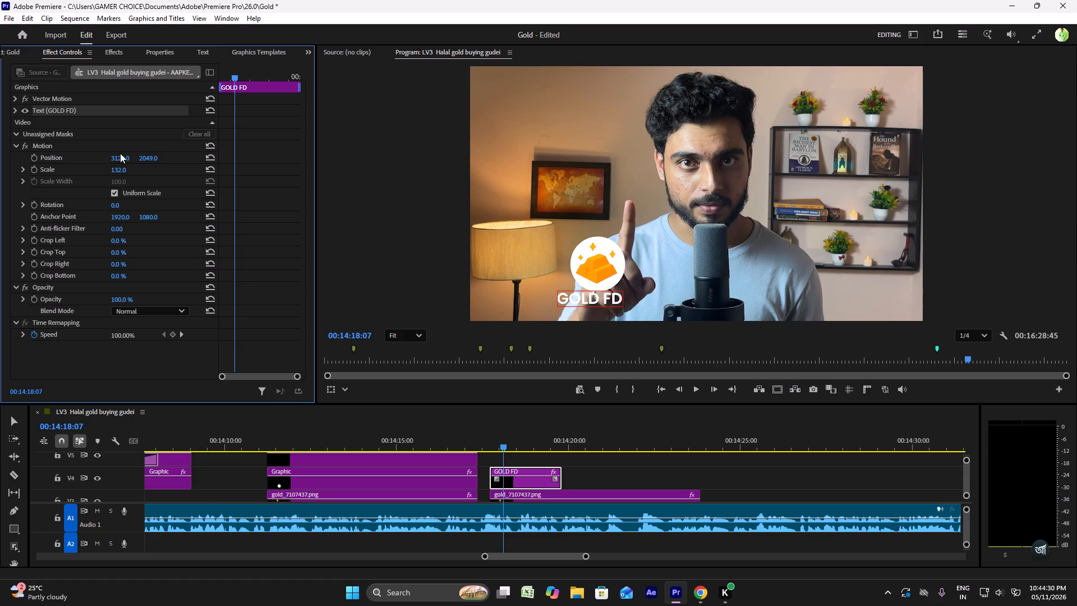
{"action": "left_click_drag", "start_coordinate": [116, 156], "coordinate": [179, 157]}
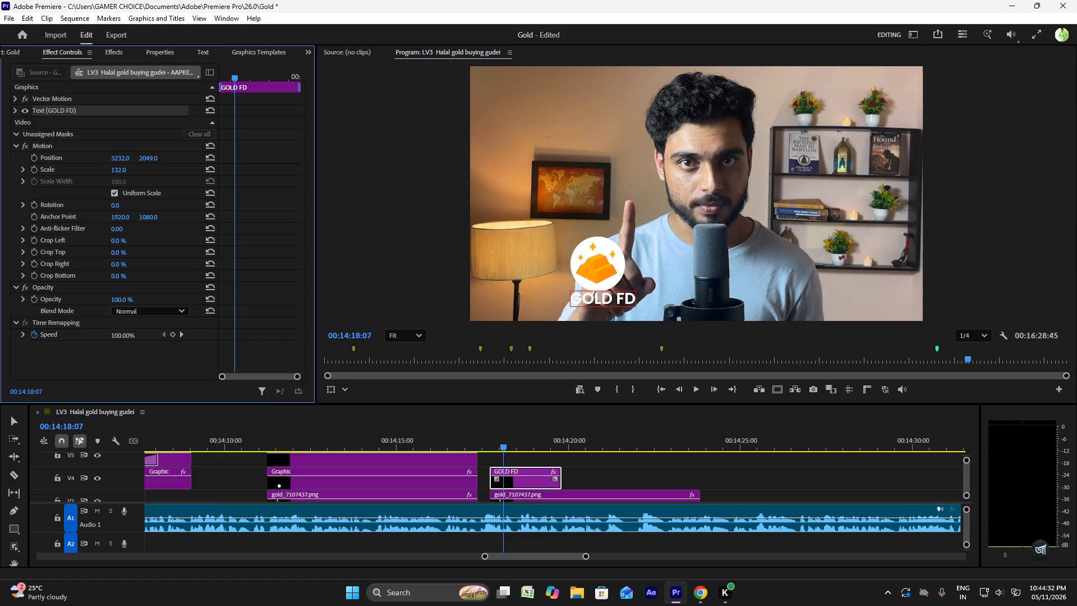
{"action": "left_click_drag", "start_coordinate": [179, 157], "coordinate": [176, 157]}
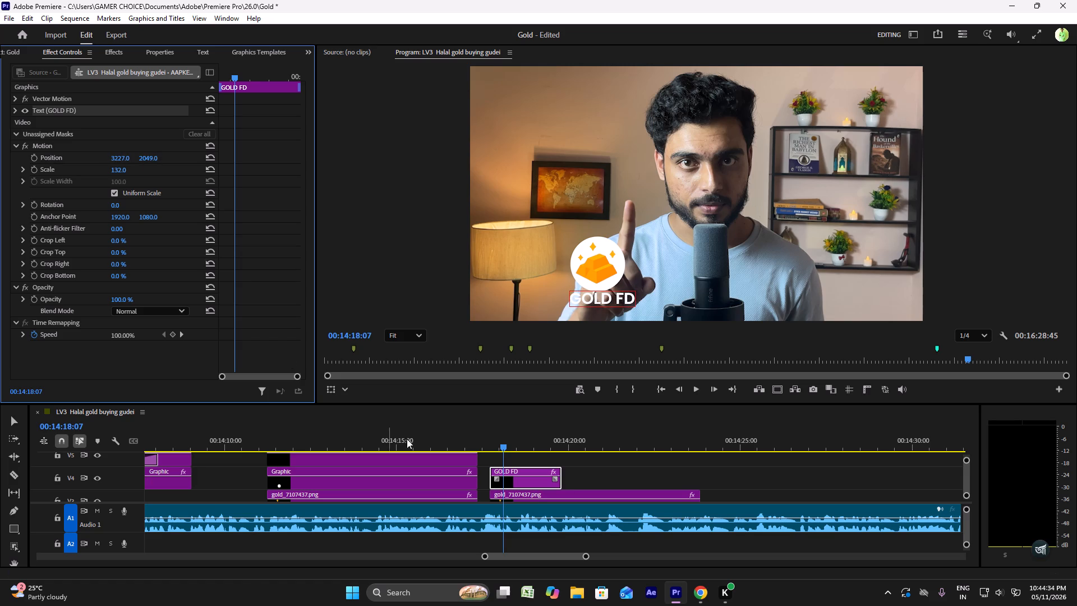
Duplicate the editor brief tab in Chrome, copy the Navy colour code 0F1C2E from Part 2, and return to Premiere.
{"action": "left_click", "coordinate": [702, 588]}
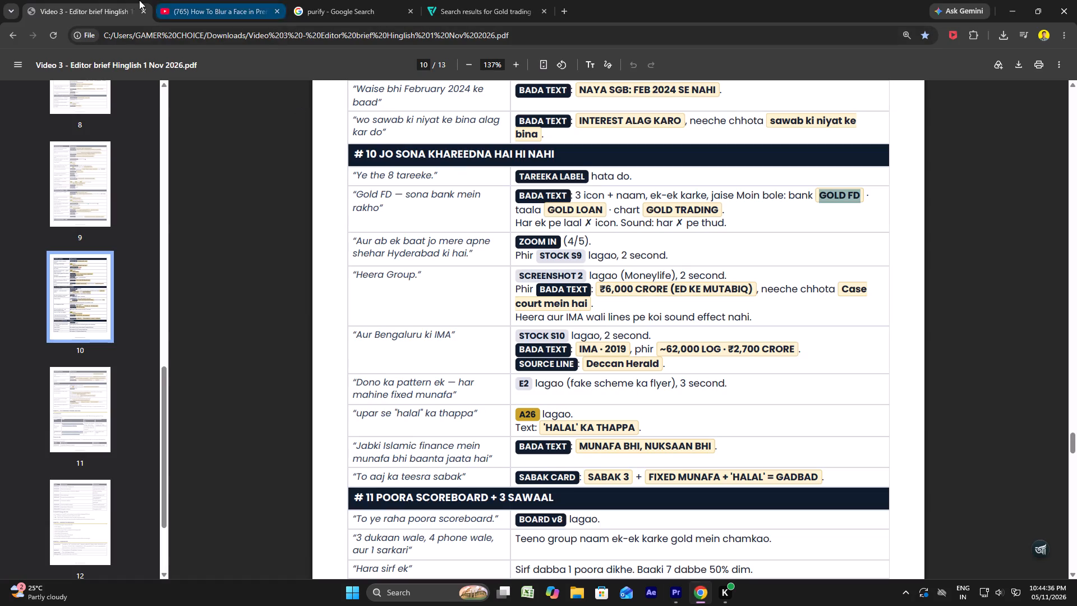
{"action": "right_click", "coordinate": [127, 0]}
{"action": "left_click", "coordinate": [176, 100]}
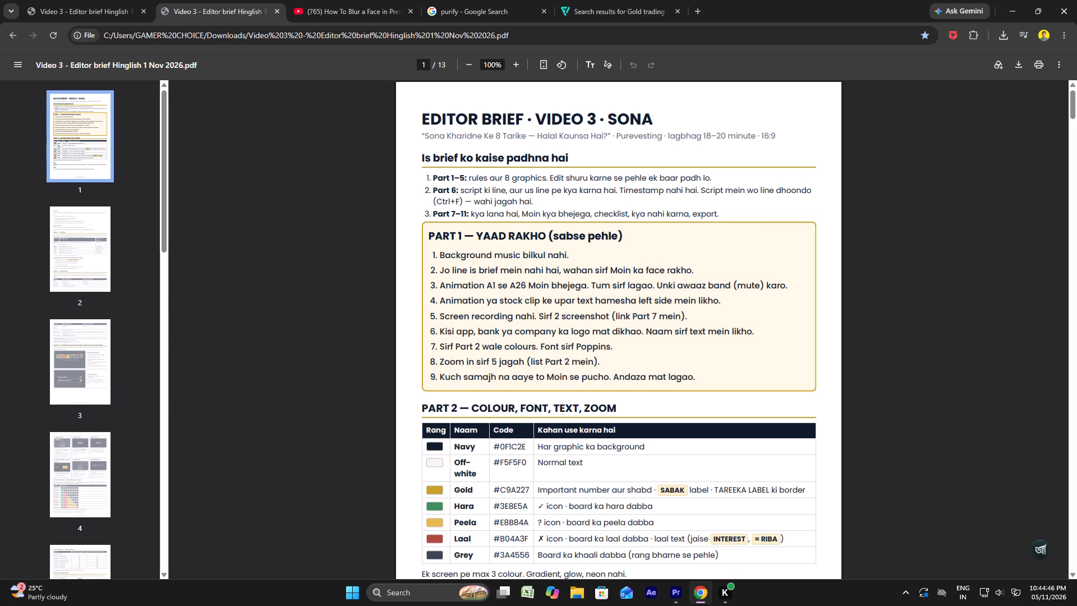
{"action": "left_click_drag", "start_coordinate": [498, 447], "coordinate": [527, 447]}
{"action": "left_click_drag", "start_coordinate": [527, 447], "coordinate": [528, 447]}
{"action": "right_click", "coordinate": [509, 447]}
{"action": "left_click", "coordinate": [536, 285]}
{"action": "left_click", "coordinate": [673, 587]}
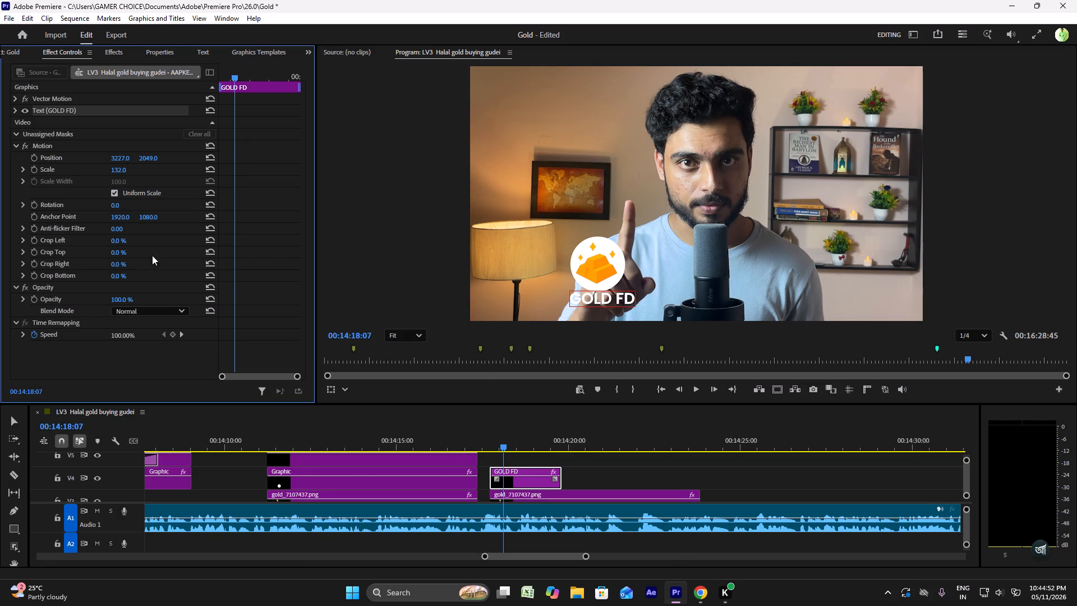
Enable a background for the GOLD FD text and set its colour to 0F1C2E.
{"action": "left_click", "coordinate": [171, 52]}
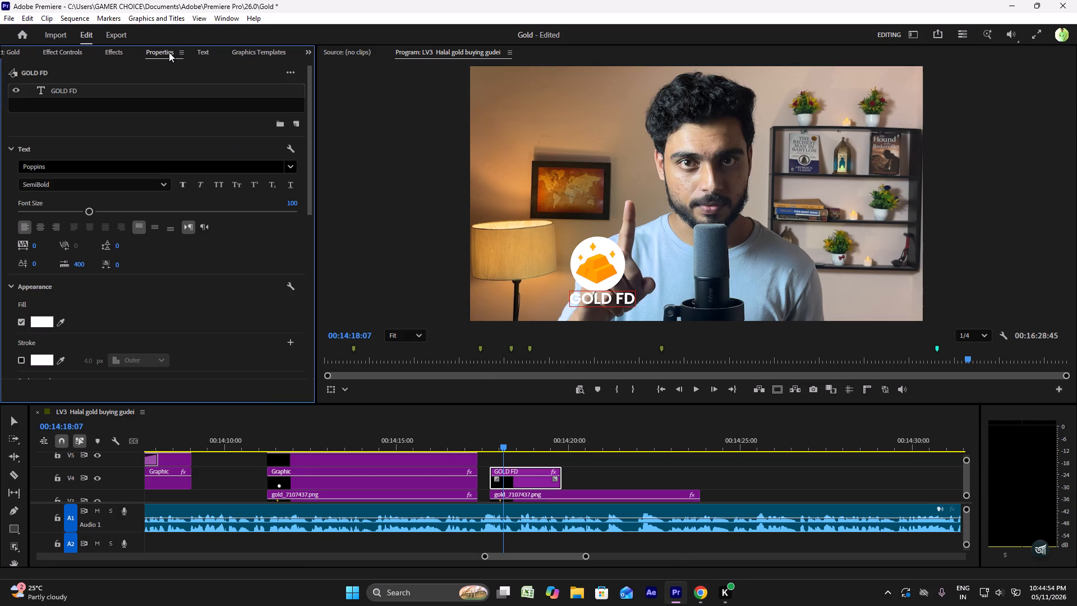
{"action": "scroll", "coordinate": [45, 314], "scroll_direction": "down", "scroll_amount": 5}
{"action": "left_click", "coordinate": [20, 341]}
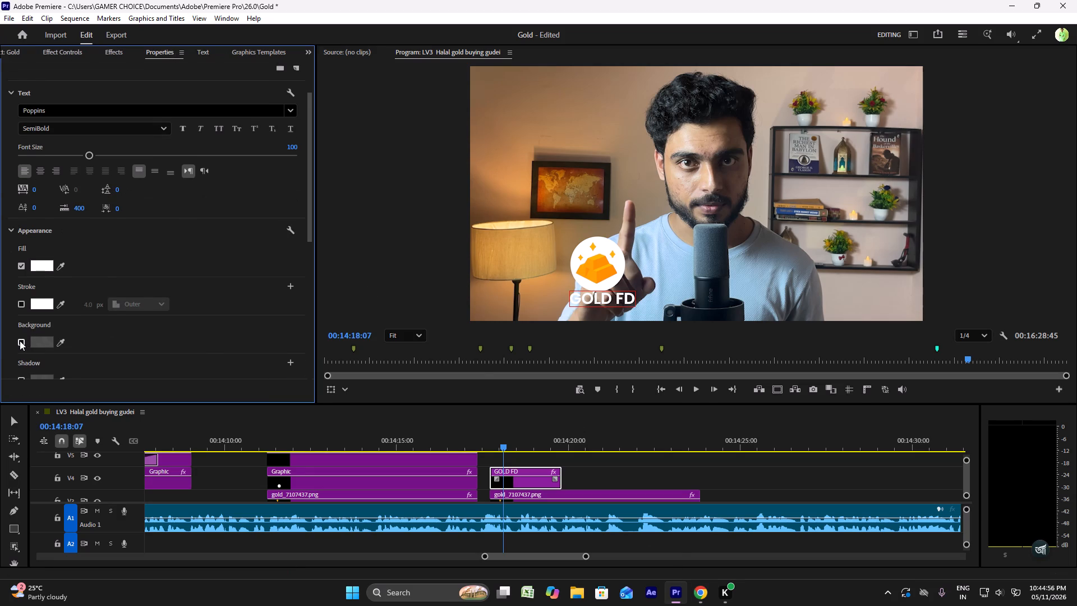
{"action": "left_click", "coordinate": [38, 342]}
{"action": "triple_click", "coordinate": [606, 355]}
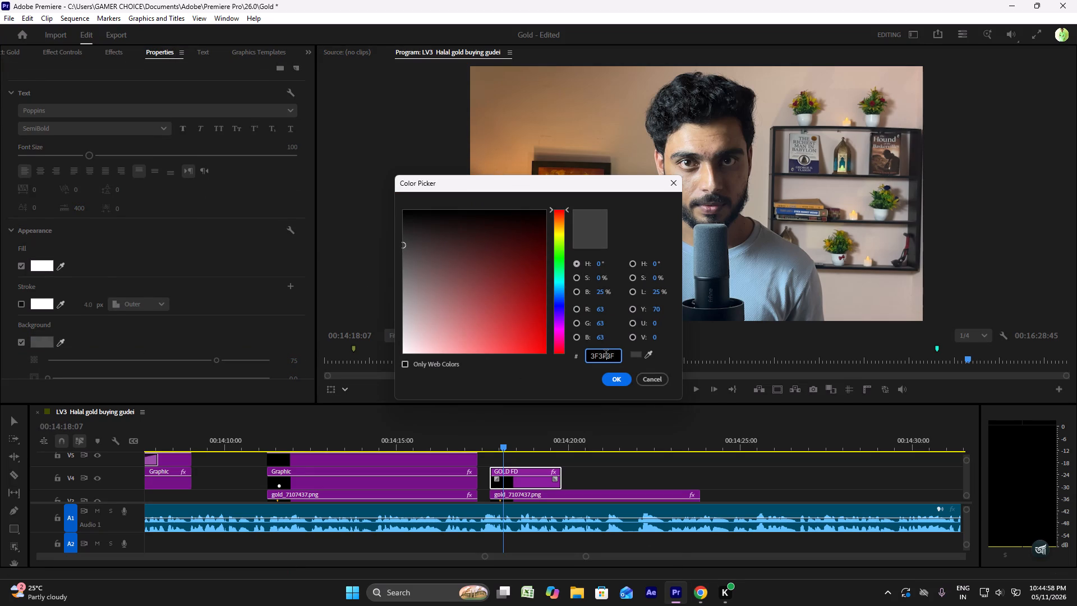
{"action": "key", "text": "ctrl+v"}
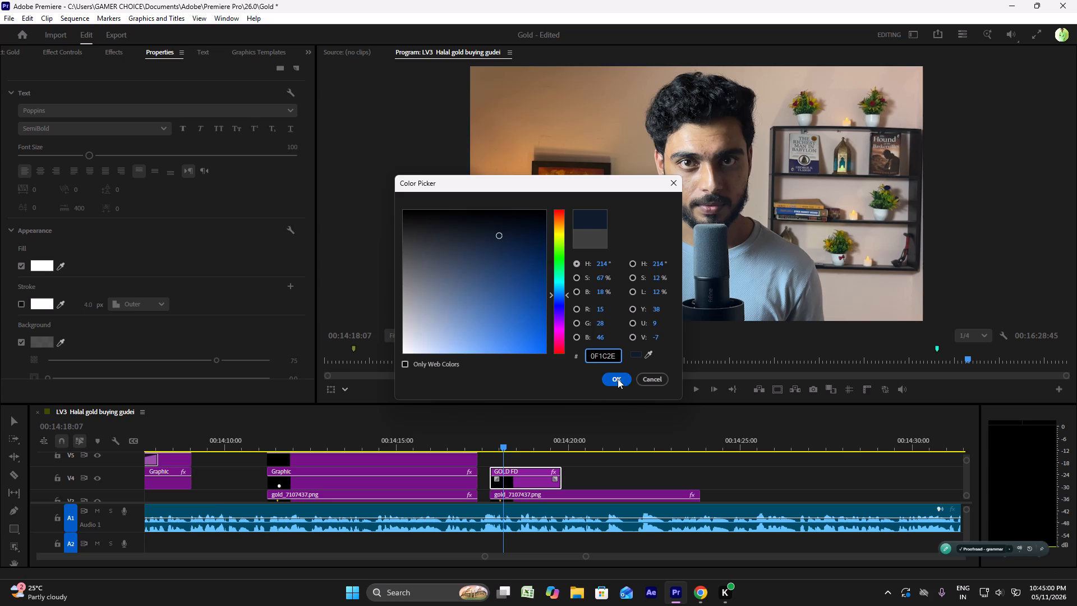
{"action": "left_click", "coordinate": [618, 379]}
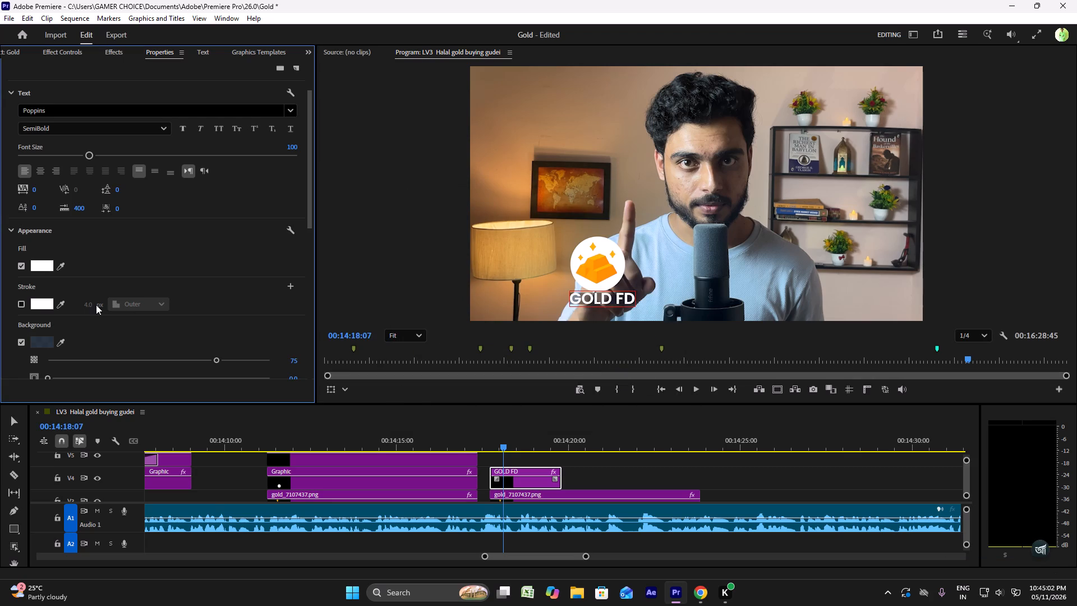
Set the GOLD FD background's size to about 14.9 and its corner radius to 26.
{"action": "scroll", "coordinate": [94, 305], "scroll_direction": "down", "scroll_amount": 6}
{"action": "left_click_drag", "start_coordinate": [50, 310], "coordinate": [122, 310]}
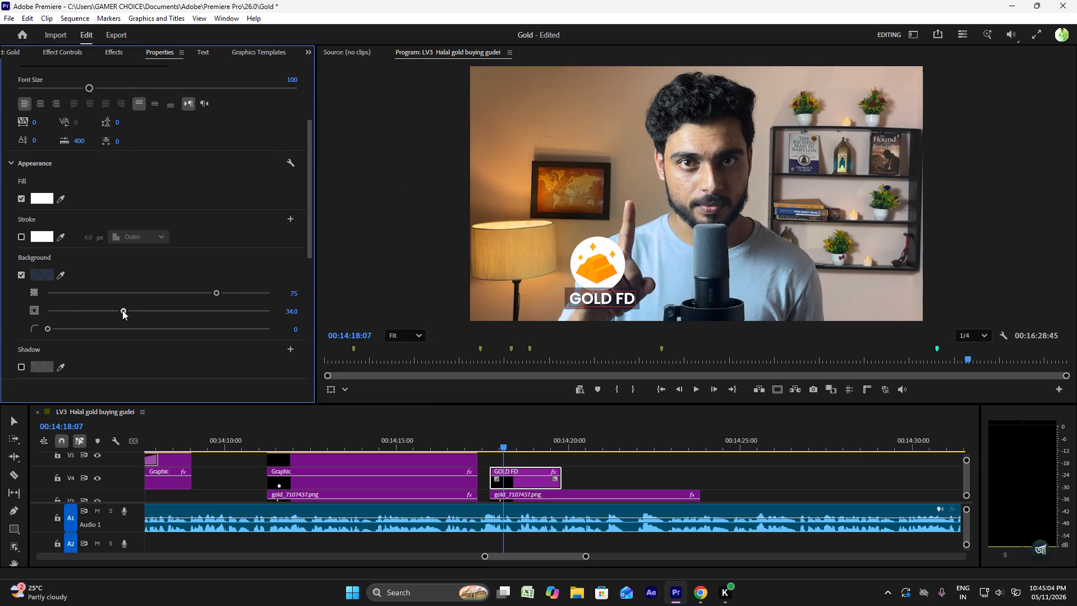
{"action": "left_click_drag", "start_coordinate": [122, 310], "coordinate": [107, 311]}
{"action": "left_click_drag", "start_coordinate": [107, 311], "coordinate": [86, 312]}
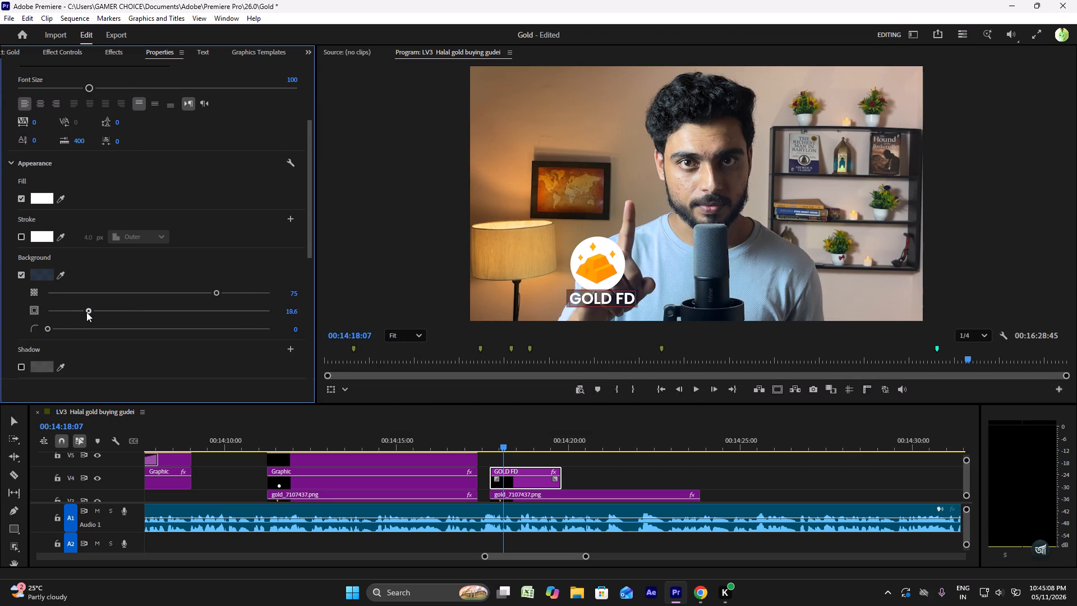
{"action": "left_click_drag", "start_coordinate": [86, 312], "coordinate": [78, 309]}
{"action": "left_click_drag", "start_coordinate": [50, 327], "coordinate": [103, 329]}
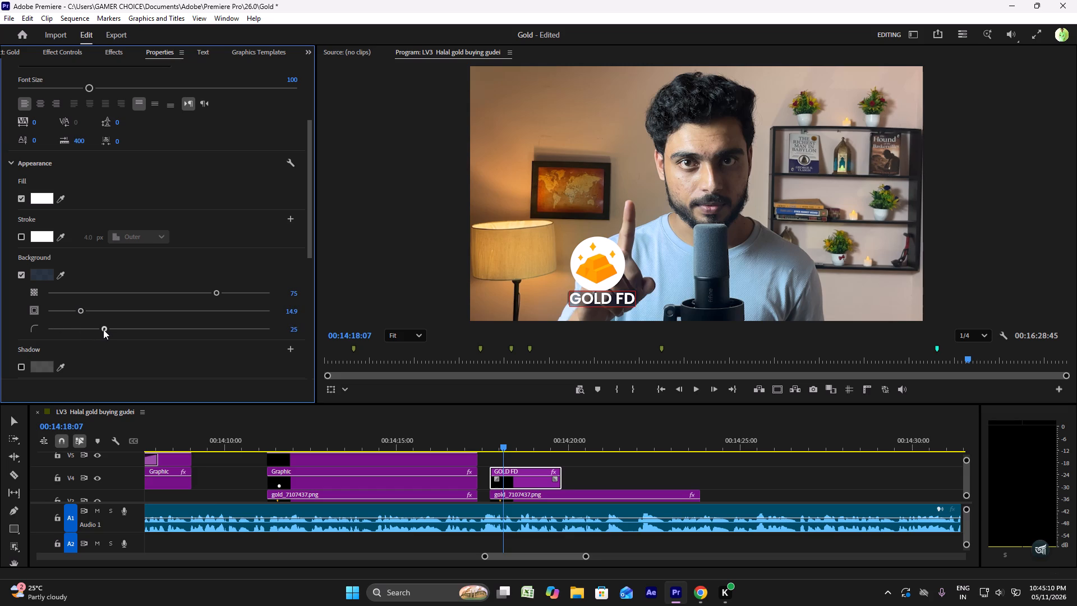
{"action": "left_click_drag", "start_coordinate": [103, 329], "coordinate": [104, 329]}
{"action": "scroll", "coordinate": [96, 315], "scroll_direction": "down", "scroll_amount": 6}
Preview the transition into the GOLD FD icon and label from 00:14:17:11.
{"action": "left_click", "coordinate": [490, 443]}
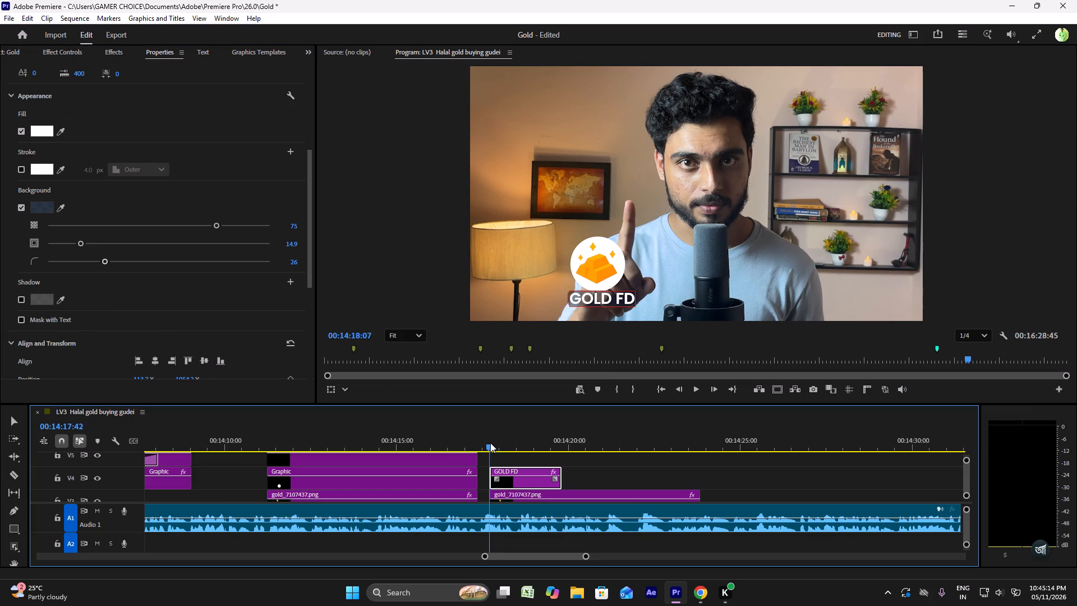
{"action": "left_click", "coordinate": [473, 443]}
{"action": "left_click", "coordinate": [512, 460]}
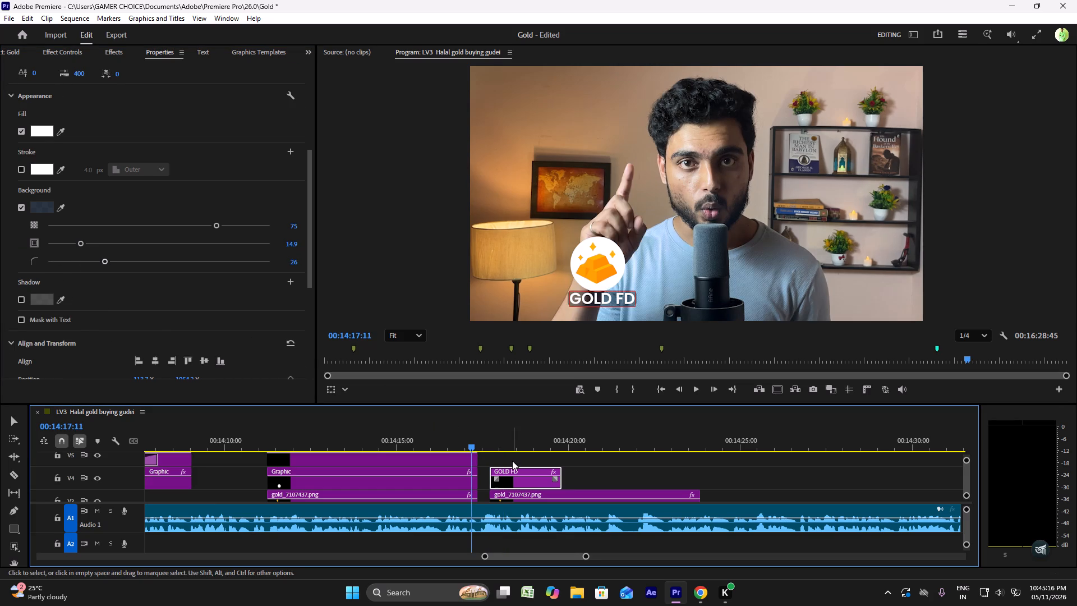
{"action": "key", "text": "space"}
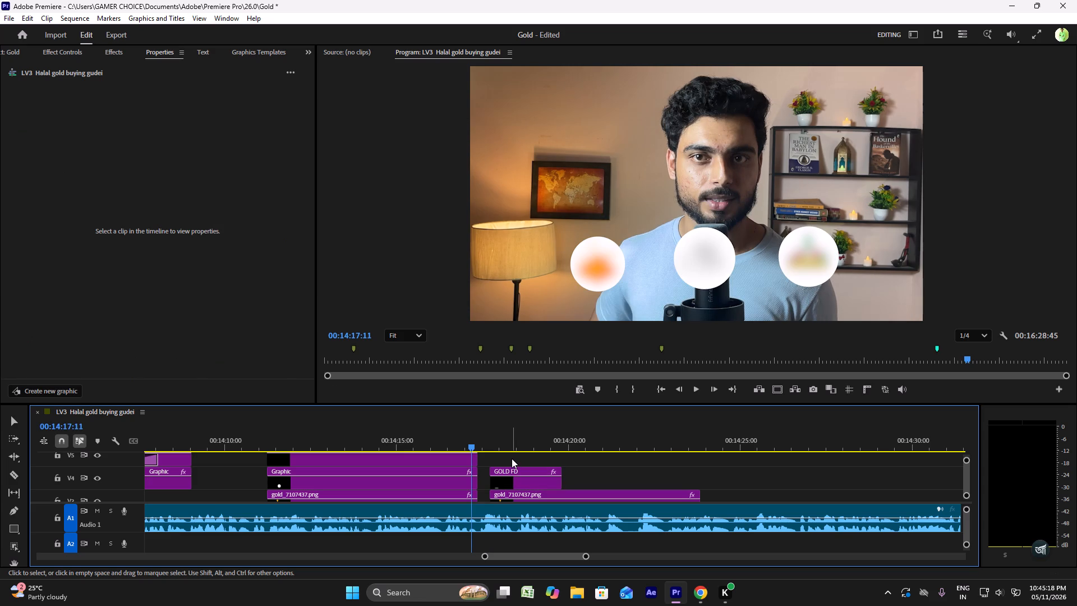
{"action": "key", "text": "space"}
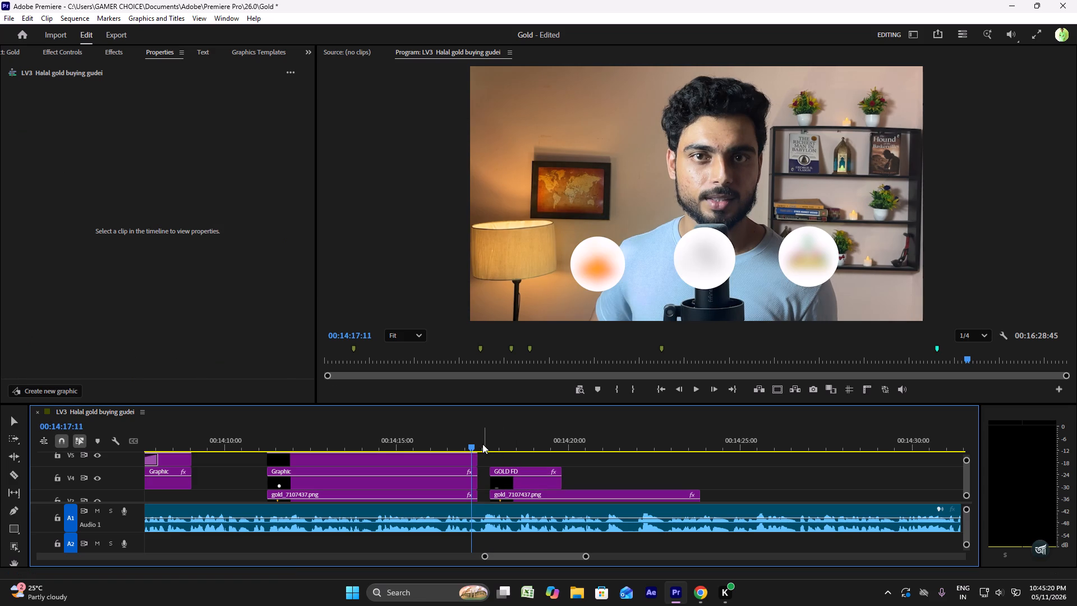
Replay the GOLD FD label's appearance, and reposition the GOLD FD text clip to X 1895, Y 1098 under its icon.
{"action": "left_click", "coordinate": [482, 444]}
{"action": "key", "text": "space"}
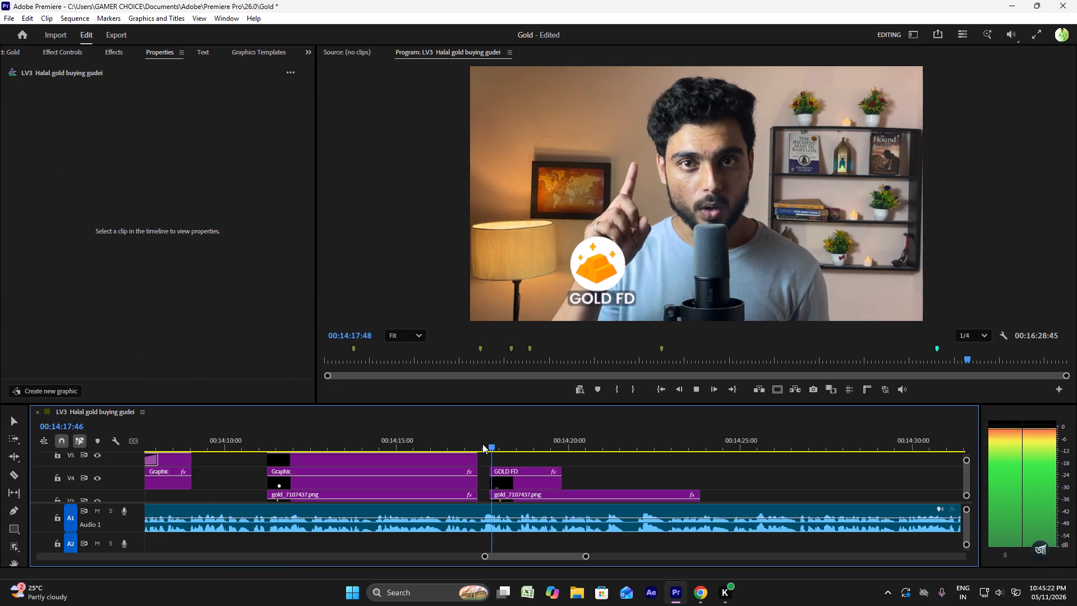
{"action": "key", "text": "space"}
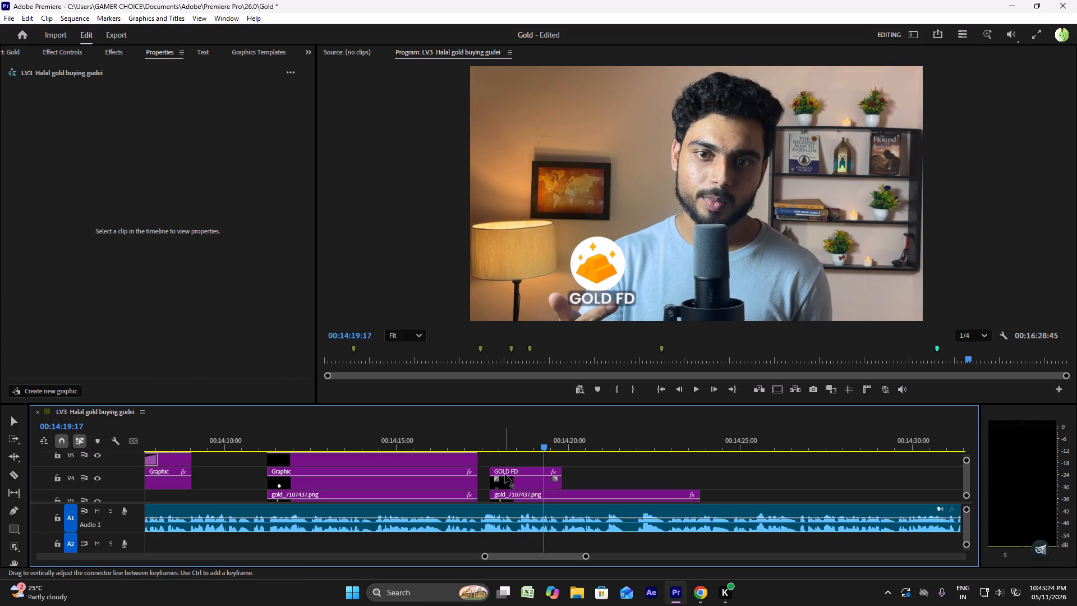
{"action": "left_click", "coordinate": [517, 476]}
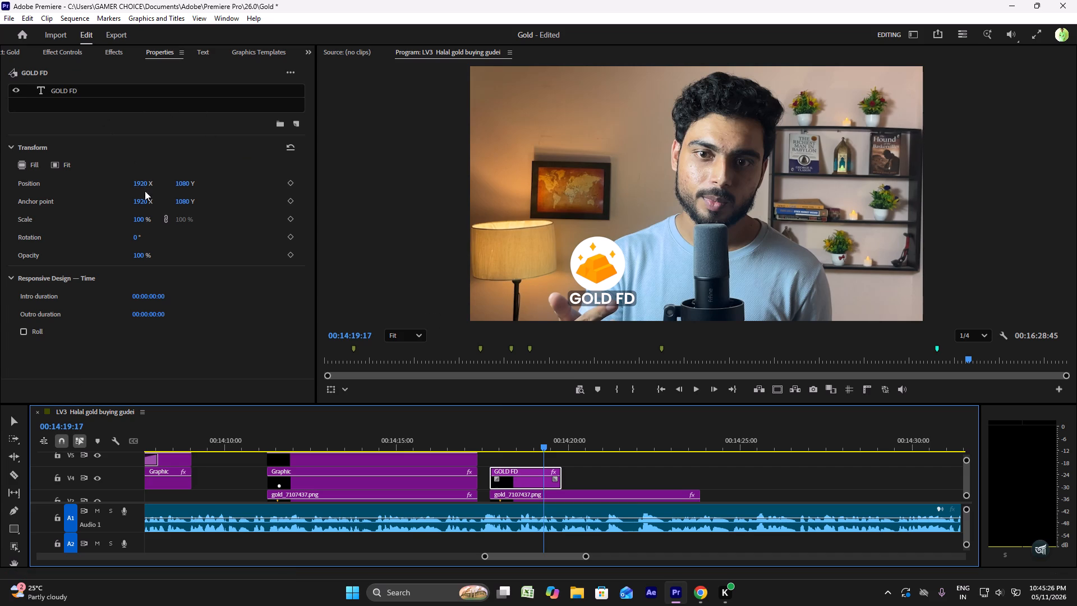
{"action": "left_click_drag", "start_coordinate": [142, 183], "coordinate": [113, 187]}
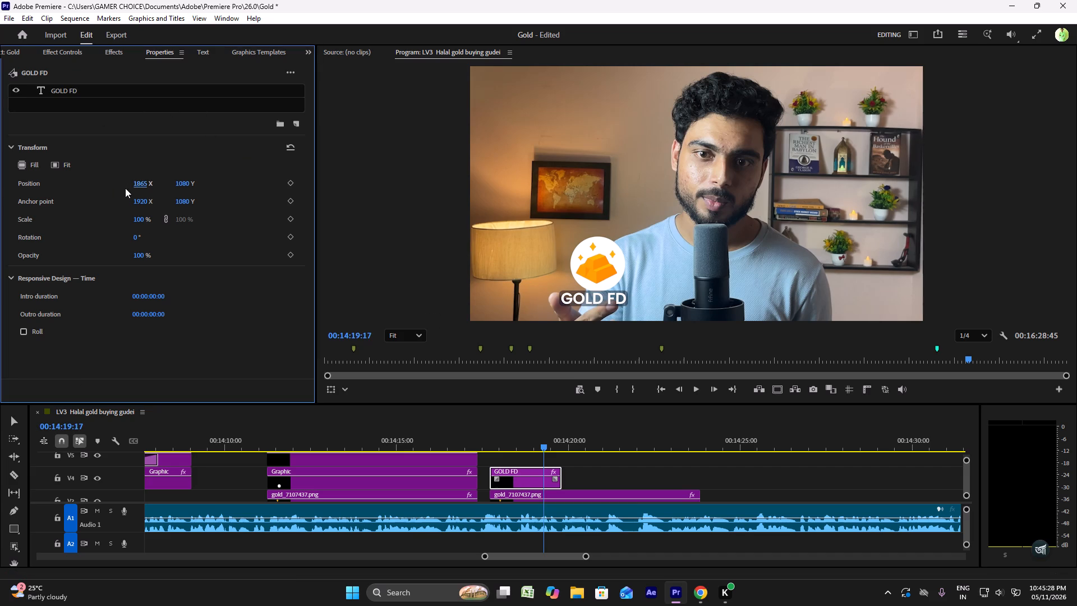
{"action": "left_click_drag", "start_coordinate": [135, 184], "coordinate": [161, 187]}
{"action": "left_click_drag", "start_coordinate": [161, 187], "coordinate": [162, 187]}
{"action": "left_click_drag", "start_coordinate": [141, 185], "coordinate": [136, 186]}
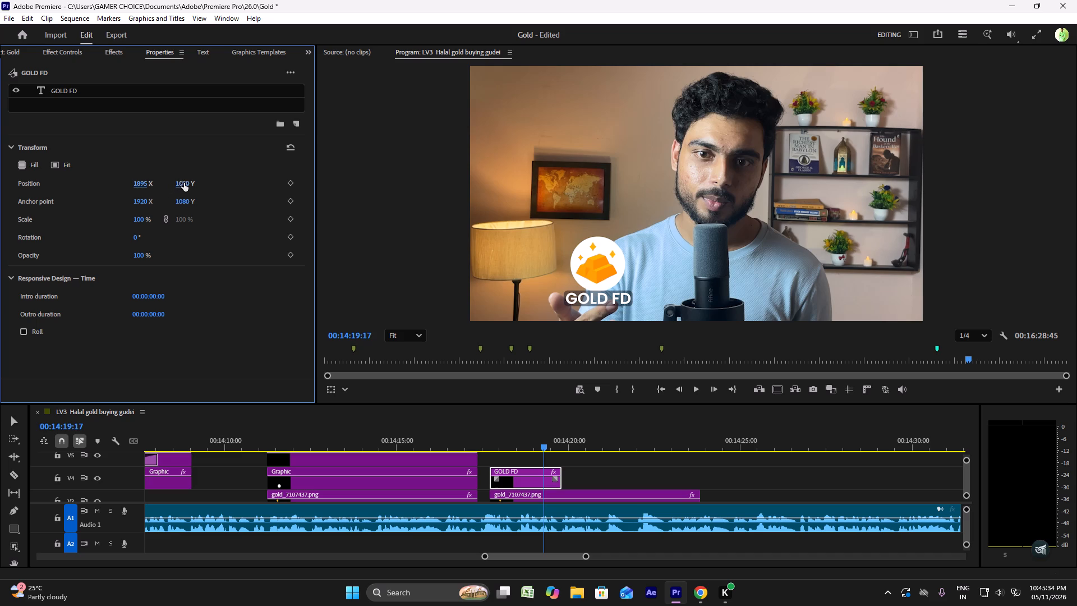
{"action": "left_click_drag", "start_coordinate": [184, 183], "coordinate": [197, 182]}
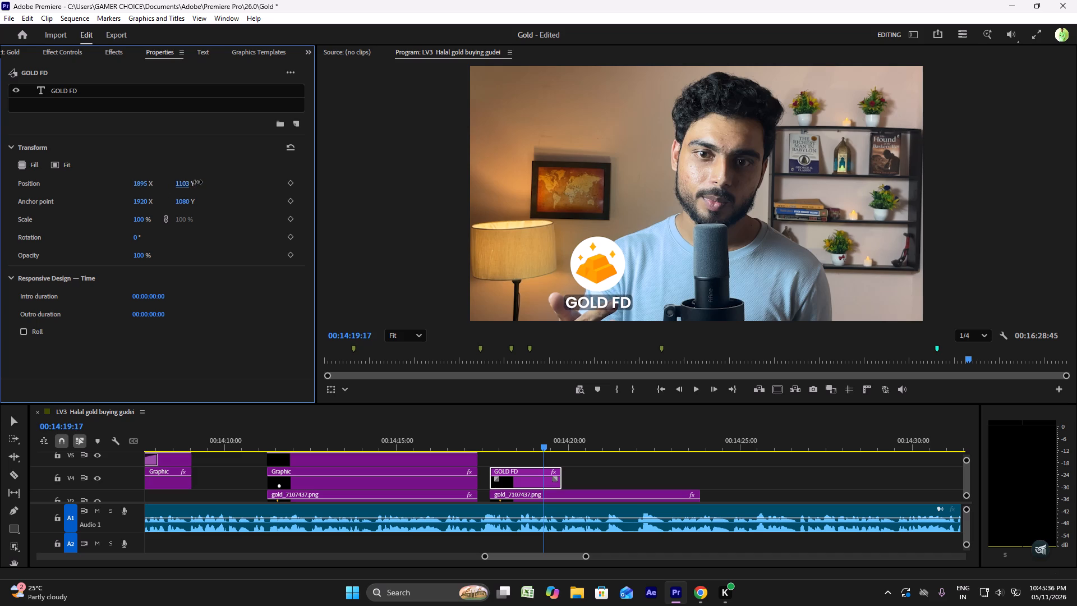
{"action": "left_click_drag", "start_coordinate": [197, 182], "coordinate": [195, 182]}
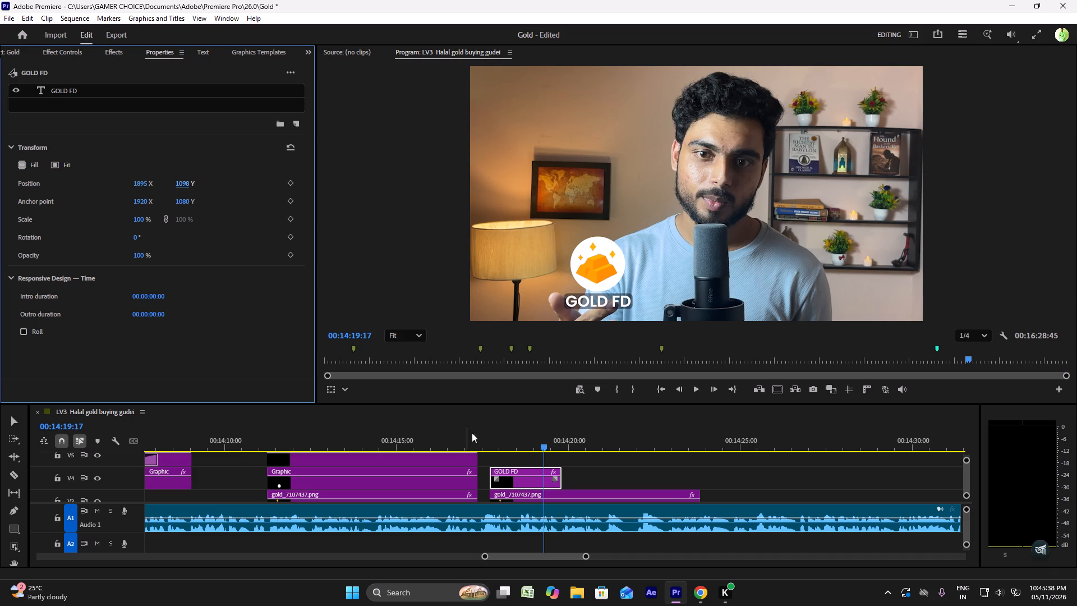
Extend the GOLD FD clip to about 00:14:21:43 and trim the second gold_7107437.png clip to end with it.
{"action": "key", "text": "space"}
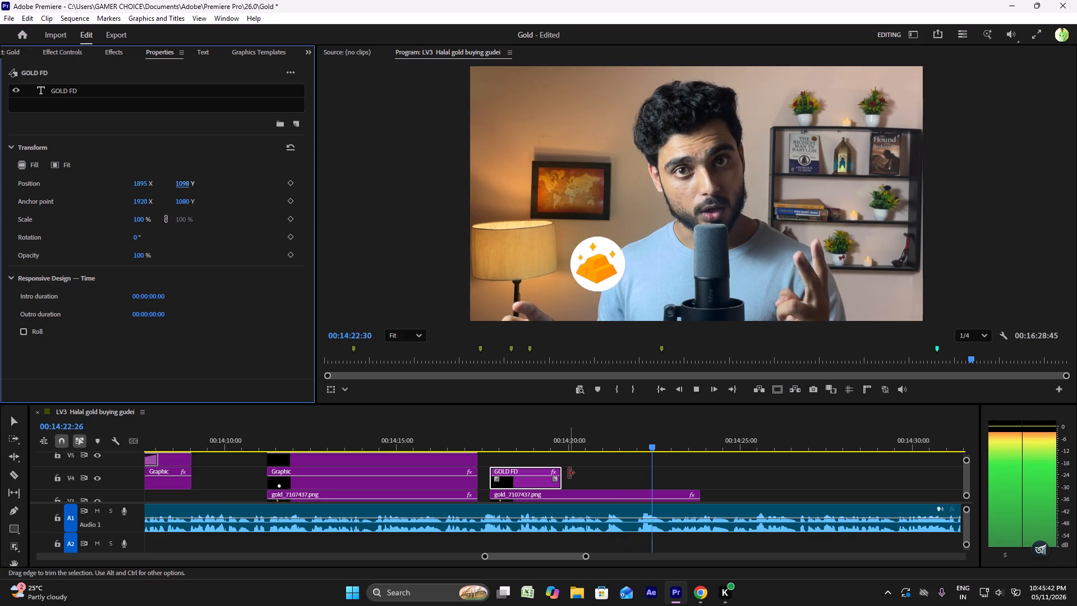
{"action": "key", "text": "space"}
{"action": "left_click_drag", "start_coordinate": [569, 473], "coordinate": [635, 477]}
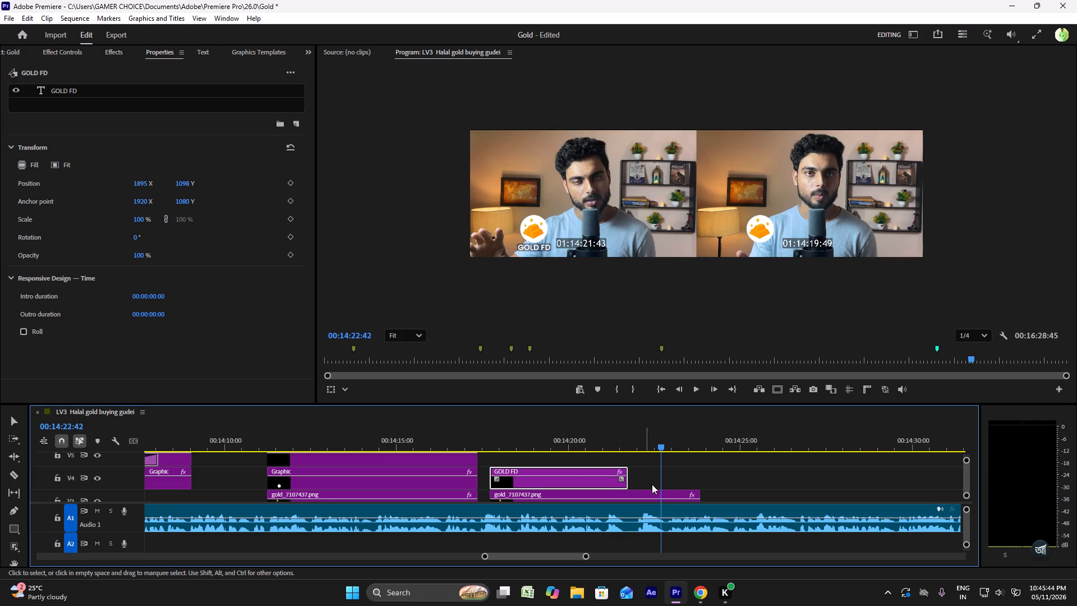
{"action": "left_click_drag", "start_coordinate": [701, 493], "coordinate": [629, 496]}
Play the narration from about 00:14:20 onward and check the section #10 icon names in the editor brief in Chrome.
{"action": "left_click", "coordinate": [580, 444]}
{"action": "key", "text": "space"}
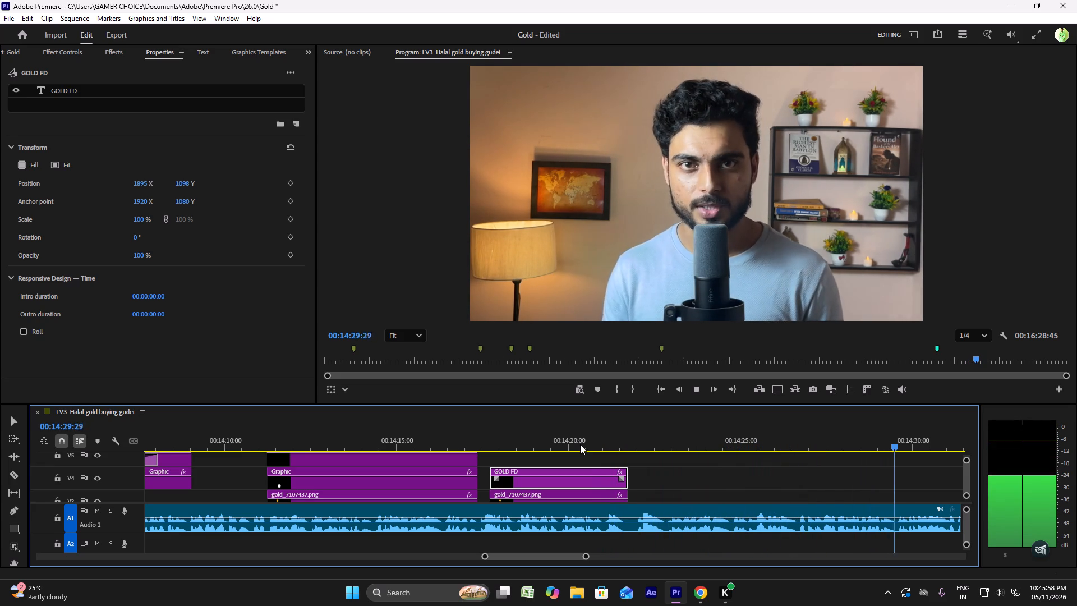
{"action": "key", "text": "space"}
{"action": "left_click", "coordinate": [699, 600]}
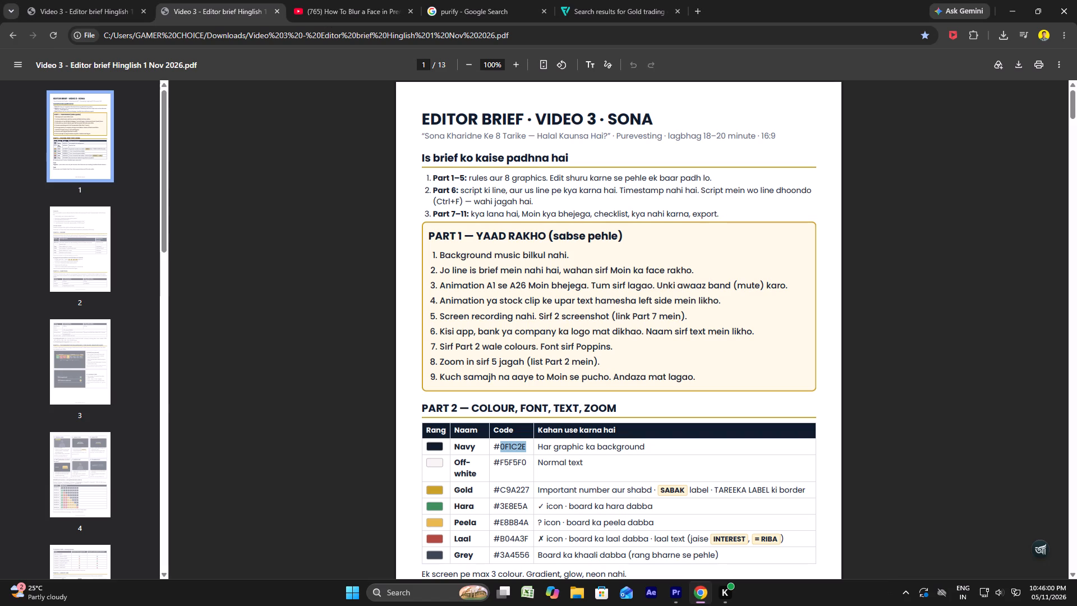
{"action": "left_click", "coordinate": [45, 0]}
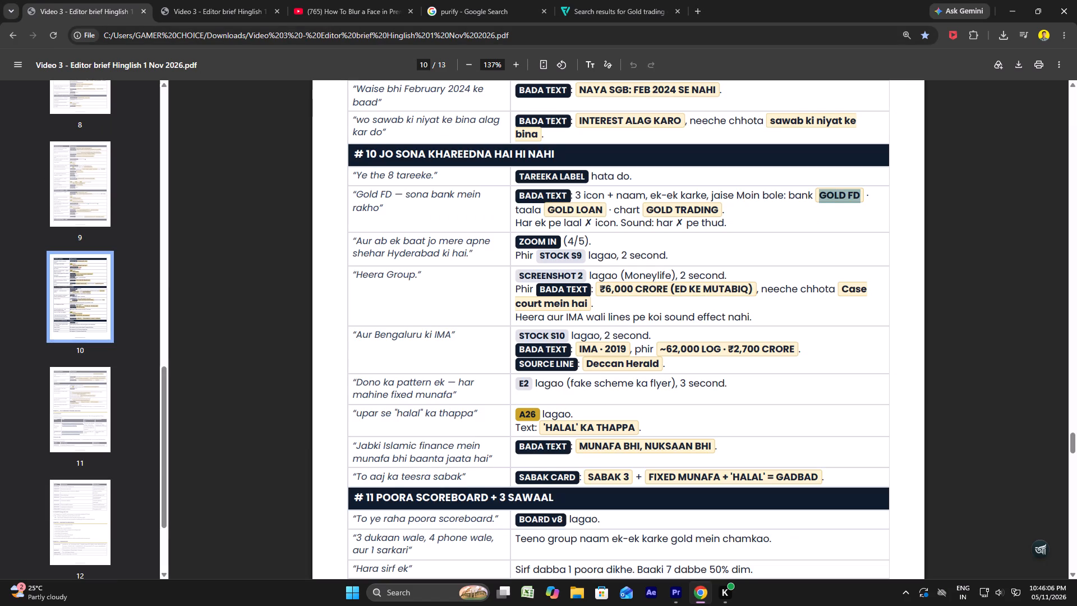
{"action": "left_click", "coordinate": [675, 586]}
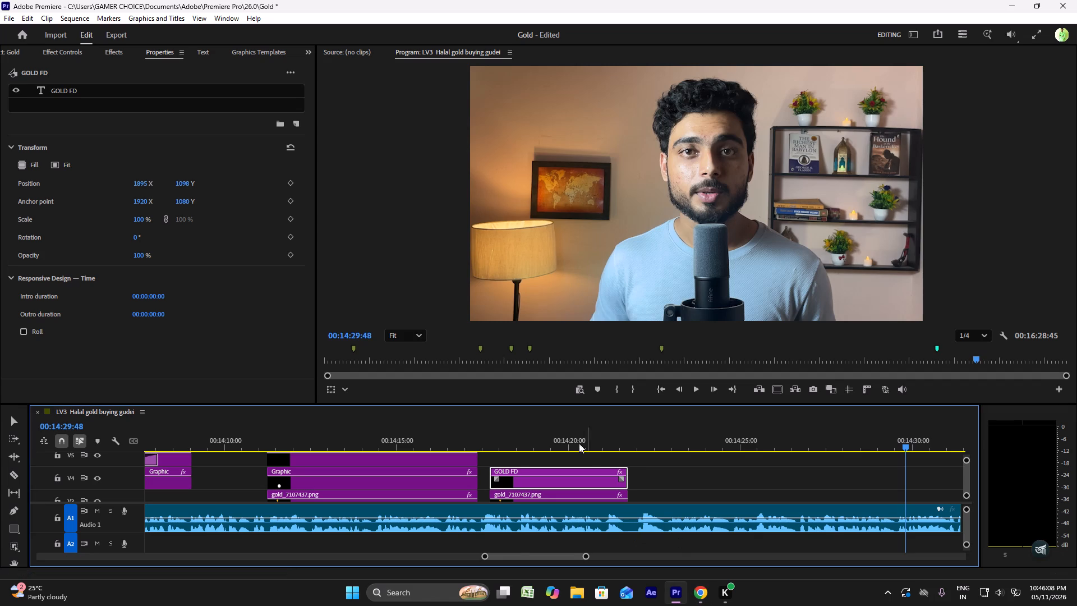
Extend the second gold_7107437.png clip and the GOLD FD text clip to end with the white circle graphic beneath them at 00:14:23:49.
{"action": "left_click", "coordinate": [521, 436]}
{"action": "key", "text": "space"}
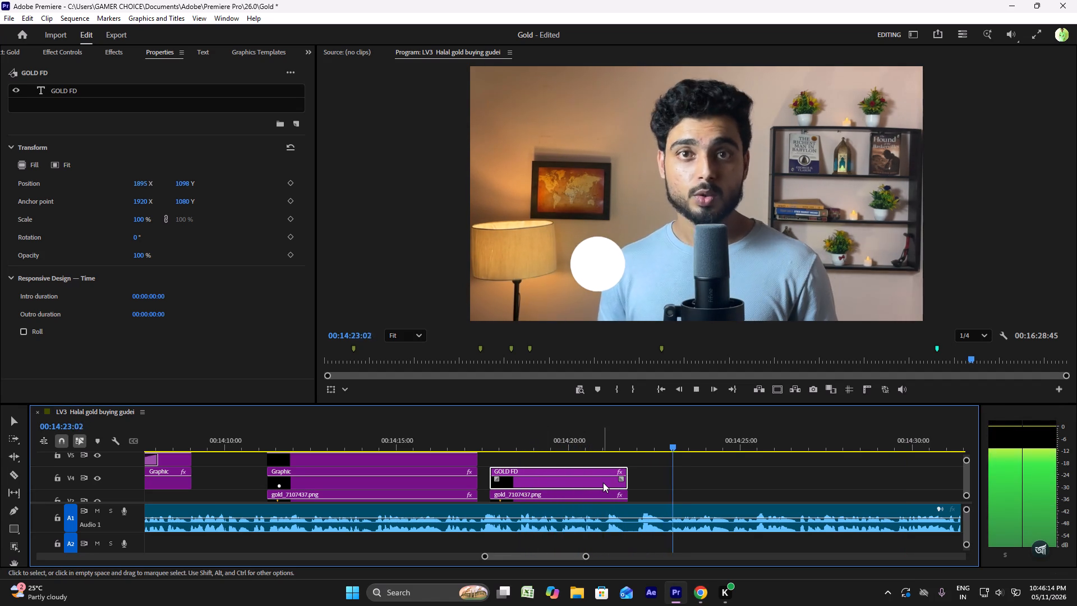
{"action": "key", "text": "space"}
{"action": "scroll", "coordinate": [604, 483], "scroll_direction": "down", "scroll_amount": 4, "text": "ctrl"}
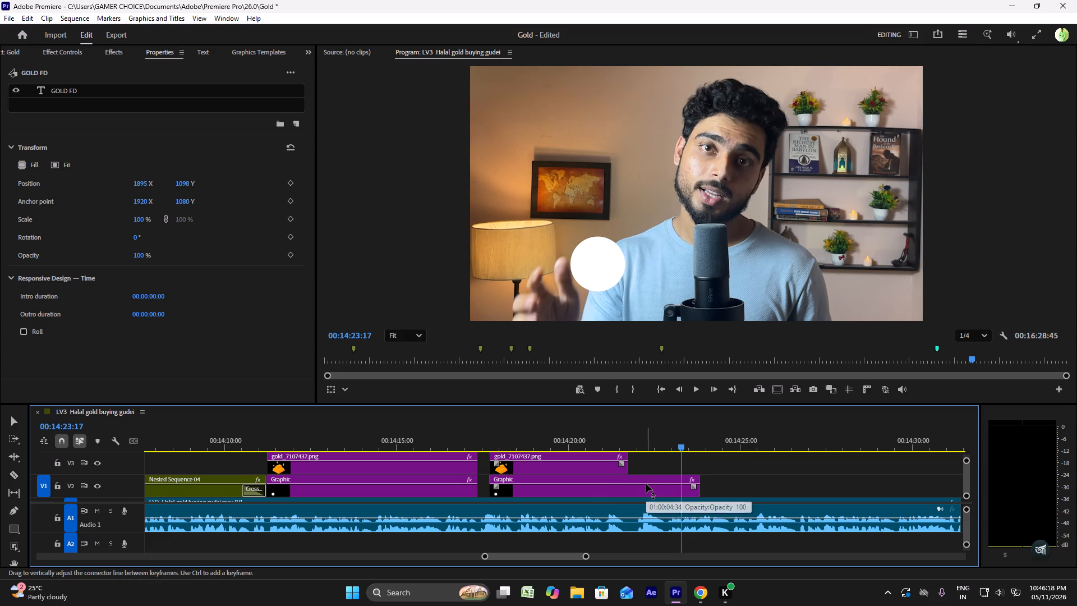
{"action": "left_click_drag", "start_coordinate": [635, 467], "coordinate": [707, 467]}
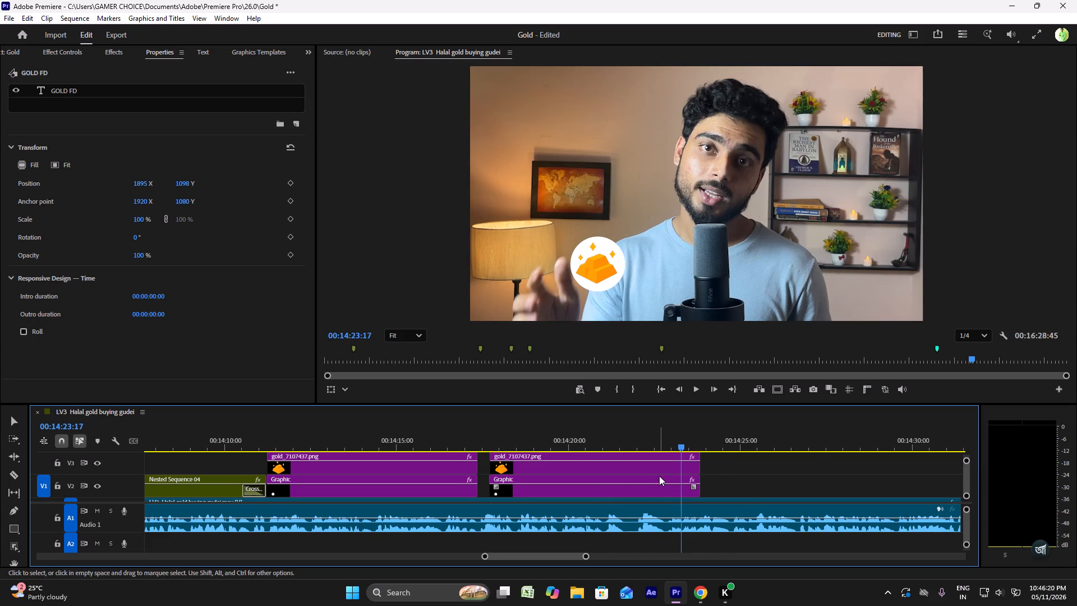
{"action": "scroll", "coordinate": [659, 476], "scroll_direction": "up", "scroll_amount": 4}
{"action": "left_click_drag", "start_coordinate": [662, 468], "coordinate": [731, 474]}
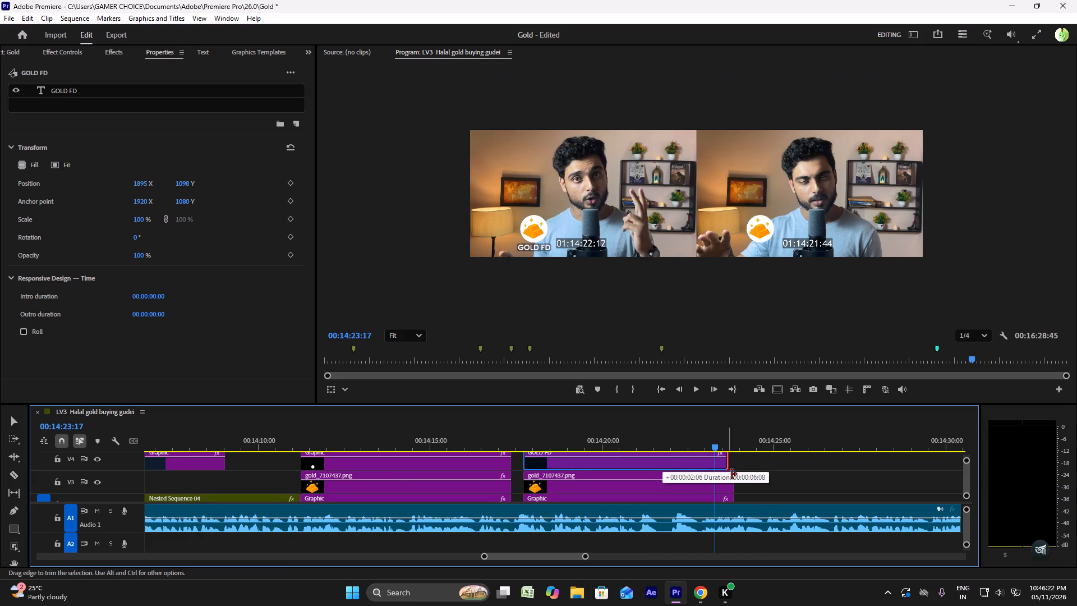
{"action": "left_click_drag", "start_coordinate": [731, 474], "coordinate": [732, 474]}
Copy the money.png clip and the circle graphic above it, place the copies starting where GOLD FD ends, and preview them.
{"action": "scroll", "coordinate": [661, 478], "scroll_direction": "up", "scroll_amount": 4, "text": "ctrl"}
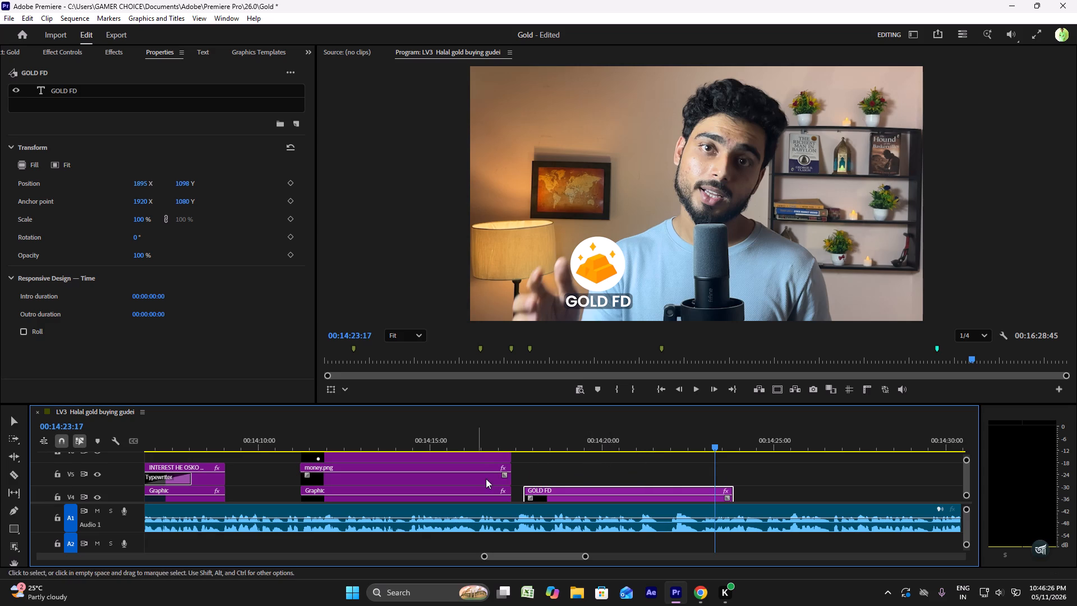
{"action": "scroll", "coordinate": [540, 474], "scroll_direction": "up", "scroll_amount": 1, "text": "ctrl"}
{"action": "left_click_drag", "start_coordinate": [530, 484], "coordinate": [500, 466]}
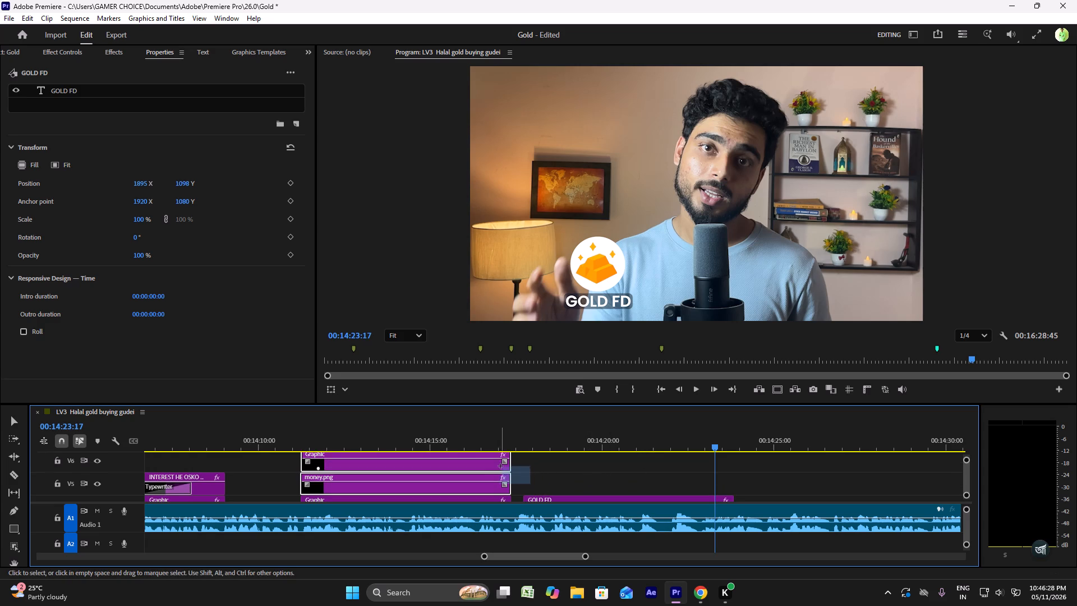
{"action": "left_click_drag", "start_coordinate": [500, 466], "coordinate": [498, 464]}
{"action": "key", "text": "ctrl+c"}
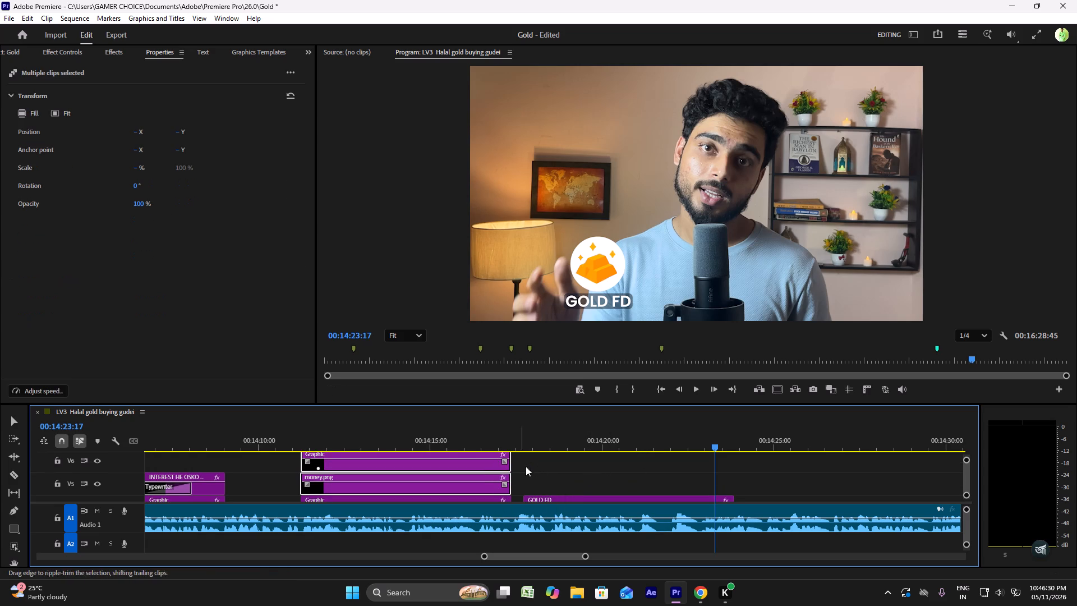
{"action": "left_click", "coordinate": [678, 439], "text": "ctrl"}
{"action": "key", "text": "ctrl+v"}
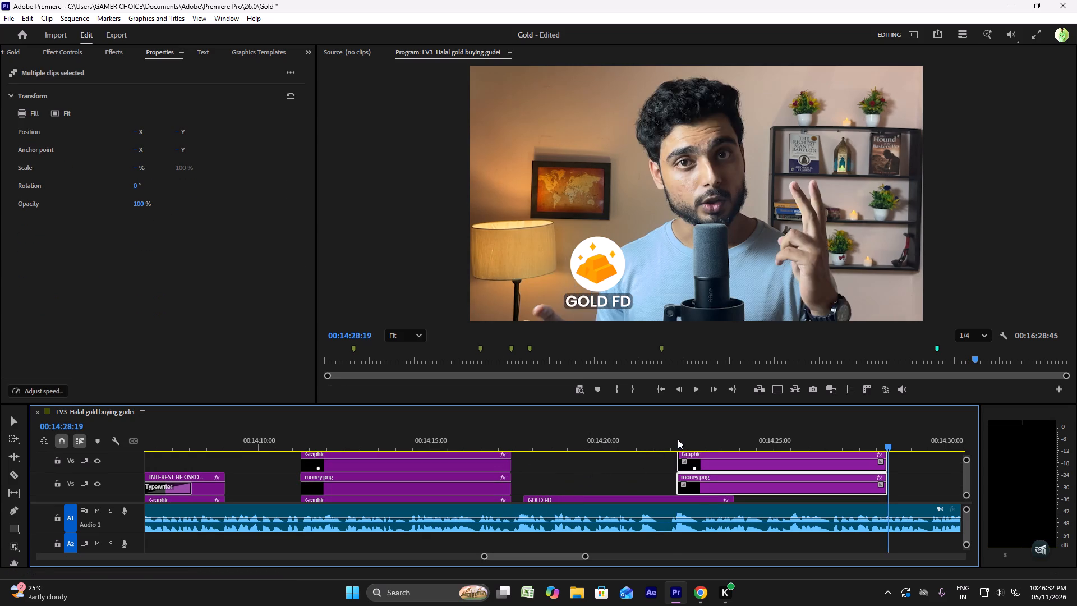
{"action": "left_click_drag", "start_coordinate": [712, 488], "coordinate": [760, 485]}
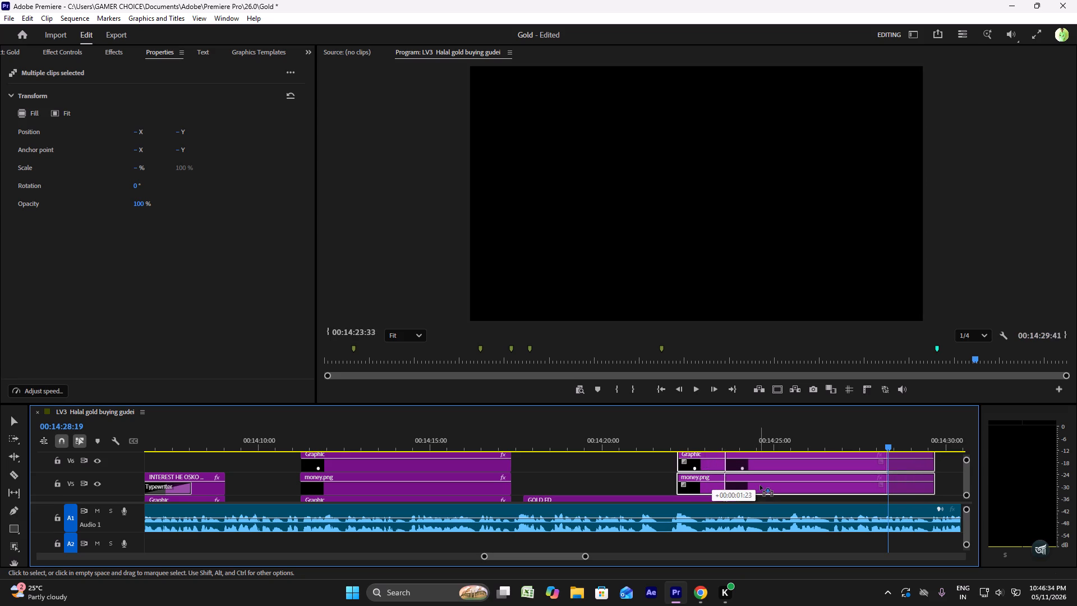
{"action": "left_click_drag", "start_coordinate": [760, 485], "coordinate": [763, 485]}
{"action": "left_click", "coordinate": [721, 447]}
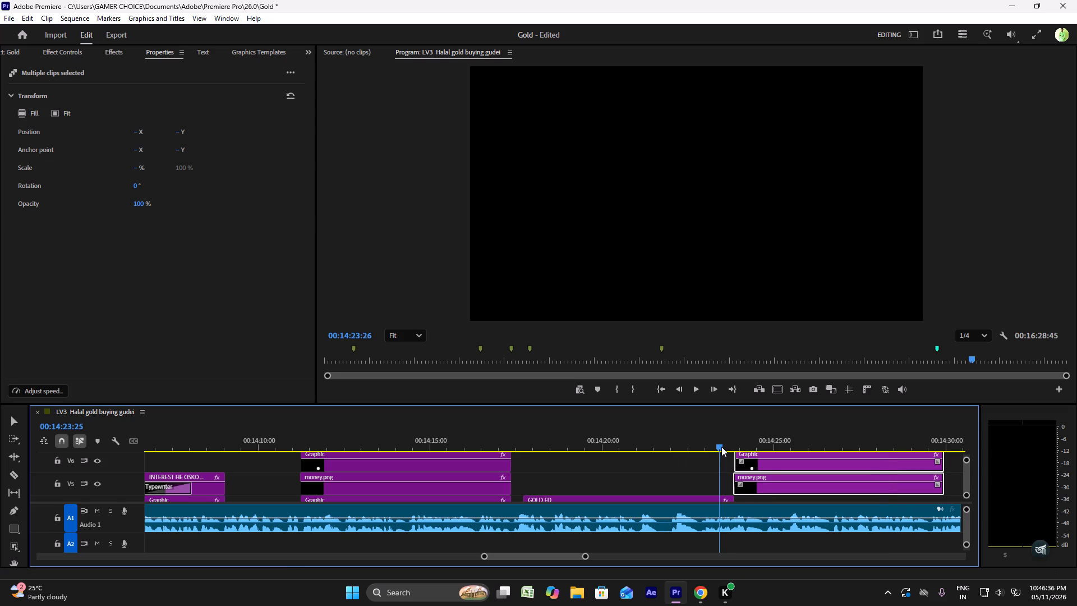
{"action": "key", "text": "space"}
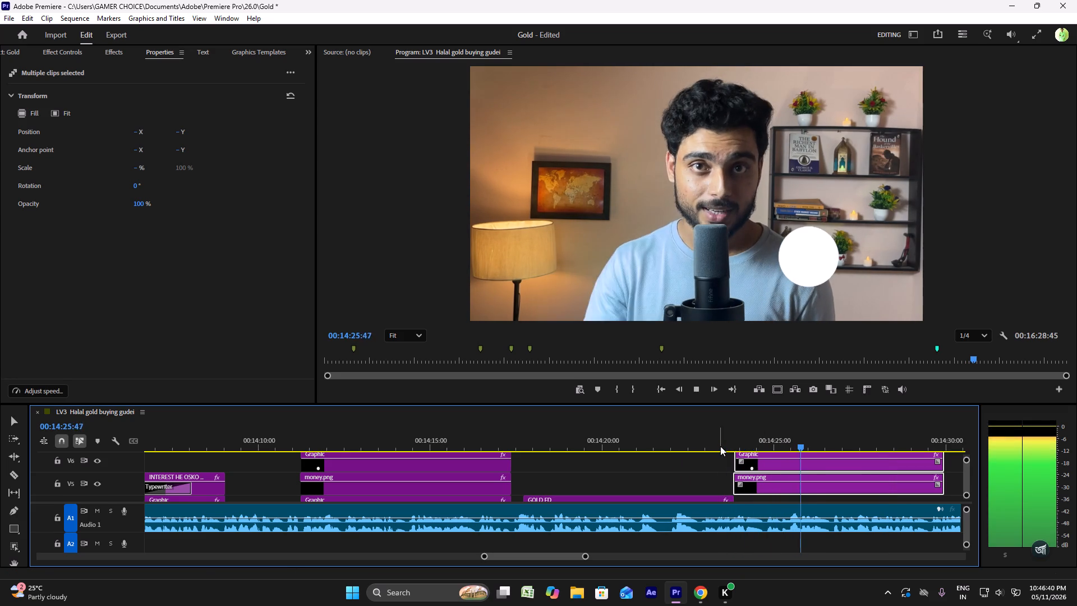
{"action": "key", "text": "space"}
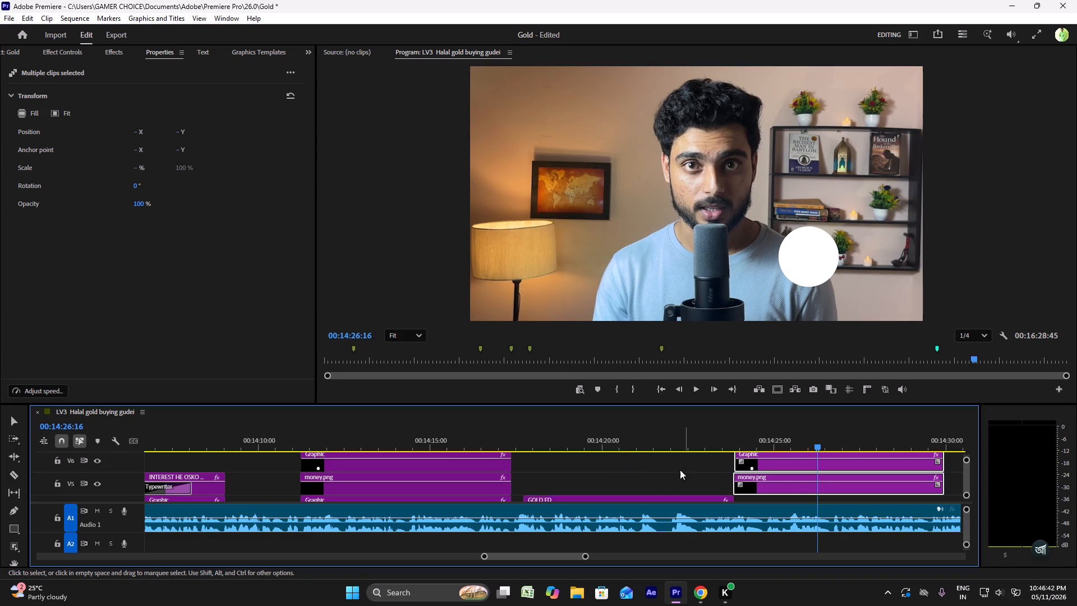
Enlarge the timeline area upward so that the stacked video tracks and the audio tracks show together.
{"action": "scroll", "coordinate": [650, 486], "scroll_direction": "up", "scroll_amount": 6, "text": "ctrl"}
{"action": "scroll", "coordinate": [650, 486], "scroll_direction": "down", "scroll_amount": 4, "text": "ctrl"}
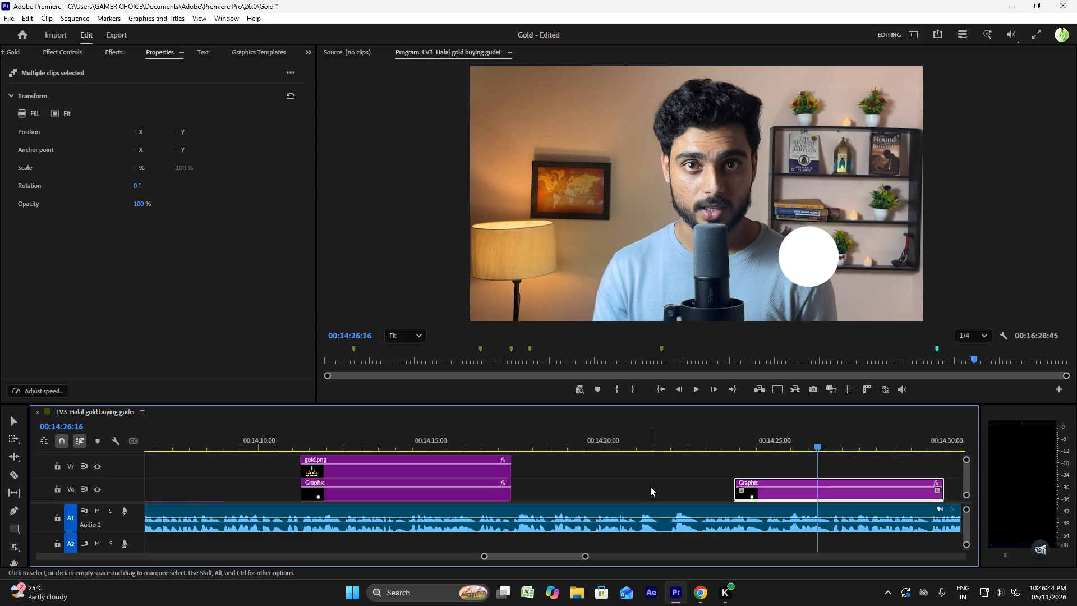
{"action": "scroll", "coordinate": [650, 486], "scroll_direction": "down", "scroll_amount": 8, "text": "ctrl"}
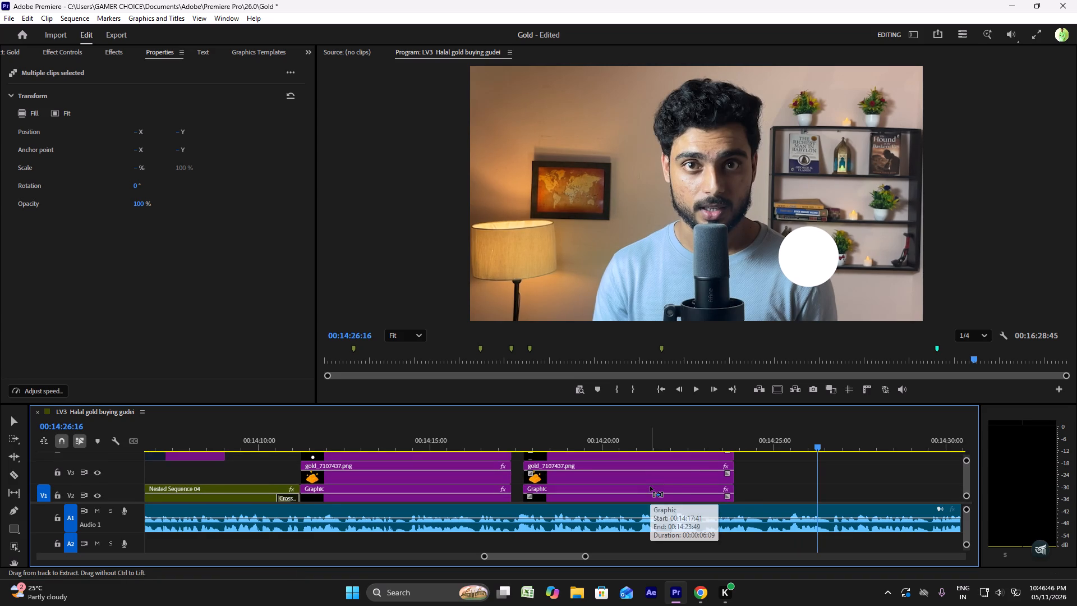
{"action": "scroll", "coordinate": [650, 486], "scroll_direction": "down", "scroll_amount": 3, "text": "ctrl"}
{"action": "scroll", "coordinate": [607, 478], "scroll_direction": "down", "scroll_amount": 5, "text": "alt"}
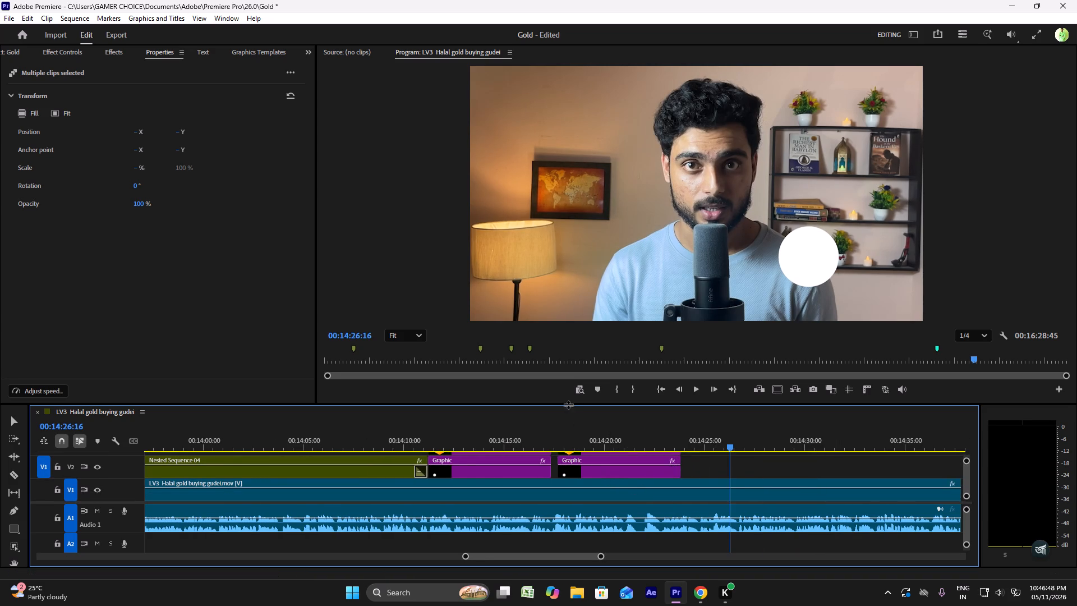
{"action": "left_click_drag", "start_coordinate": [567, 405], "coordinate": [559, 242]}
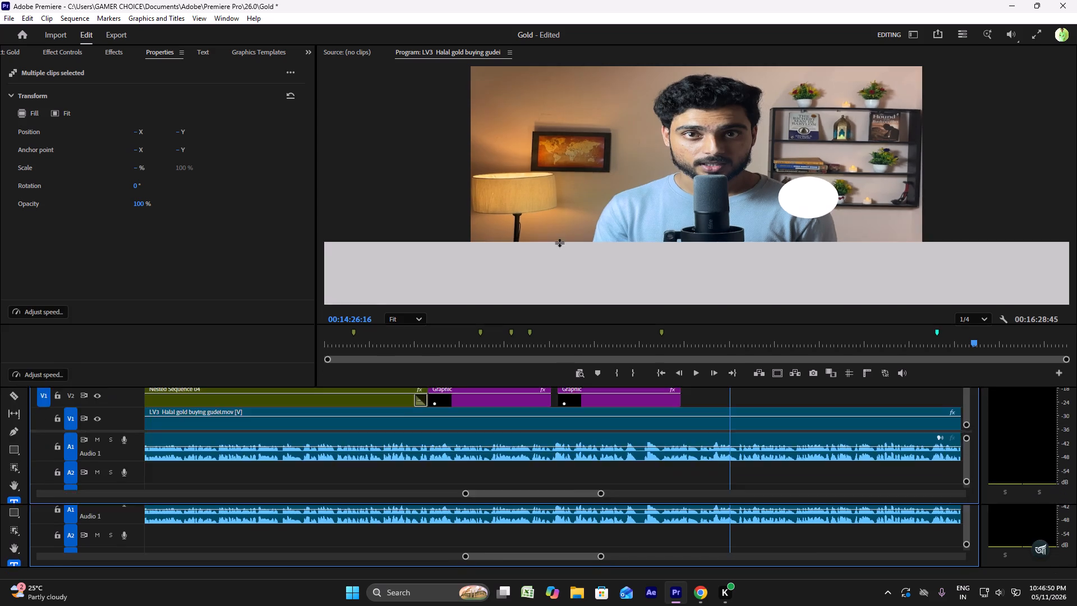
{"action": "left_click_drag", "start_coordinate": [559, 242], "coordinate": [559, 232]}
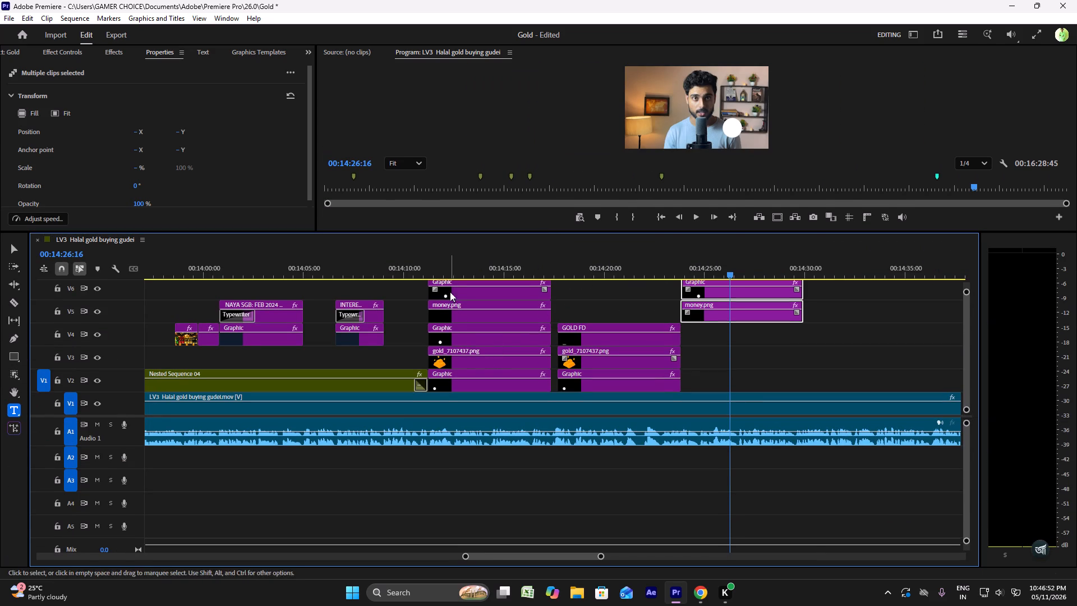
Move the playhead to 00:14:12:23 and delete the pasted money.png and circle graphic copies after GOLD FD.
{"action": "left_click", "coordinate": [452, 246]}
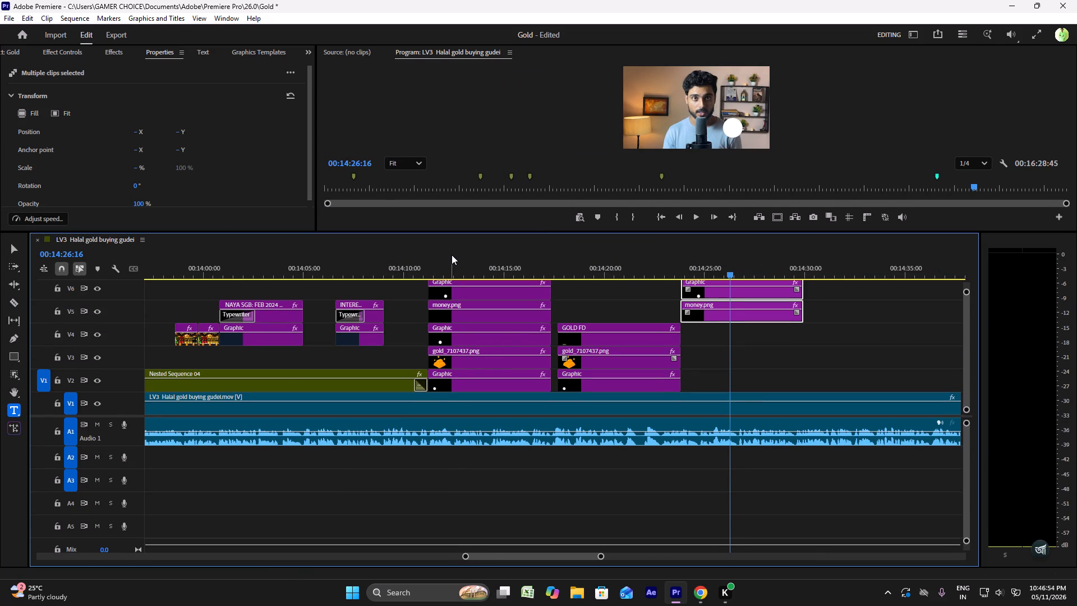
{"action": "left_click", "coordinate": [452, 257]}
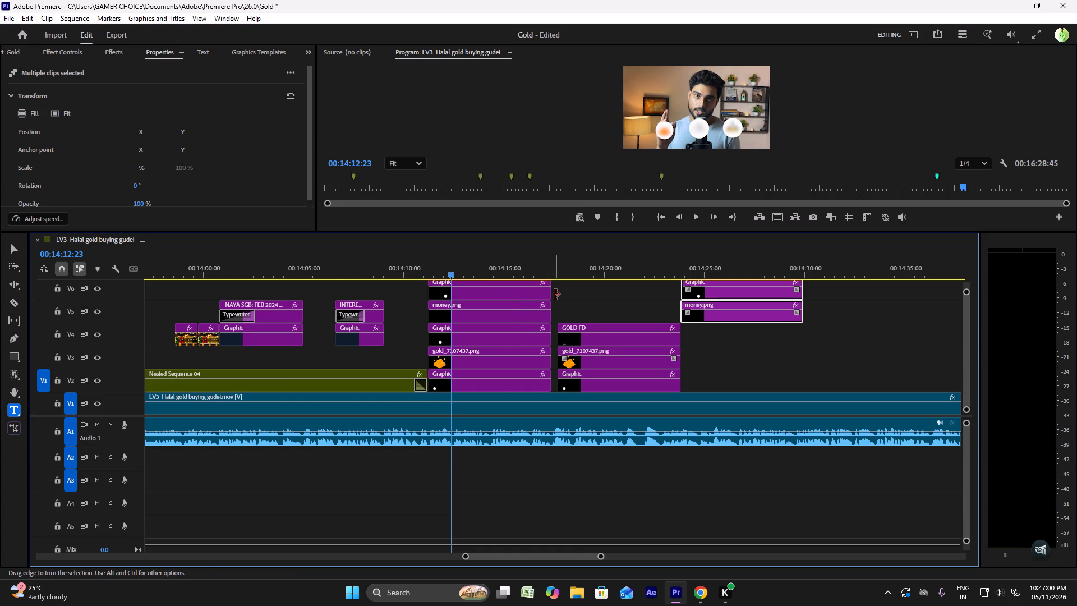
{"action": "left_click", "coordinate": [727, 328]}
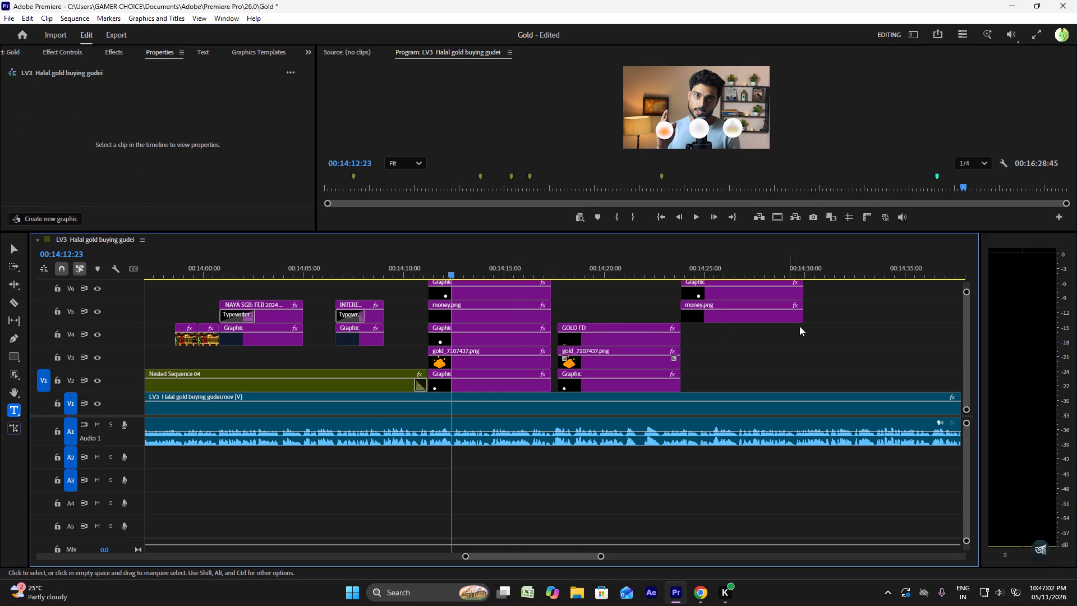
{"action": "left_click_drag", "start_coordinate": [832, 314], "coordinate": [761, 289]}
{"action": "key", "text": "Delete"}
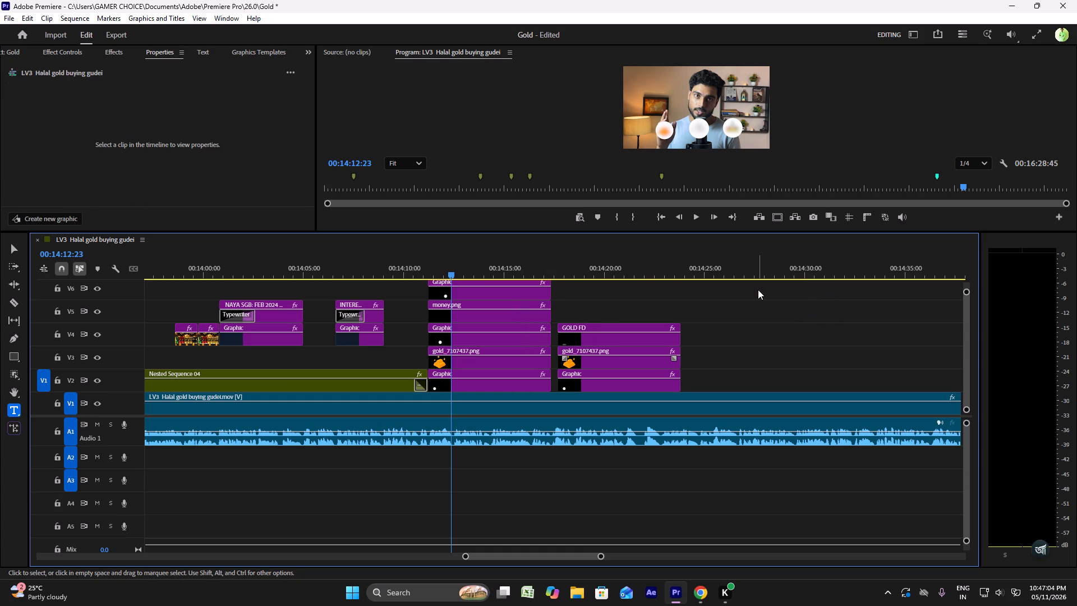
Copy the money.png clip and the circle graphic beneath it, and place the copies on V6 and V5 starting where GOLD FD ends.
{"action": "left_click_drag", "start_coordinate": [416, 307], "coordinate": [432, 343]}
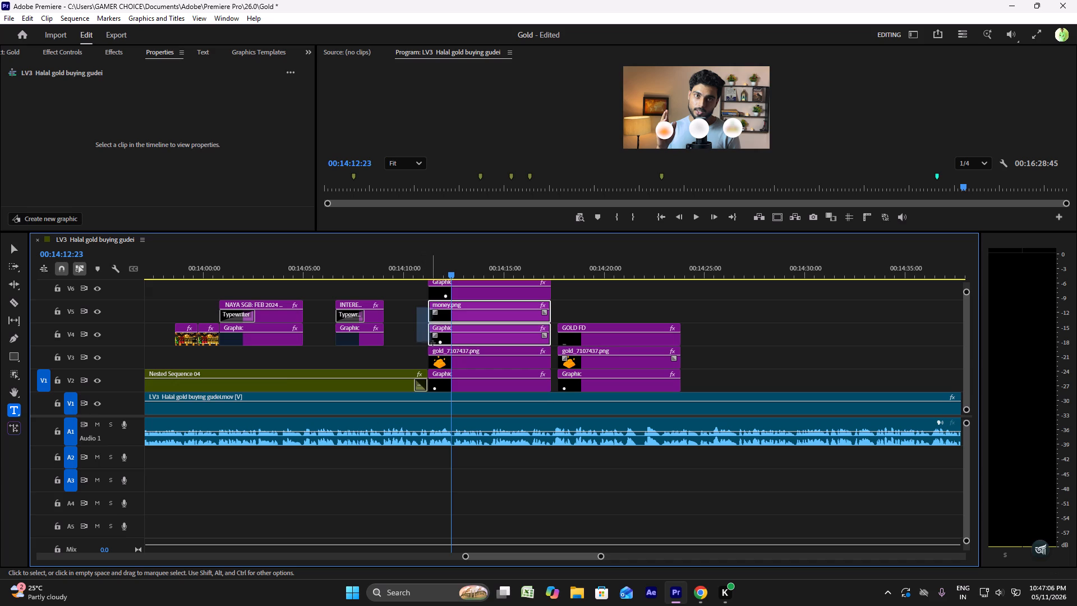
{"action": "left_click_drag", "start_coordinate": [432, 343], "coordinate": [434, 343]}
{"action": "key", "text": "ctrl+c"}
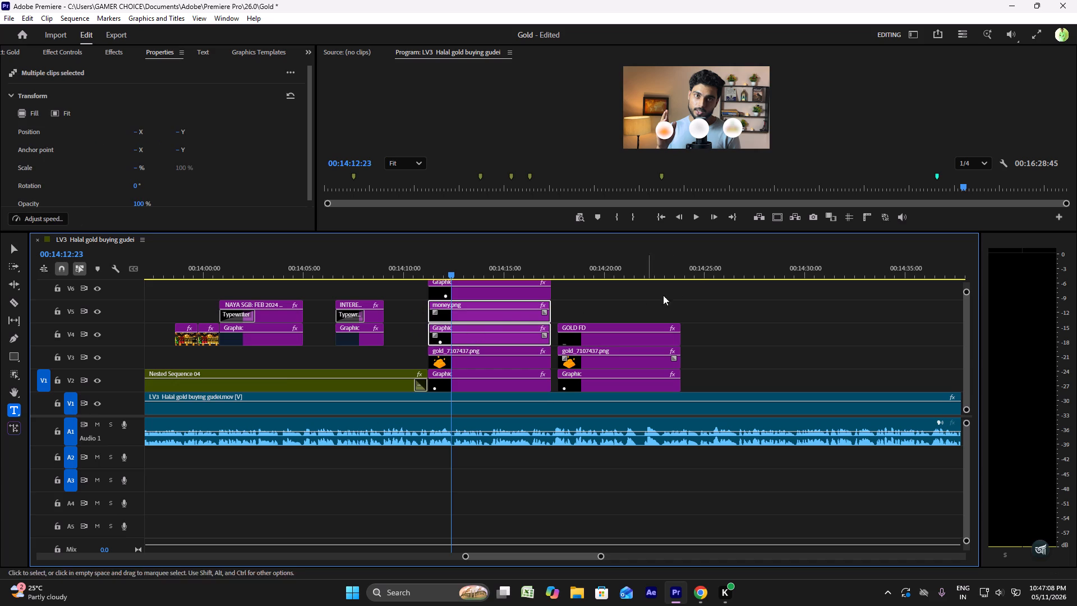
{"action": "left_click", "coordinate": [697, 272], "text": "ctrl"}
{"action": "key", "text": "ctrl+v"}
{"action": "left_click_drag", "start_coordinate": [726, 337], "coordinate": [720, 322]}
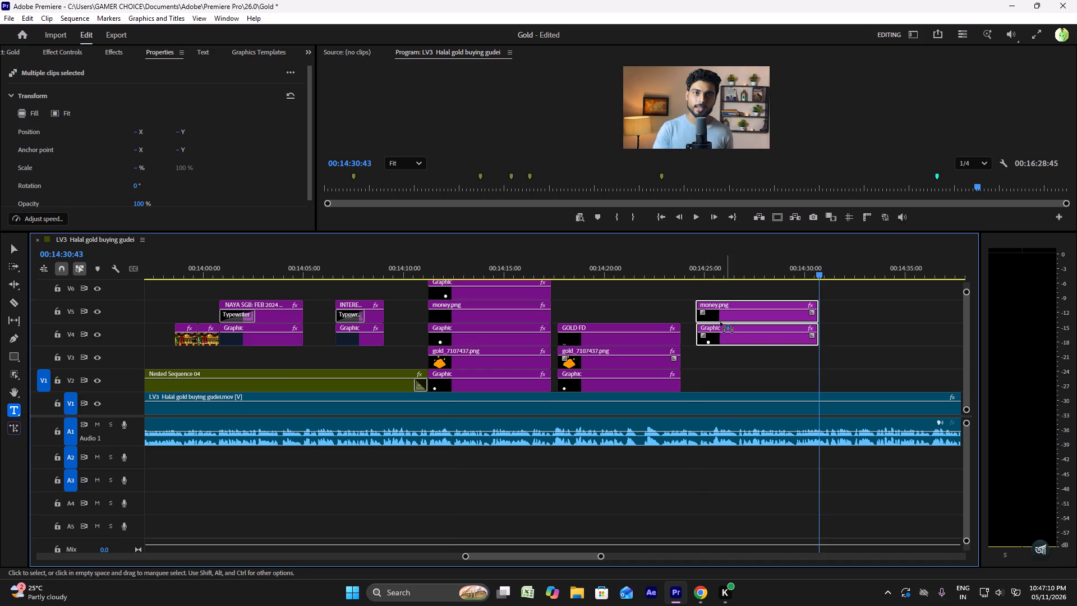
{"action": "left_click_drag", "start_coordinate": [720, 322], "coordinate": [646, 307]}
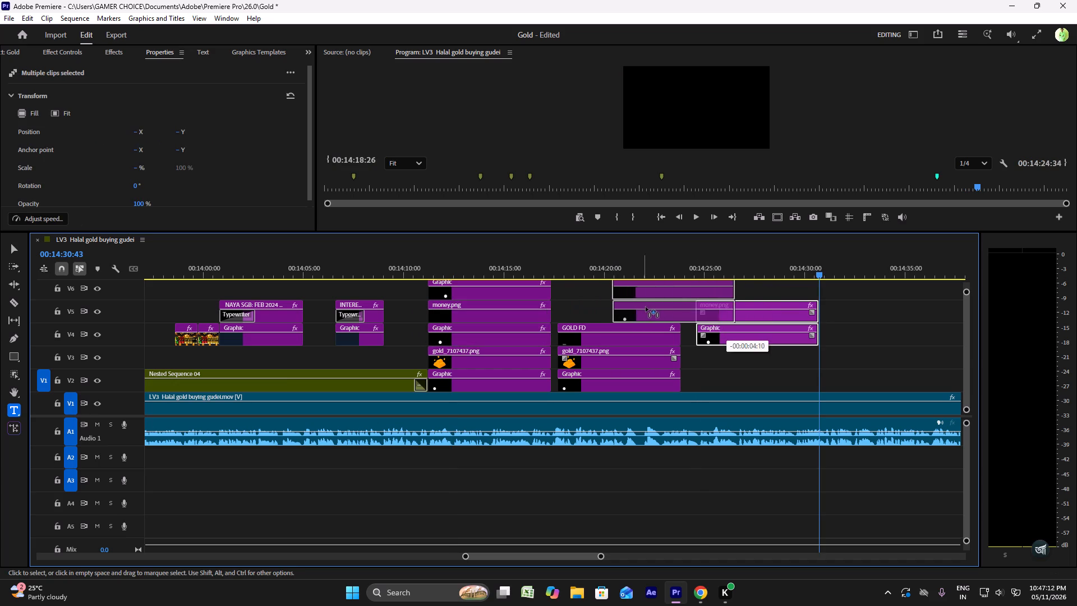
{"action": "left_click_drag", "start_coordinate": [646, 307], "coordinate": [698, 305]}
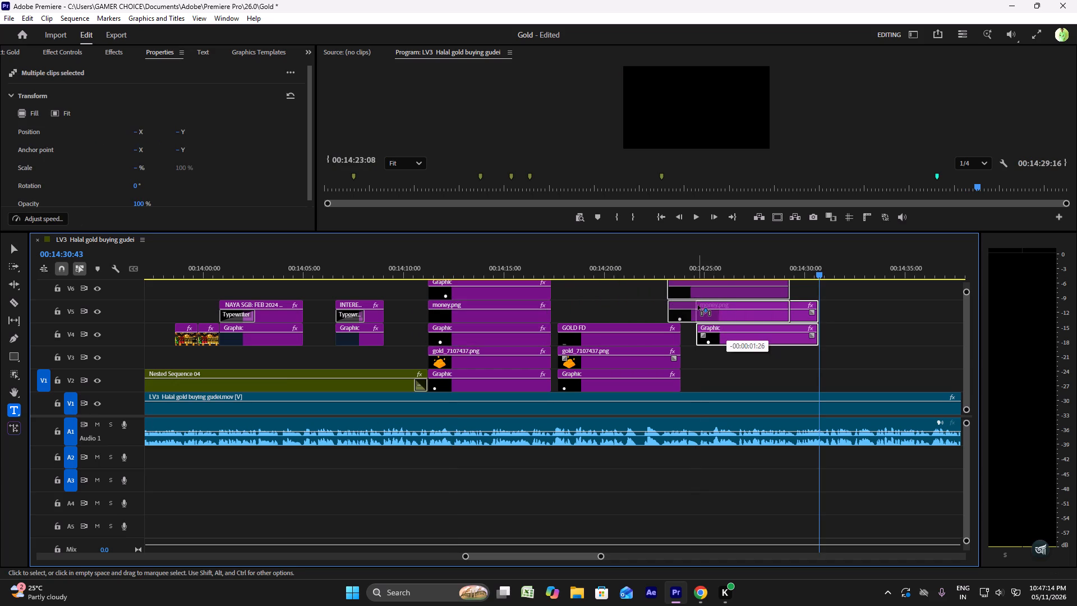
{"action": "left_click_drag", "start_coordinate": [698, 305], "coordinate": [697, 307]}
{"action": "left_click_drag", "start_coordinate": [693, 316], "coordinate": [702, 315]}
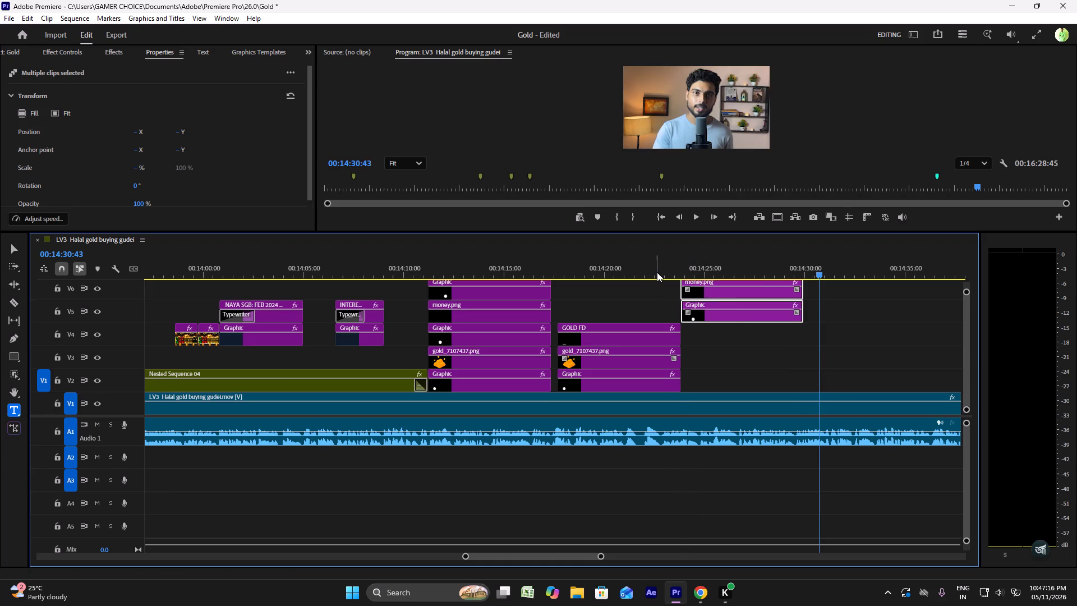
Play the narration after GOLD FD and shift the copied money.png and circle graphic to start at 00:14:27:20.
{"action": "left_click", "coordinate": [657, 272]}
{"action": "key", "text": "space"}
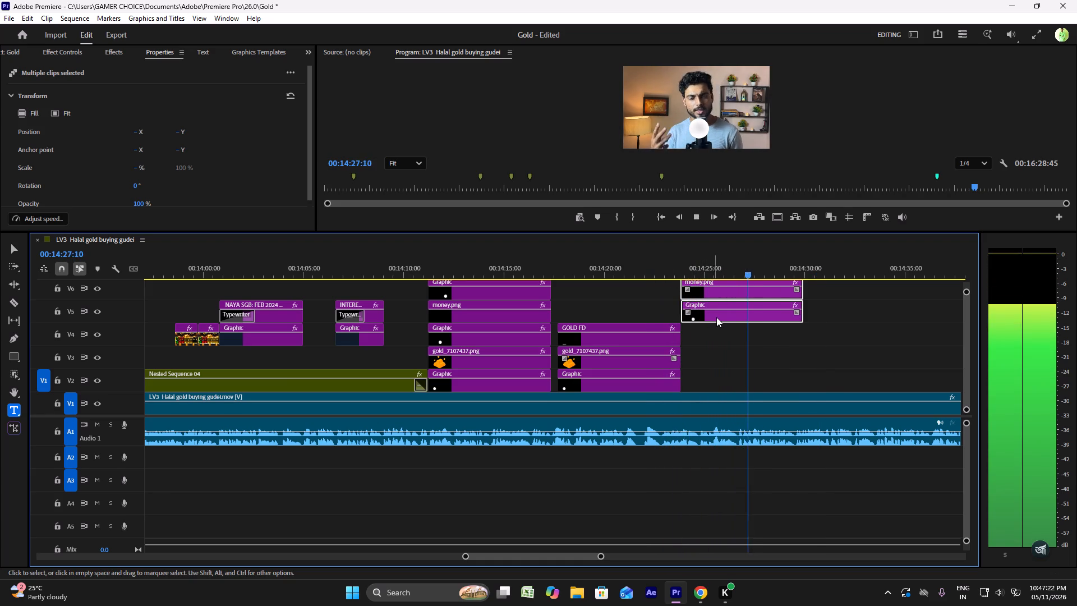
{"action": "key", "text": "space"}
{"action": "left_click_drag", "start_coordinate": [722, 318], "coordinate": [784, 305]}
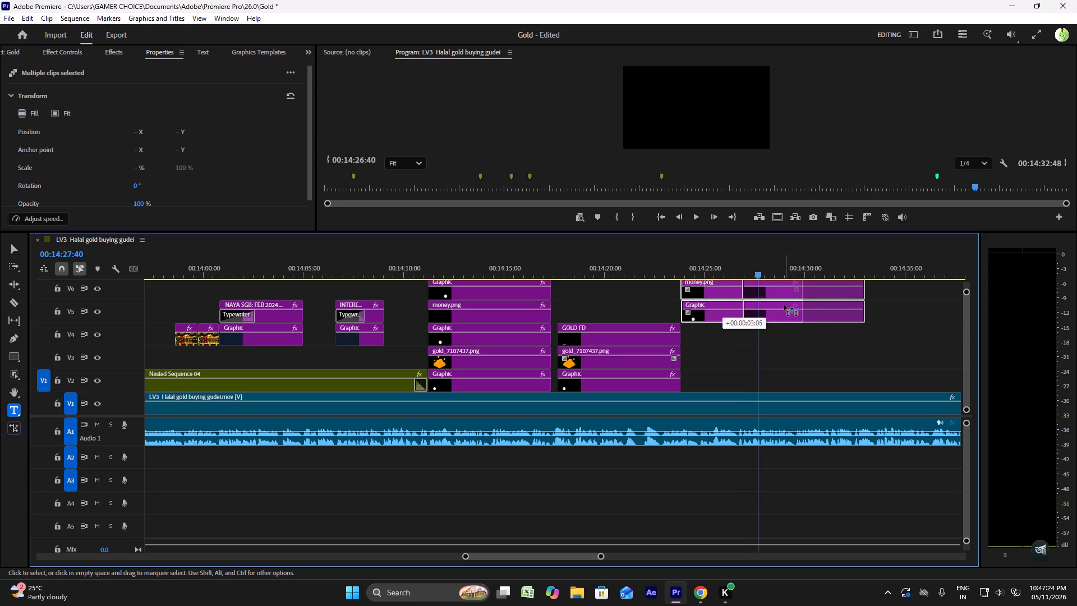
{"action": "left_click_drag", "start_coordinate": [784, 305], "coordinate": [804, 303]}
{"action": "key", "text": "space"}
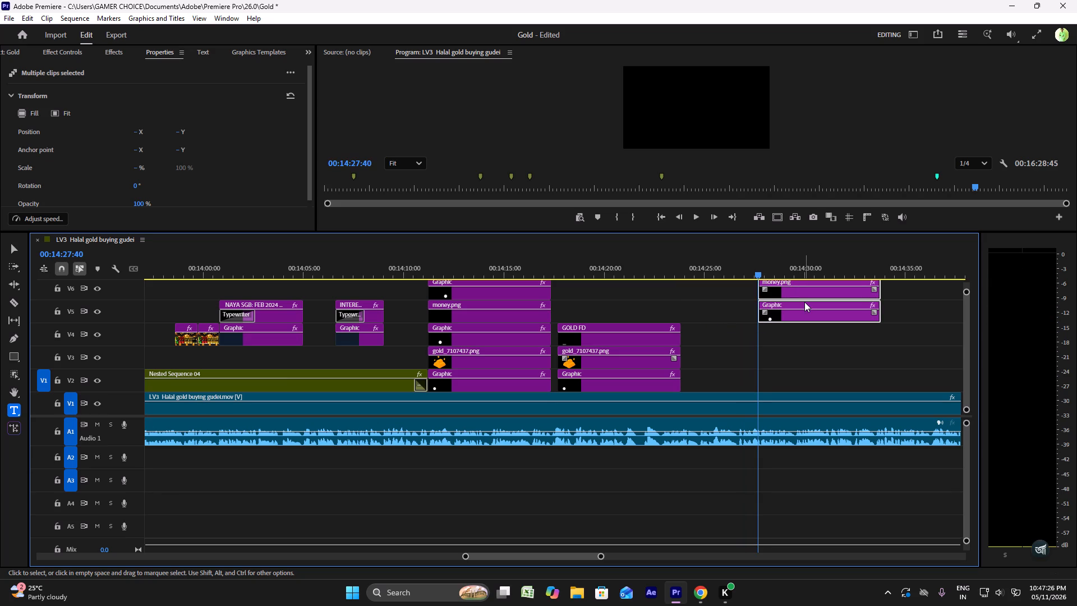
{"action": "key", "text": "space"}
{"action": "left_click_drag", "start_coordinate": [790, 316], "coordinate": [783, 316]}
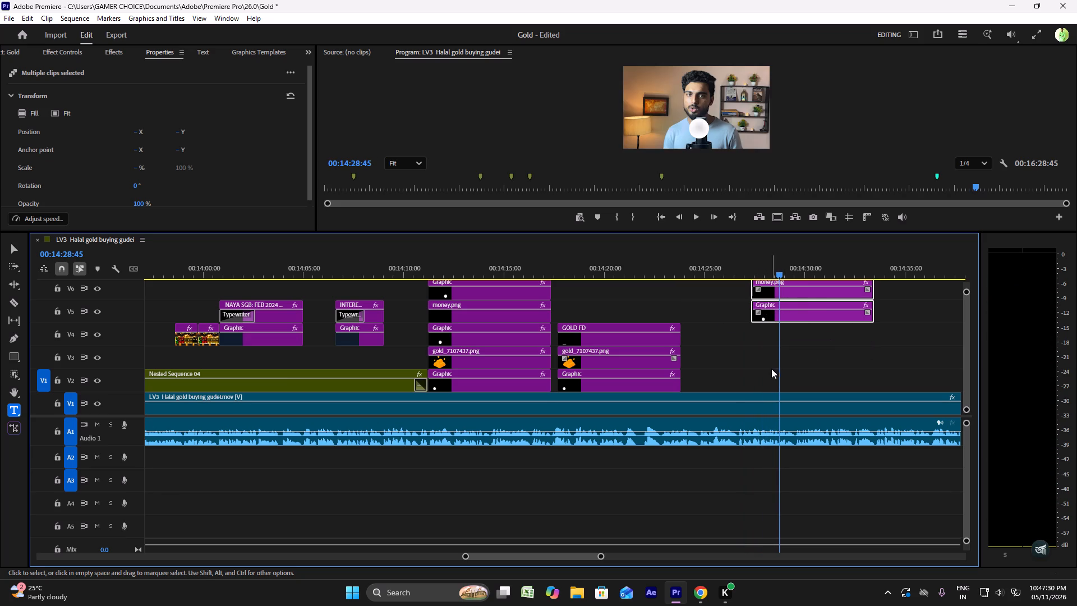
Copy the GOLD FD text clip and paste it at 00:14:28:45 beneath the copied circle graphic.
{"action": "left_click", "coordinate": [652, 341]}
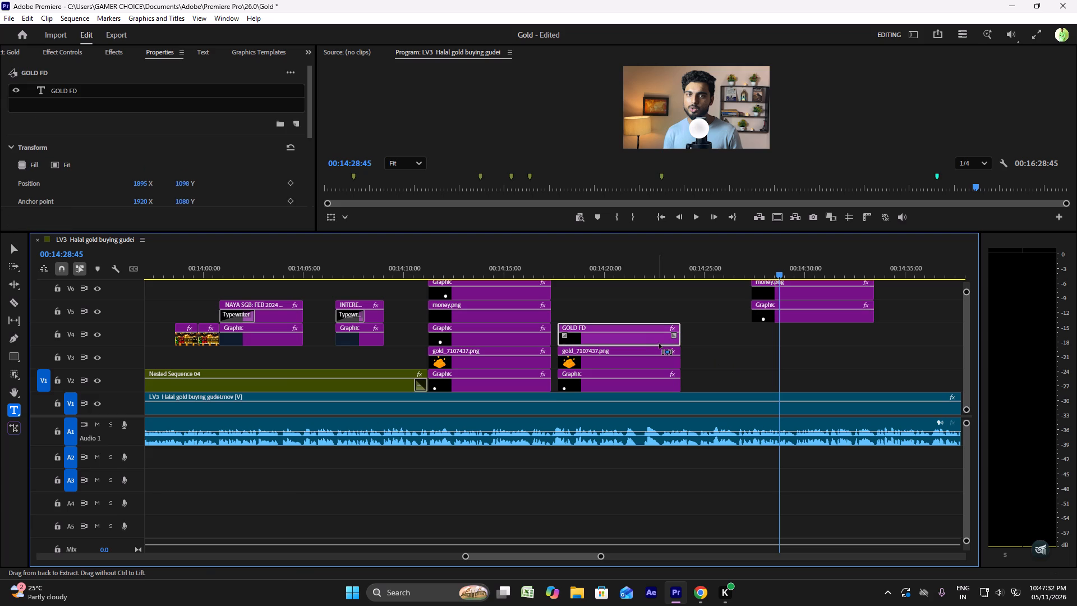
{"action": "key", "text": "ctrl+c"}
{"action": "scroll", "coordinate": [818, 359], "scroll_direction": "up", "scroll_amount": 4}
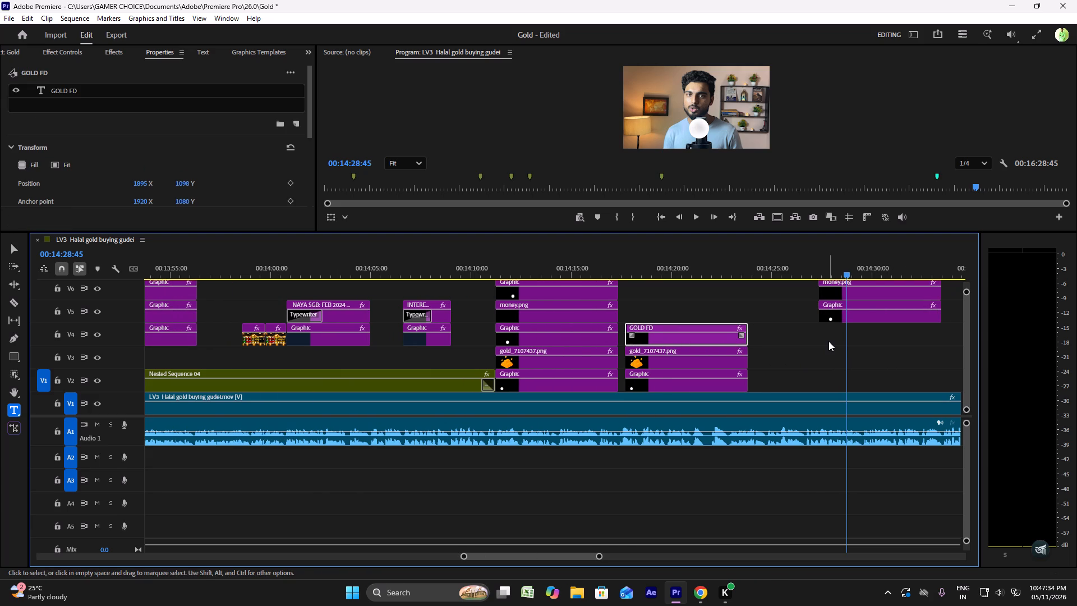
{"action": "key", "text": "ctrl+v"}
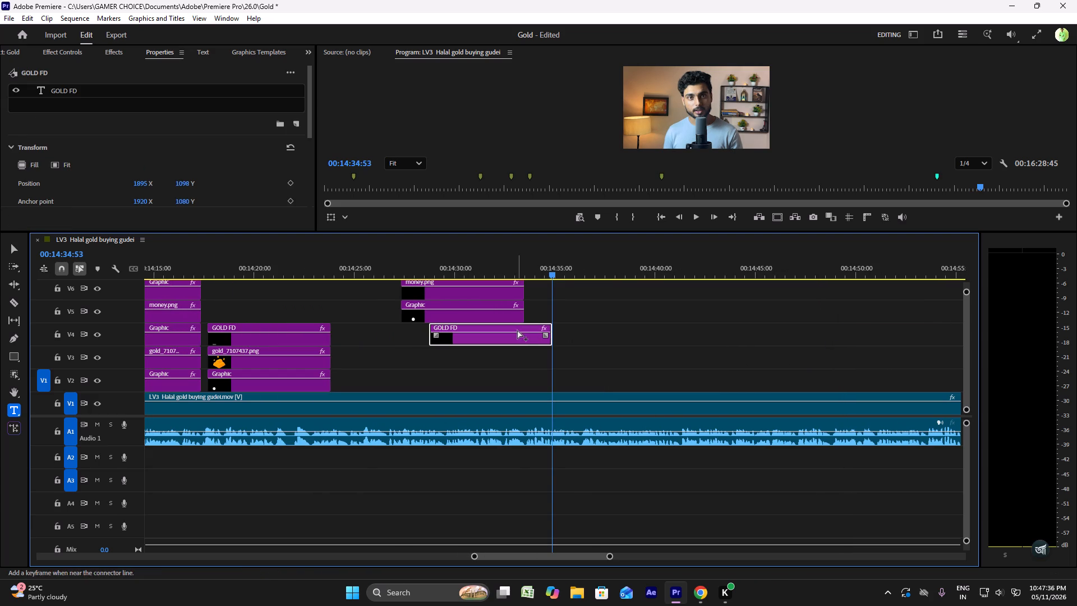
{"action": "scroll", "coordinate": [517, 330], "scroll_direction": "up", "scroll_amount": 3, "text": "ctrl"}
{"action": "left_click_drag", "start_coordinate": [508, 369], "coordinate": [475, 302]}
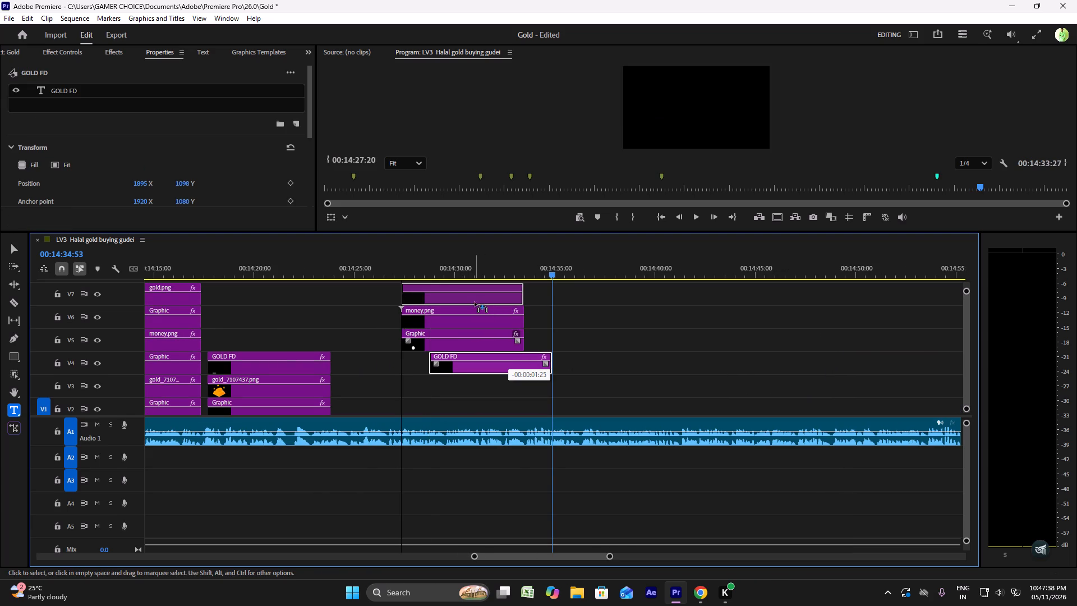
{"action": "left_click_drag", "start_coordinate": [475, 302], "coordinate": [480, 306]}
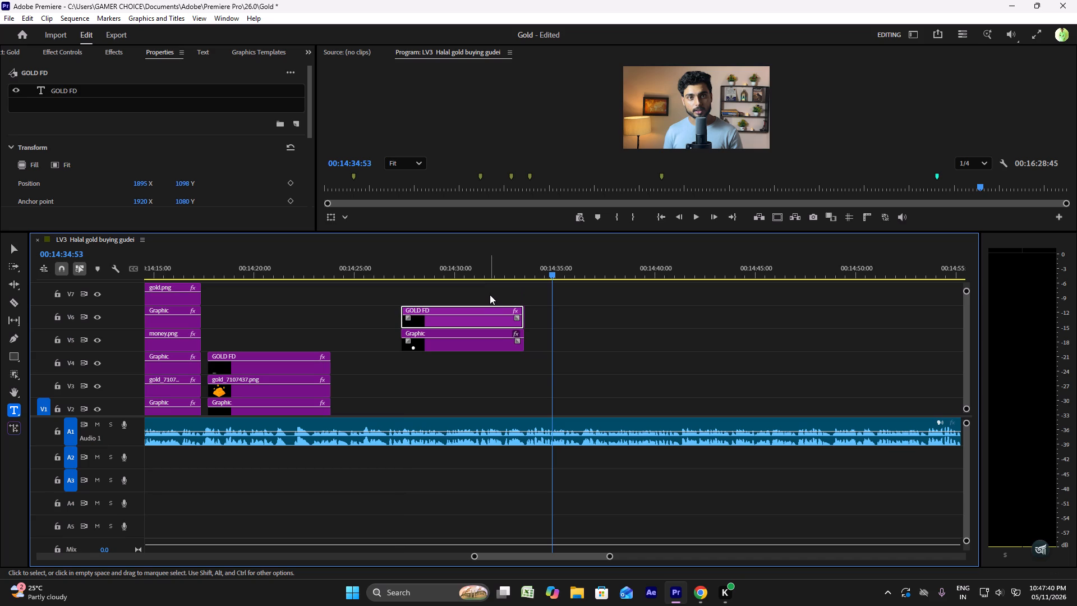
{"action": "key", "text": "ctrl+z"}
Move the pasted GOLD FD clip to V7 above money.png, starting at 00:14:27:20, and set the playhead to 00:14:29:33.
{"action": "left_click_drag", "start_coordinate": [484, 366], "coordinate": [468, 295]}
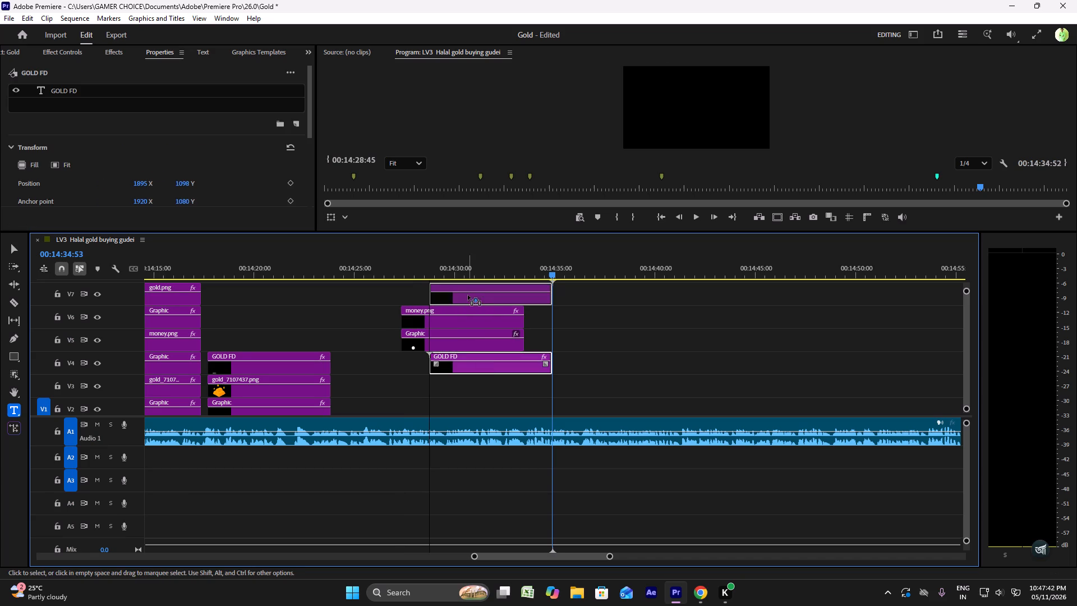
{"action": "left_click_drag", "start_coordinate": [468, 295], "coordinate": [451, 299]}
{"action": "left_click", "coordinate": [447, 277]}
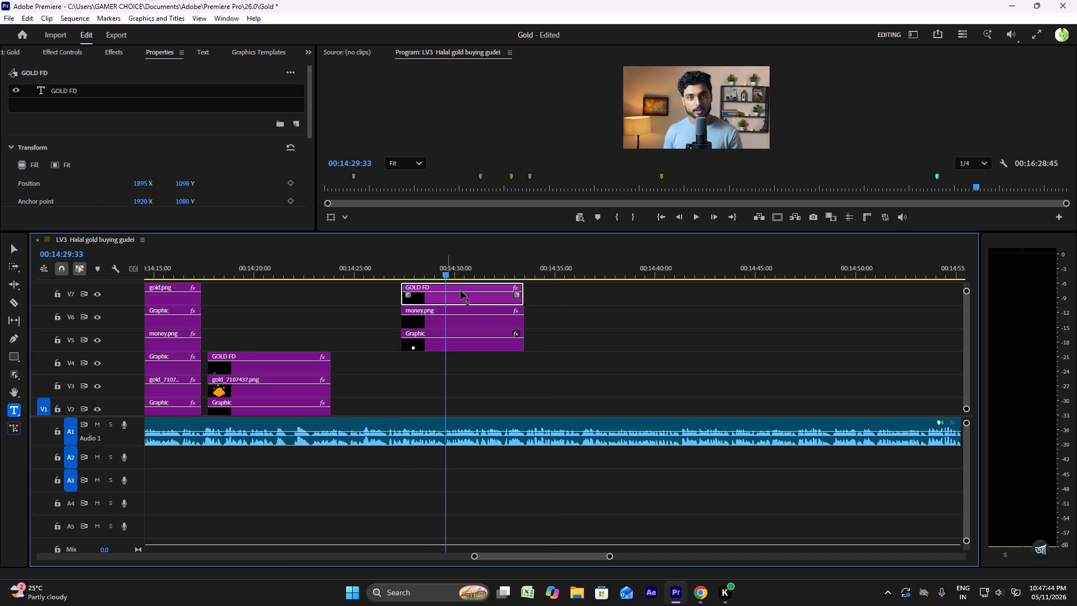
Copy GOLD LOAN from section #10 of the brief in Chrome and replace the V7 GOLD FD clip's text with it in Premiere.
{"action": "left_click", "coordinate": [698, 599]}
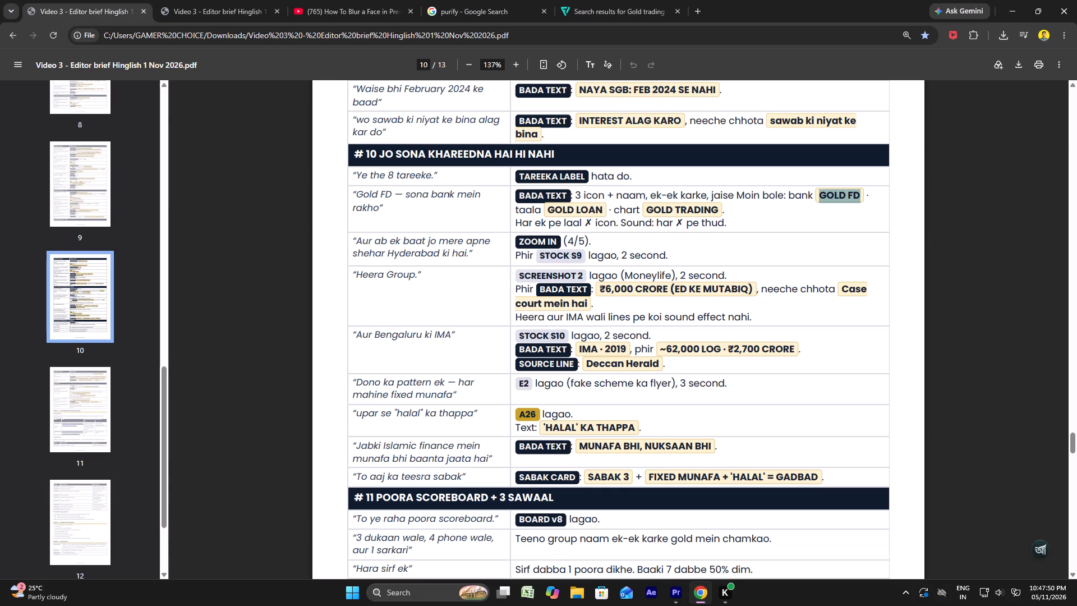
{"action": "left_click_drag", "start_coordinate": [548, 210], "coordinate": [600, 213]}
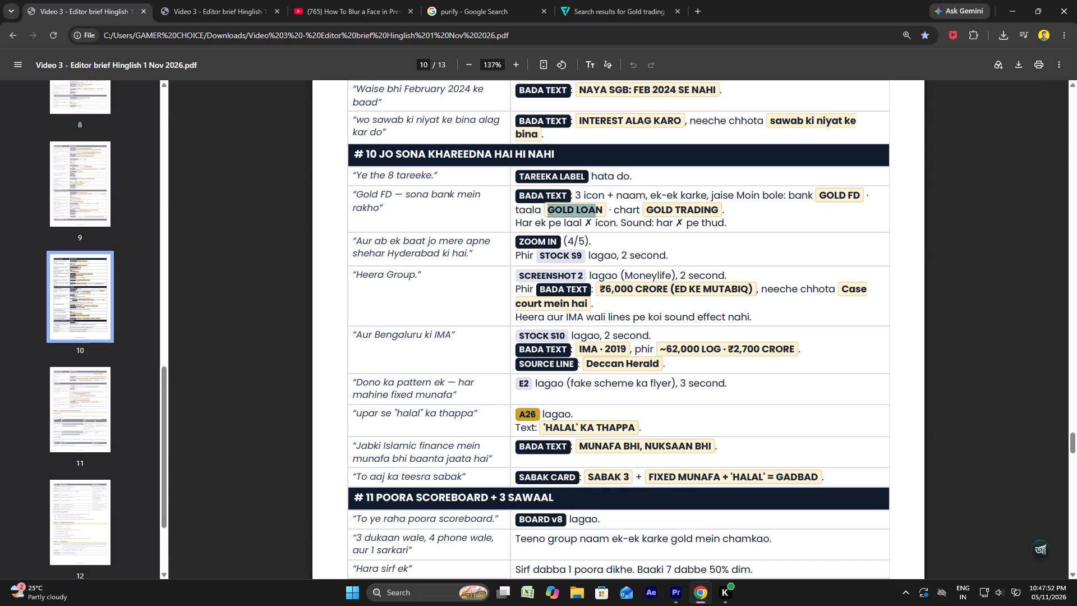
{"action": "left_click_drag", "start_coordinate": [600, 213], "coordinate": [603, 212]}
{"action": "right_click", "coordinate": [594, 210]}
{"action": "left_click", "coordinate": [614, 226]}
{"action": "left_click", "coordinate": [678, 594]}
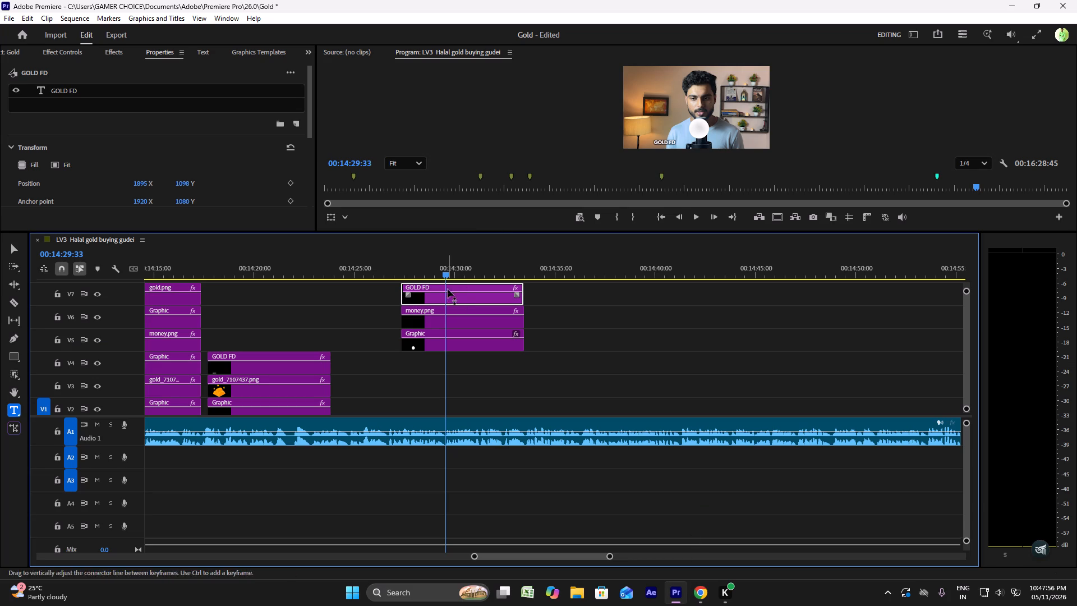
{"action": "left_click", "coordinate": [208, 50]}
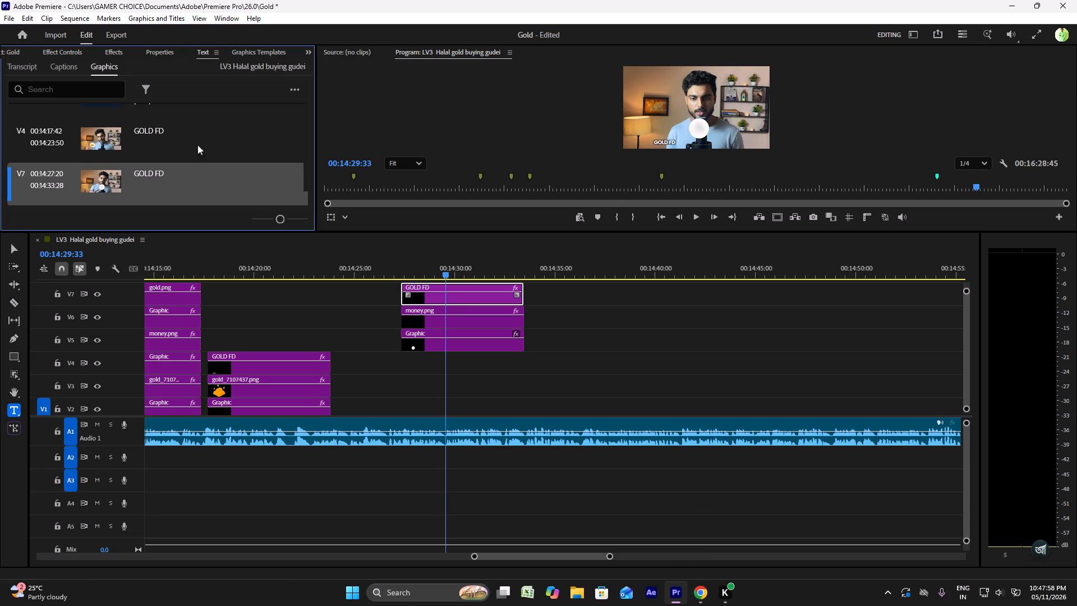
{"action": "triple_click", "coordinate": [150, 174]}
{"action": "double_click", "coordinate": [150, 174]}
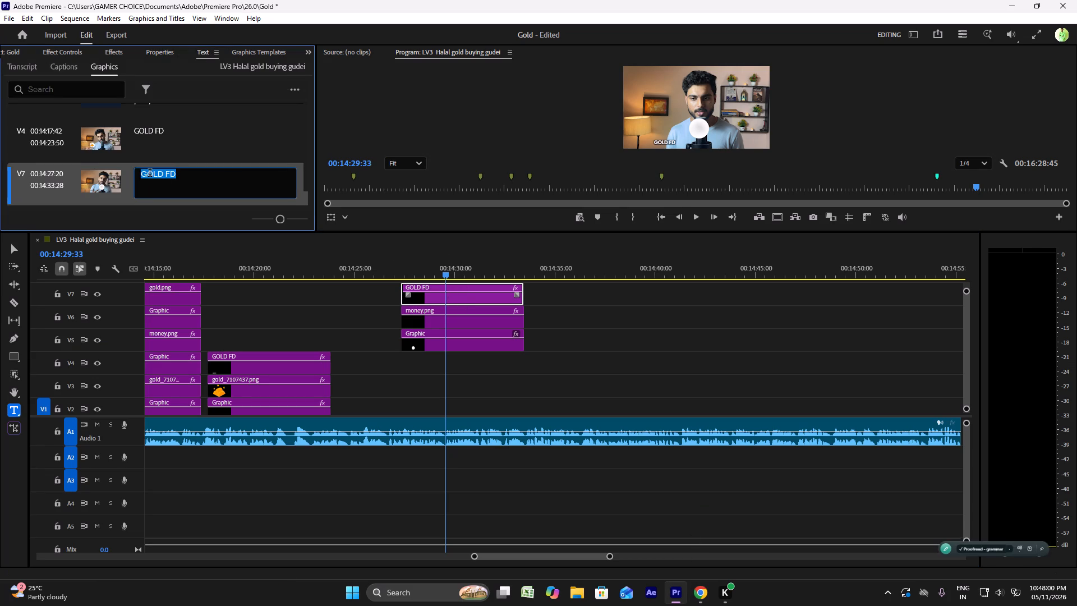
{"action": "key", "text": "ctrl+v"}
Set the GOLD LOAN text's X position to 2501 so it sits beneath the middle circle.
{"action": "left_click", "coordinate": [165, 53]}
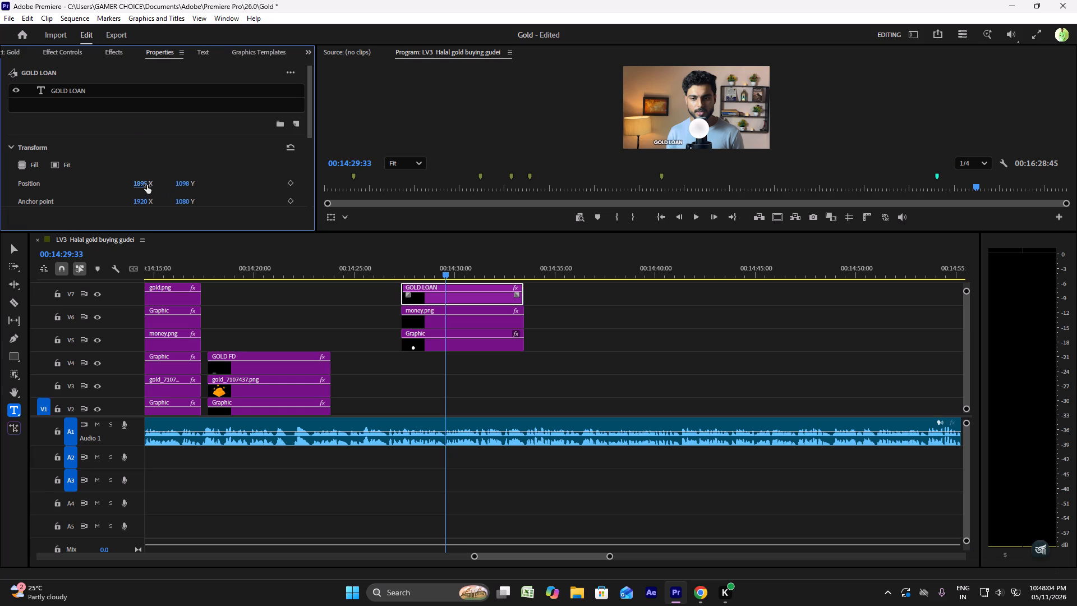
{"action": "left_click_drag", "start_coordinate": [145, 184], "coordinate": [393, 189]}
{"action": "left_click_drag", "start_coordinate": [393, 189], "coordinate": [449, 182]}
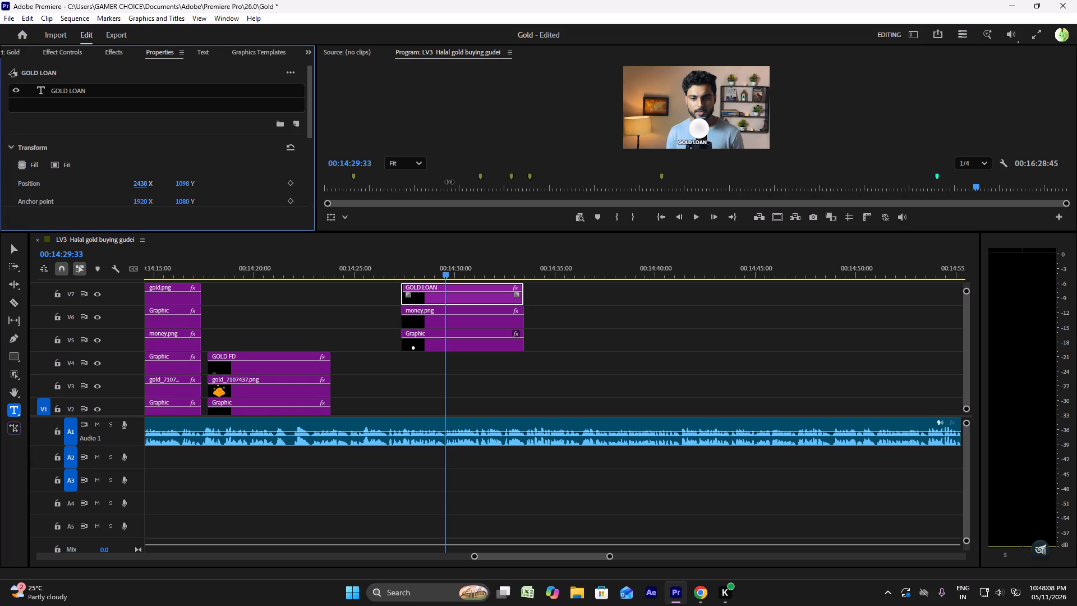
{"action": "left_click_drag", "start_coordinate": [449, 182], "coordinate": [501, 173]}
{"action": "left_click_drag", "start_coordinate": [501, 173], "coordinate": [454, 166]}
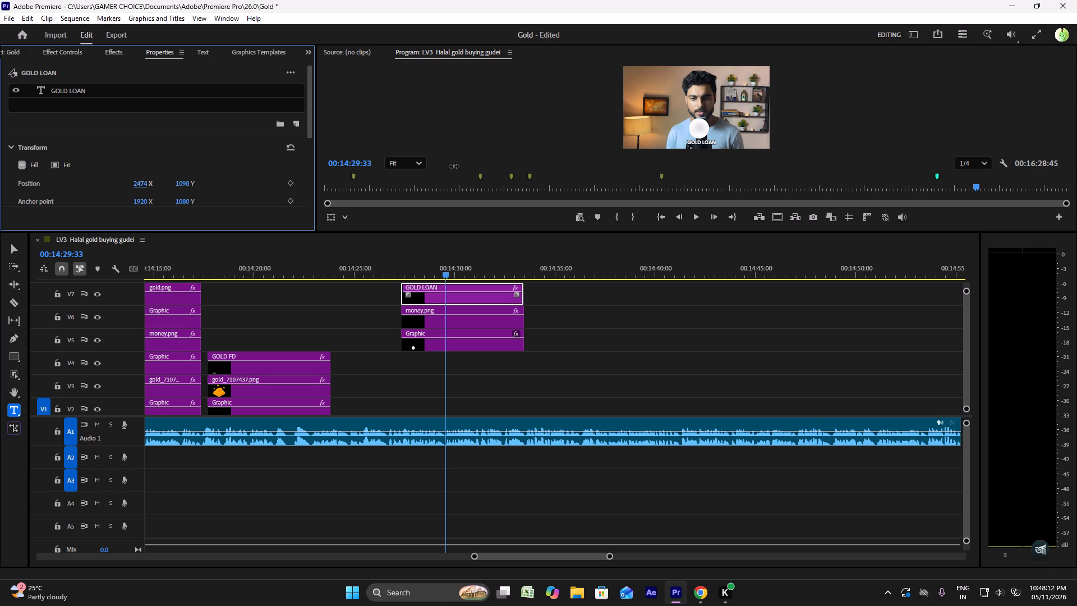
{"action": "left_click_drag", "start_coordinate": [454, 166], "coordinate": [446, 166]}
{"action": "left_click_drag", "start_coordinate": [446, 166], "coordinate": [458, 166]}
{"action": "left_click_drag", "start_coordinate": [458, 166], "coordinate": [470, 167]}
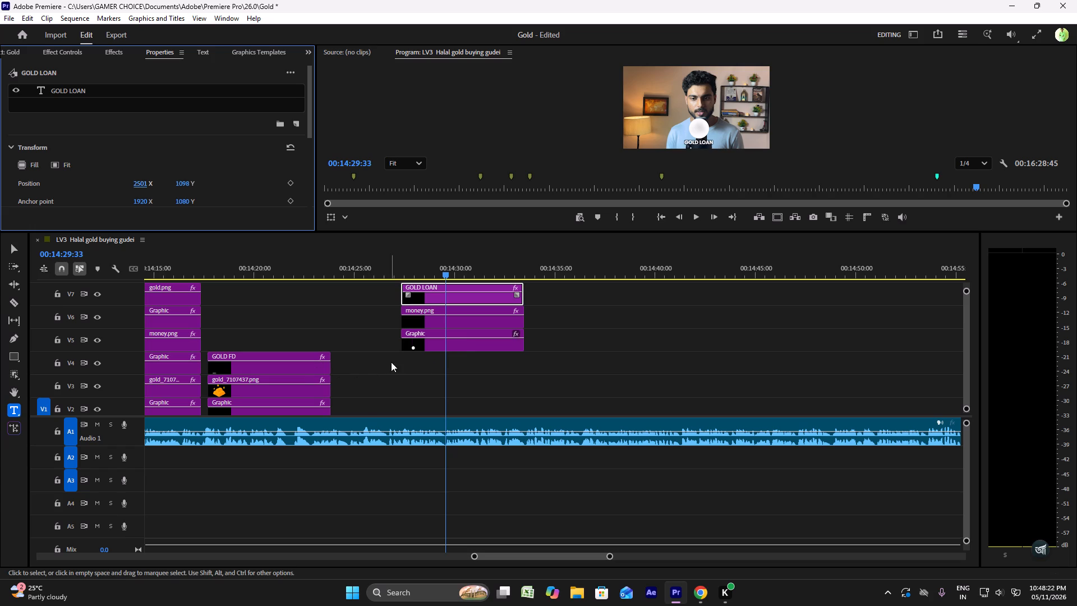
Remove the Gaussian Blur effect from the money.png clip on V6 under the GOLD LOAN text.
{"action": "left_click", "coordinate": [425, 318]}
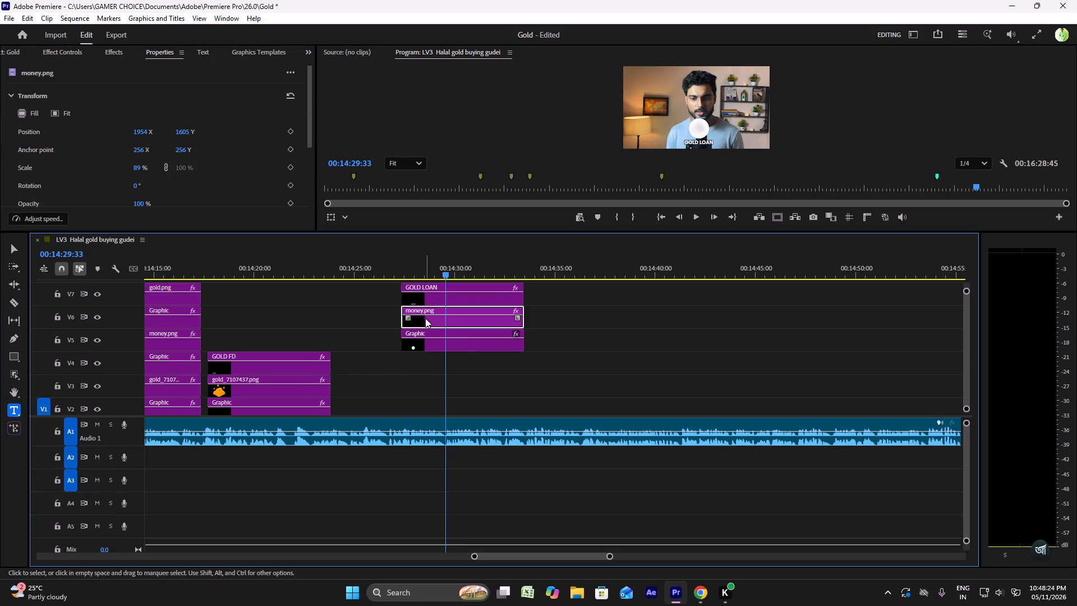
{"action": "left_click", "coordinate": [81, 54]}
{"action": "scroll", "coordinate": [101, 169], "scroll_direction": "down", "scroll_amount": 3}
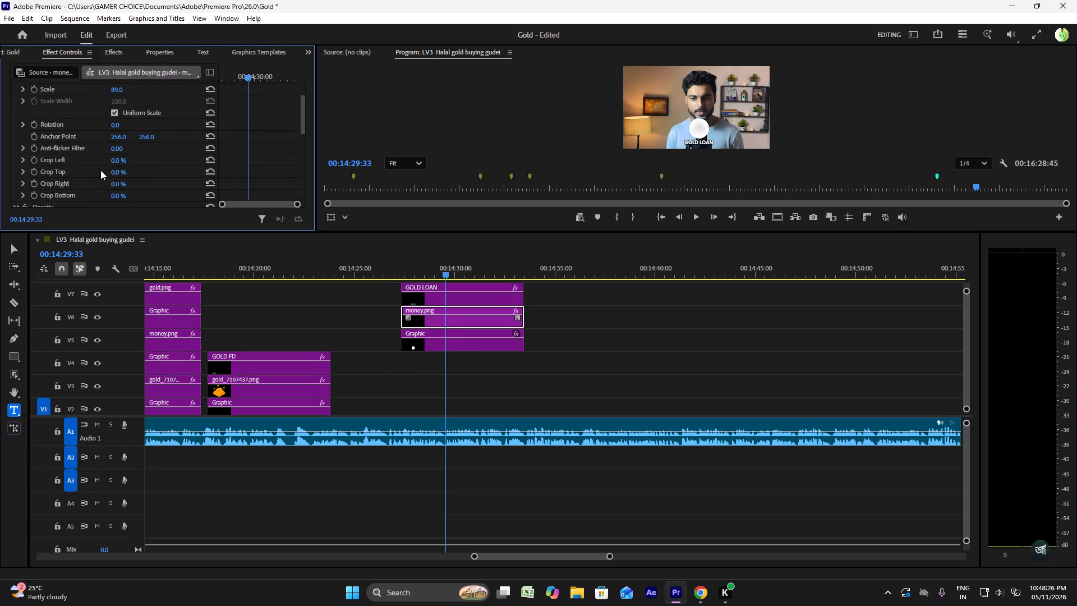
{"action": "scroll", "coordinate": [100, 170], "scroll_direction": "down", "scroll_amount": 13}
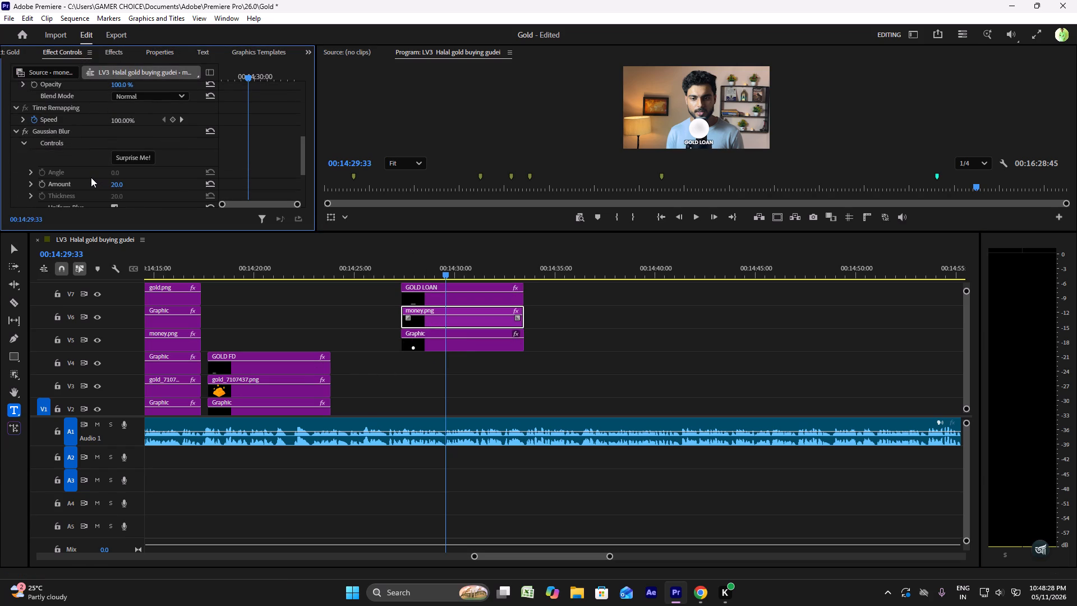
{"action": "scroll", "coordinate": [91, 177], "scroll_direction": "up", "scroll_amount": 16}
{"action": "scroll", "coordinate": [89, 176], "scroll_direction": "up", "scroll_amount": 5}
{"action": "scroll", "coordinate": [89, 176], "scroll_direction": "down", "scroll_amount": 5}
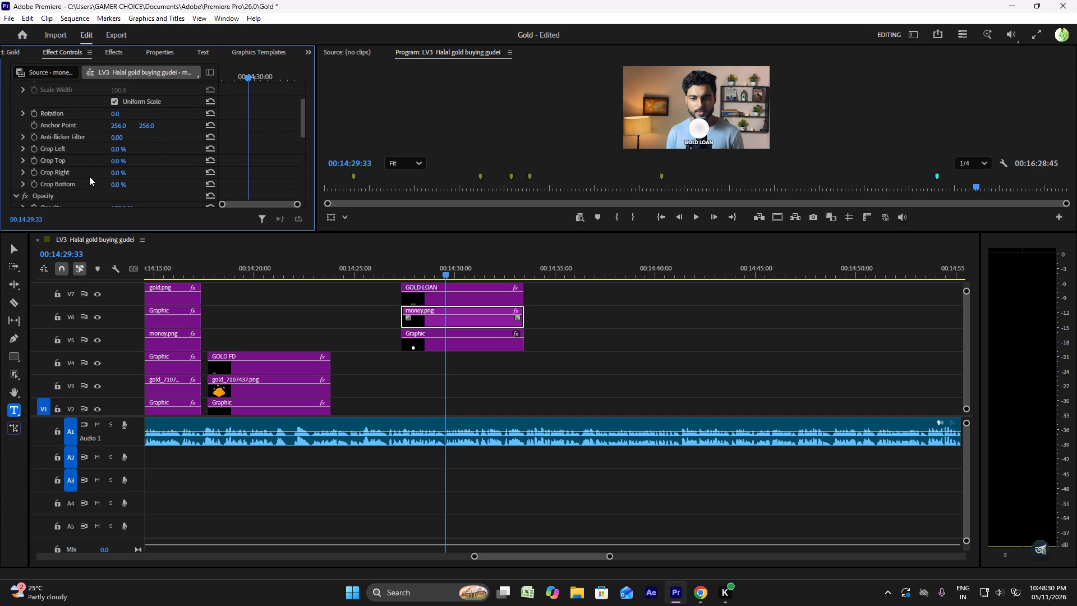
{"action": "scroll", "coordinate": [89, 176], "scroll_direction": "down", "scroll_amount": 9}
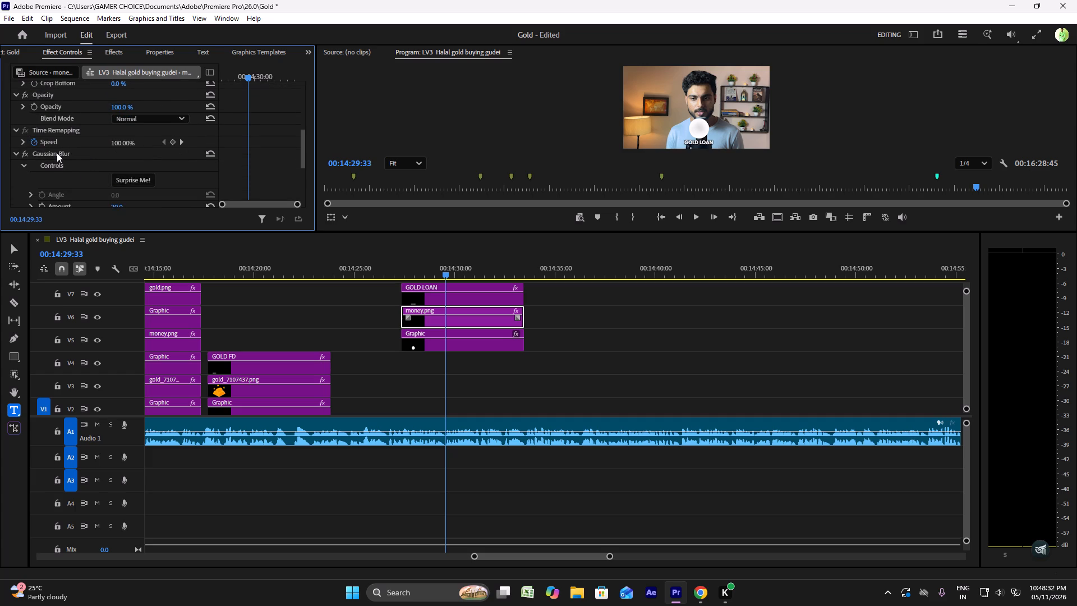
{"action": "left_click", "coordinate": [57, 153]}
{"action": "right_click", "coordinate": [57, 153]}
{"action": "left_click", "coordinate": [109, 229]}
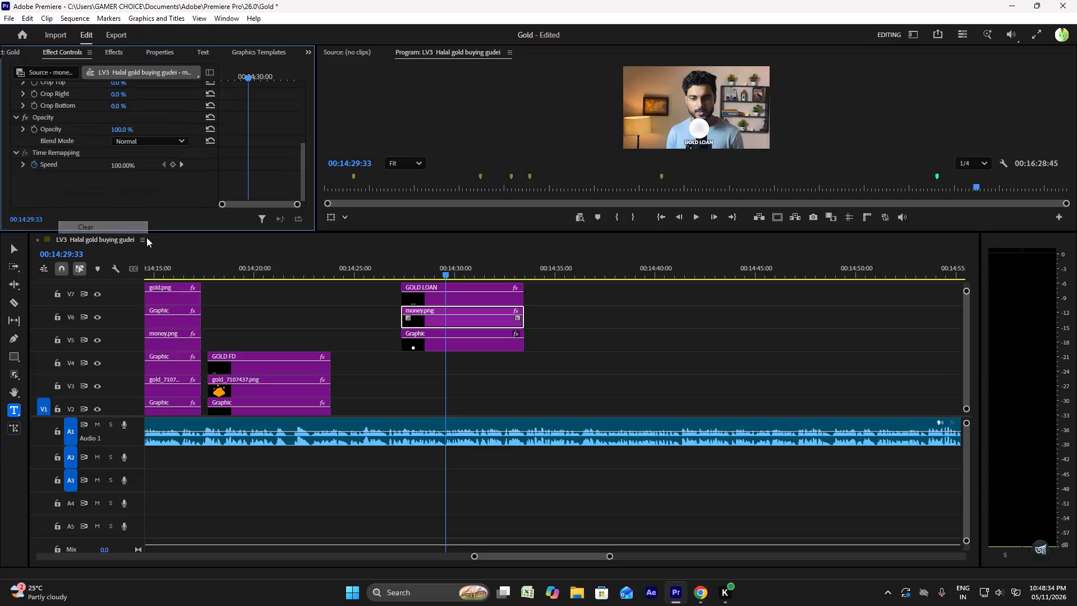
Extend the GOLD FD, gold_7107437.png and Graphic clips on V2–V4 so they end together with the GOLD LOAN clips.
{"action": "left_click", "coordinate": [404, 270]}
{"action": "key", "text": "space"}
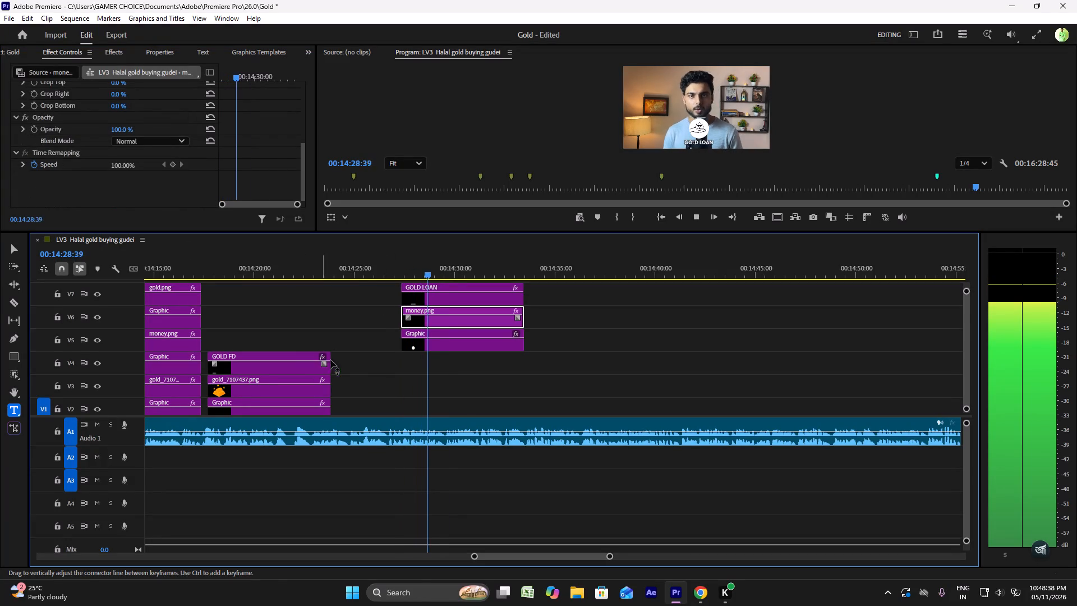
{"action": "left_click_drag", "start_coordinate": [351, 363], "coordinate": [310, 406]}
{"action": "left_click_drag", "start_coordinate": [333, 383], "coordinate": [365, 383]}
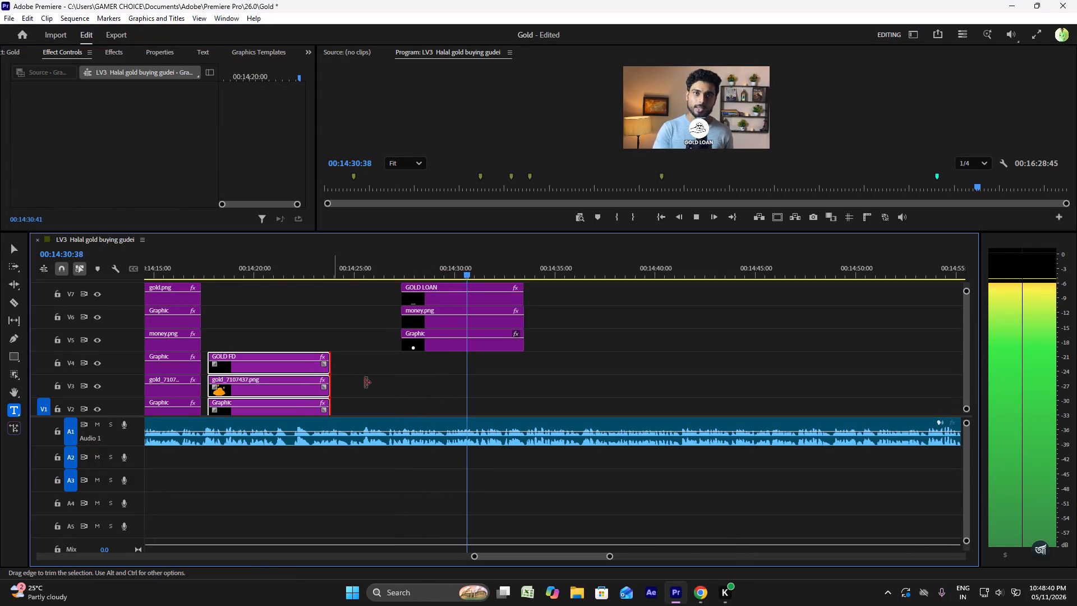
{"action": "left_click_drag", "start_coordinate": [365, 383], "coordinate": [526, 382]}
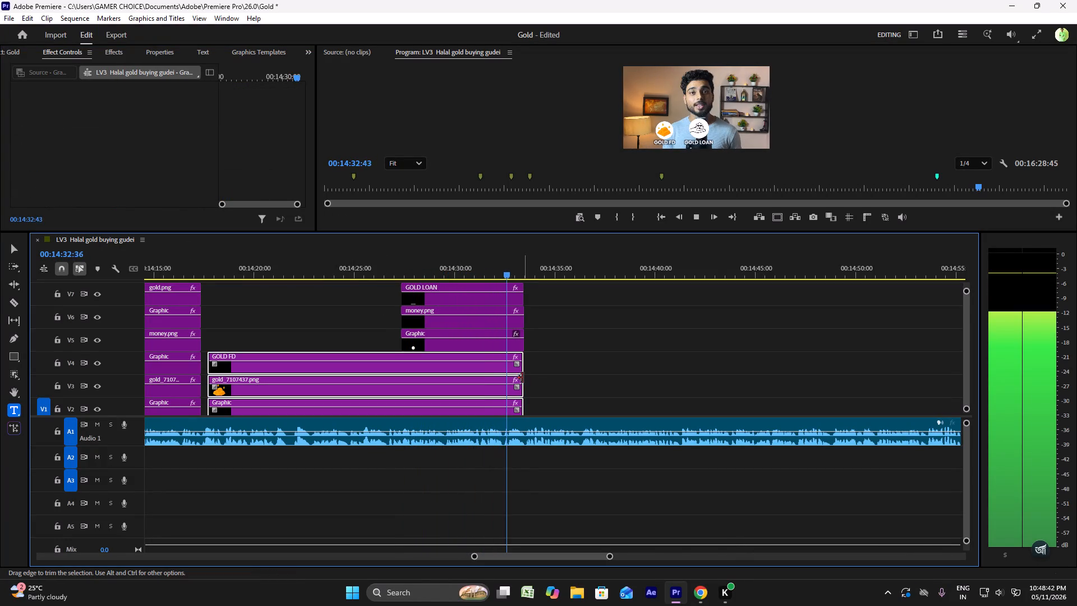
{"action": "key", "text": "space"}
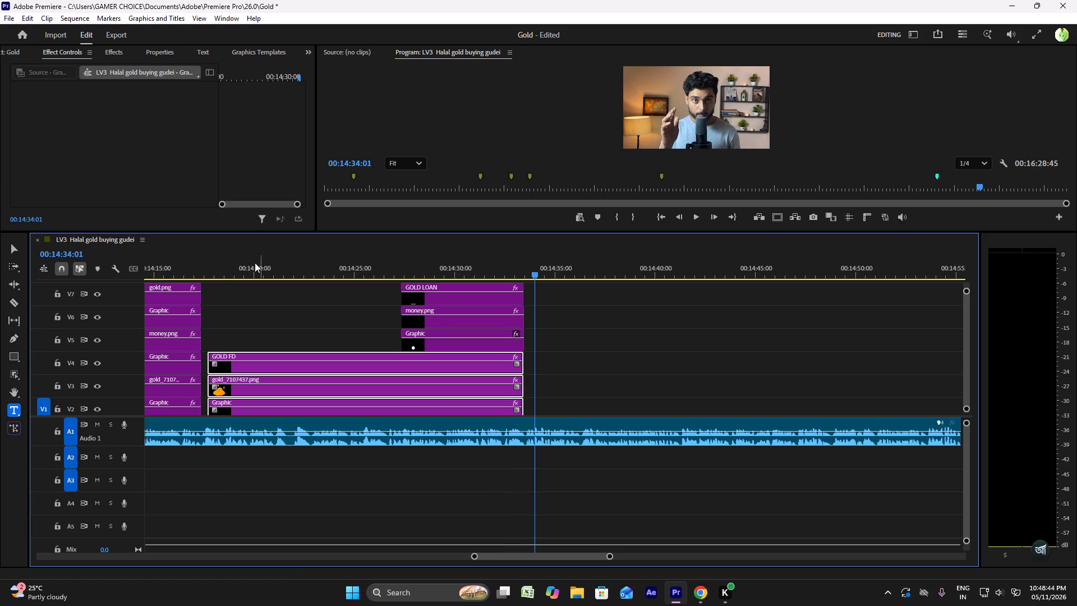
Play back the narration and move the GOLD LOAN, money.png and Graphic clips on V5–V7 earlier, starting at about 00:14:22:00.
{"action": "left_click", "coordinate": [223, 264]}
{"action": "key", "text": "space"}
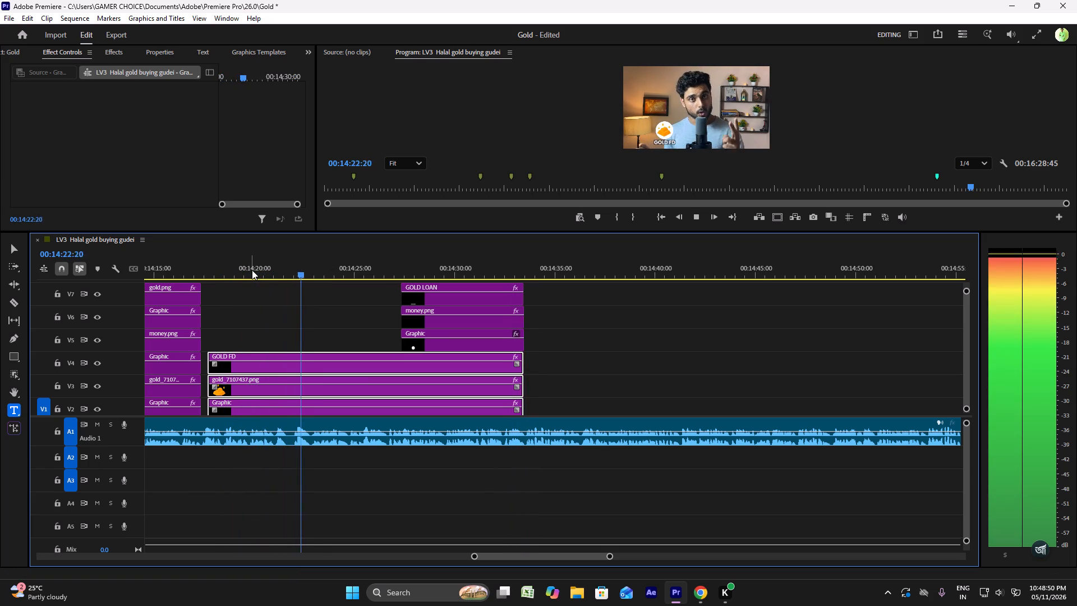
{"action": "key", "text": "space"}
{"action": "left_click_drag", "start_coordinate": [372, 296], "coordinate": [425, 329]}
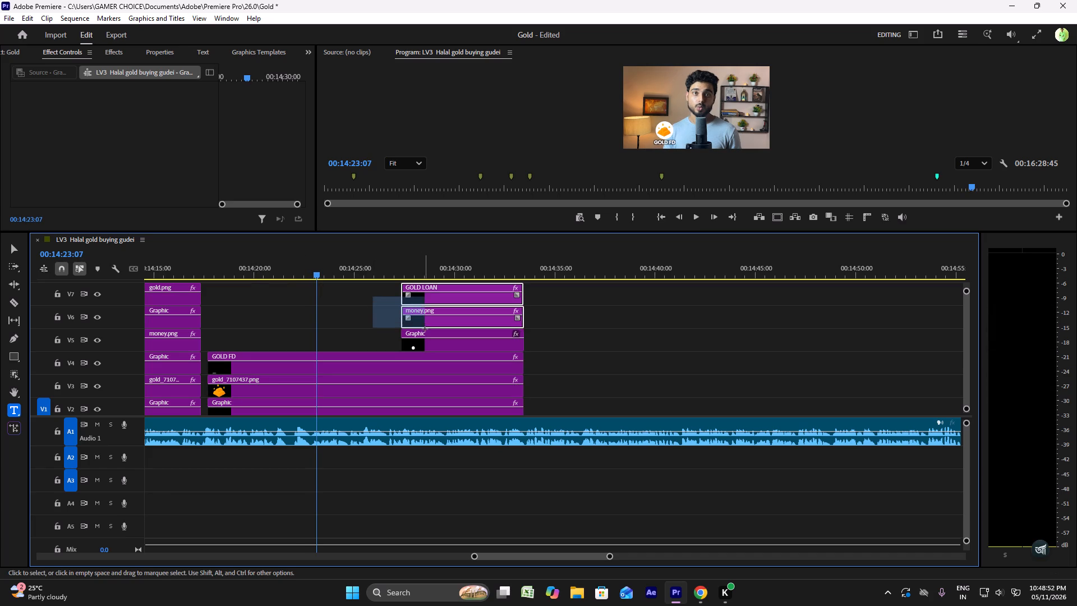
{"action": "left_click_drag", "start_coordinate": [425, 329], "coordinate": [428, 337]}
{"action": "left_click_drag", "start_coordinate": [434, 345], "coordinate": [339, 342]}
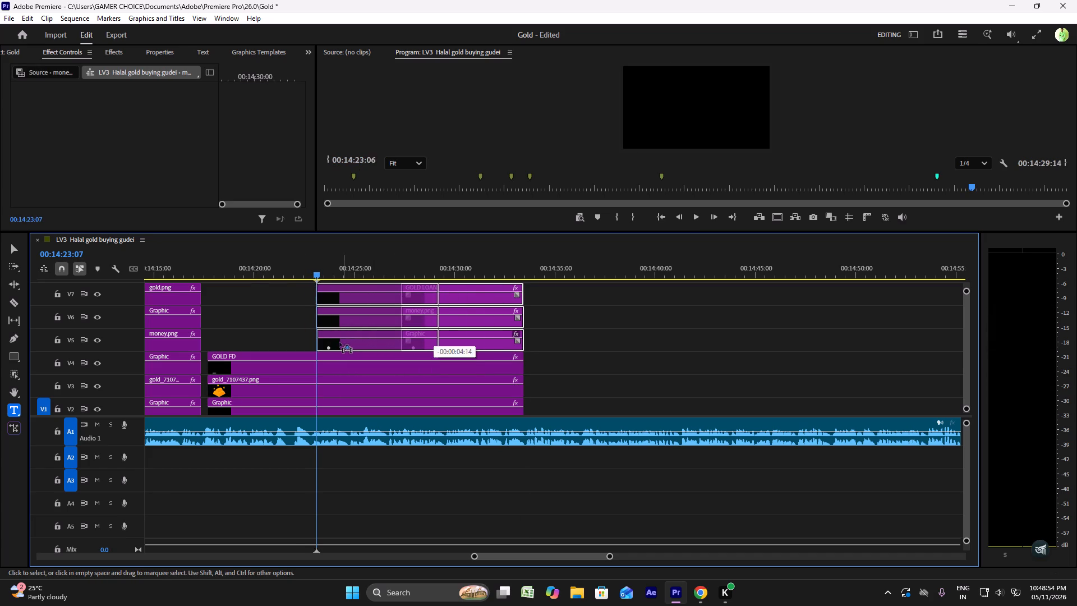
{"action": "left_click_drag", "start_coordinate": [339, 342], "coordinate": [338, 341]}
{"action": "scroll", "coordinate": [300, 316], "scroll_direction": "up", "scroll_amount": 4, "text": "alt"}
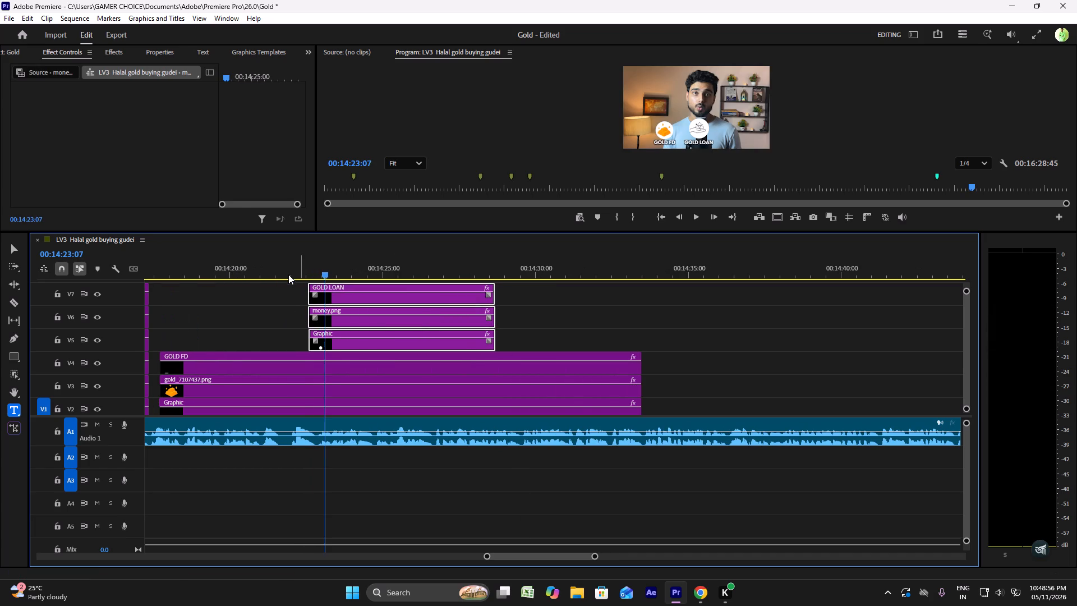
{"action": "left_click", "coordinate": [286, 273]}
{"action": "key", "text": "space"}
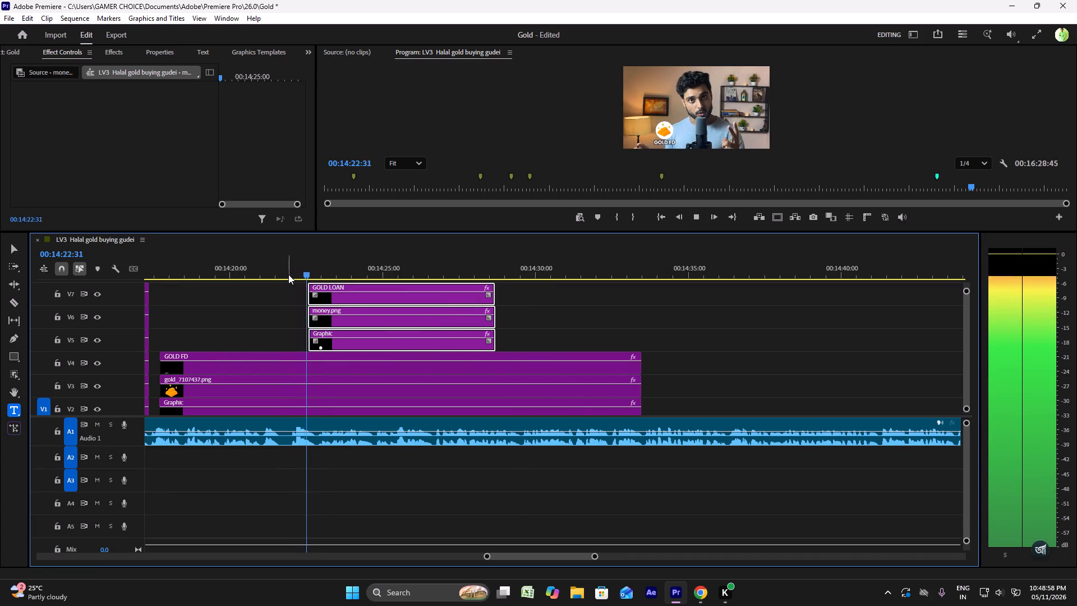
{"action": "key", "text": "space"}
{"action": "left_click_drag", "start_coordinate": [286, 291], "coordinate": [320, 338]}
{"action": "left_click_drag", "start_coordinate": [334, 337], "coordinate": [317, 337]}
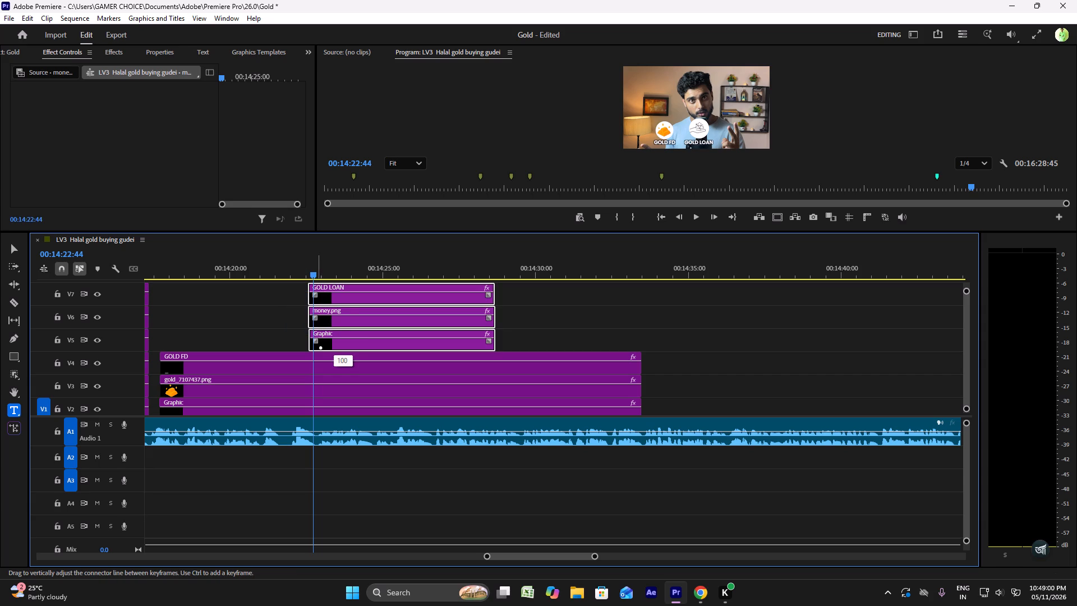
{"action": "left_click_drag", "start_coordinate": [317, 337], "coordinate": [312, 336]}
{"action": "left_click_drag", "start_coordinate": [351, 347], "coordinate": [329, 346]}
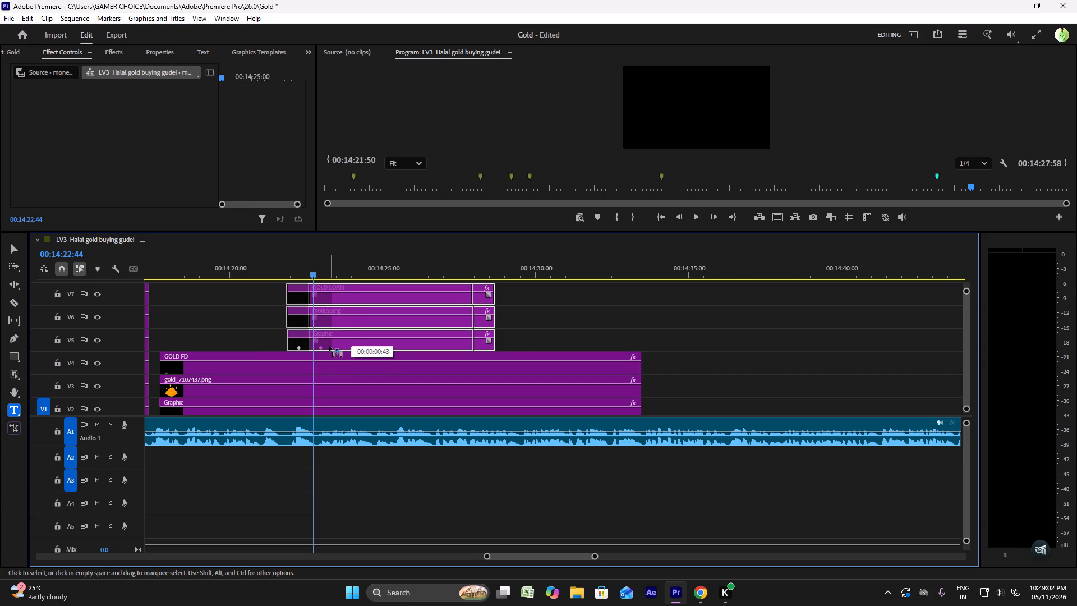
{"action": "left_click_drag", "start_coordinate": [329, 346], "coordinate": [332, 346]}
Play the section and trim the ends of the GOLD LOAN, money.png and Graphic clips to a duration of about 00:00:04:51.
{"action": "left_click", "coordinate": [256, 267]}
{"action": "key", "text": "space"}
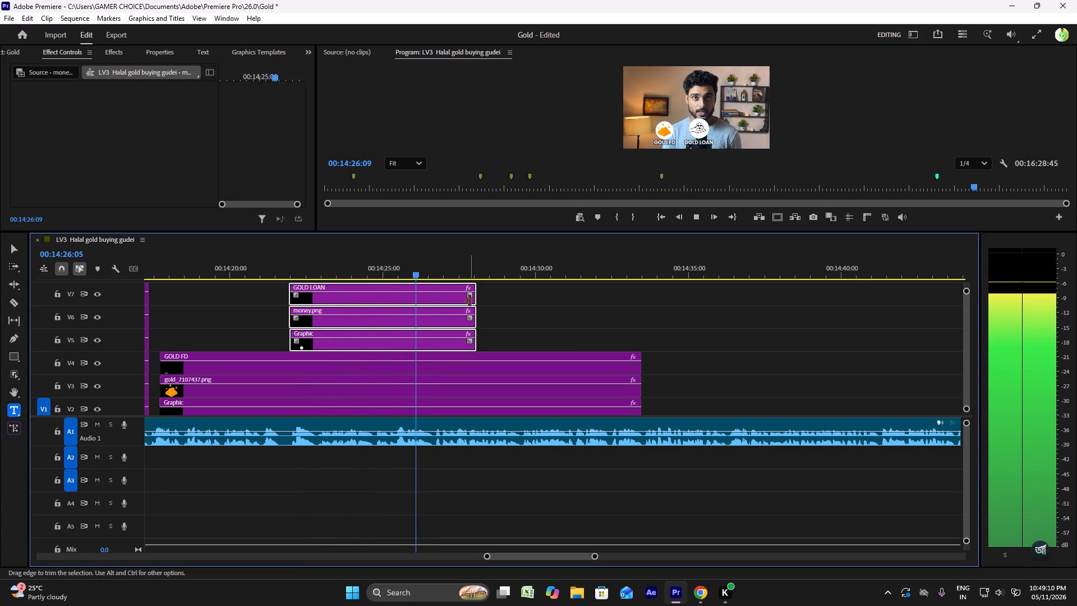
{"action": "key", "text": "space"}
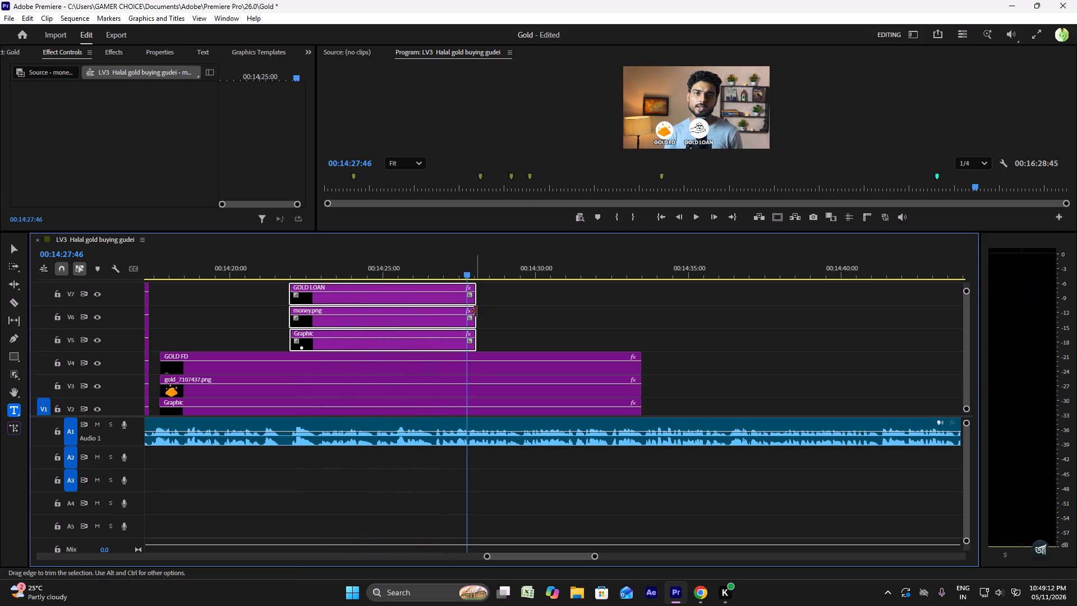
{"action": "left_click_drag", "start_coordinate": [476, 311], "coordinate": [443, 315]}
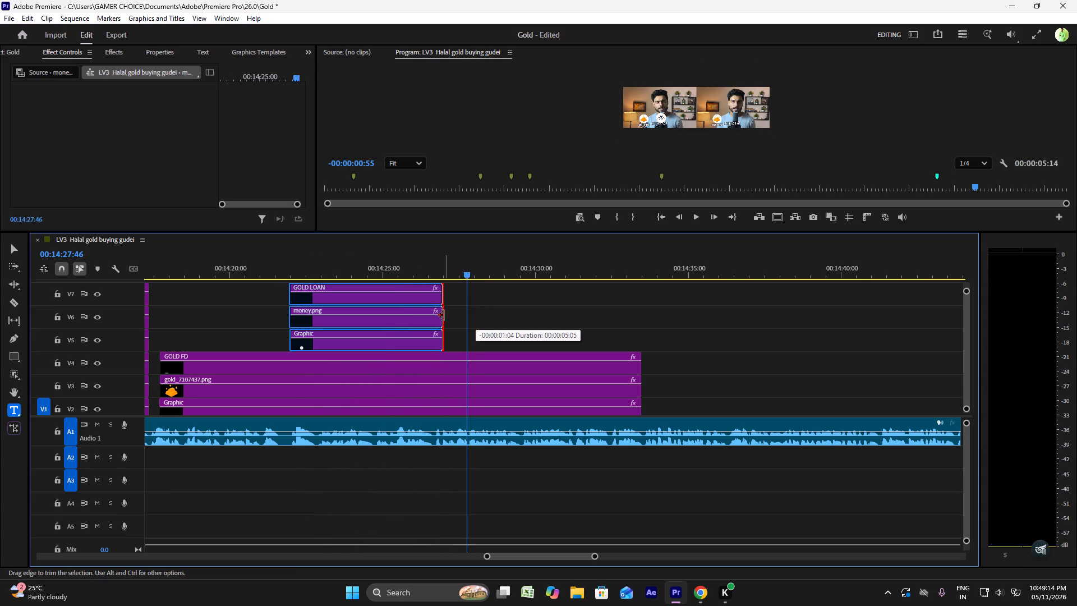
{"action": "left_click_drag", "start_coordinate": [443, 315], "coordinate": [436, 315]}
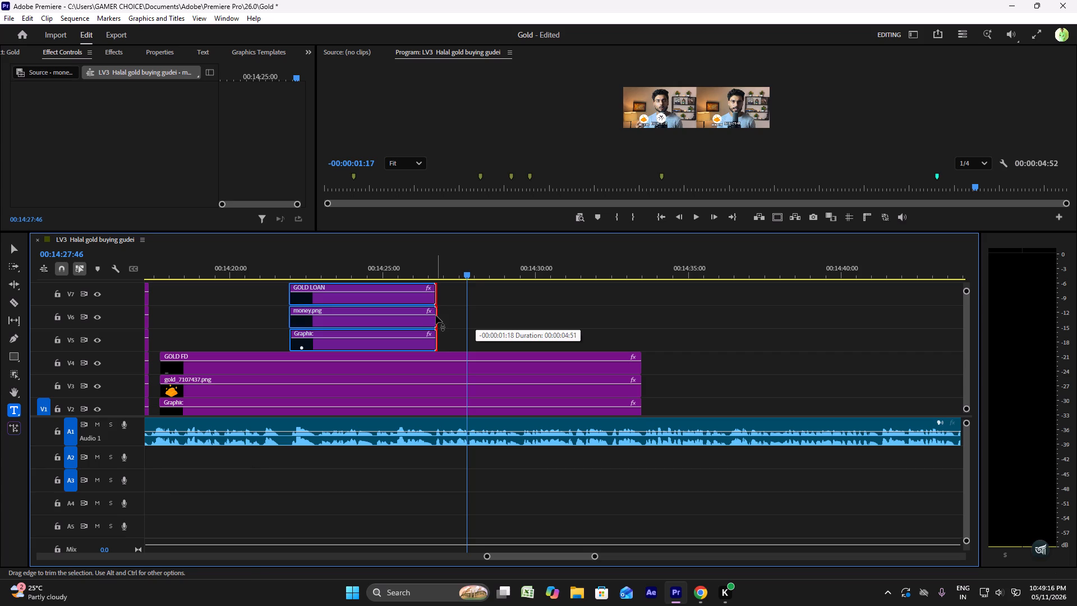
Extend the GOLD LOAN, money.png and Graphic clips on V5–V7 to end together with the GOLD FD clips, at about 00:14:33:25.
{"action": "left_click", "coordinate": [421, 264]}
{"action": "key", "text": "space"}
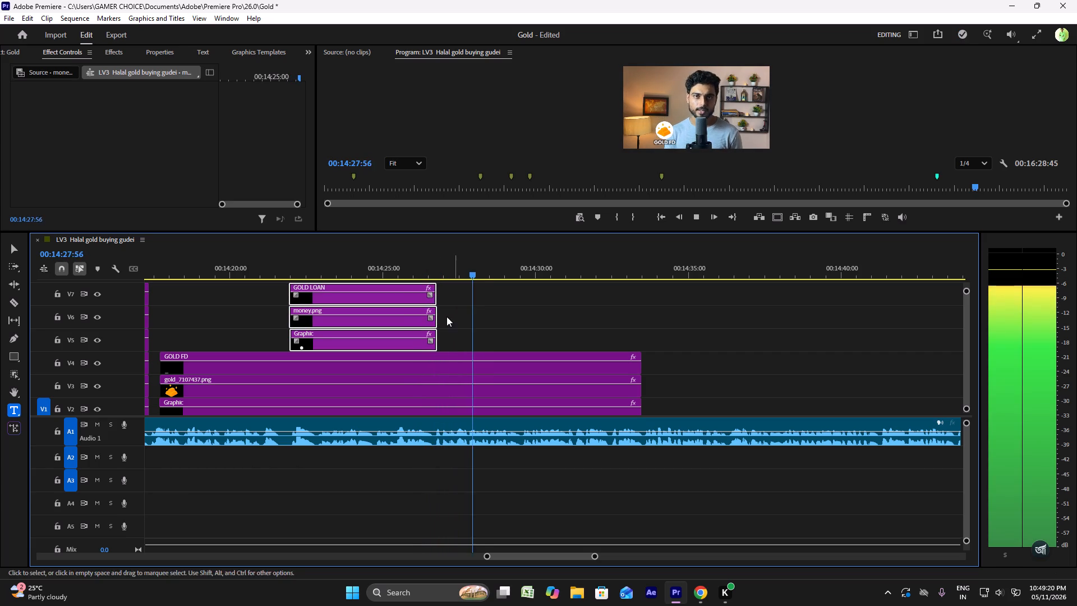
{"action": "left_click_drag", "start_coordinate": [440, 312], "coordinate": [619, 314]}
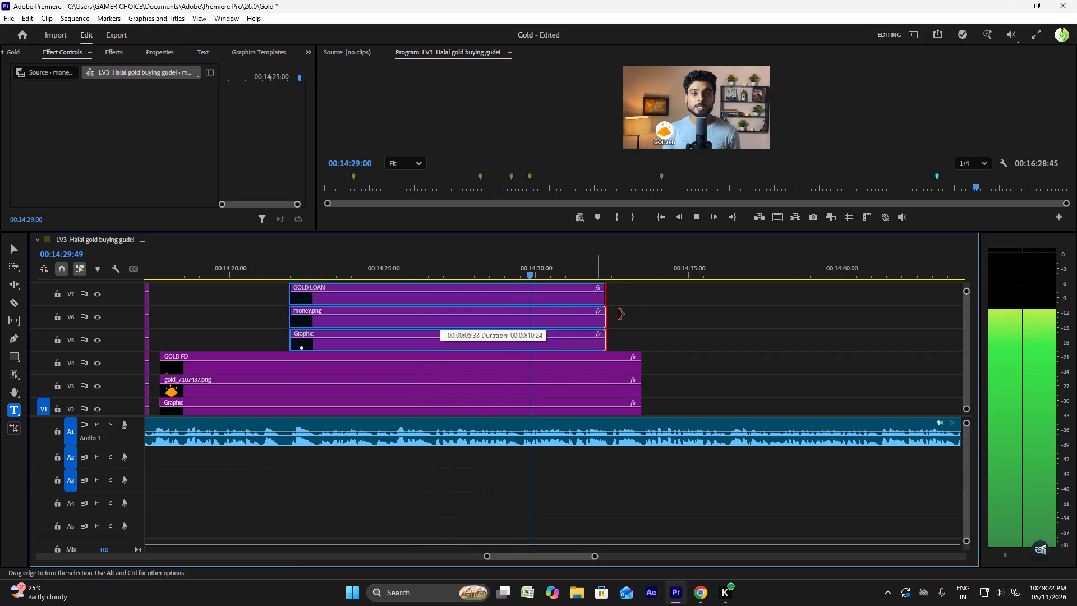
{"action": "left_click_drag", "start_coordinate": [619, 314], "coordinate": [641, 312]}
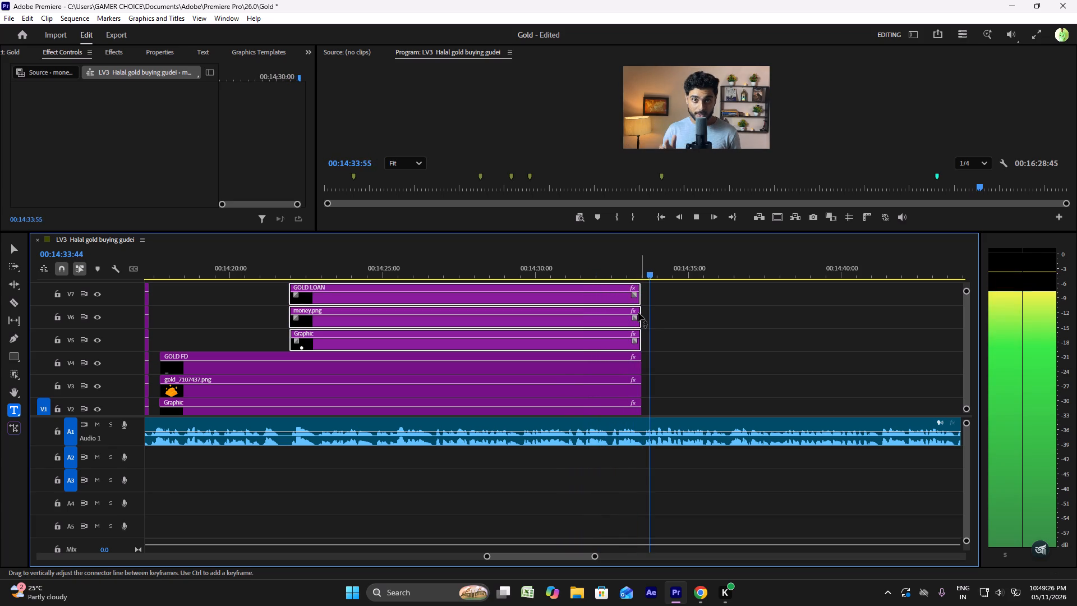
{"action": "key", "text": "space"}
{"action": "left_click", "coordinate": [656, 322]}
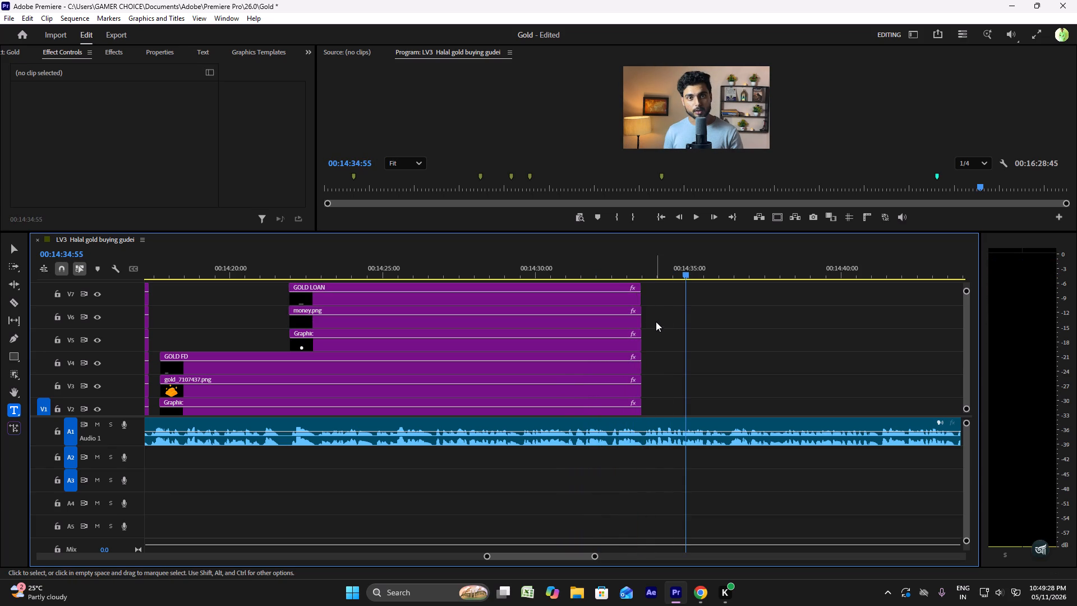
Copy the original gold.png and Graphic clips from V7 and V6 and paste them at 00:14:33:45.
{"action": "left_click", "coordinate": [621, 273]}
{"action": "key", "text": "space"}
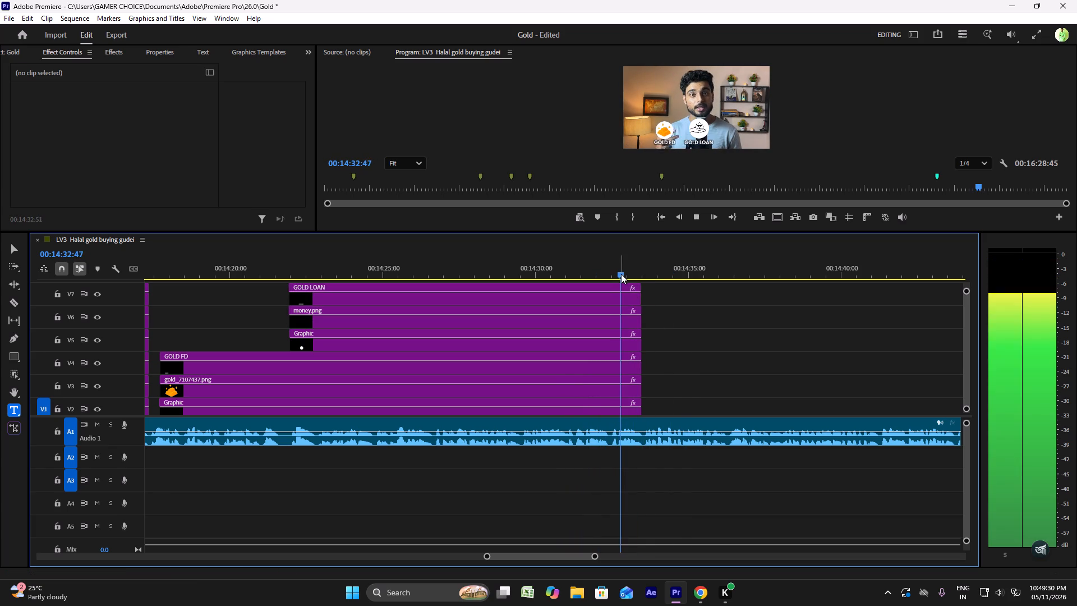
{"action": "key", "text": "space"}
{"action": "scroll", "coordinate": [482, 347], "scroll_direction": "up", "scroll_amount": 5, "text": "ctrl"}
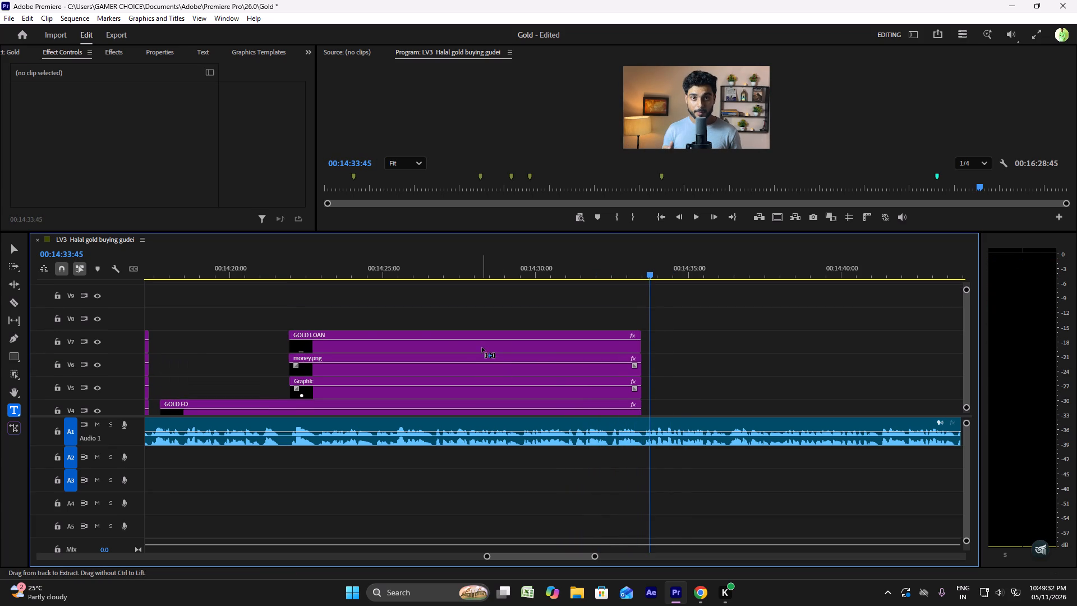
{"action": "scroll", "coordinate": [263, 324], "scroll_direction": "up", "scroll_amount": 19}
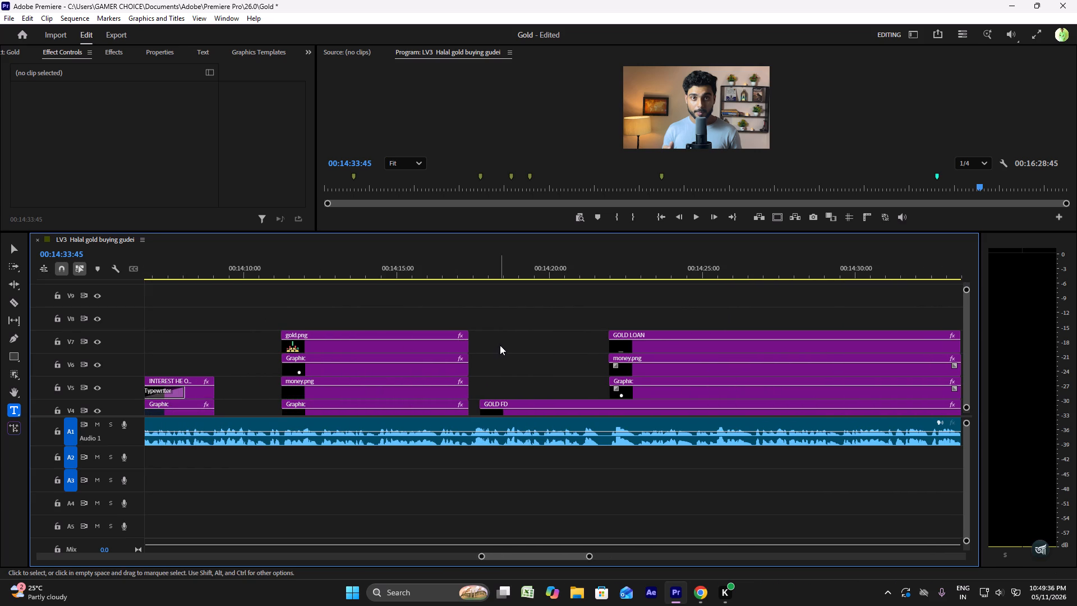
{"action": "left_click_drag", "start_coordinate": [500, 344], "coordinate": [453, 367]}
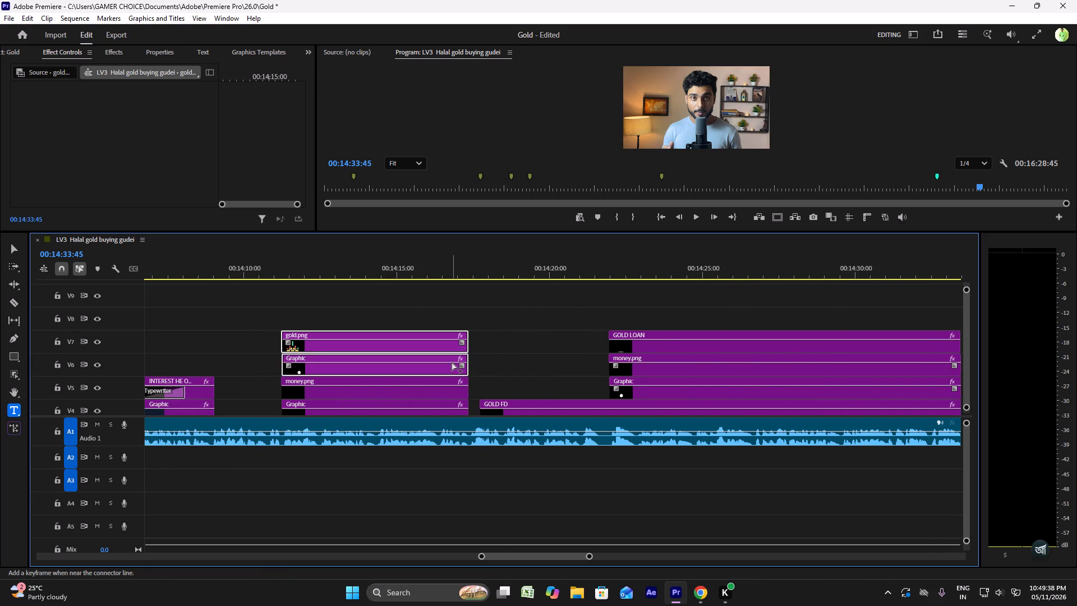
{"action": "key", "text": "ctrl+c"}
{"action": "scroll", "coordinate": [558, 319], "scroll_direction": "down", "scroll_amount": 6, "text": "ctrl"}
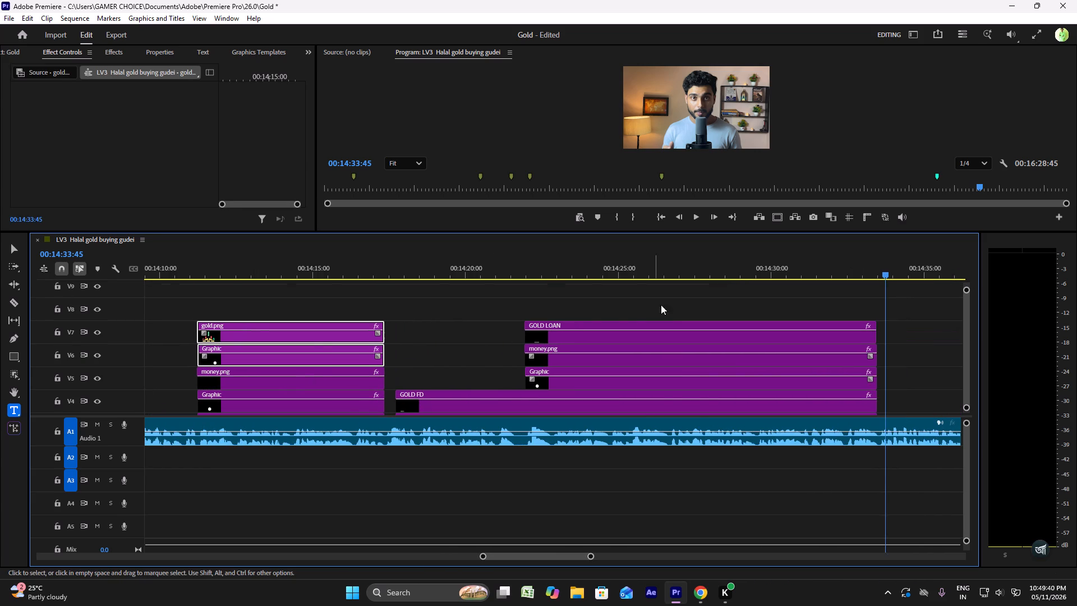
{"action": "key", "text": "ctrl+c"}
{"action": "key", "text": "ctrl+v"}
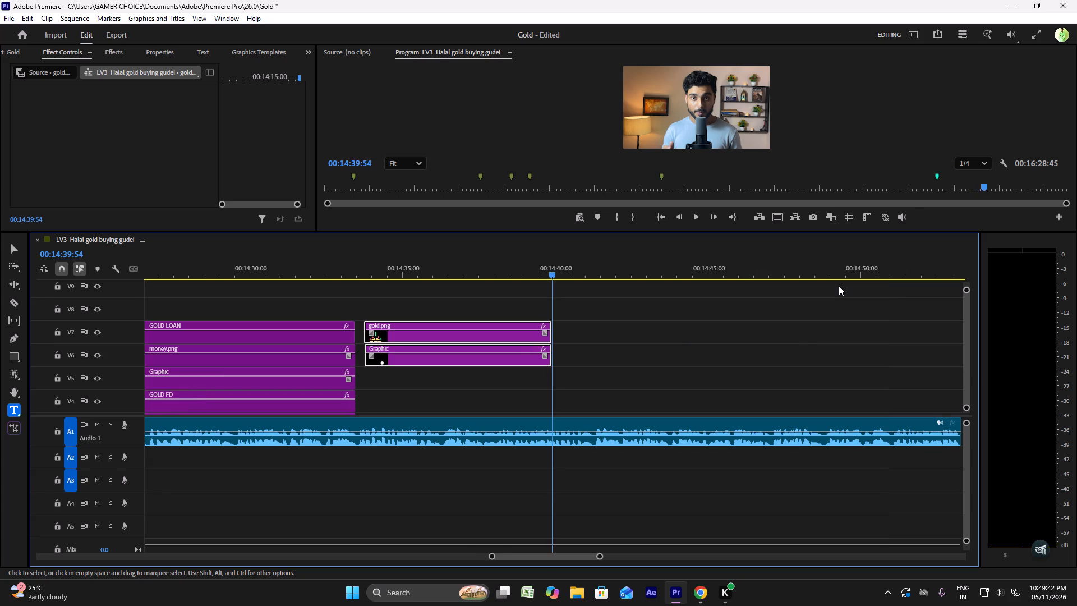
Move the pasted gold.png and Graphic clips to V9 and V8, starting at about 00:14:26:50, and play back the section.
{"action": "scroll", "coordinate": [437, 355], "scroll_direction": "up", "scroll_amount": 4, "text": "ctrl"}
{"action": "scroll", "coordinate": [437, 355], "scroll_direction": "down", "scroll_amount": 6, "text": "ctrl"}
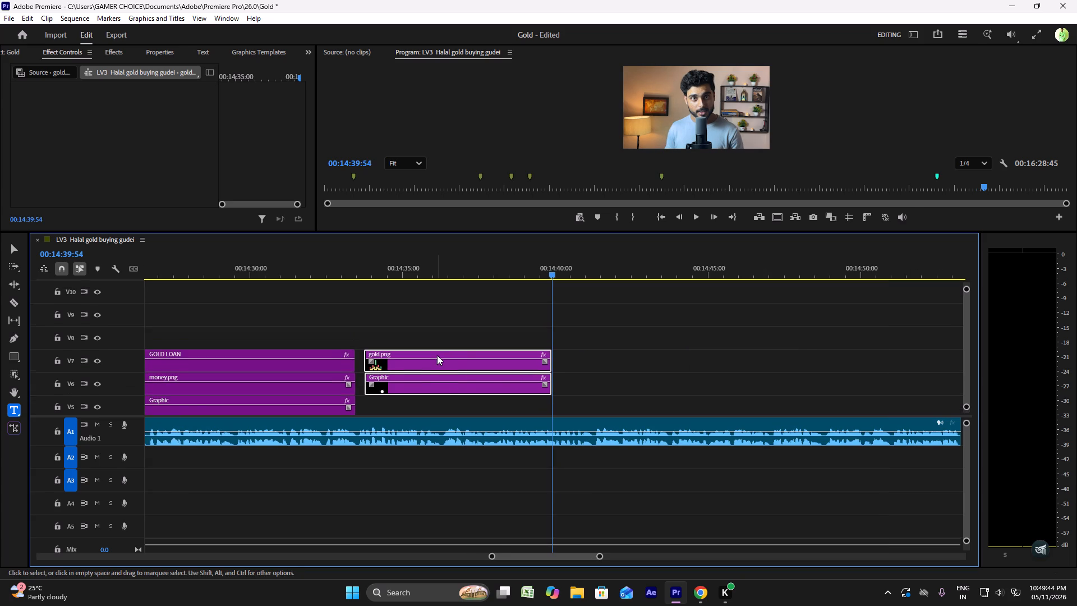
{"action": "left_click_drag", "start_coordinate": [431, 342], "coordinate": [398, 301]}
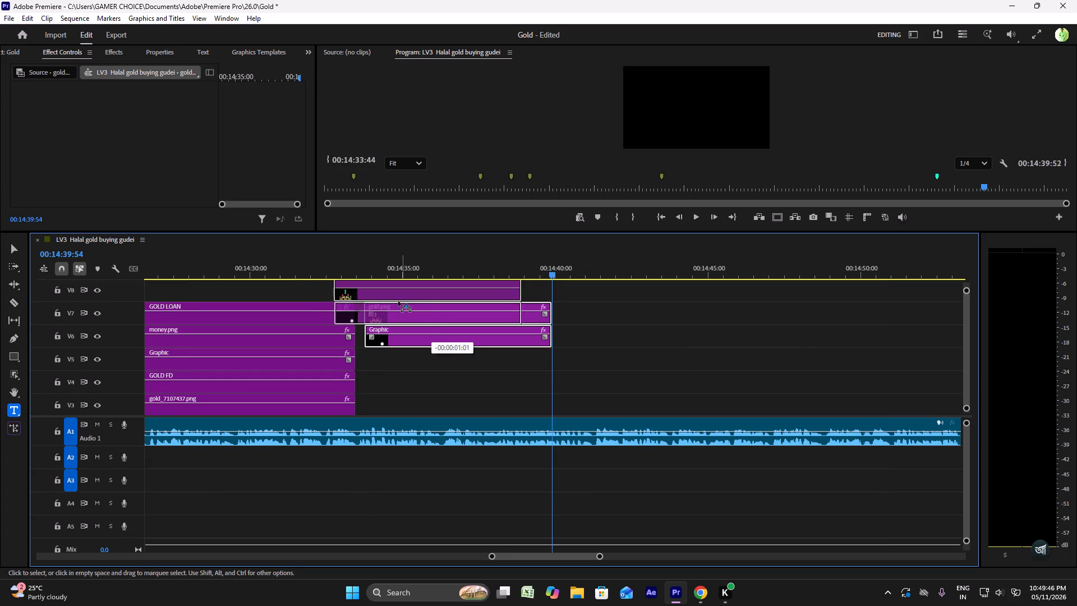
{"action": "left_click_drag", "start_coordinate": [398, 301], "coordinate": [371, 297]}
{"action": "scroll", "coordinate": [380, 302], "scroll_direction": "up", "scroll_amount": 10}
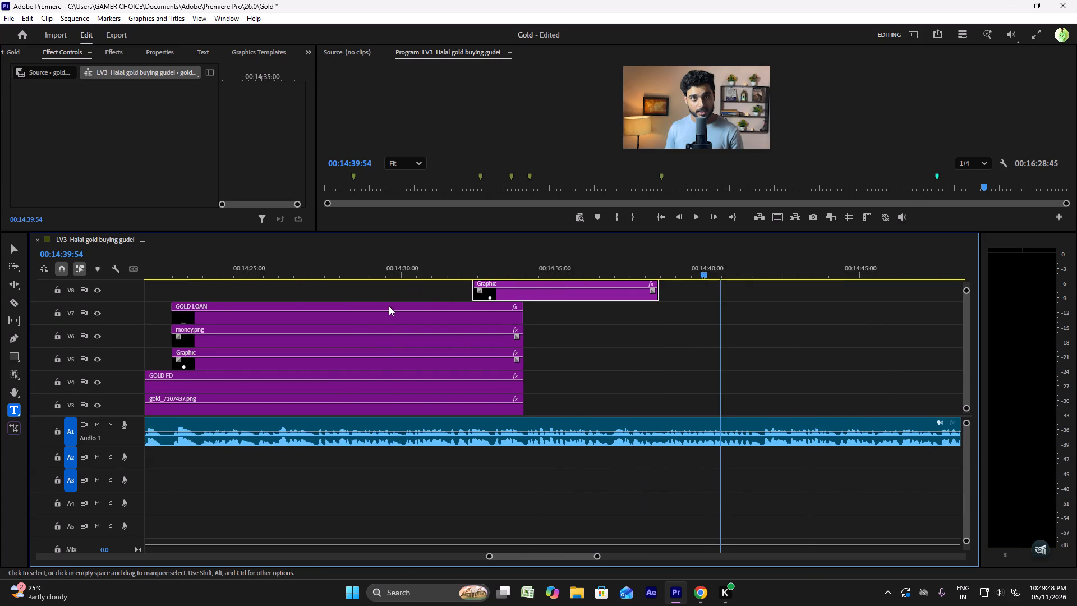
{"action": "scroll", "coordinate": [389, 306], "scroll_direction": "up", "scroll_amount": 10}
{"action": "left_click_drag", "start_coordinate": [678, 293], "coordinate": [570, 289]}
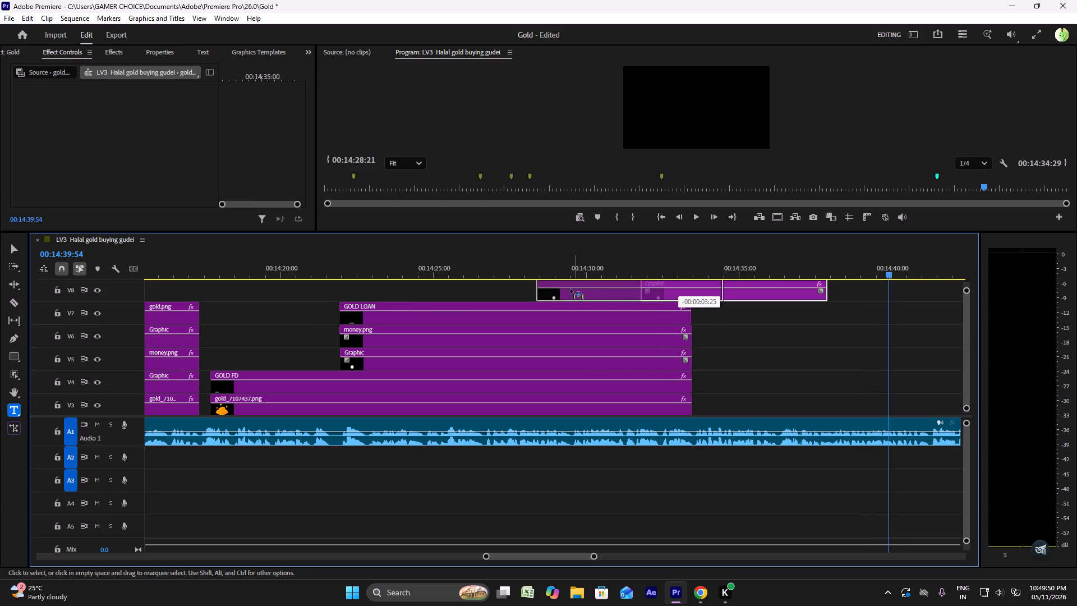
{"action": "left_click_drag", "start_coordinate": [570, 289], "coordinate": [527, 291]}
{"action": "left_click", "coordinate": [459, 269]}
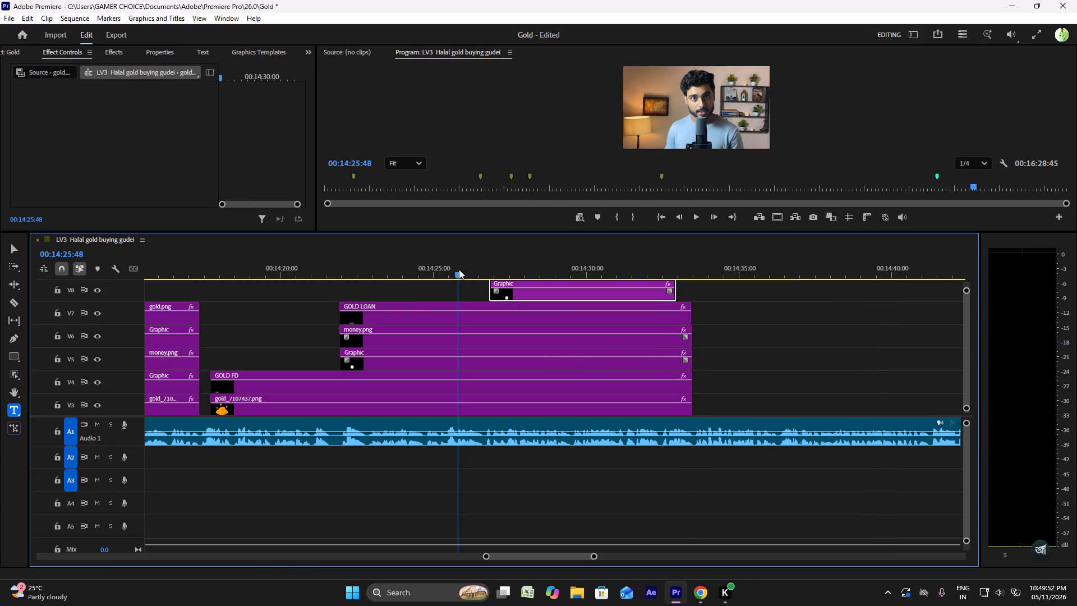
{"action": "key", "text": "space"}
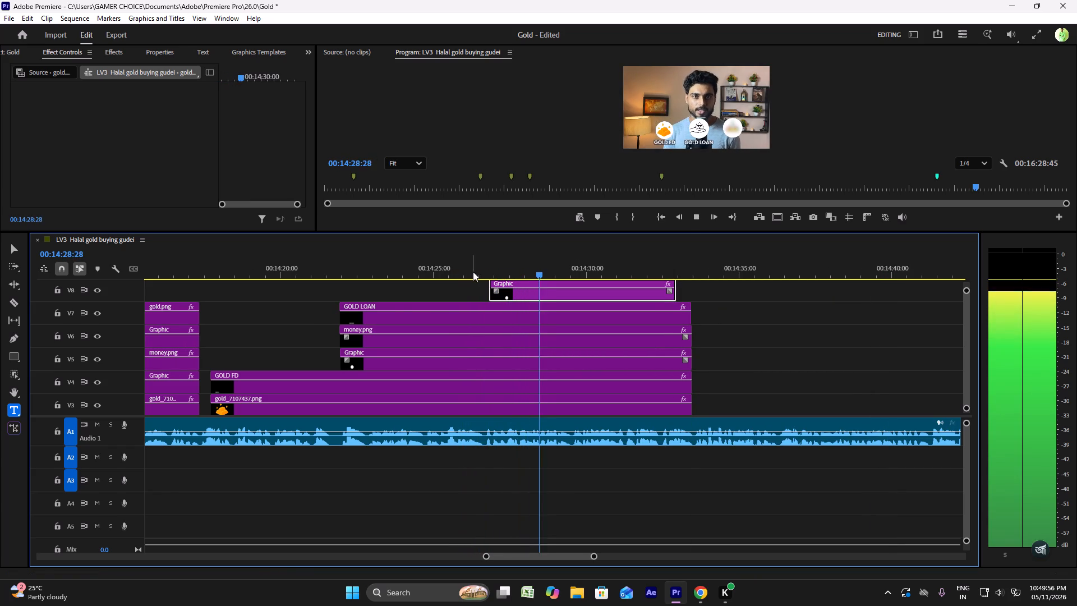
{"action": "key", "text": "space"}
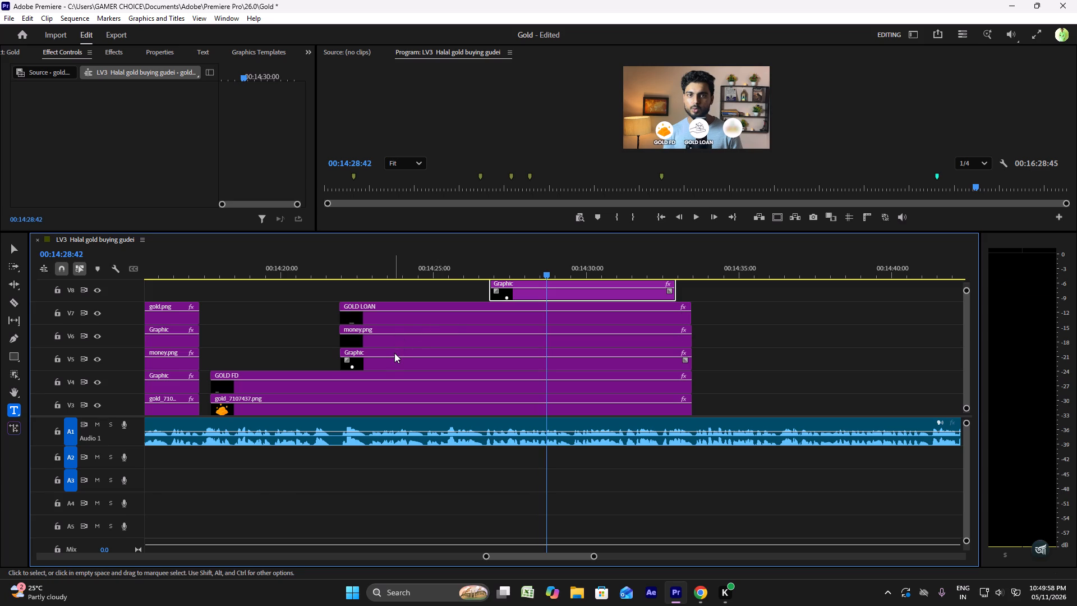
Copy the GOLD LOAN title from V7 and place the copy on V10, starting together with the gold.png clip on V9.
{"action": "left_click", "coordinate": [394, 320]}
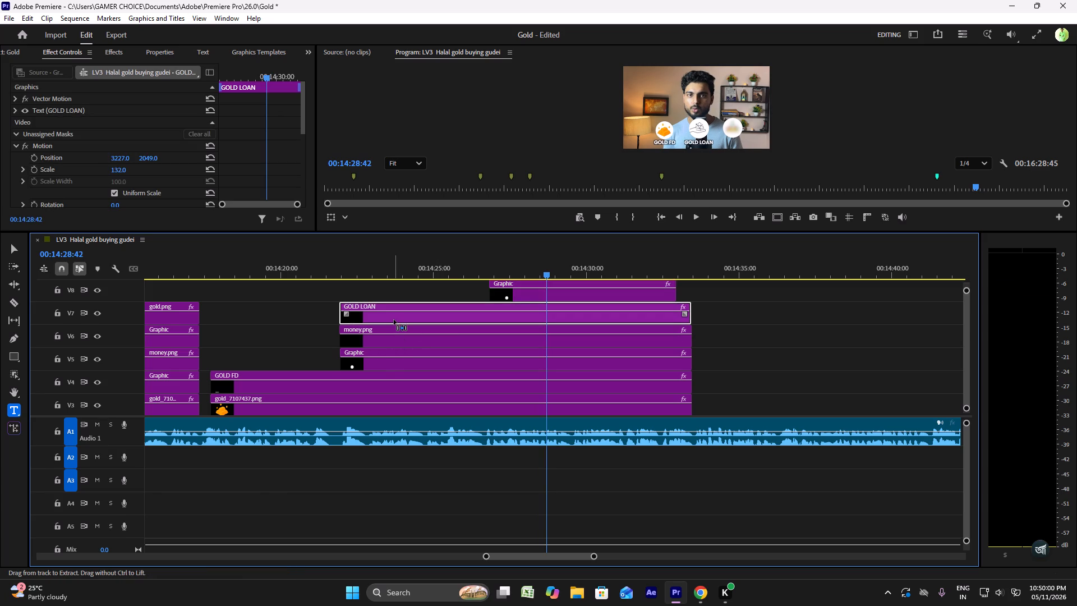
{"action": "key", "text": "ctrl+c"}
{"action": "left_click", "coordinate": [749, 279]}
{"action": "left_click", "coordinate": [748, 276]}
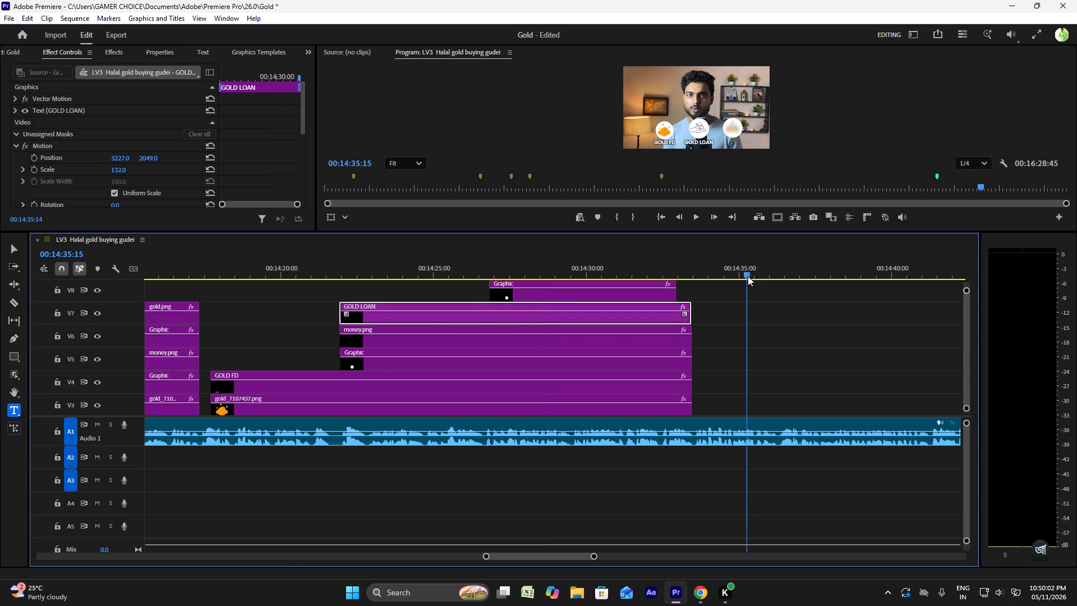
{"action": "key", "text": "ctrl+v"}
{"action": "scroll", "coordinate": [488, 323], "scroll_direction": "up", "scroll_amount": 12}
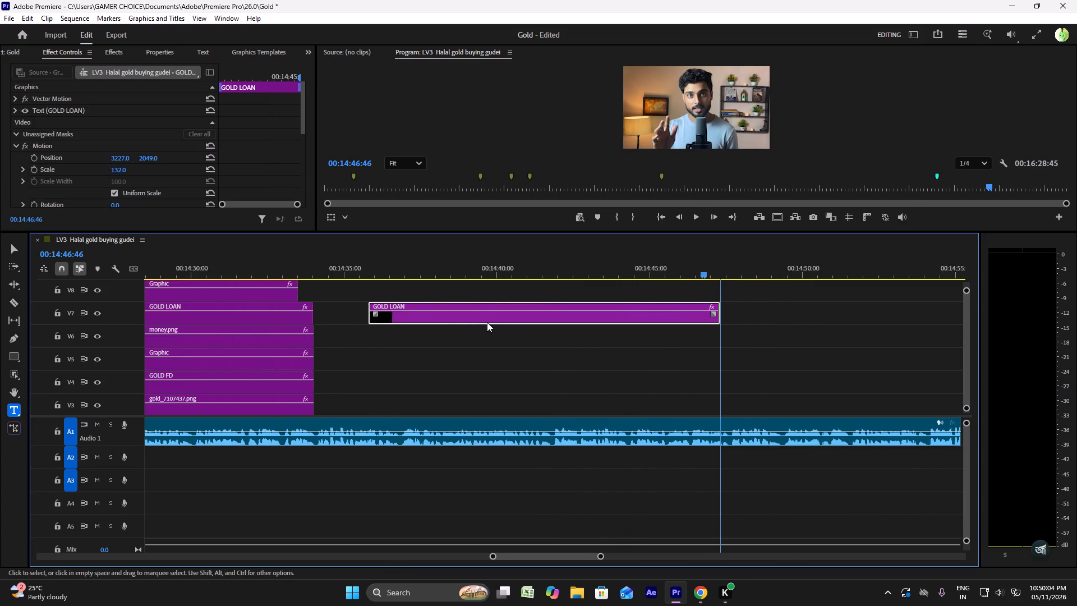
{"action": "scroll", "coordinate": [487, 322], "scroll_direction": "up", "scroll_amount": 14}
{"action": "scroll", "coordinate": [531, 320], "scroll_direction": "down", "scroll_amount": 4, "text": "ctrl"}
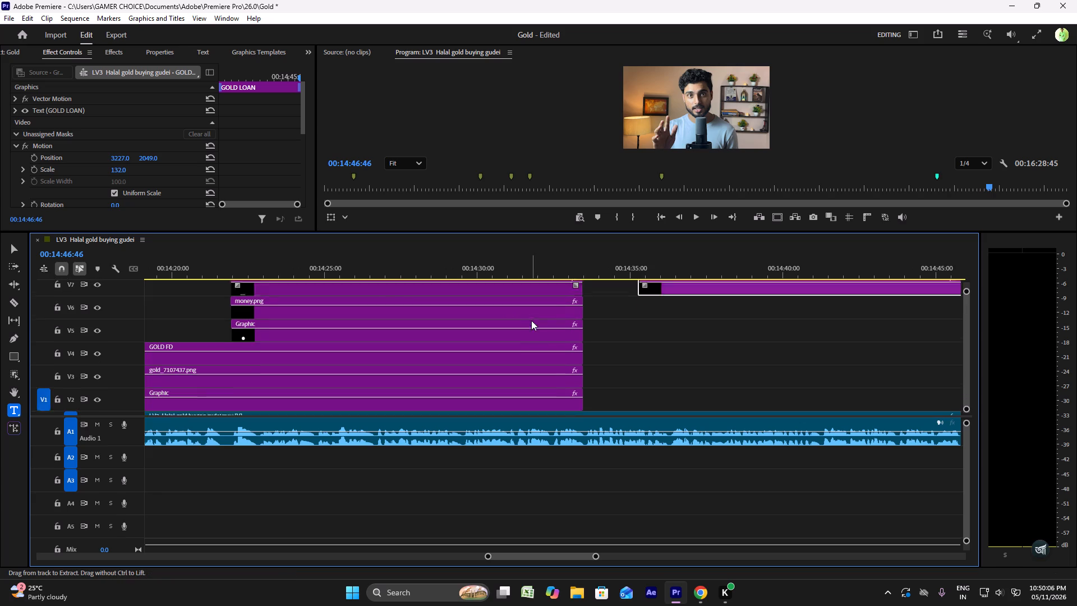
{"action": "scroll", "coordinate": [531, 320], "scroll_direction": "down", "scroll_amount": 2, "text": "ctrl"}
{"action": "scroll", "coordinate": [537, 320], "scroll_direction": "up", "scroll_amount": 13, "text": "ctrl"}
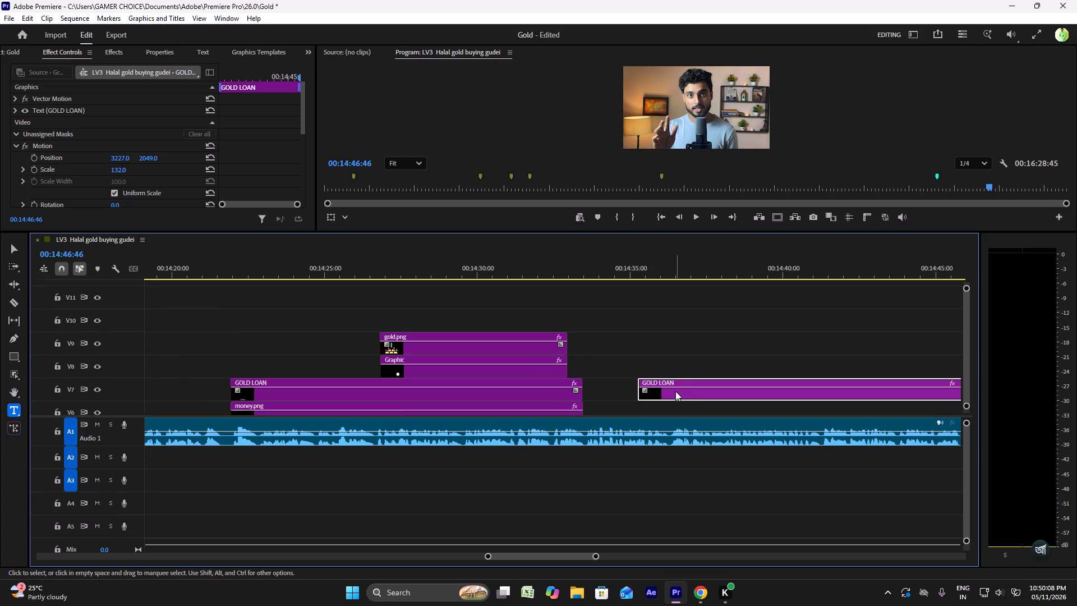
{"action": "left_click_drag", "start_coordinate": [676, 393], "coordinate": [432, 320]}
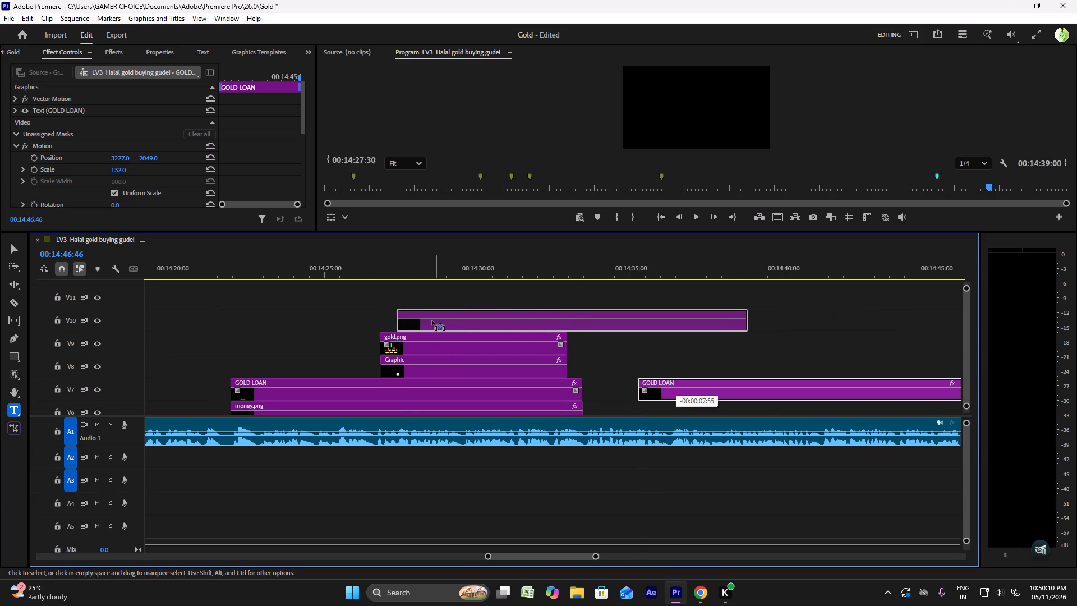
{"action": "left_click_drag", "start_coordinate": [432, 320], "coordinate": [421, 319]}
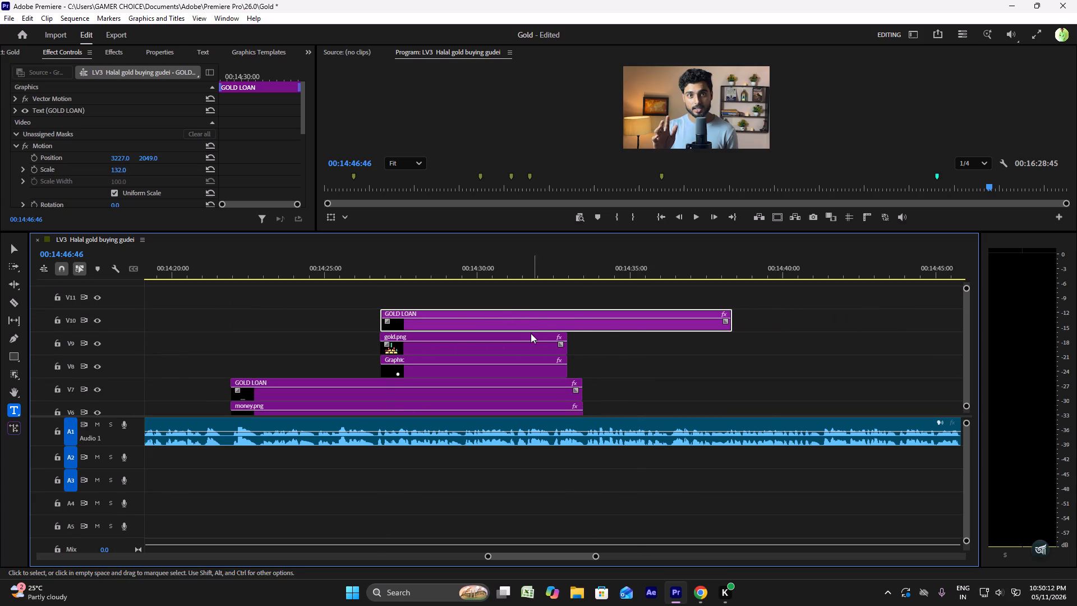
Trim the V10 title and extend the V9 gold.png and V8 Graphic to end with the V7 clip, and play the section.
{"action": "left_click", "coordinate": [525, 326]}
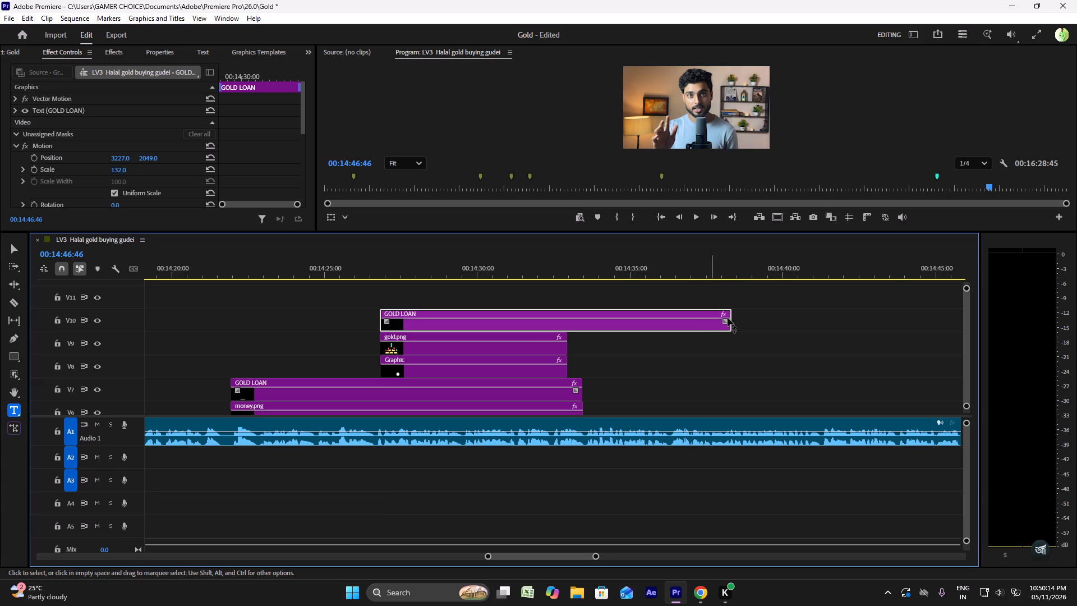
{"action": "left_click_drag", "start_coordinate": [734, 315], "coordinate": [586, 317]}
{"action": "left_click_drag", "start_coordinate": [570, 343], "coordinate": [583, 345]}
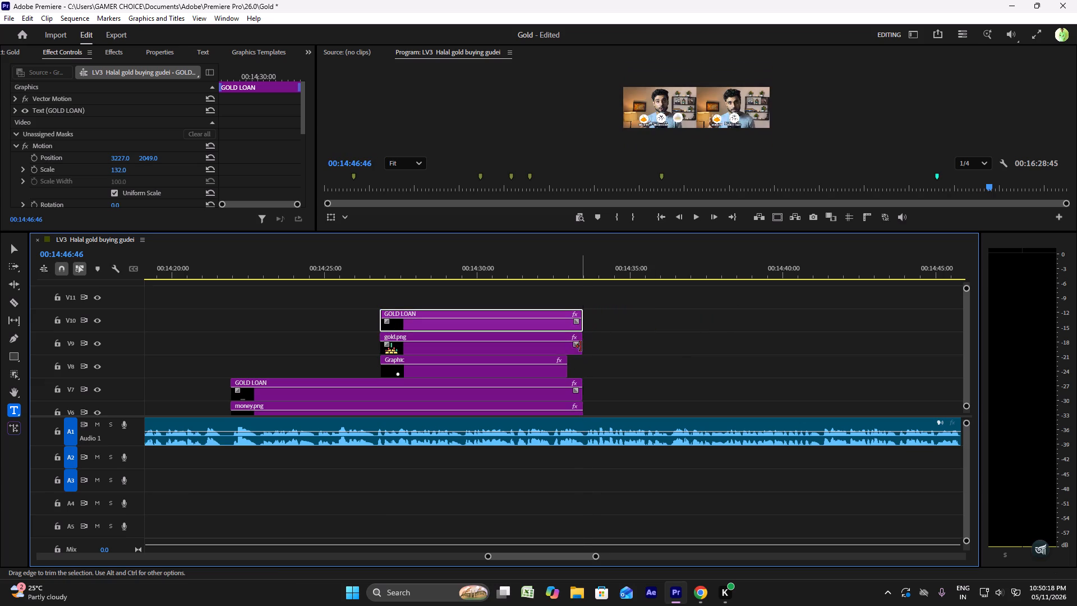
{"action": "left_click_drag", "start_coordinate": [572, 363], "coordinate": [587, 366]}
{"action": "left_click", "coordinate": [586, 364]}
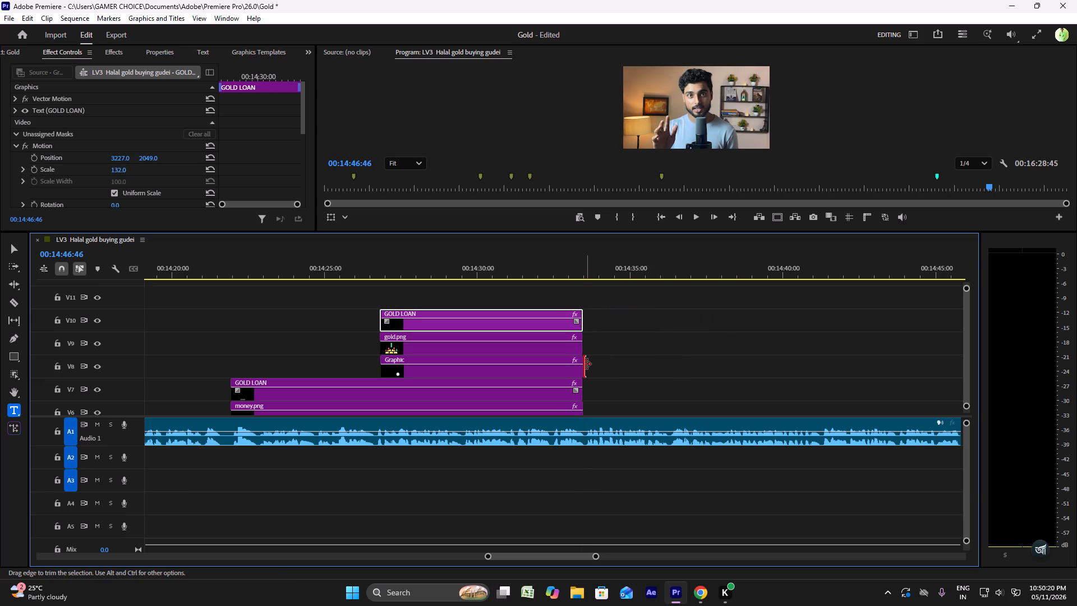
{"action": "left_click", "coordinate": [374, 268]}
{"action": "key", "text": "space"}
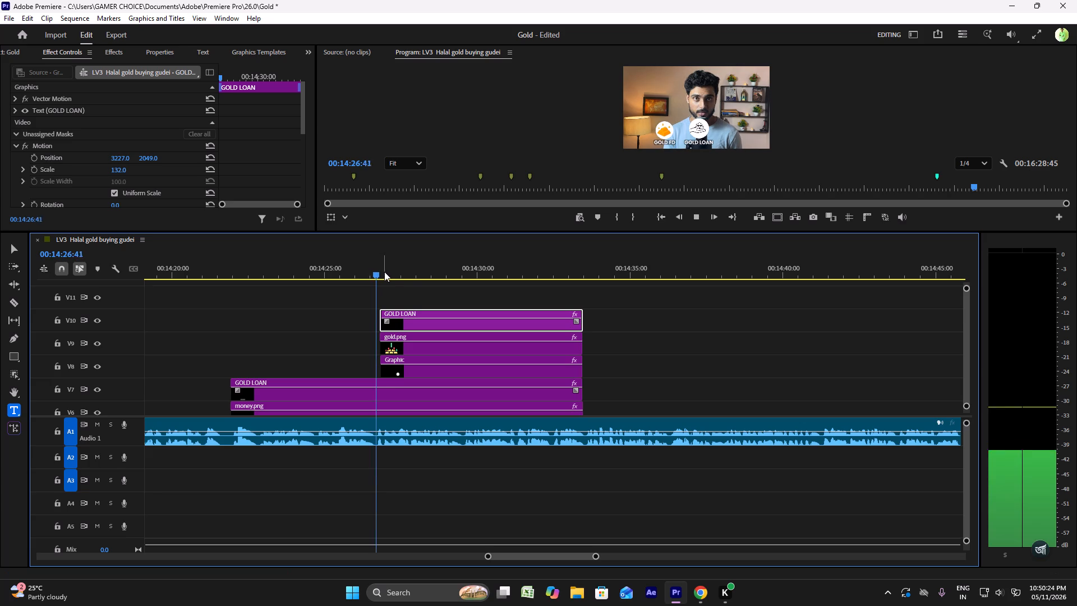
{"action": "key", "text": "space"}
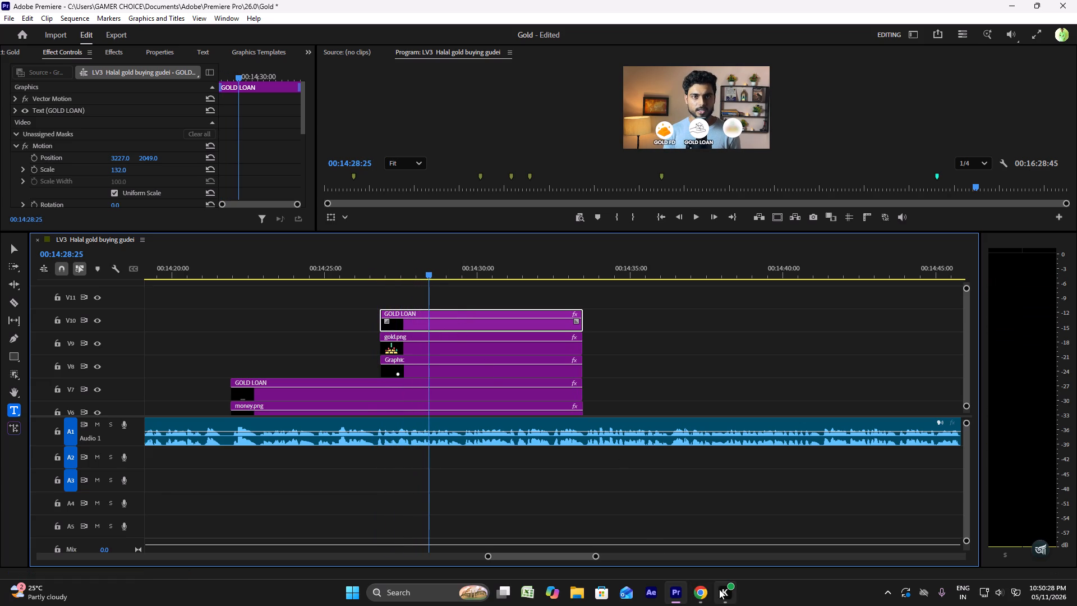
Switch to the editor brief in Chrome, copy the label GOLD TRADING from section #10, and return to Premiere.
{"action": "left_click", "coordinate": [701, 593]}
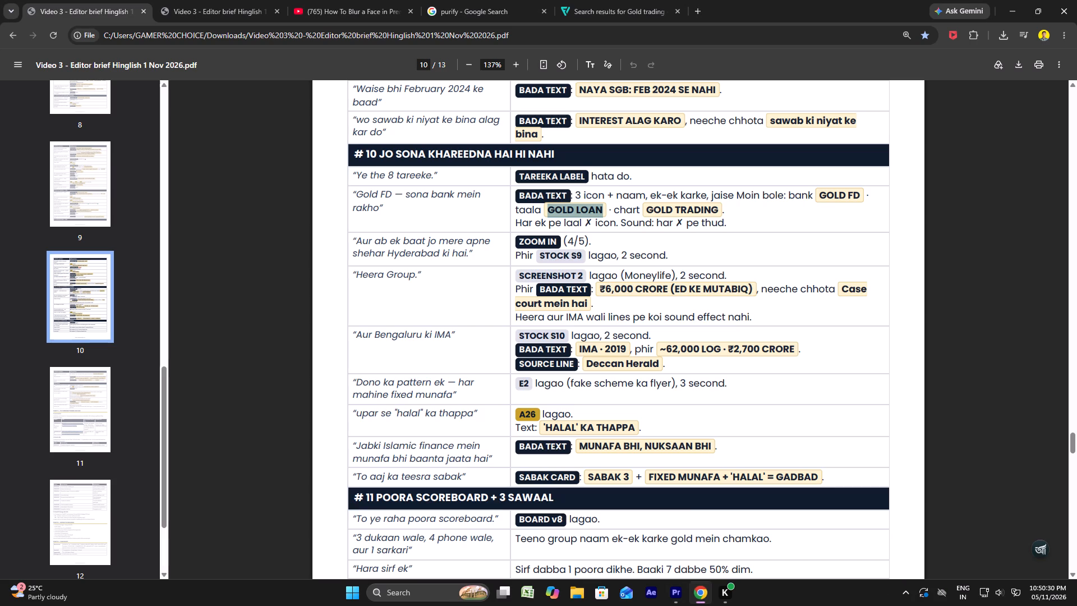
{"action": "left_click_drag", "start_coordinate": [646, 210], "coordinate": [721, 212]}
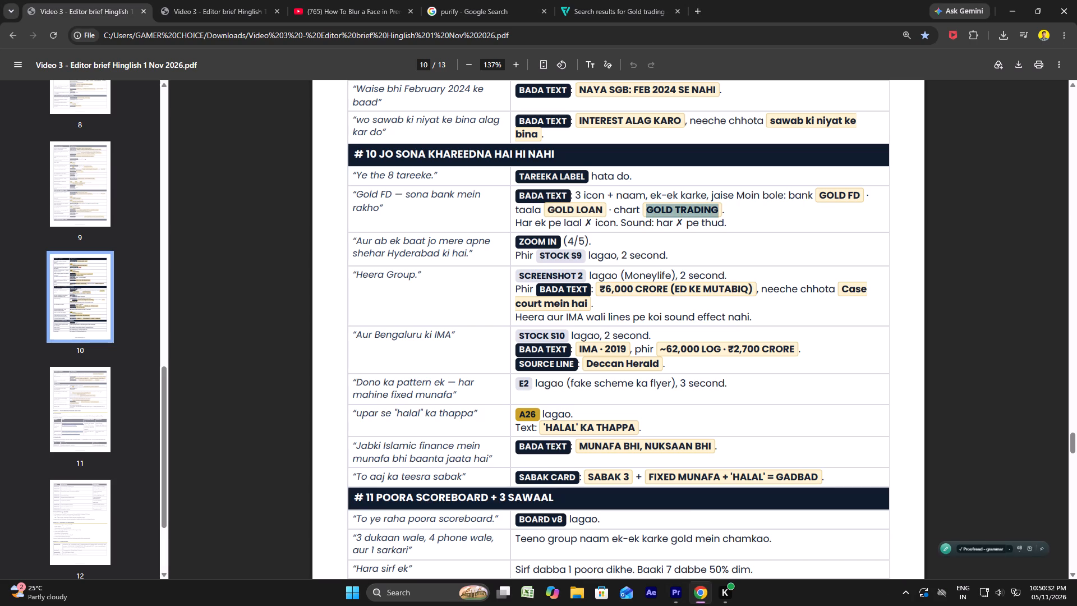
{"action": "right_click", "coordinate": [709, 211]}
{"action": "left_click", "coordinate": [729, 223]}
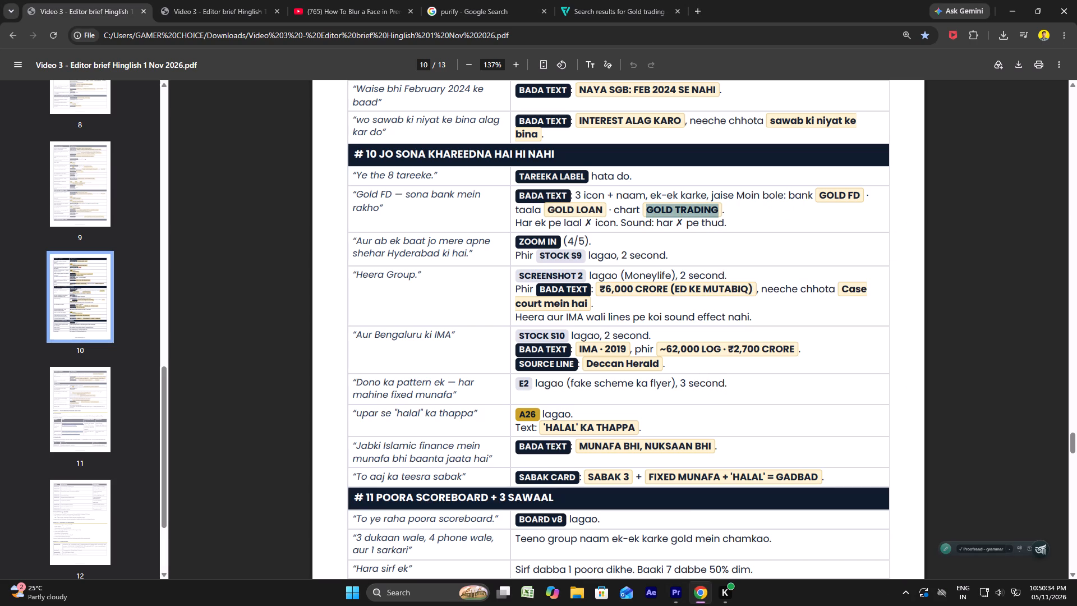
{"action": "left_click", "coordinate": [678, 595]}
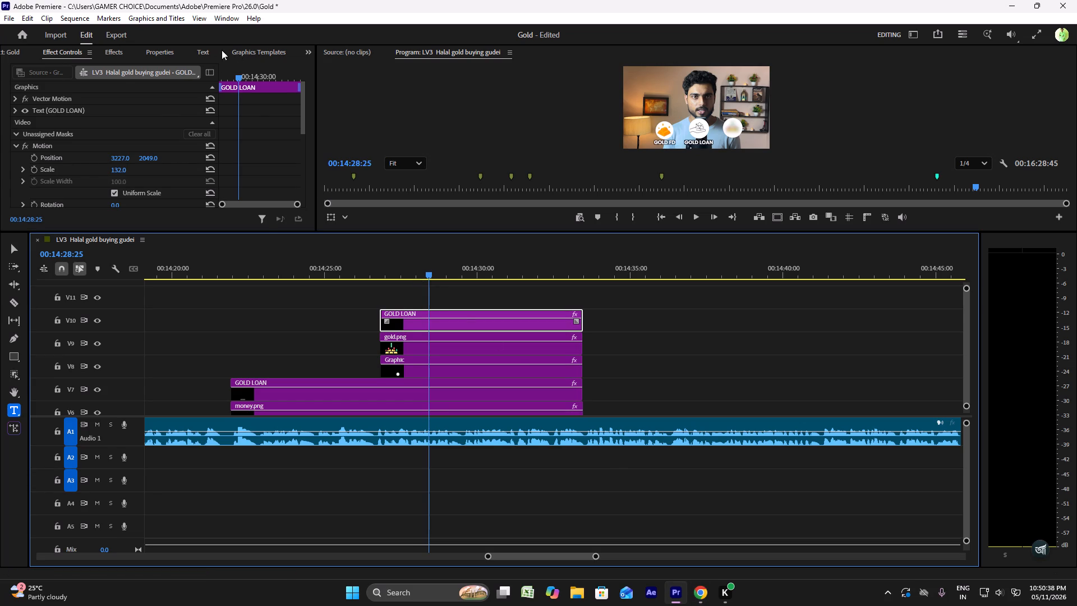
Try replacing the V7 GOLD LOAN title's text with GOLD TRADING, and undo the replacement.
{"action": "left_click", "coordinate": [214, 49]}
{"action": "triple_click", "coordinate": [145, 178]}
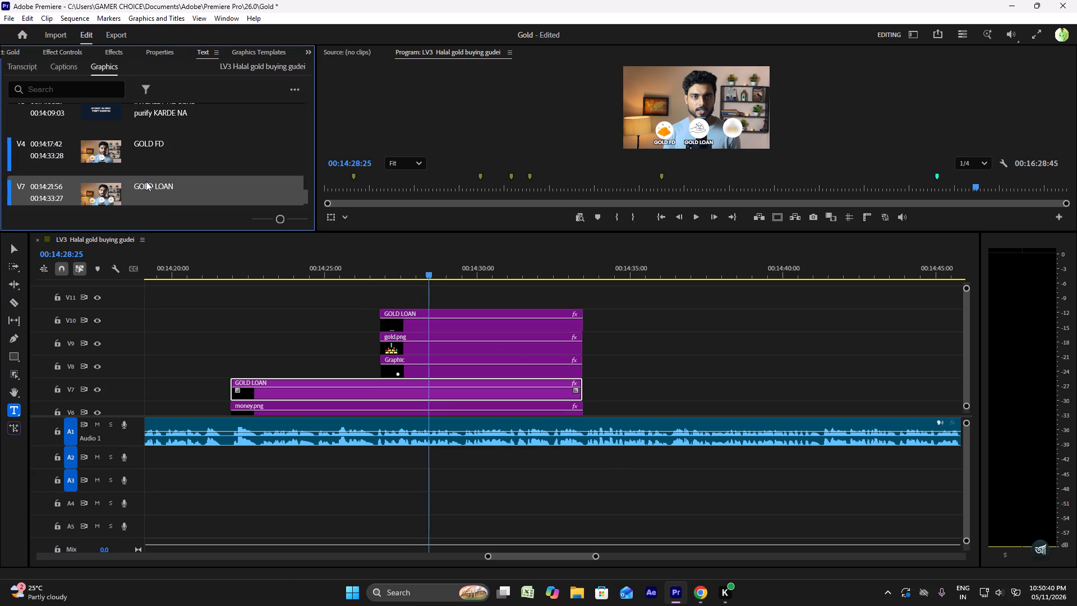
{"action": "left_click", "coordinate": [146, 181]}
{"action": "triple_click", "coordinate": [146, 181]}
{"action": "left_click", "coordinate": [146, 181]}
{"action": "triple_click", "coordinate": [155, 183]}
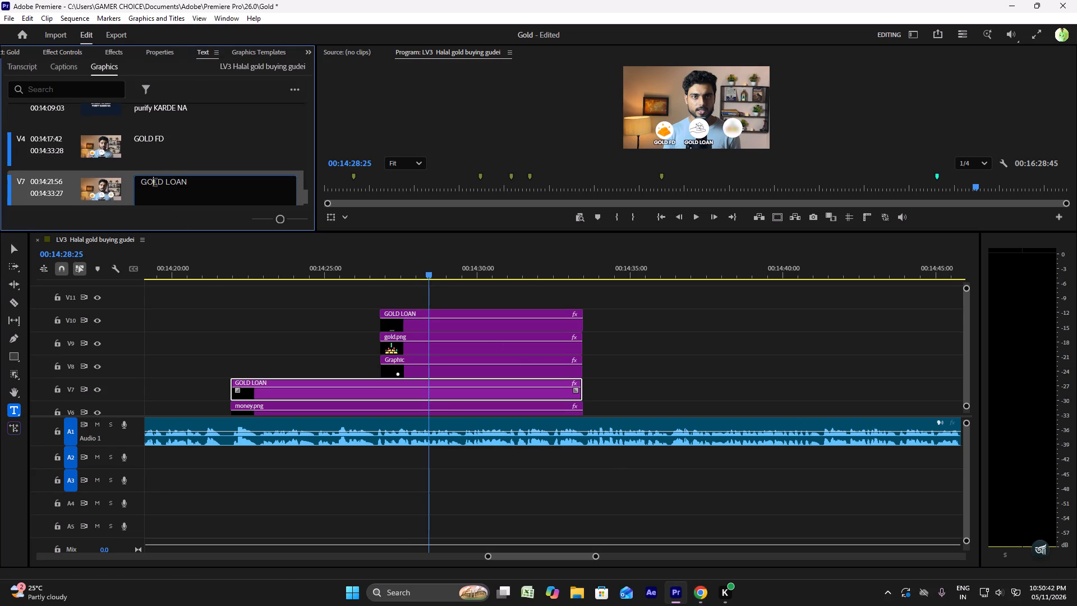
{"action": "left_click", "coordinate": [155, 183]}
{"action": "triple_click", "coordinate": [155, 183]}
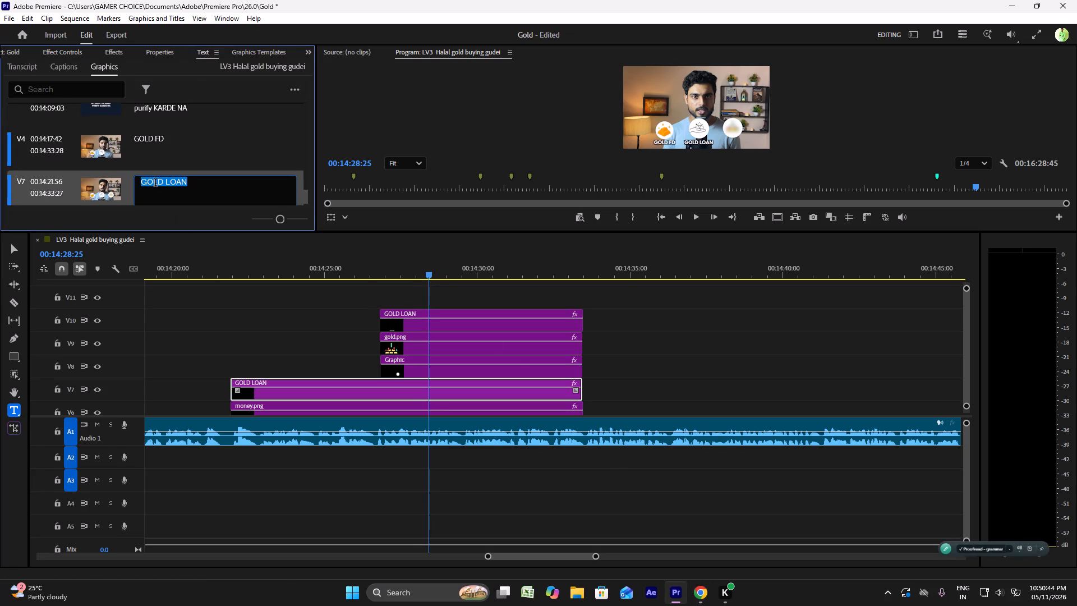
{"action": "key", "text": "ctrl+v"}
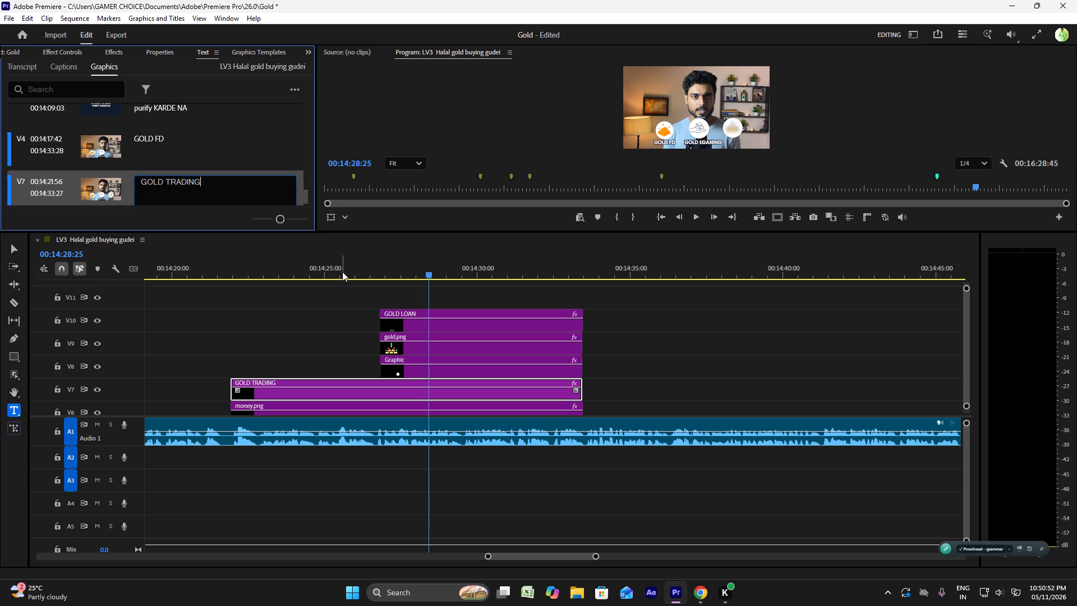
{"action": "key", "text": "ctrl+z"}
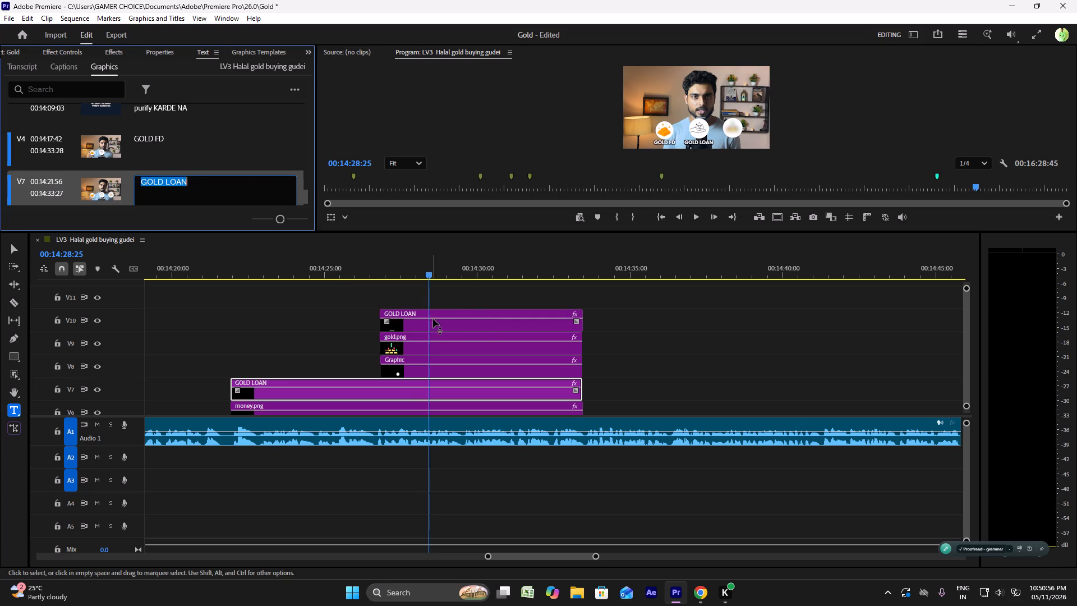
Replace the text of the copied GOLD LOAN title on V10 with GOLD TRADING.
{"action": "left_click", "coordinate": [461, 276]}
{"action": "scroll", "coordinate": [186, 176], "scroll_direction": "down", "scroll_amount": 9}
{"action": "left_click", "coordinate": [500, 325]}
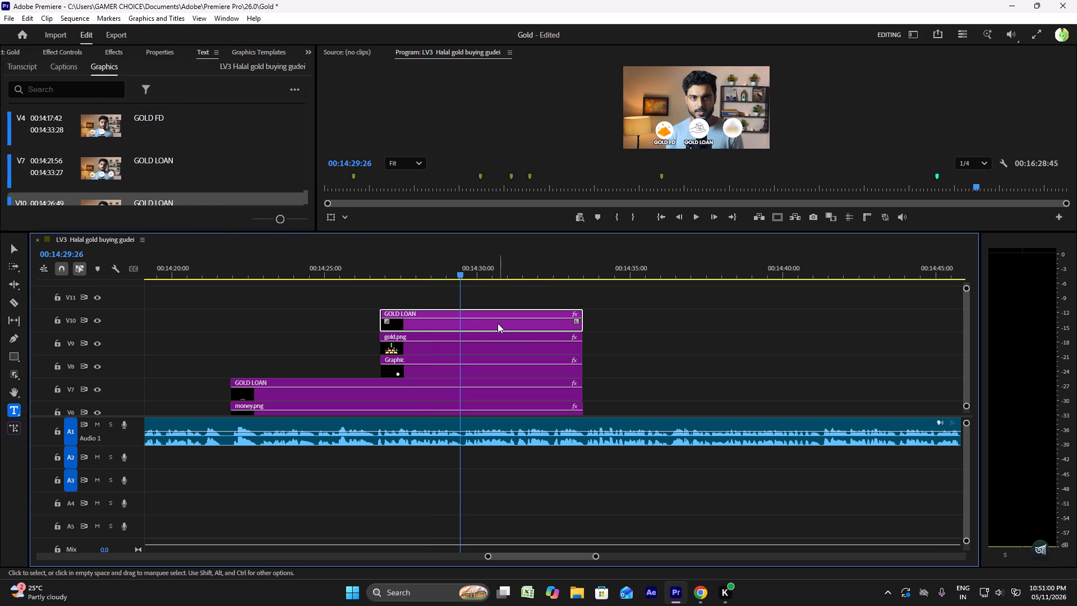
{"action": "scroll", "coordinate": [150, 186], "scroll_direction": "down", "scroll_amount": 5}
{"action": "triple_click", "coordinate": [160, 186]}
{"action": "left_click", "coordinate": [160, 186]}
{"action": "left_click", "coordinate": [160, 186]}
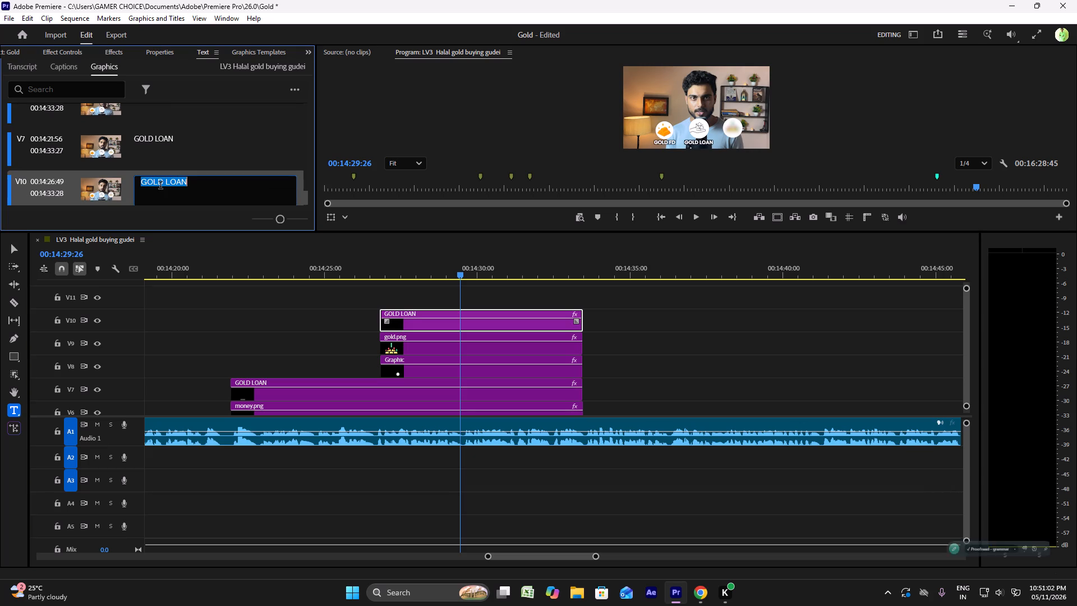
{"action": "key", "text": "ctrl+v"}
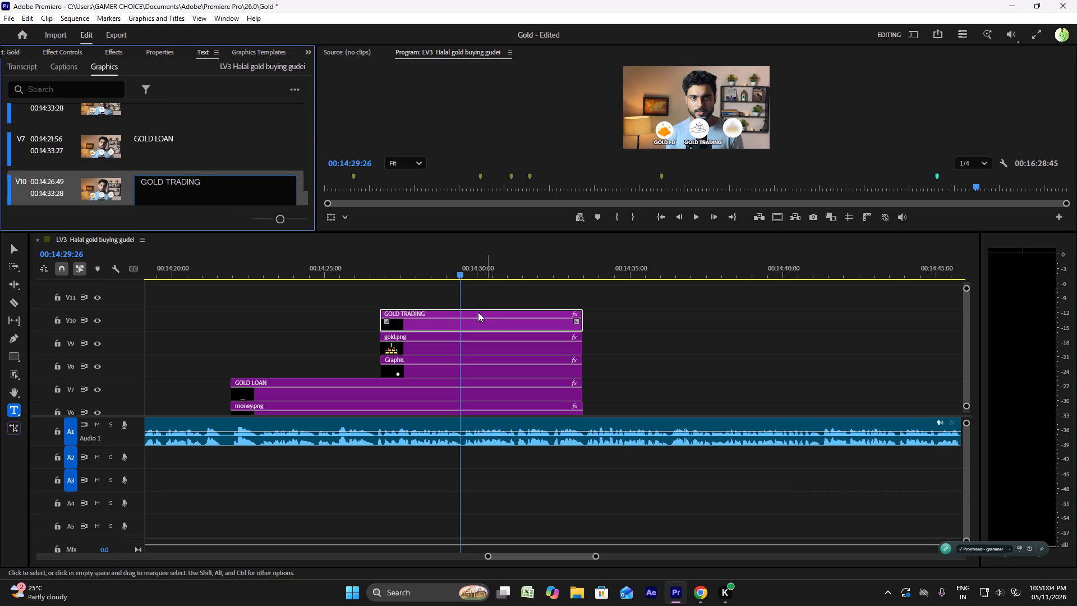
Move the V10 GOLD TRADING title under the third icon, setting its horizontal position to 3196.
{"action": "left_click", "coordinate": [381, 274]}
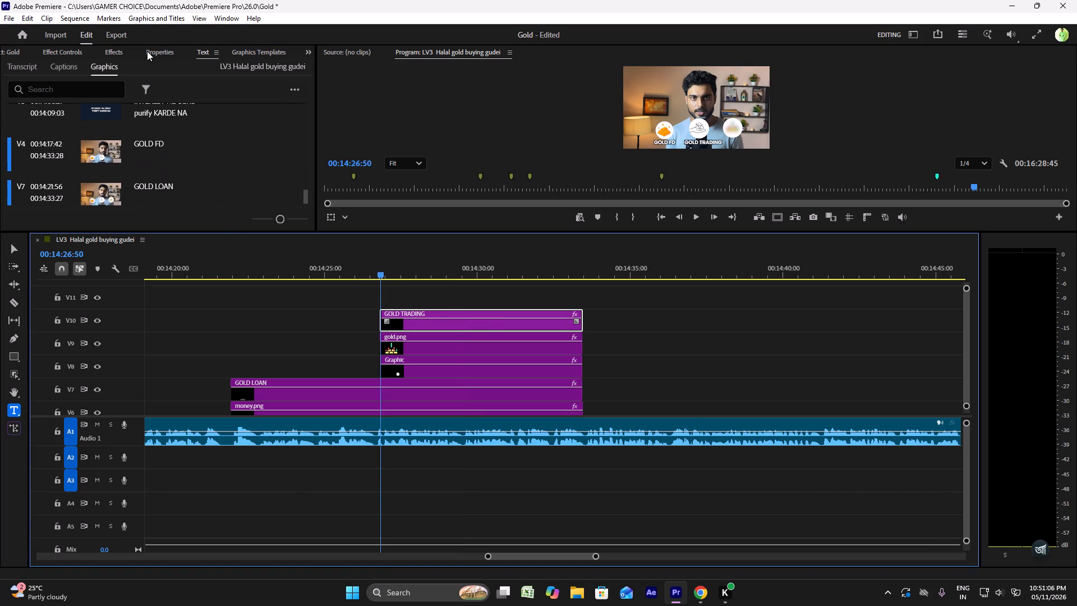
{"action": "left_click", "coordinate": [153, 50]}
{"action": "left_click_drag", "start_coordinate": [144, 186], "coordinate": [389, 182]}
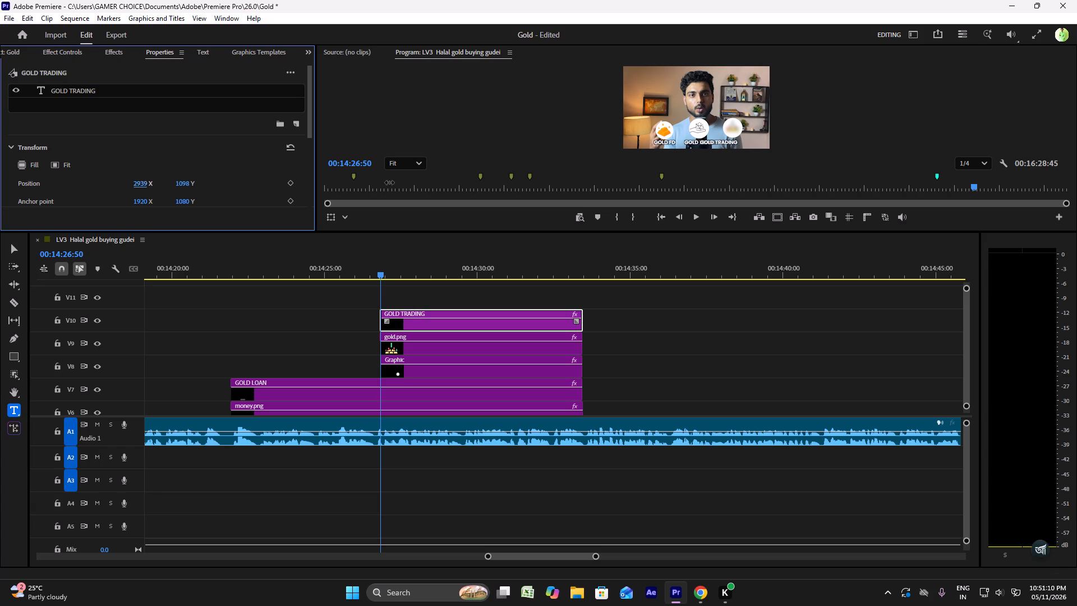
{"action": "left_click_drag", "start_coordinate": [389, 182], "coordinate": [510, 170]}
{"action": "left_click_drag", "start_coordinate": [510, 170], "coordinate": [630, 164]}
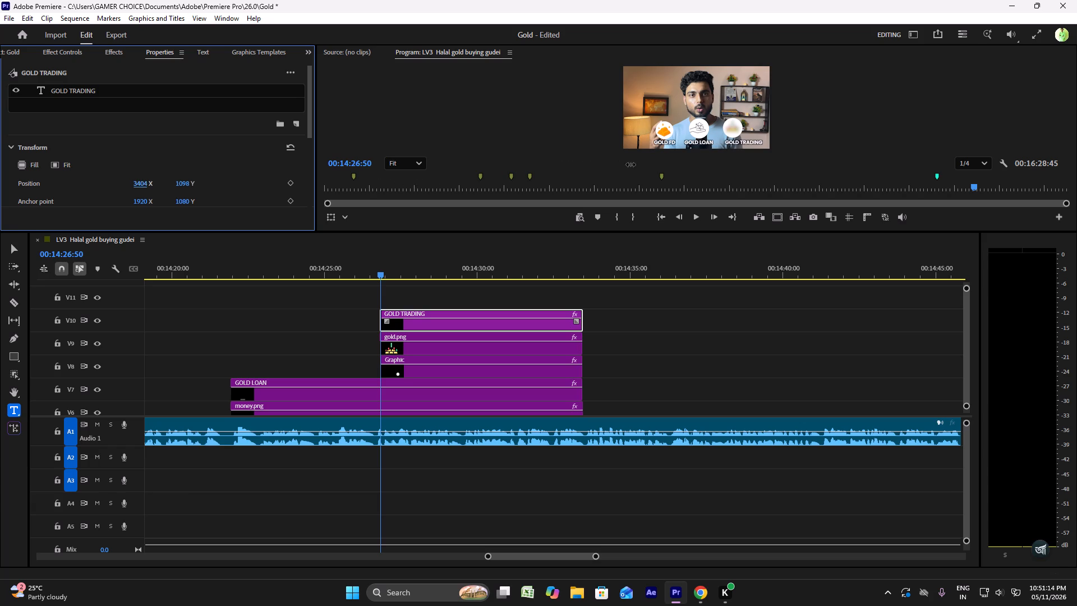
{"action": "left_click_drag", "start_coordinate": [630, 164], "coordinate": [560, 156]}
{"action": "left_click_drag", "start_coordinate": [560, 156], "coordinate": [545, 155]}
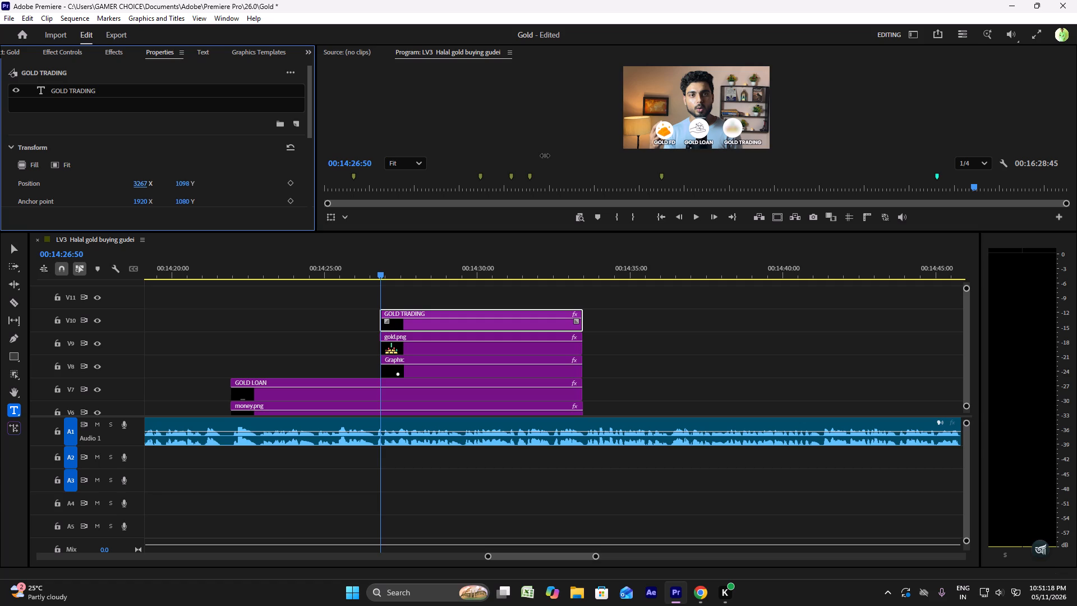
{"action": "left_click_drag", "start_coordinate": [545, 155], "coordinate": [510, 155]}
{"action": "left_click_drag", "start_coordinate": [510, 155], "coordinate": [505, 155]}
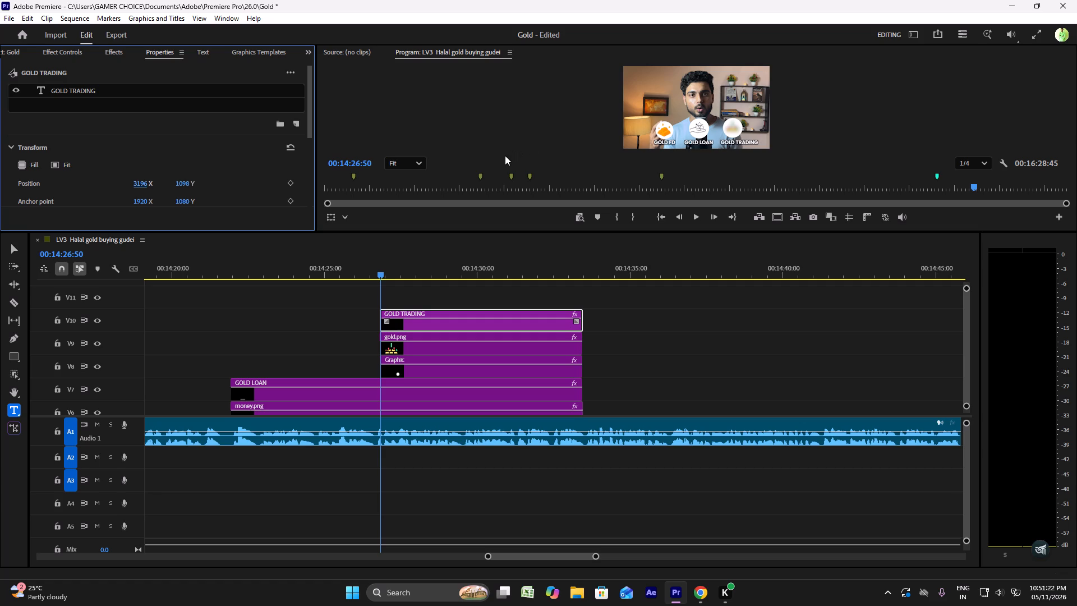
{"action": "left_click", "coordinate": [620, 332]}
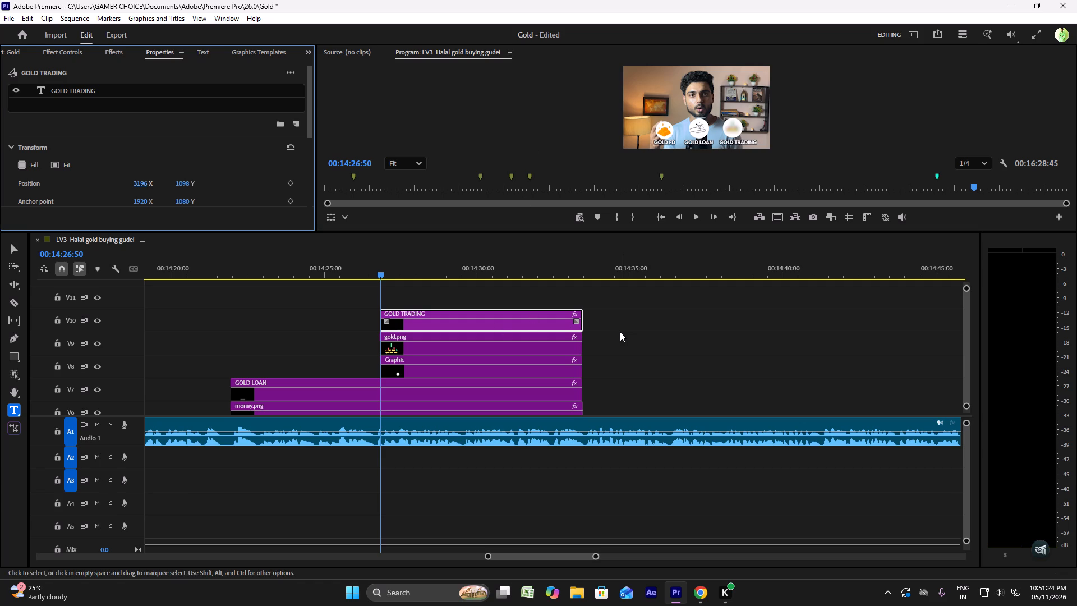
Shift the V9 gold.png and V8 Graphic together above the GOLD TRADING label, with gold.png at X 2957, and play the section.
{"action": "left_click_drag", "start_coordinate": [602, 342], "coordinate": [538, 366]}
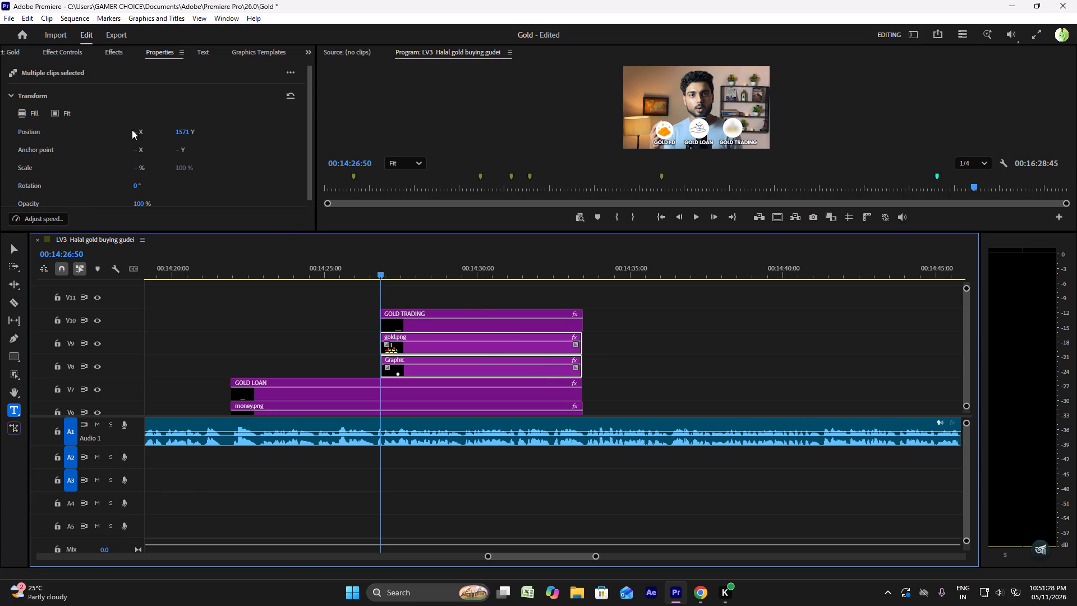
{"action": "left_click_drag", "start_coordinate": [135, 132], "coordinate": [176, 129]}
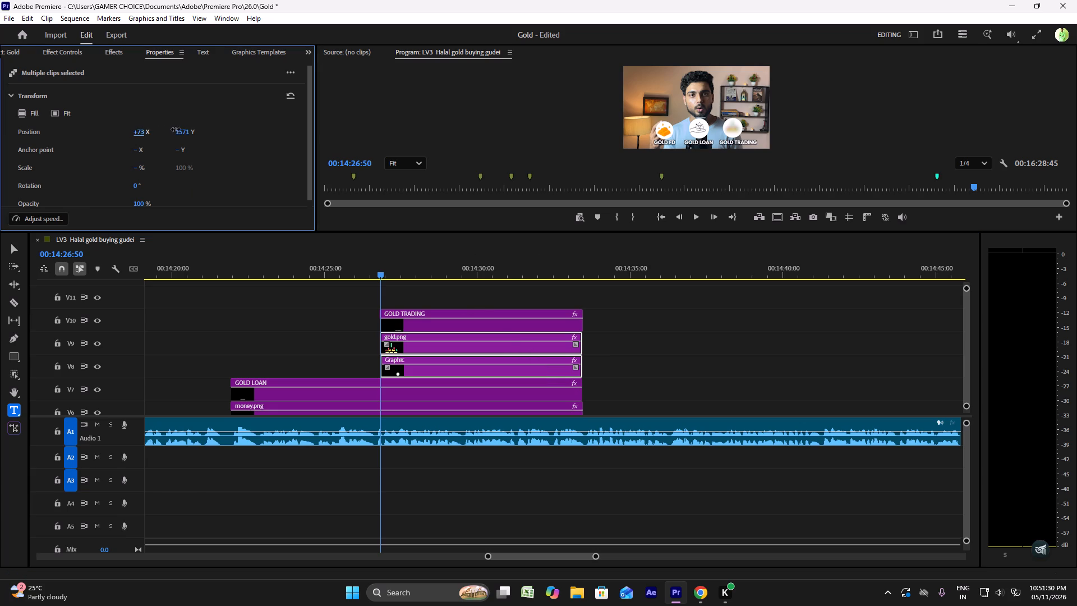
{"action": "left_click_drag", "start_coordinate": [176, 129], "coordinate": [223, 136]}
{"action": "left_click_drag", "start_coordinate": [223, 136], "coordinate": [230, 136]}
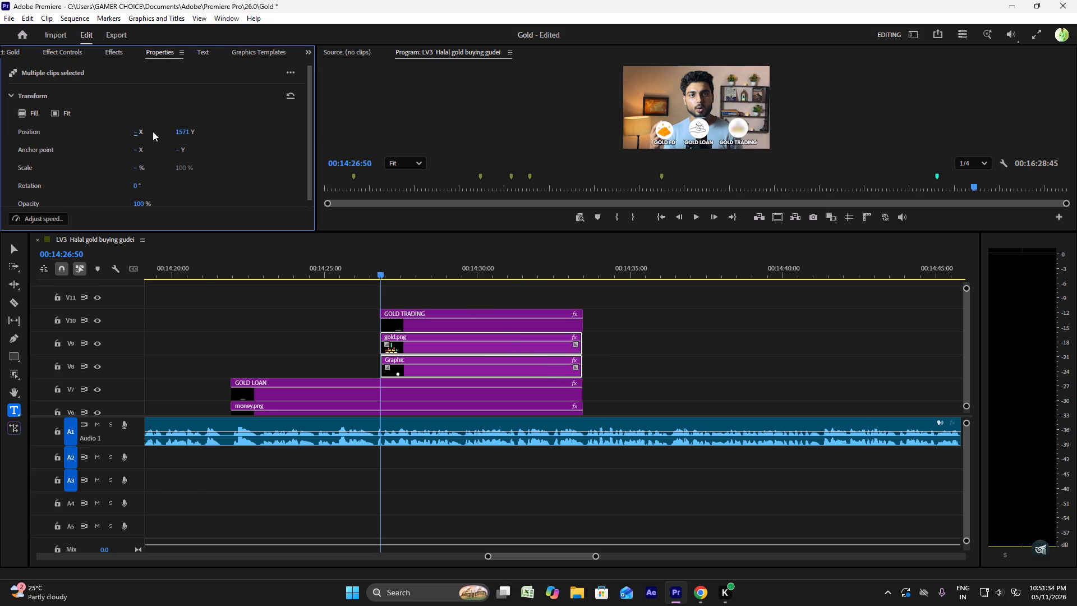
{"action": "left_click_drag", "start_coordinate": [137, 135], "coordinate": [130, 132]}
{"action": "left_click_drag", "start_coordinate": [130, 132], "coordinate": [119, 131]}
{"action": "left_click_drag", "start_coordinate": [119, 131], "coordinate": [104, 127]}
{"action": "left_click_drag", "start_coordinate": [104, 127], "coordinate": [90, 128]}
{"action": "left_click", "coordinate": [633, 353]}
{"action": "left_click", "coordinate": [603, 362]}
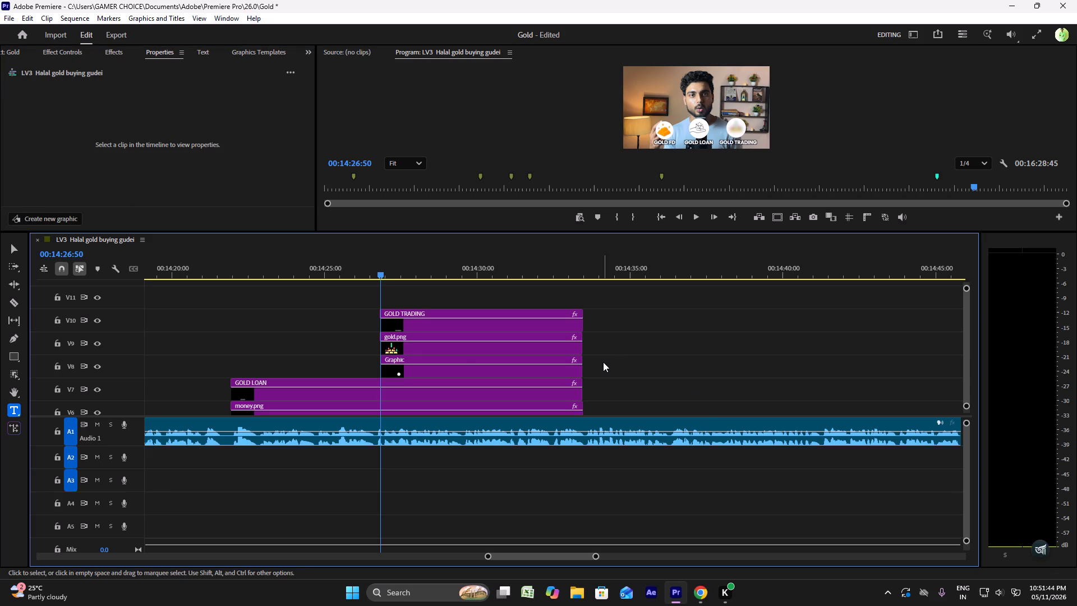
{"action": "left_click", "coordinate": [185, 270]}
{"action": "key", "text": "space"}
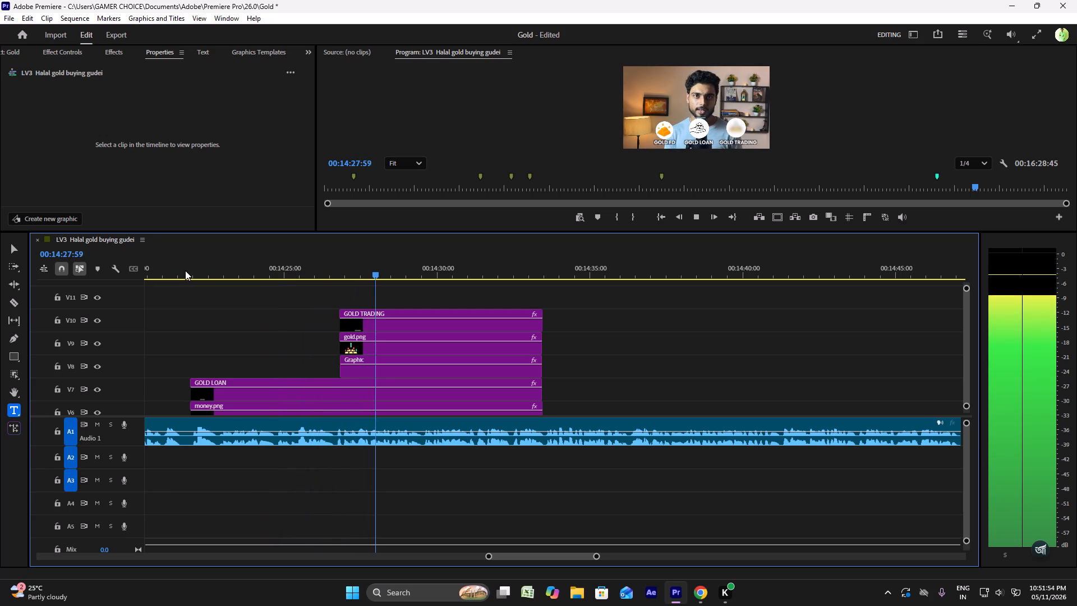
{"action": "key", "text": "space"}
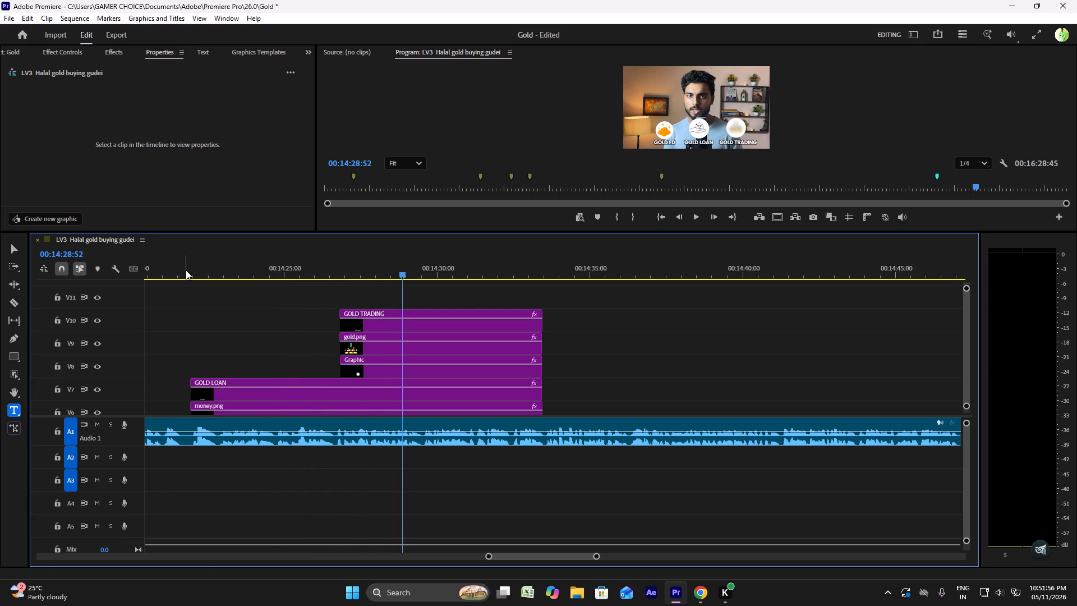
Remove the Gaussian Blur effect from the V9 gold.png clip and play the section from its start.
{"action": "left_click", "coordinate": [361, 341]}
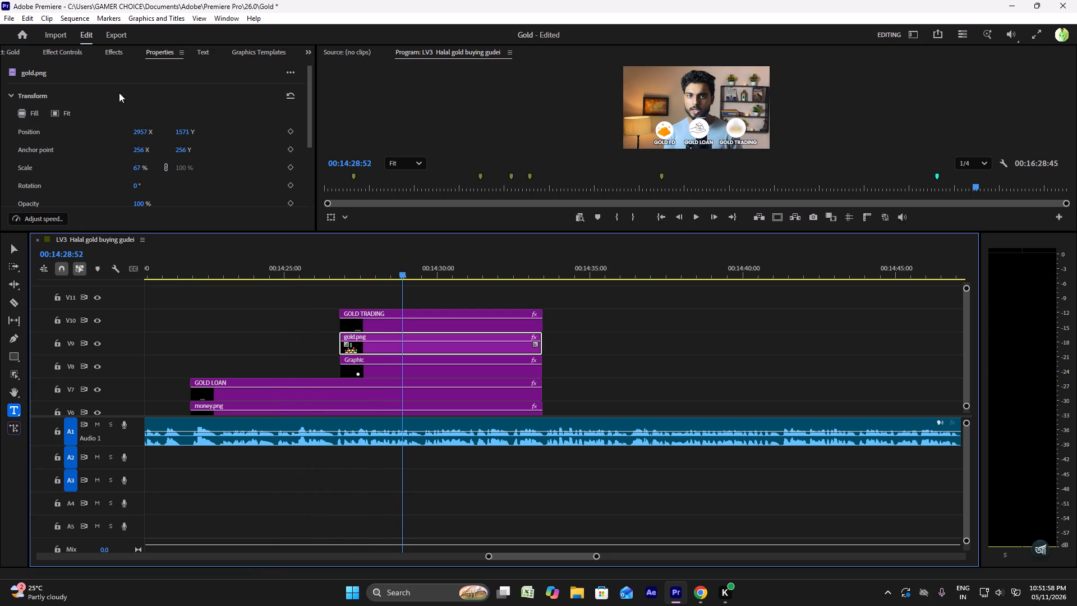
{"action": "left_click", "coordinate": [63, 56]}
{"action": "scroll", "coordinate": [80, 186], "scroll_direction": "down", "scroll_amount": 10}
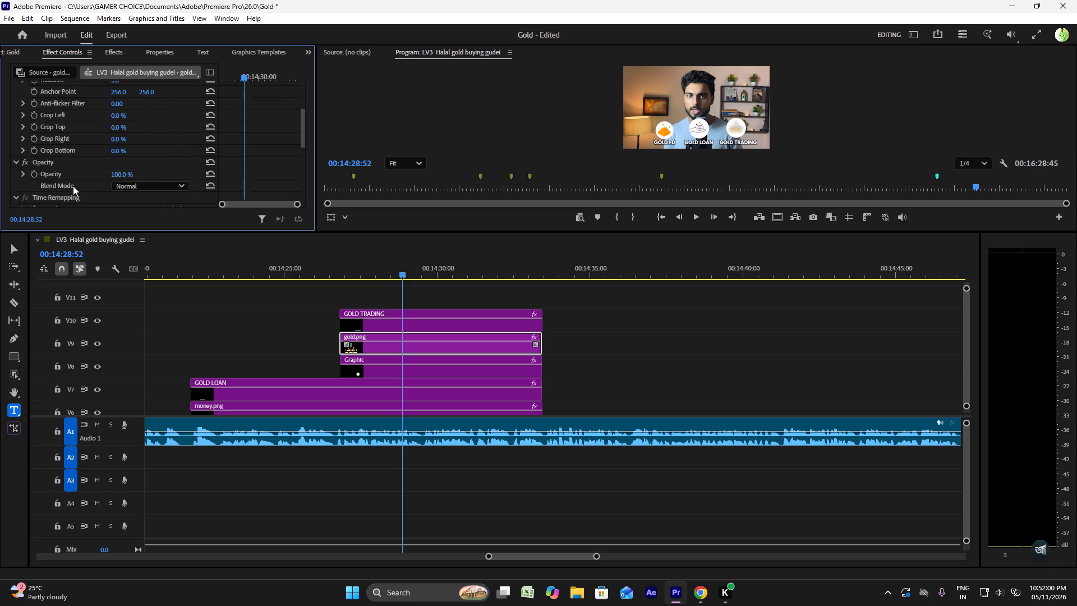
{"action": "scroll", "coordinate": [73, 186], "scroll_direction": "down", "scroll_amount": 3}
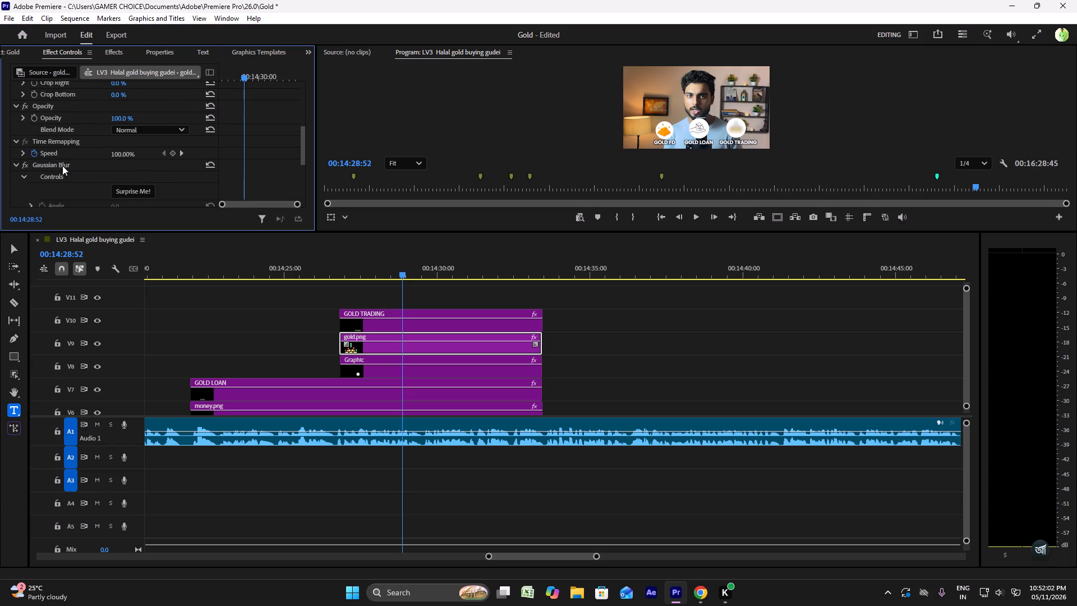
{"action": "left_click", "coordinate": [62, 164]}
{"action": "right_click", "coordinate": [62, 164]}
{"action": "left_click", "coordinate": [99, 237]}
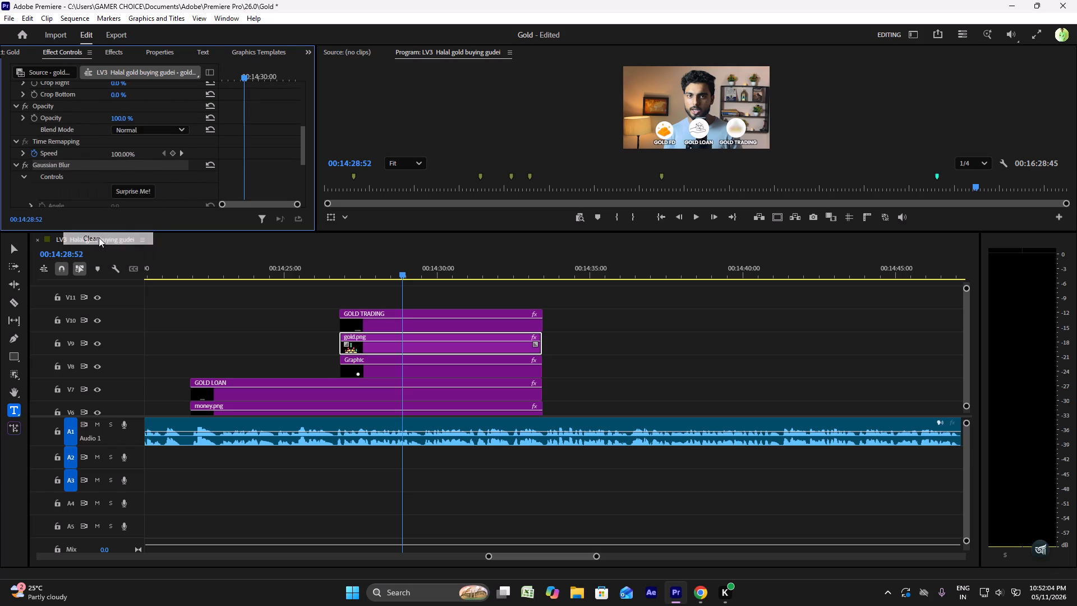
{"action": "left_click", "coordinate": [339, 269]}
{"action": "key", "text": "space"}
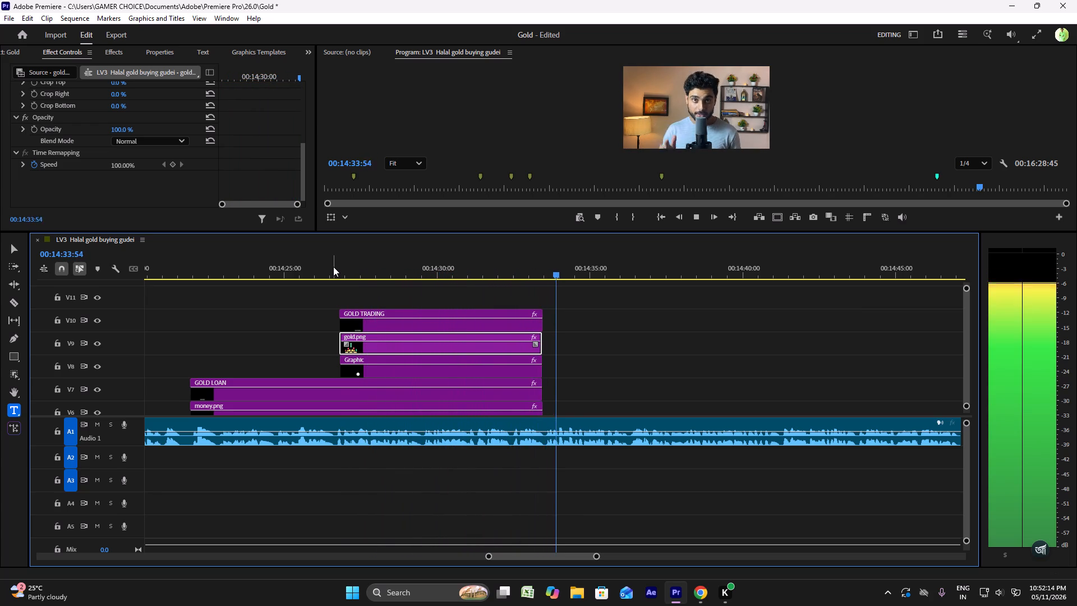
{"action": "key", "text": "space"}
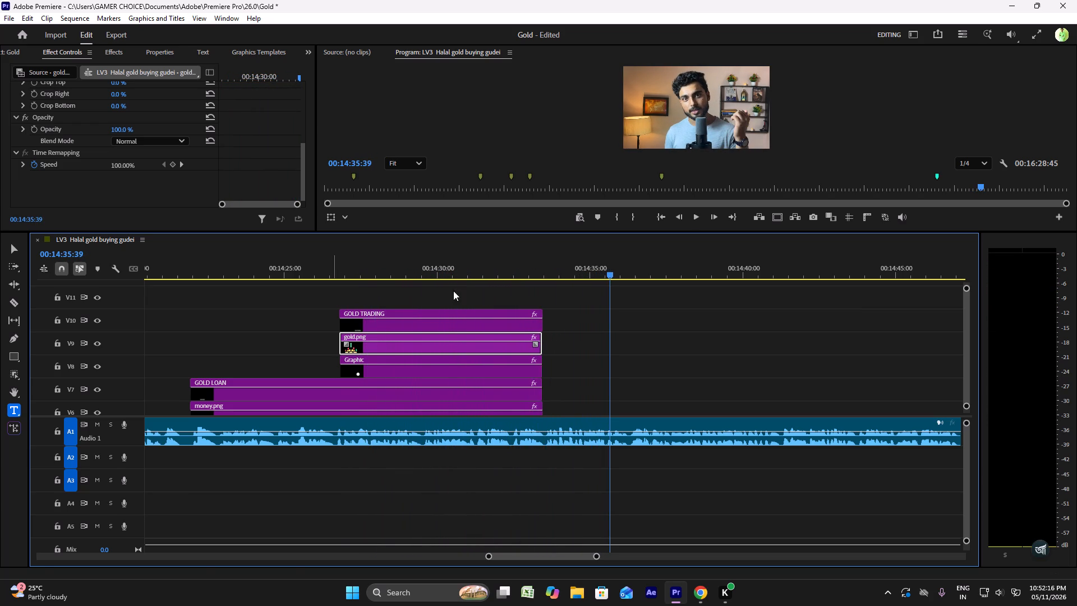
Check section #10's Gold FD and Hyderabad cues in the editor brief in Chrome, and replay the icon section in Premiere.
{"action": "left_click", "coordinate": [699, 593]}
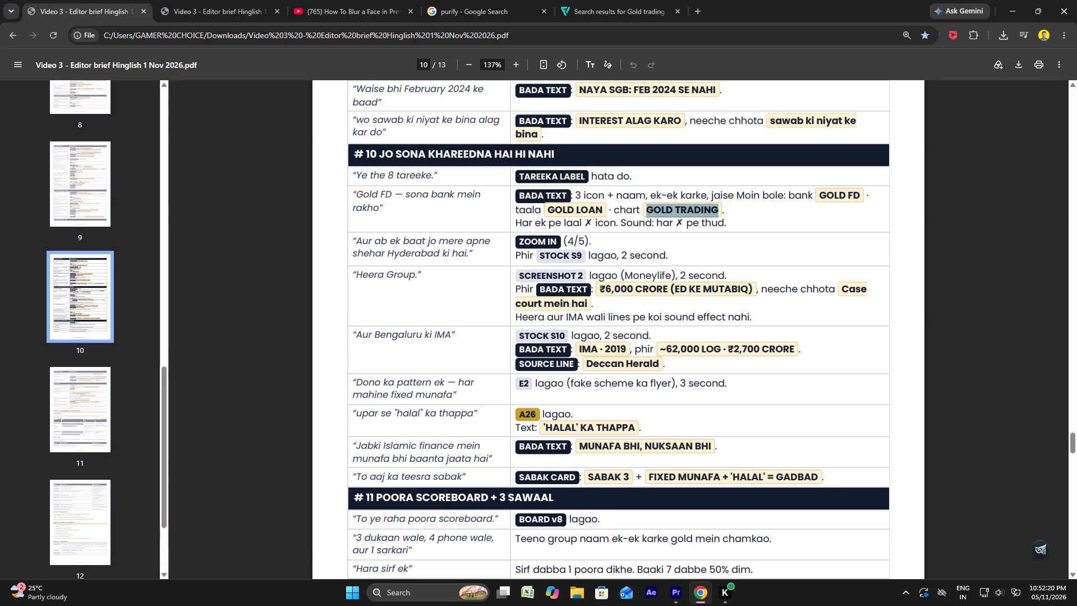
{"action": "left_click_drag", "start_coordinate": [470, 253], "coordinate": [462, 251]}
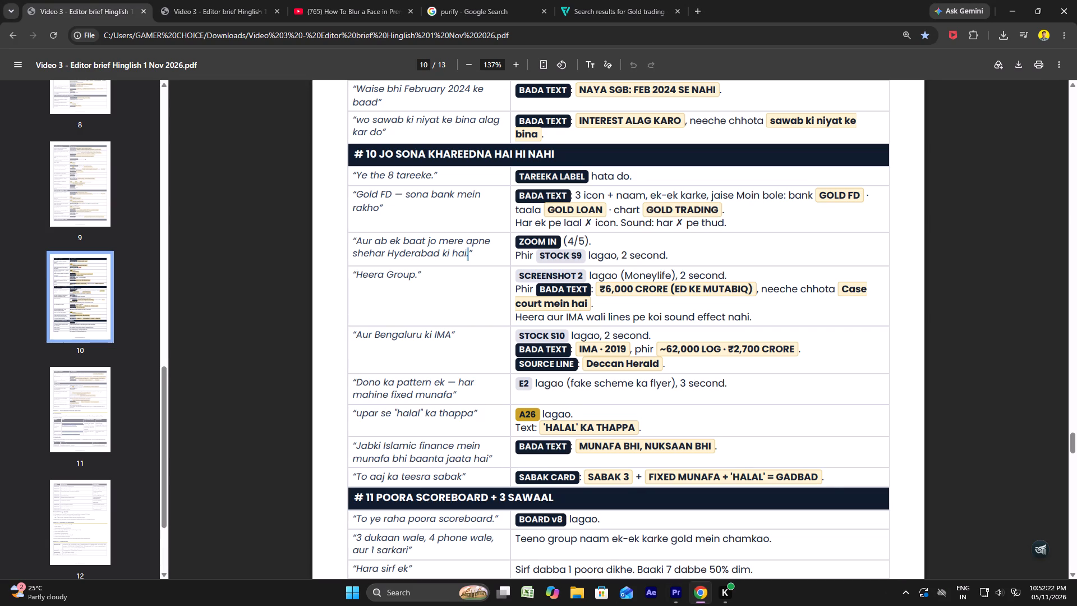
{"action": "left_click_drag", "start_coordinate": [462, 251], "coordinate": [361, 244]}
{"action": "left_click", "coordinate": [361, 244]}
{"action": "left_click", "coordinate": [679, 588]}
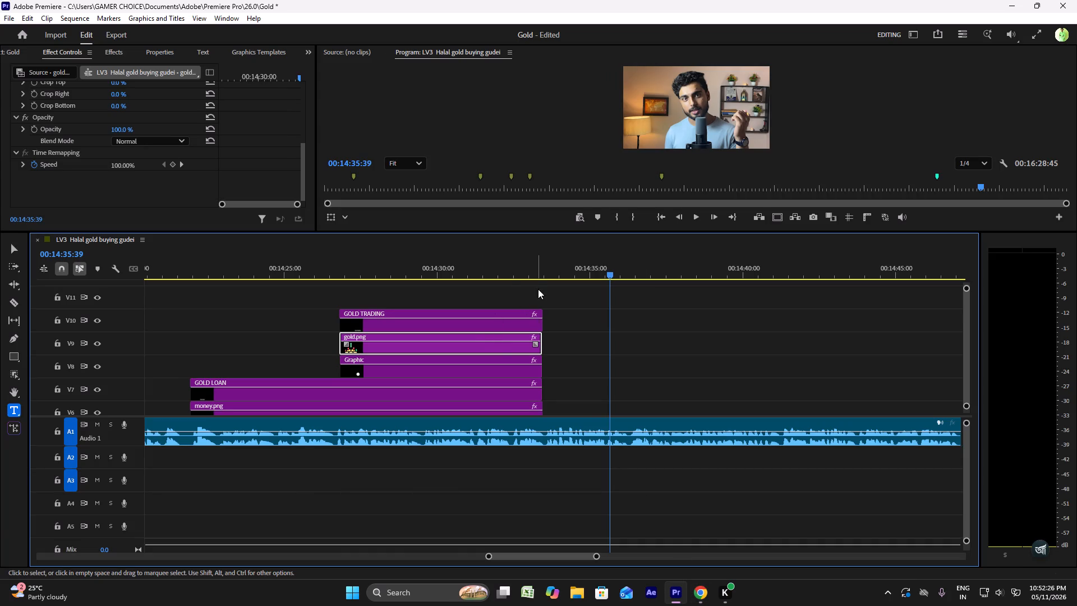
{"action": "left_click", "coordinate": [508, 271]}
{"action": "left_click", "coordinate": [317, 272]}
{"action": "key", "text": "space"}
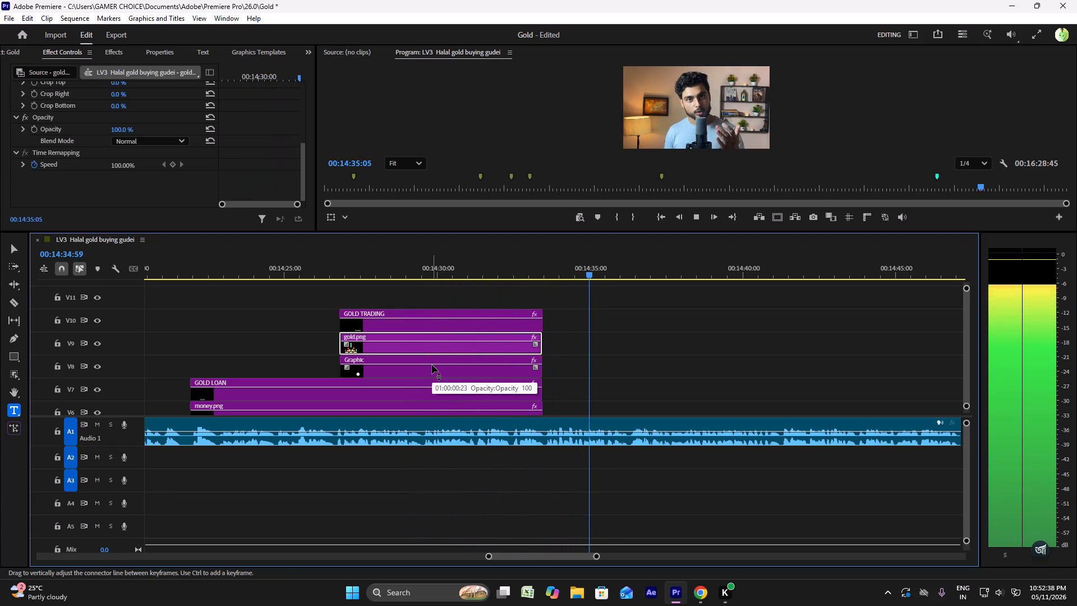
{"action": "key", "text": "space"}
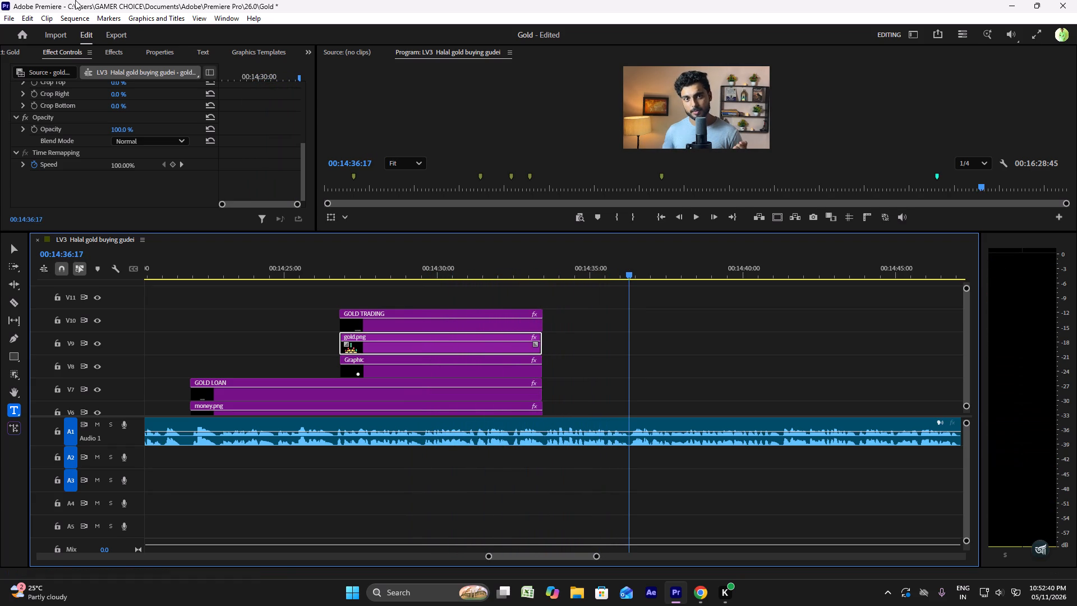
Place the red cross mark image on V11 above the GOLD TRADING title, extending it to match that title's start and end.
{"action": "left_click", "coordinate": [15, 54]}
{"action": "scroll", "coordinate": [154, 121], "scroll_direction": "down", "scroll_amount": 5}
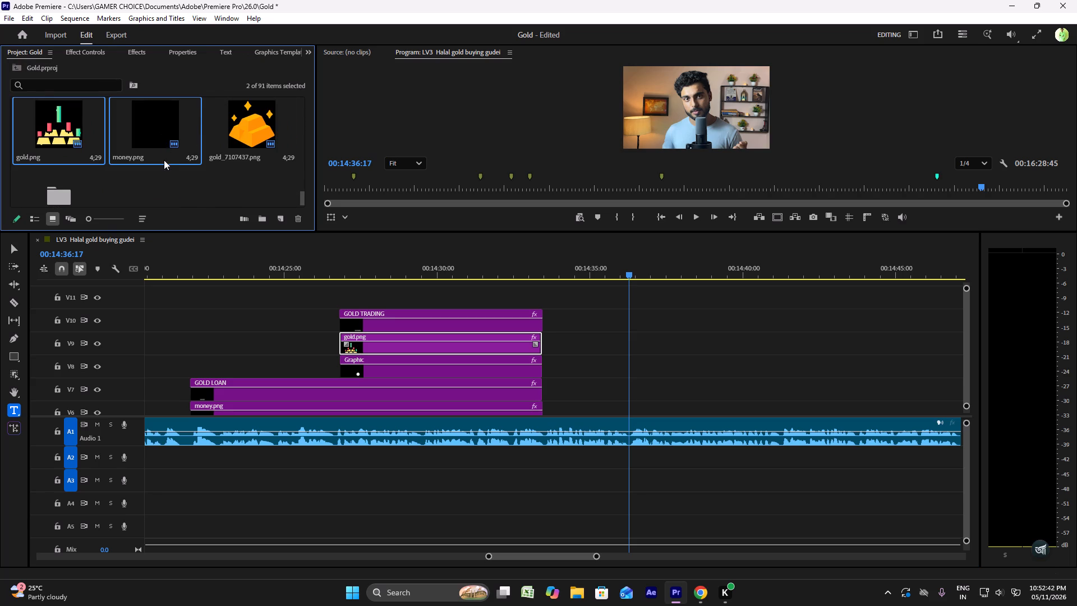
{"action": "scroll", "coordinate": [161, 163], "scroll_direction": "up", "scroll_amount": 5}
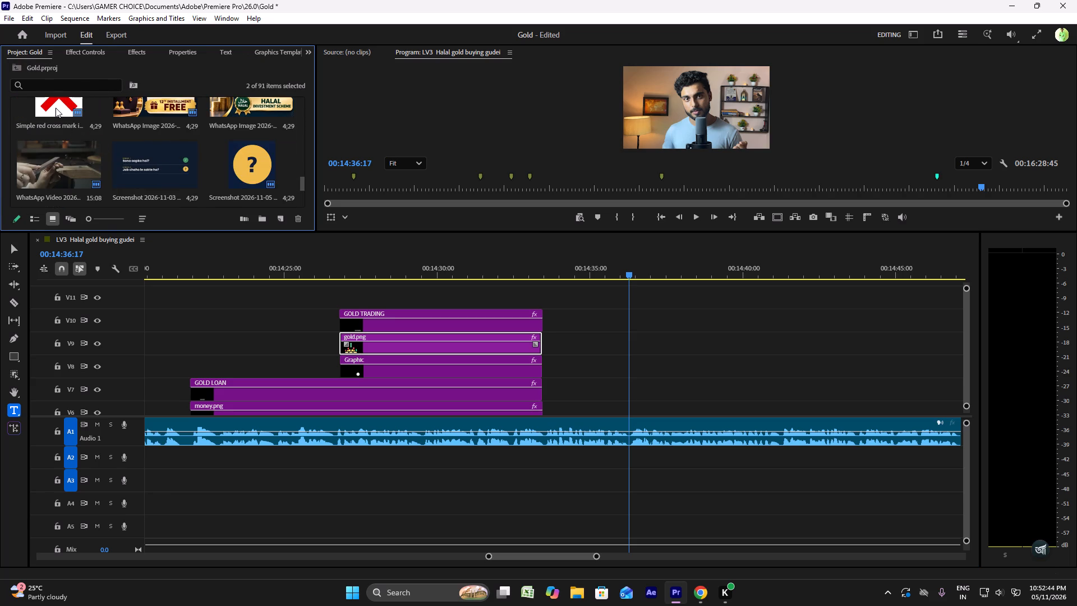
{"action": "left_click_drag", "start_coordinate": [56, 108], "coordinate": [351, 293]}
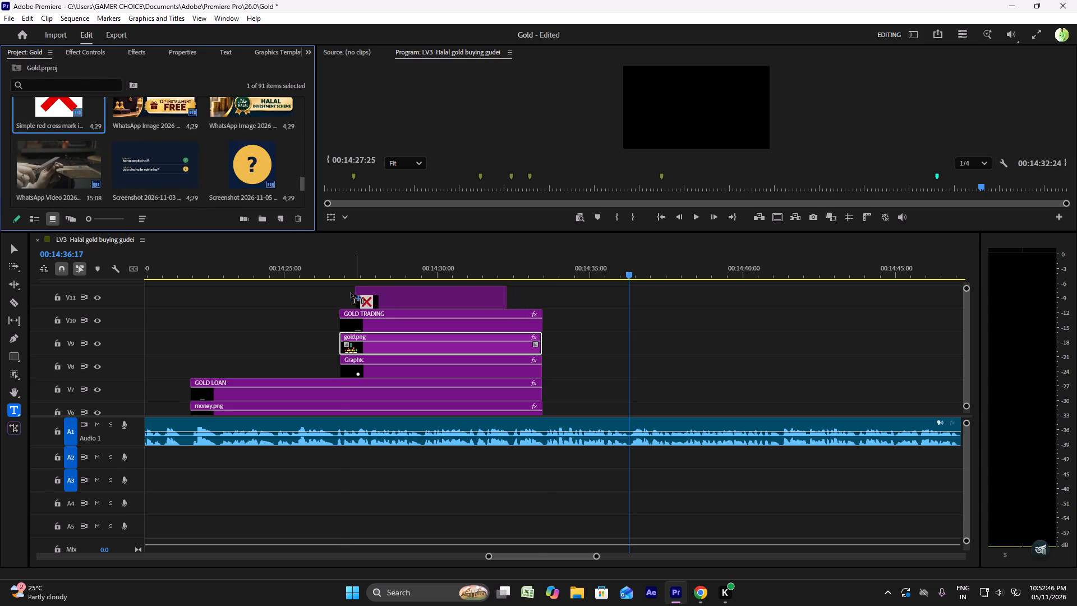
{"action": "left_click_drag", "start_coordinate": [351, 293], "coordinate": [342, 292]}
{"action": "left_click_drag", "start_coordinate": [495, 295], "coordinate": [496, 295]}
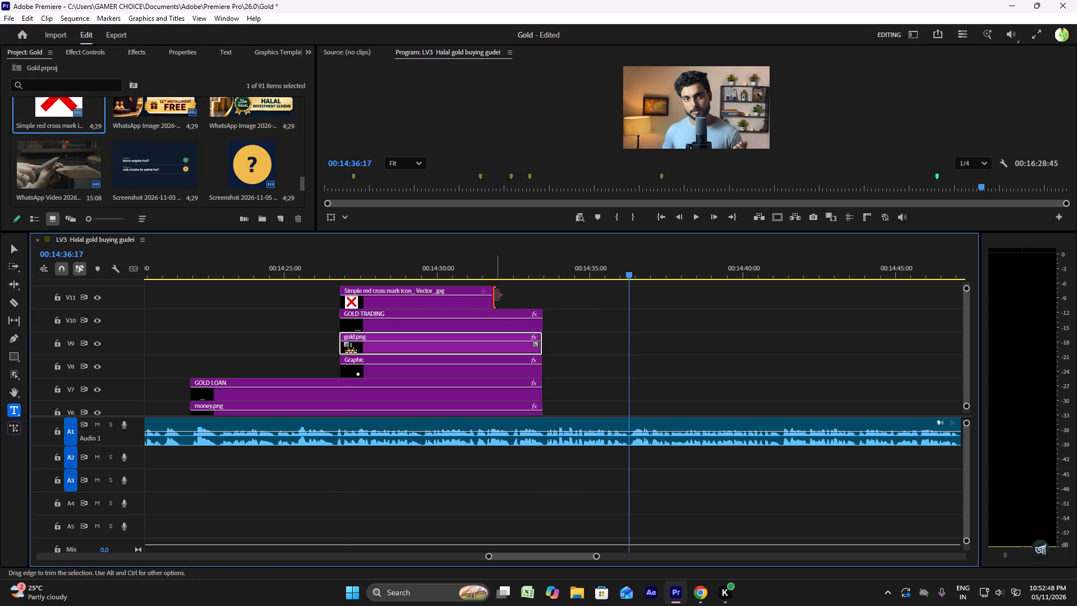
{"action": "left_click_drag", "start_coordinate": [496, 295], "coordinate": [544, 298]}
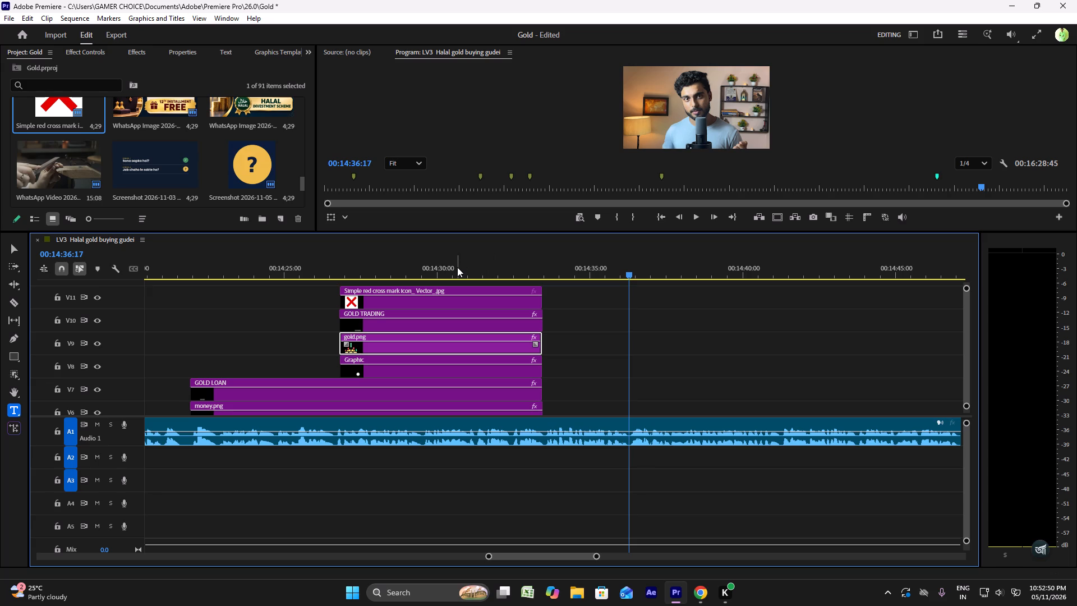
Cut out the V11 cross mark's white background by creating an object mask of the cross and copying it into the clip's Opacity effect.
{"action": "left_click", "coordinate": [449, 273]}
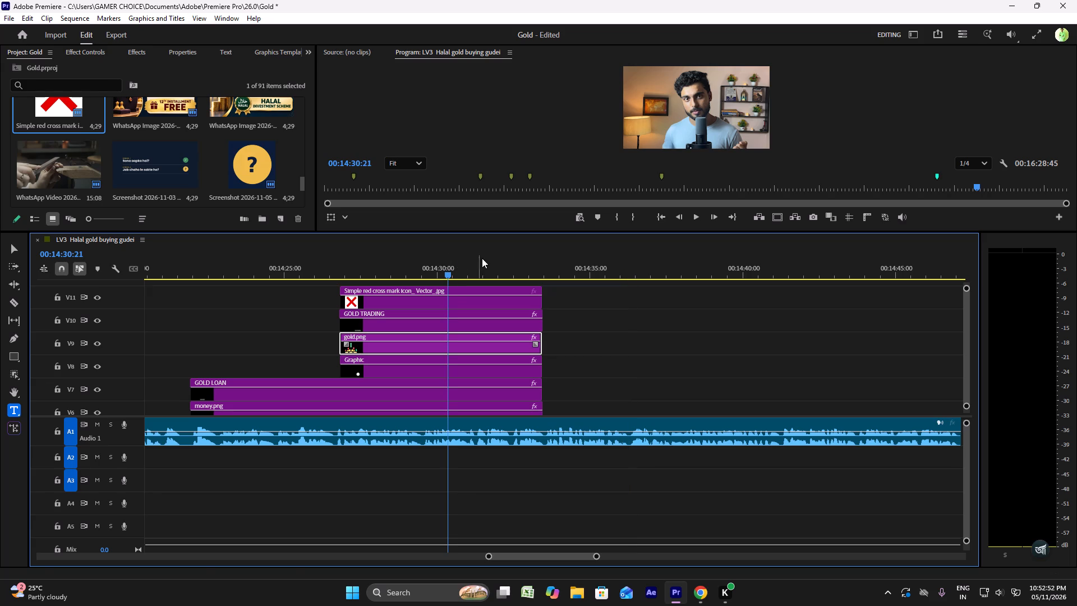
{"action": "left_click", "coordinate": [445, 305]}
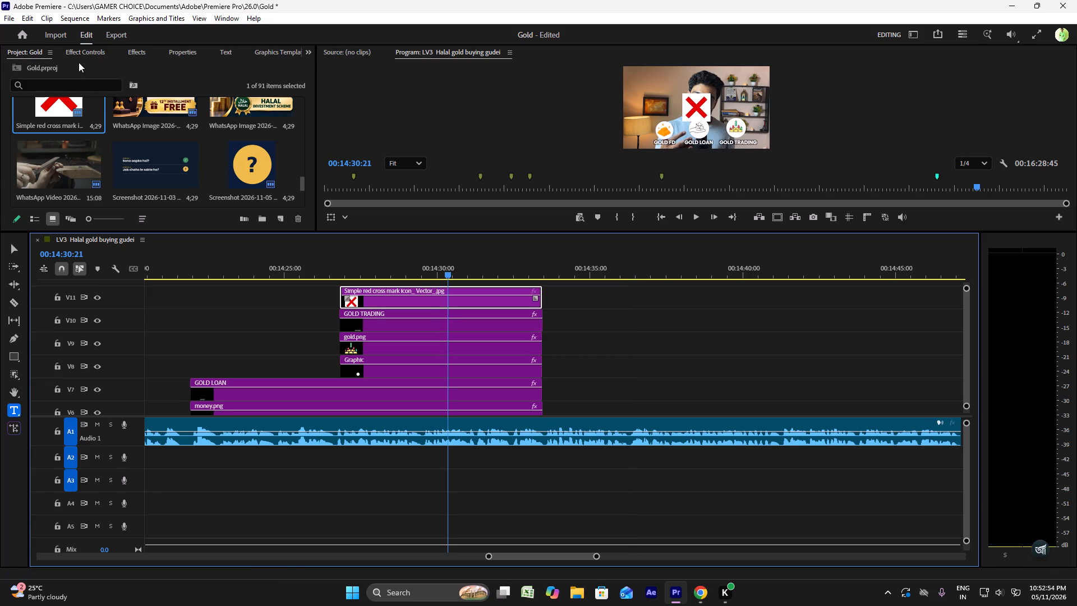
{"action": "left_click", "coordinate": [11, 373]}
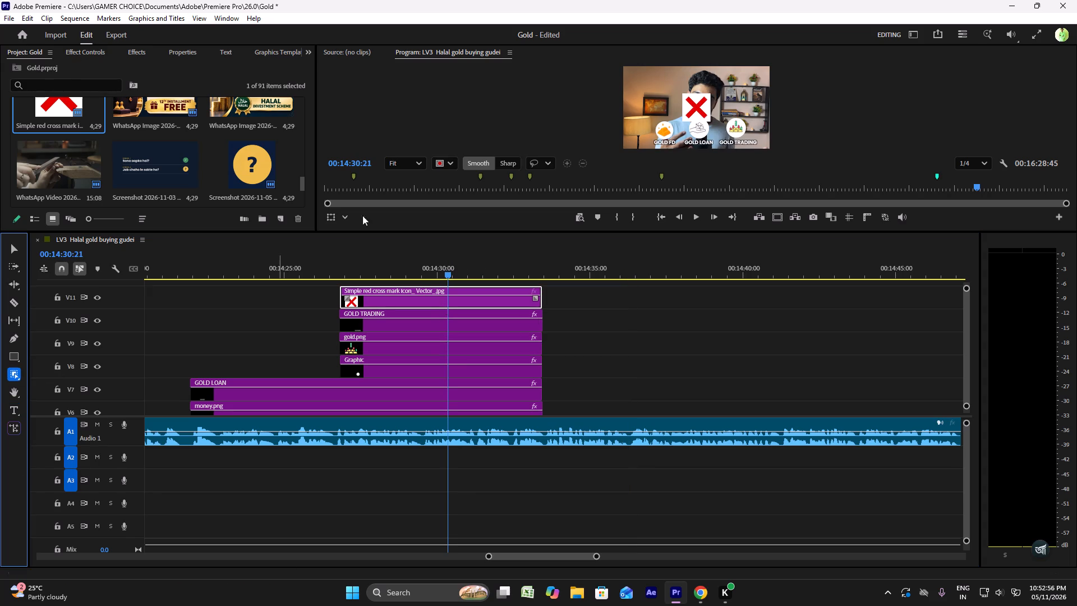
{"action": "left_click", "coordinate": [698, 108]}
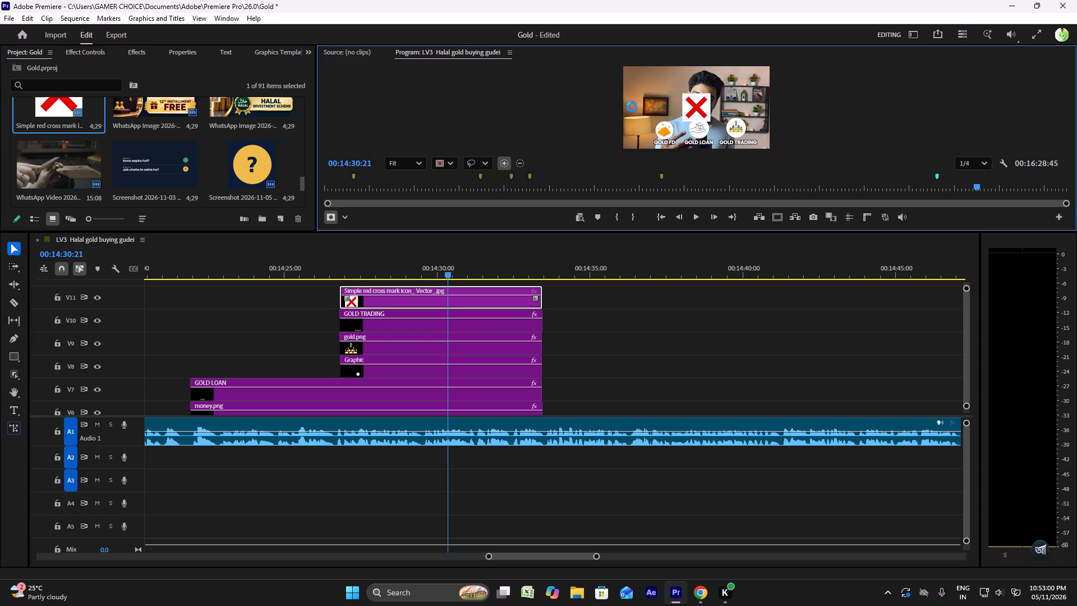
{"action": "left_click", "coordinate": [78, 55]}
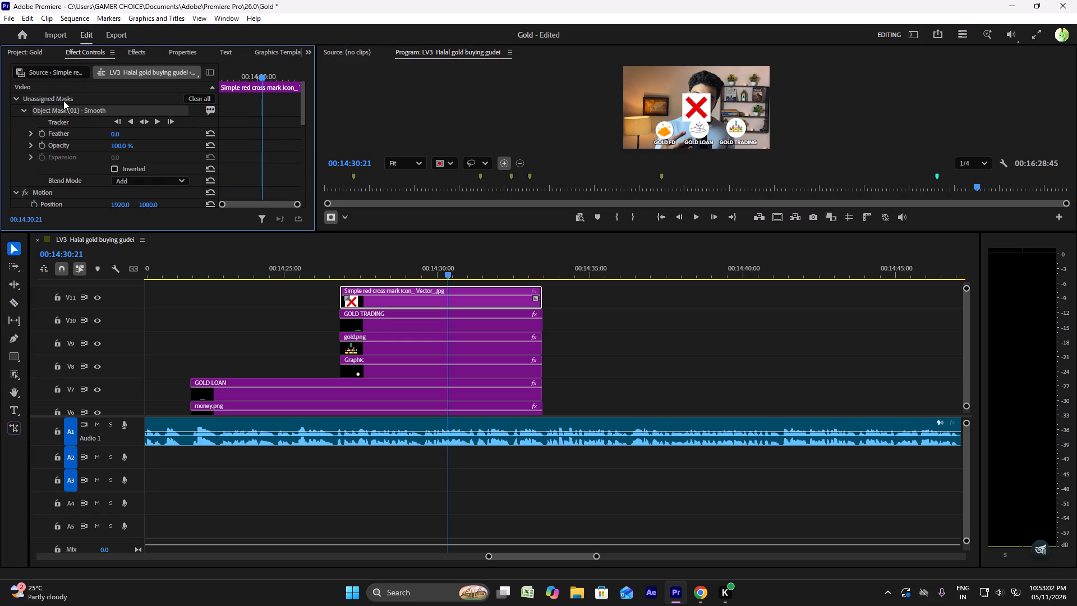
{"action": "key", "text": "ctrl+c"}
{"action": "scroll", "coordinate": [56, 184], "scroll_direction": "down", "scroll_amount": 5}
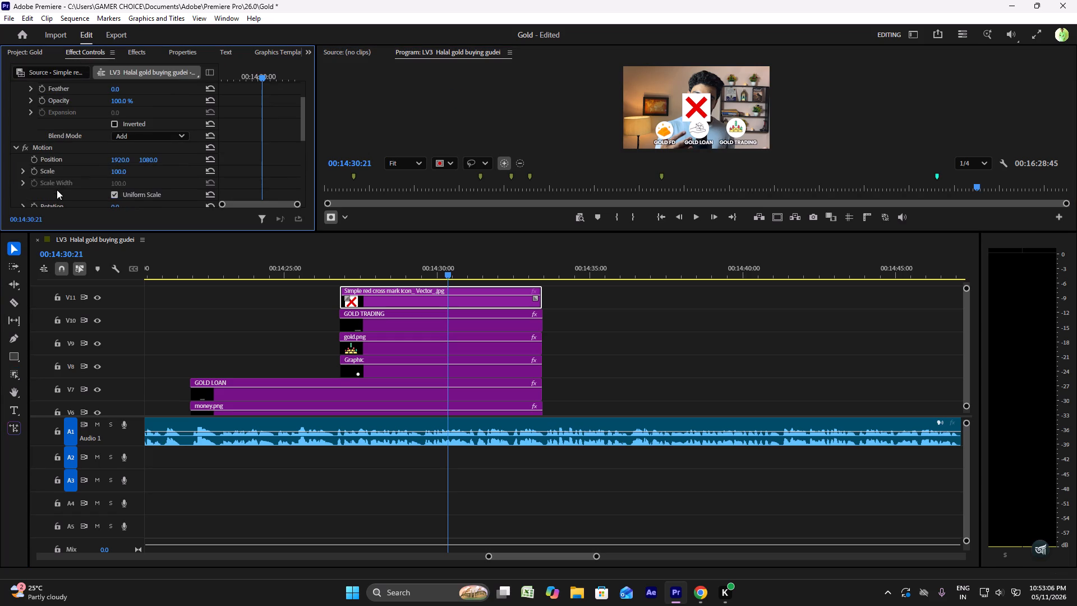
{"action": "scroll", "coordinate": [57, 190], "scroll_direction": "down", "scroll_amount": 17}
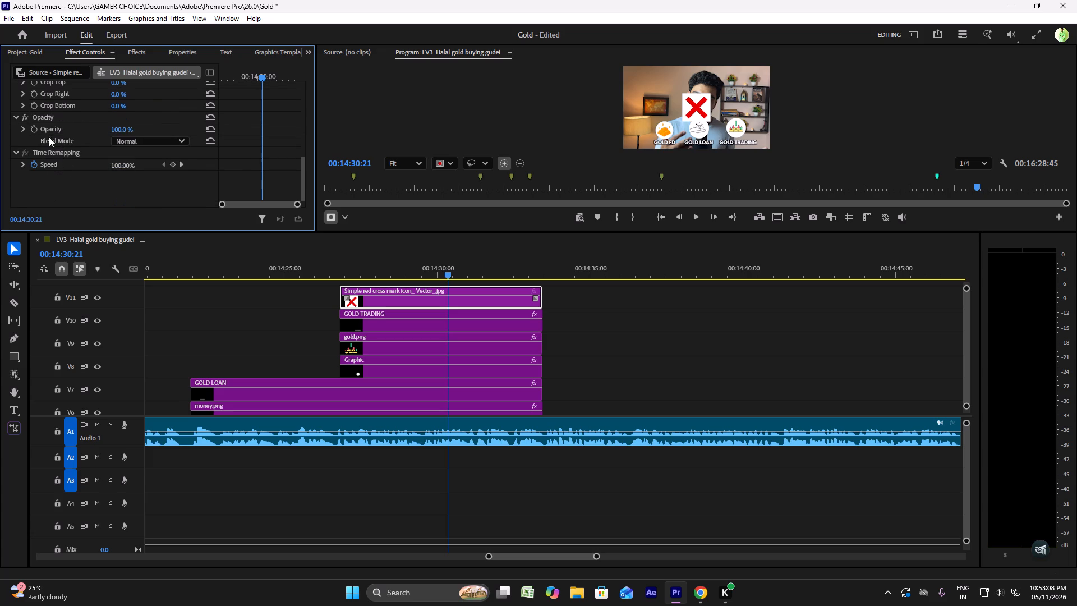
{"action": "left_click", "coordinate": [40, 127]}
{"action": "key", "text": "ctrl+v"}
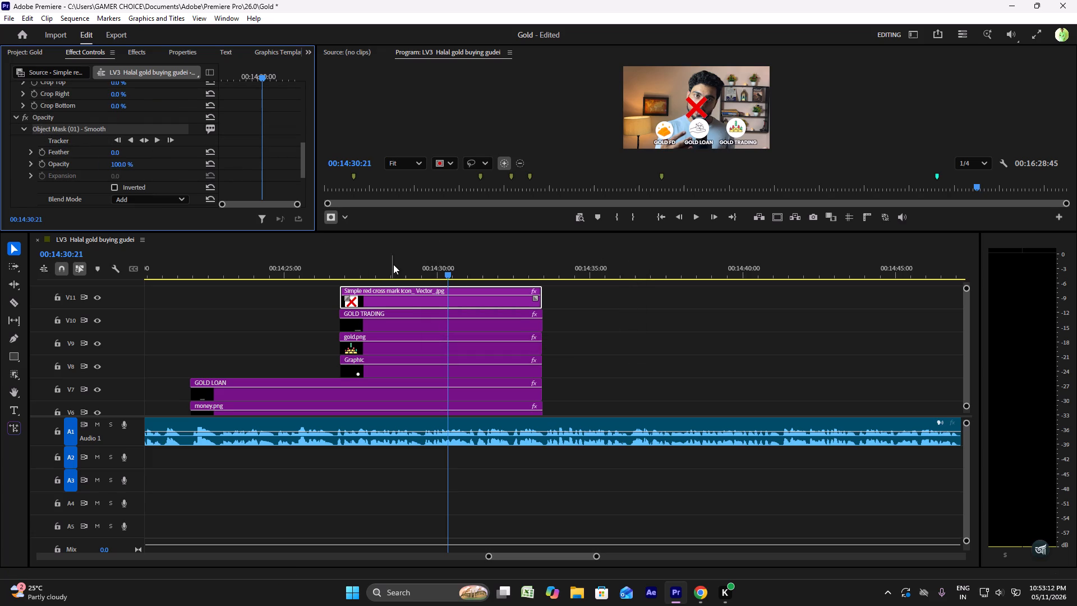
Move the V11 cross mark over the GOLD TRADING icon, to a position of about 2926, 1705.
{"action": "scroll", "coordinate": [136, 140], "scroll_direction": "up", "scroll_amount": 12}
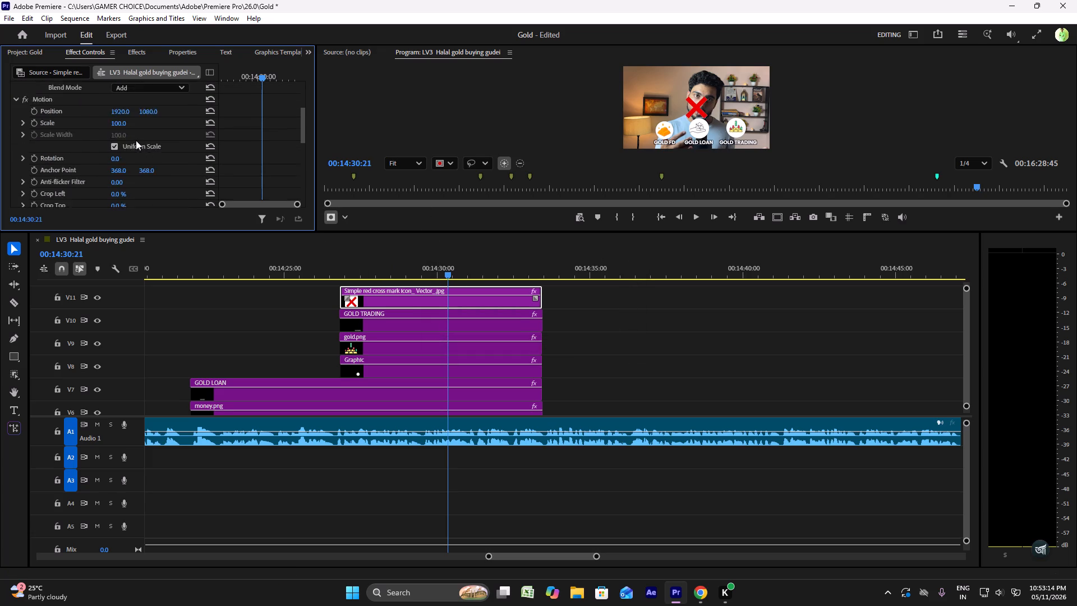
{"action": "scroll", "coordinate": [136, 140], "scroll_direction": "up", "scroll_amount": 5}
{"action": "left_click_drag", "start_coordinate": [117, 180], "coordinate": [126, 179]}
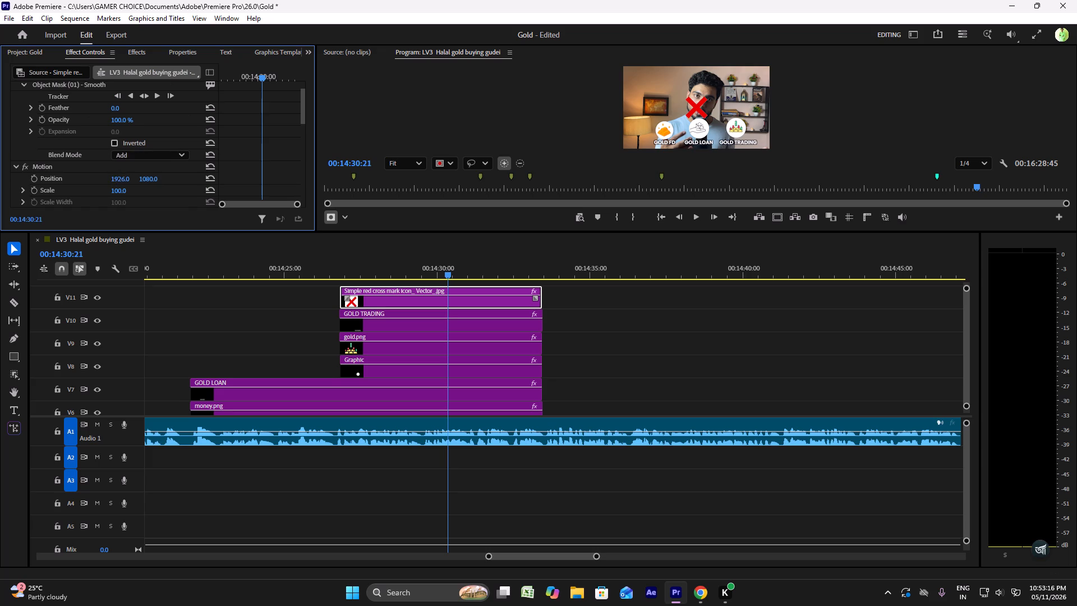
{"action": "left_click_drag", "start_coordinate": [126, 179], "coordinate": [364, 186]}
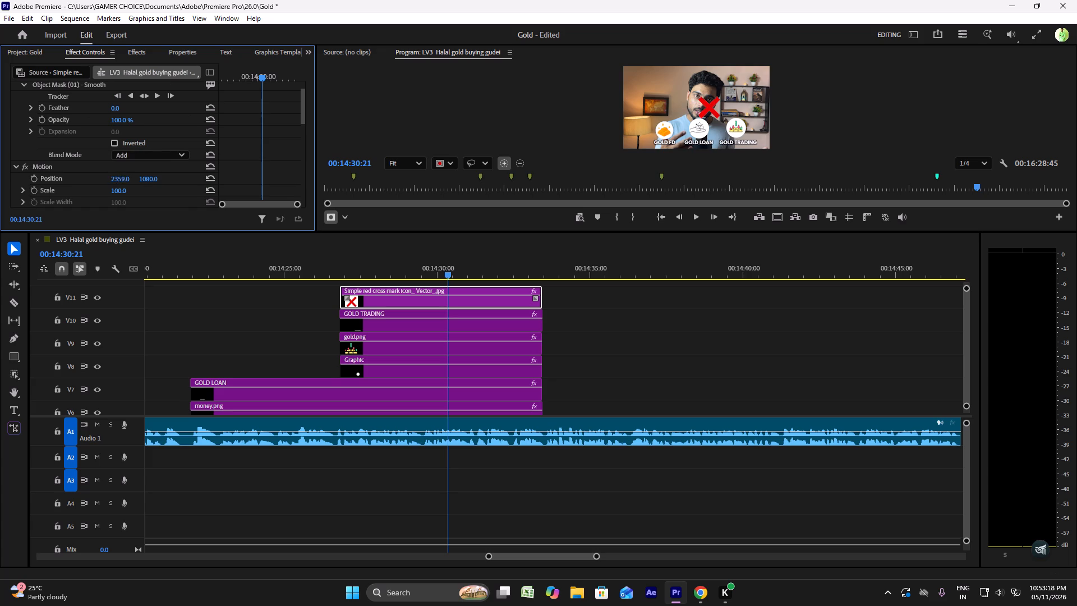
{"action": "left_click_drag", "start_coordinate": [364, 186], "coordinate": [514, 191]}
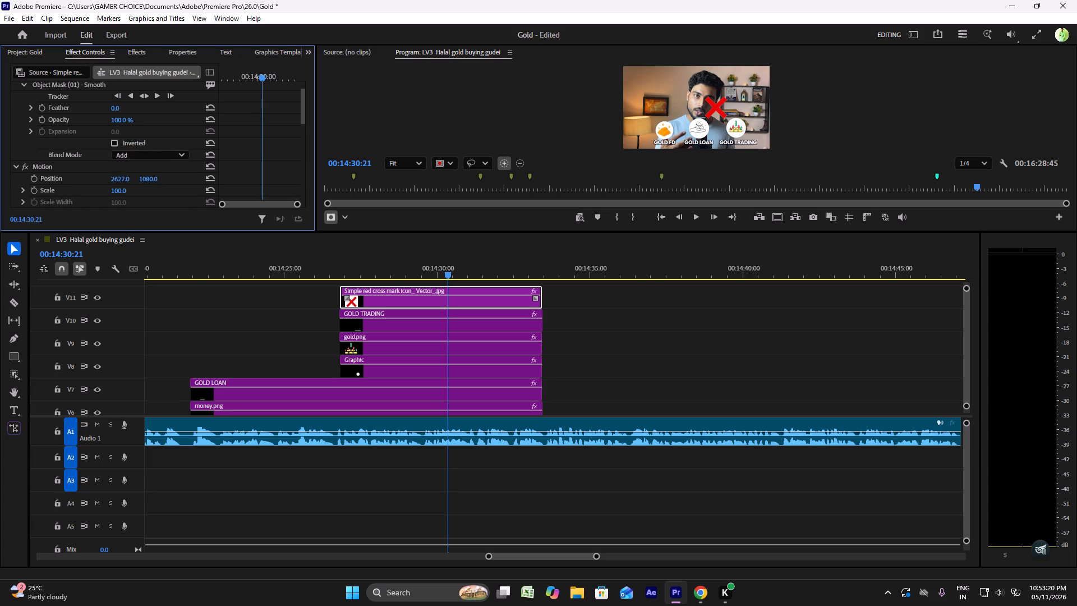
{"action": "left_click_drag", "start_coordinate": [514, 191], "coordinate": [633, 190]}
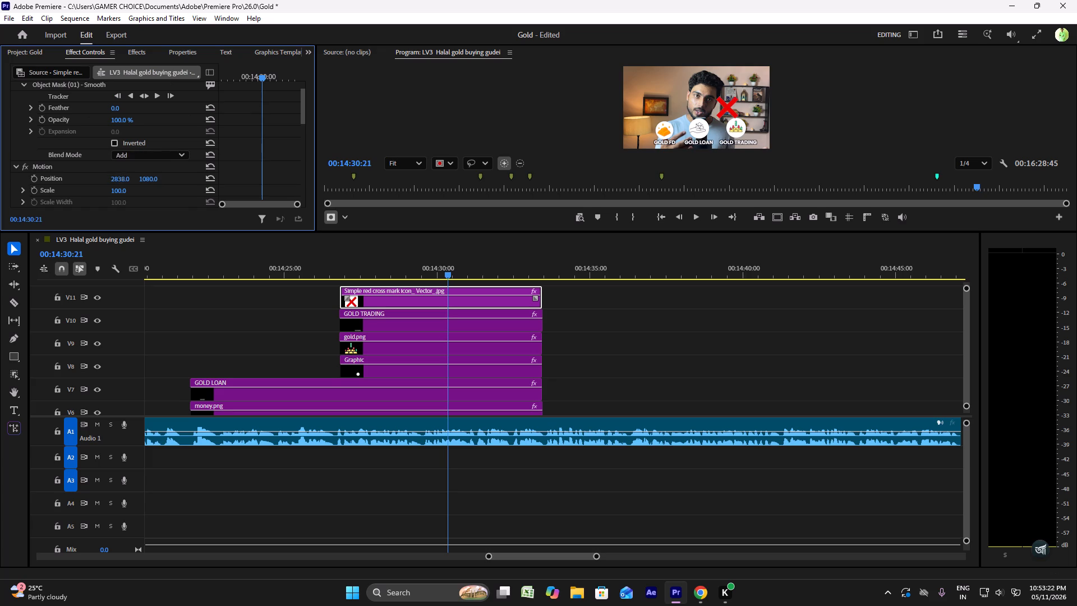
{"action": "left_click_drag", "start_coordinate": [633, 190], "coordinate": [676, 190]}
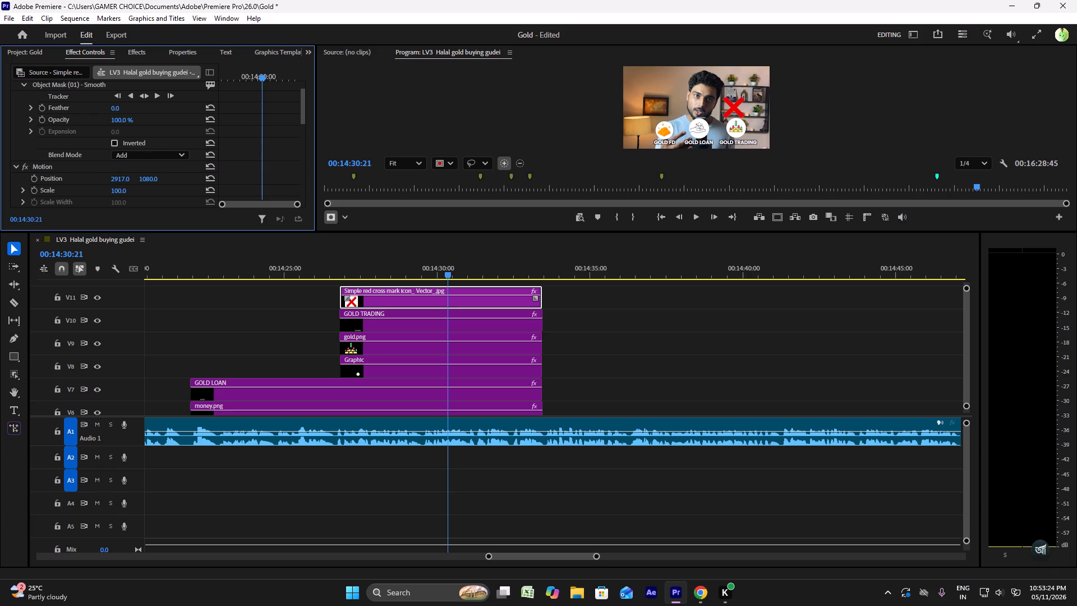
{"action": "left_click_drag", "start_coordinate": [676, 190], "coordinate": [681, 190]}
{"action": "left_click_drag", "start_coordinate": [145, 176], "coordinate": [283, 166]}
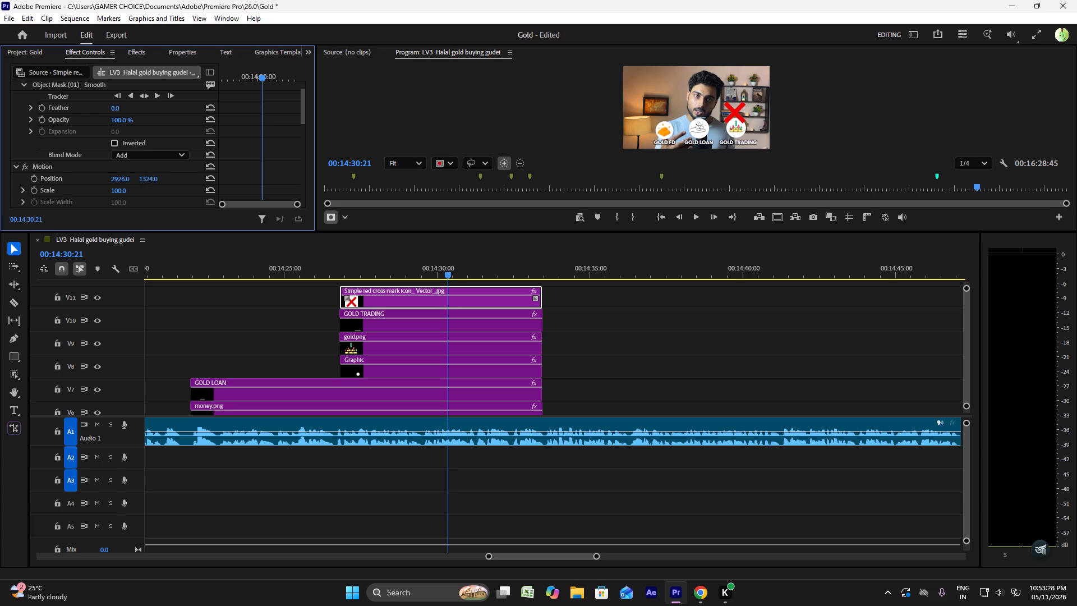
{"action": "left_click_drag", "start_coordinate": [283, 166], "coordinate": [352, 161]}
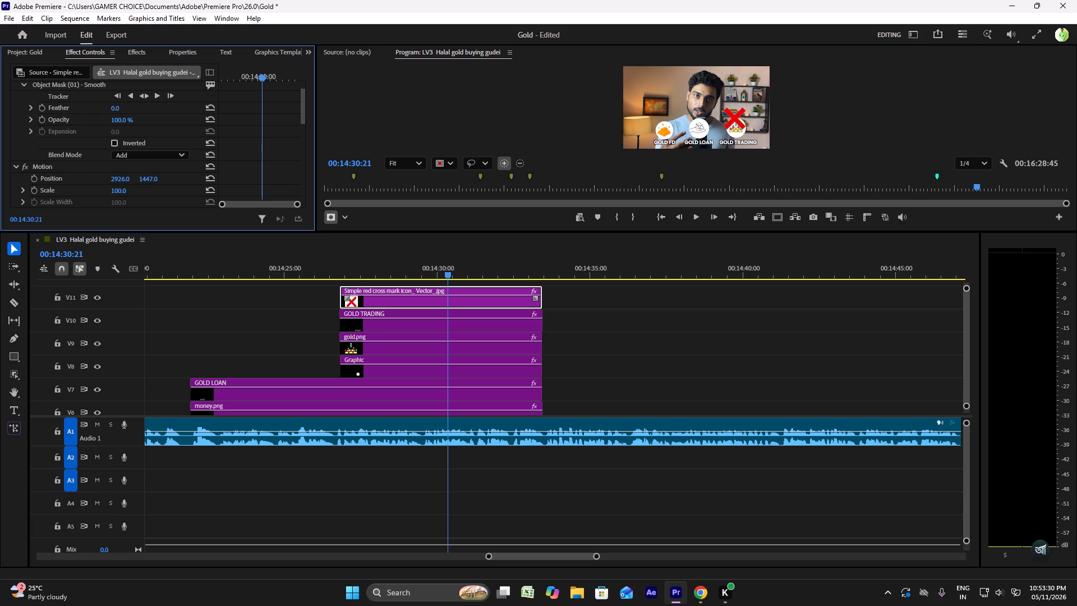
{"action": "left_click_drag", "start_coordinate": [352, 161], "coordinate": [459, 154]}
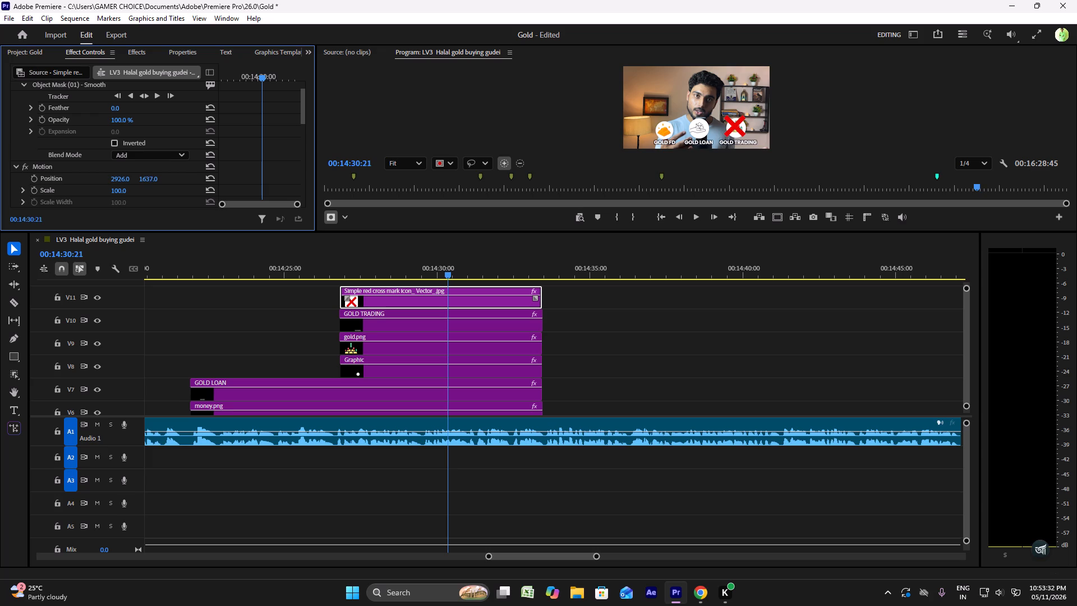
{"action": "left_click_drag", "start_coordinate": [459, 154], "coordinate": [496, 153]}
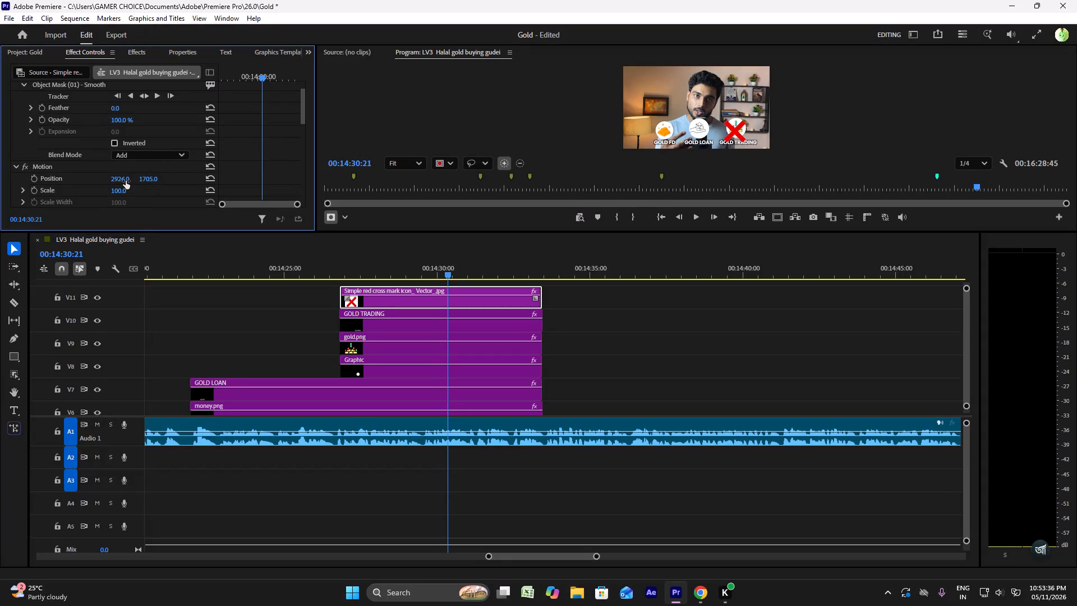
Fine-tune the V11 cross mark's position to 2983, 1651 so it is centred on the GOLD TRADING icon.
{"action": "left_click_drag", "start_coordinate": [125, 180], "coordinate": [142, 180]}
{"action": "left_click_drag", "start_coordinate": [122, 175], "coordinate": [117, 178]}
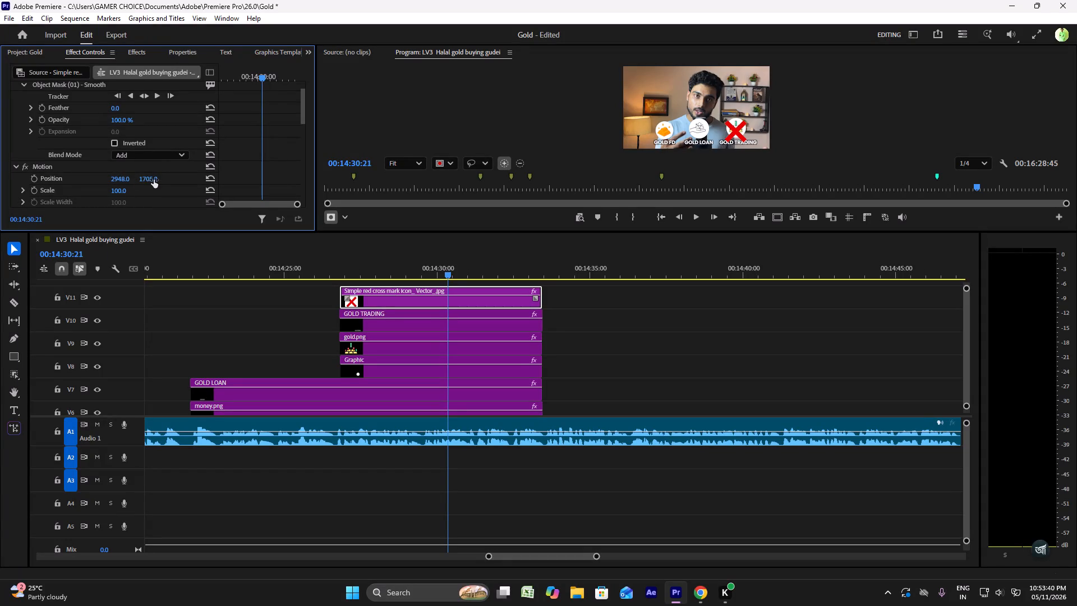
{"action": "left_click_drag", "start_coordinate": [148, 180], "coordinate": [157, 180]}
{"action": "left_click", "coordinate": [151, 177]}
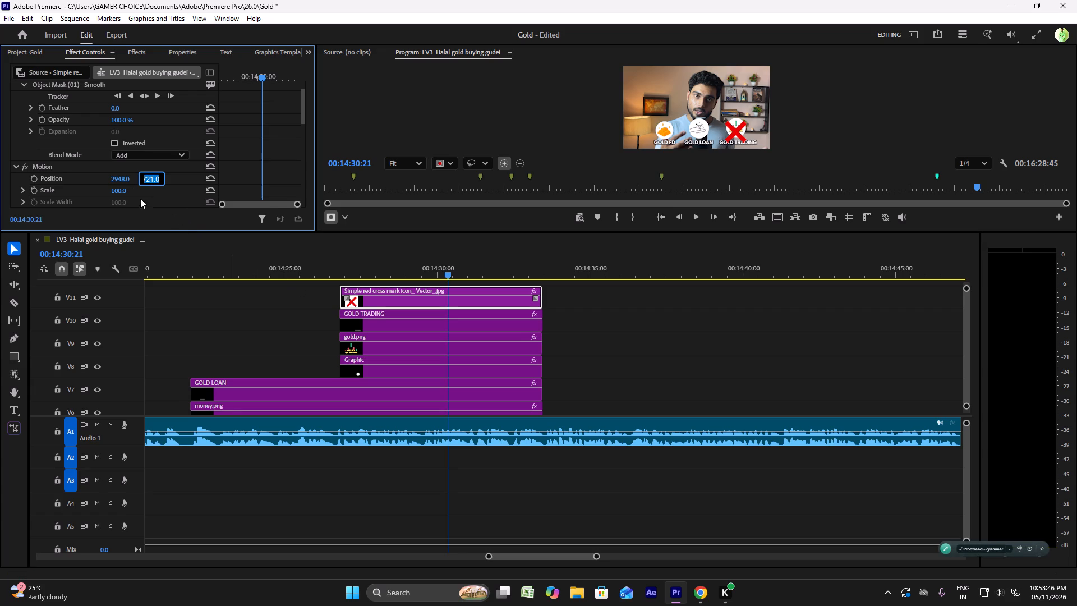
{"action": "left_click_drag", "start_coordinate": [119, 180], "coordinate": [88, 182]}
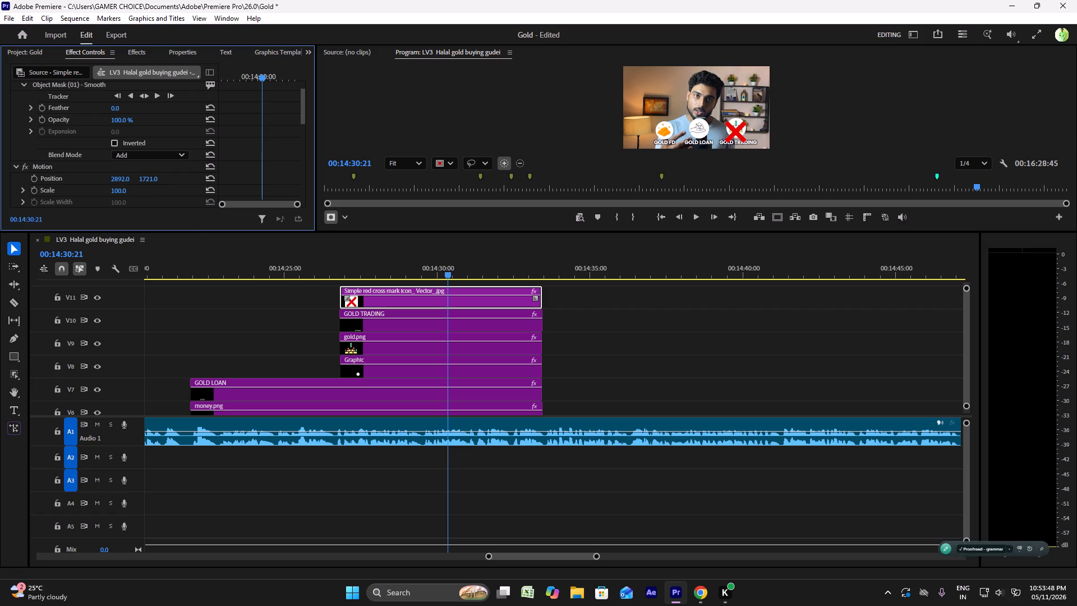
{"action": "left_click_drag", "start_coordinate": [88, 182], "coordinate": [135, 182]}
{"action": "left_click_drag", "start_coordinate": [135, 182], "coordinate": [139, 182]}
{"action": "left_click_drag", "start_coordinate": [150, 176], "coordinate": [138, 176]}
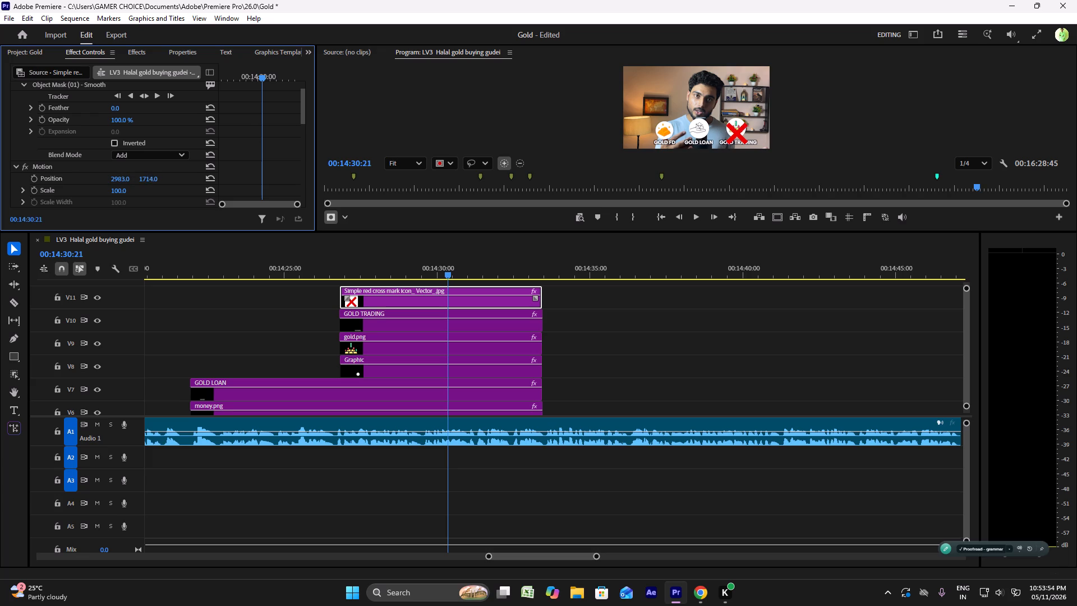
{"action": "left_click_drag", "start_coordinate": [138, 176], "coordinate": [119, 173]}
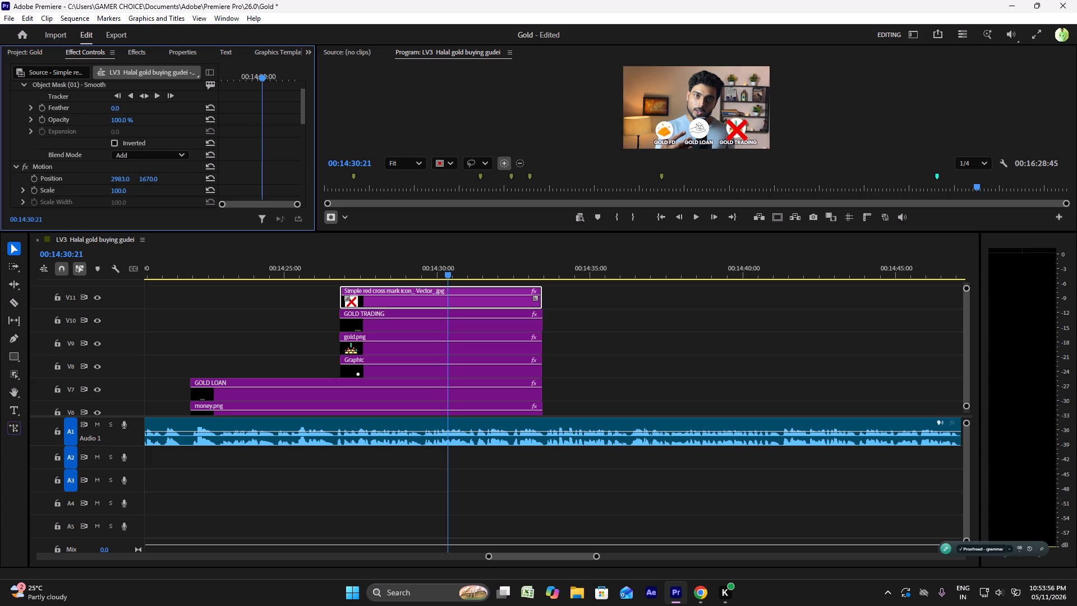
{"action": "left_click_drag", "start_coordinate": [119, 173], "coordinate": [113, 174]}
{"action": "left_click_drag", "start_coordinate": [113, 174], "coordinate": [109, 174]}
Reduce the V11 cross mark's scale to 80 so it fits within the GOLD TRADING icon.
{"action": "left_click_drag", "start_coordinate": [119, 192], "coordinate": [109, 191]}
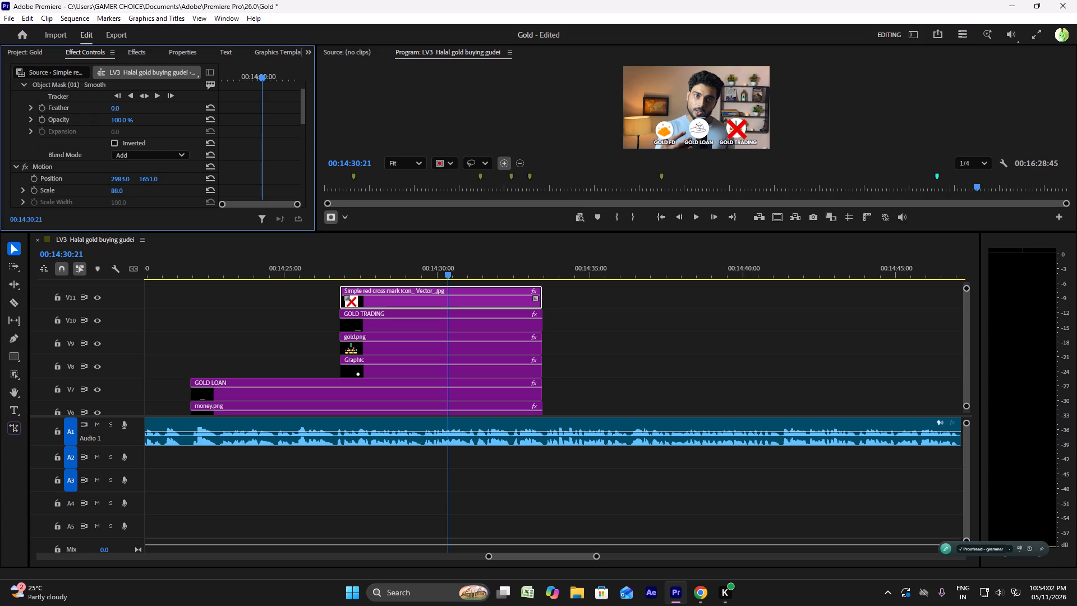
{"action": "left_click_drag", "start_coordinate": [109, 191], "coordinate": [90, 190]}
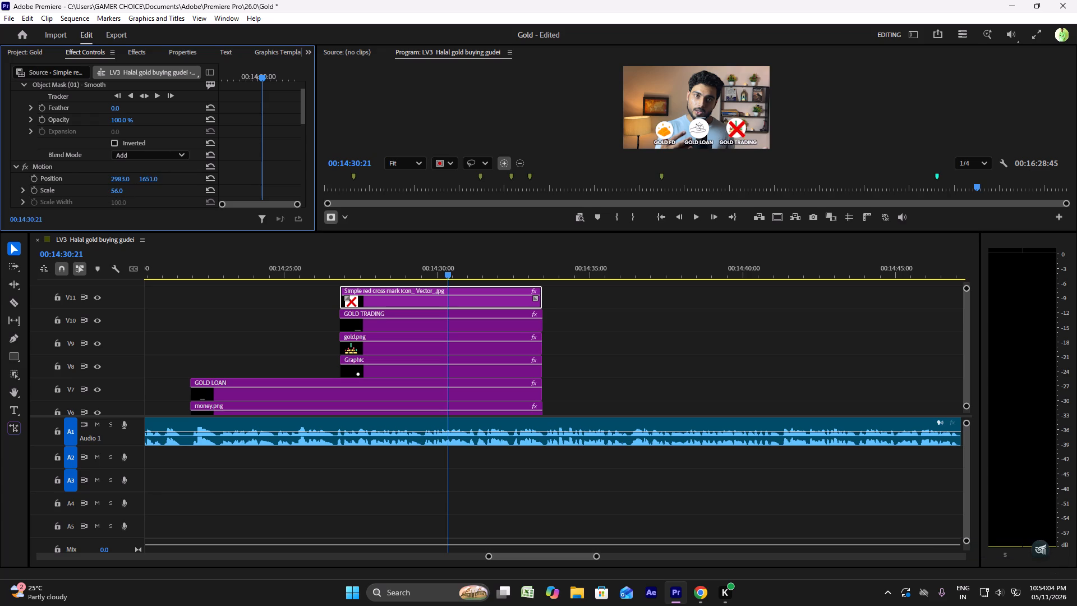
{"action": "left_click_drag", "start_coordinate": [90, 190], "coordinate": [101, 189]}
{"action": "left_click_drag", "start_coordinate": [101, 189], "coordinate": [103, 189]}
Re-centre the V11 cross mark on the GOLD TRADING icon at position 2974, 1606.
{"action": "left_click_drag", "start_coordinate": [117, 180], "coordinate": [116, 180]}
{"action": "left_click_drag", "start_coordinate": [116, 180], "coordinate": [108, 177]}
{"action": "left_click_drag", "start_coordinate": [156, 177], "coordinate": [144, 177]}
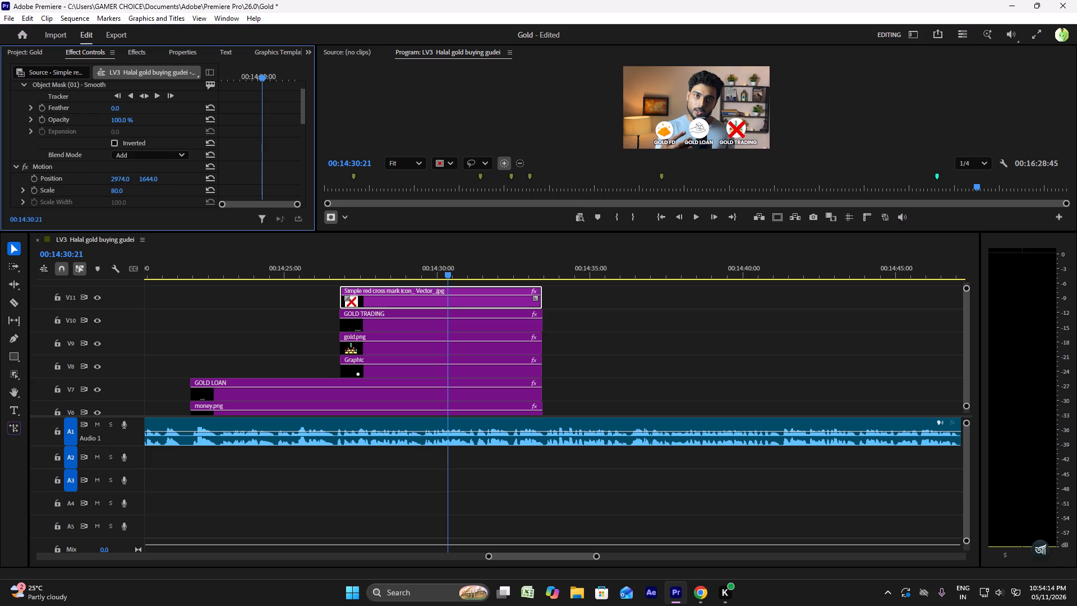
{"action": "left_click_drag", "start_coordinate": [144, 177], "coordinate": [136, 178]}
{"action": "left_click_drag", "start_coordinate": [136, 178], "coordinate": [137, 181]}
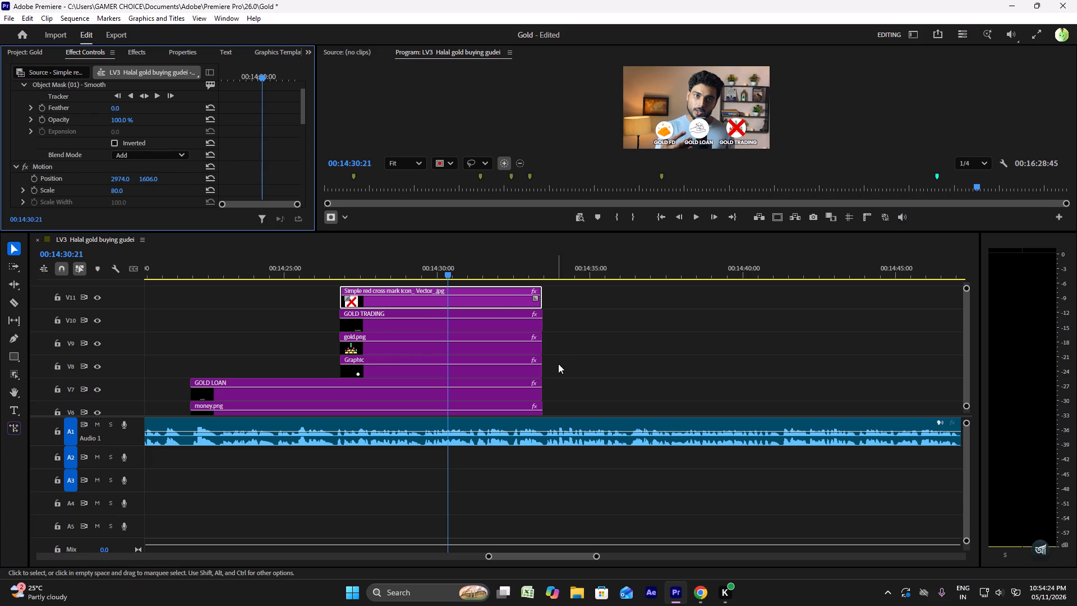
Move the four GOLD TRADING clips, including the cross mark, up two tracks from V8–V11 to V10–V13.
{"action": "left_click_drag", "start_coordinate": [561, 364], "coordinate": [505, 300]}
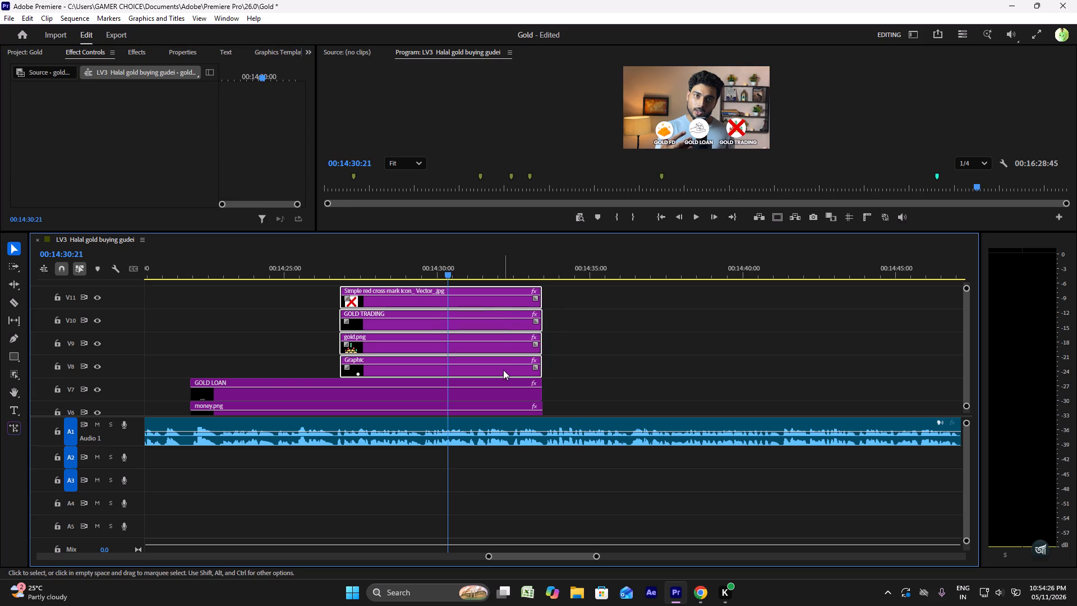
{"action": "left_click_drag", "start_coordinate": [501, 372], "coordinate": [508, 321]}
{"action": "left_click", "coordinate": [513, 324]}
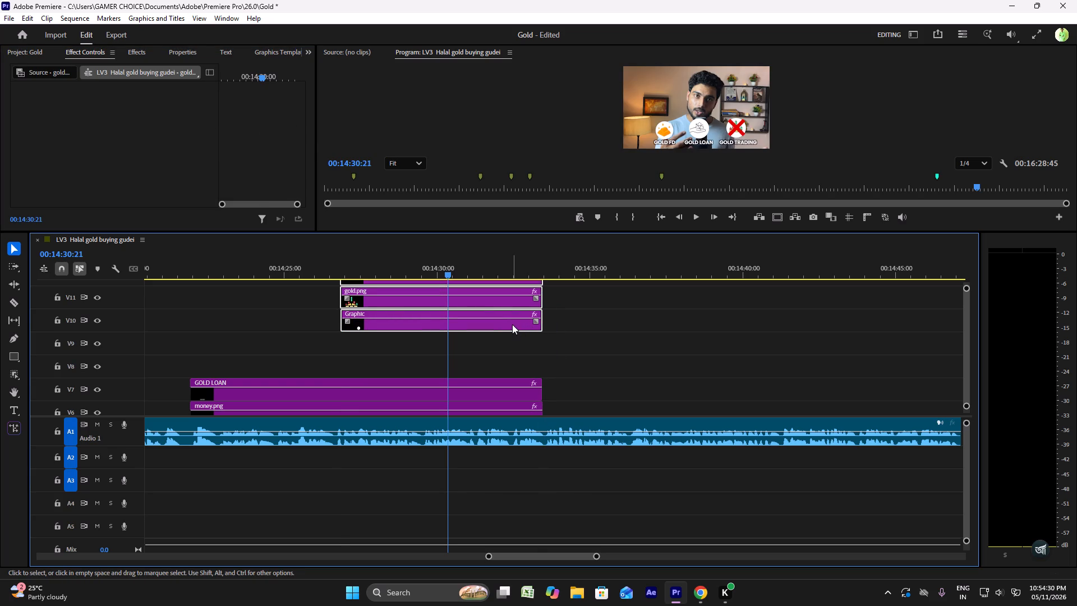
{"action": "left_click", "coordinate": [447, 352]}
{"action": "left_click", "coordinate": [481, 356]}
Copy the red cross mark clip on V13.
{"action": "scroll", "coordinate": [481, 356], "scroll_direction": "up", "scroll_amount": 5}
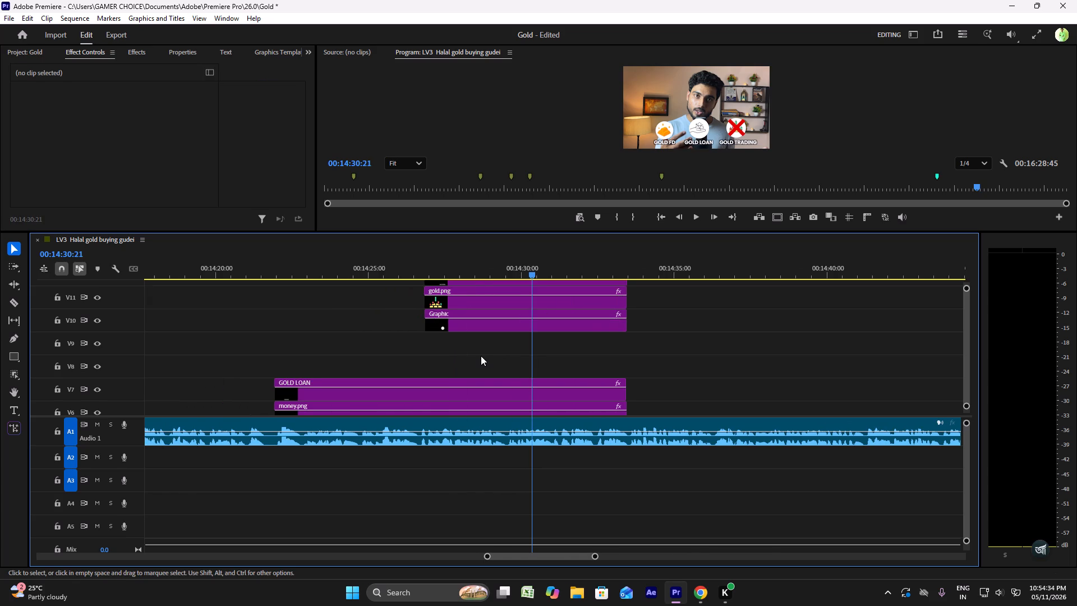
{"action": "scroll", "coordinate": [482, 356], "scroll_direction": "up", "scroll_amount": 7, "text": "ctrl"}
{"action": "left_click", "coordinate": [489, 316]}
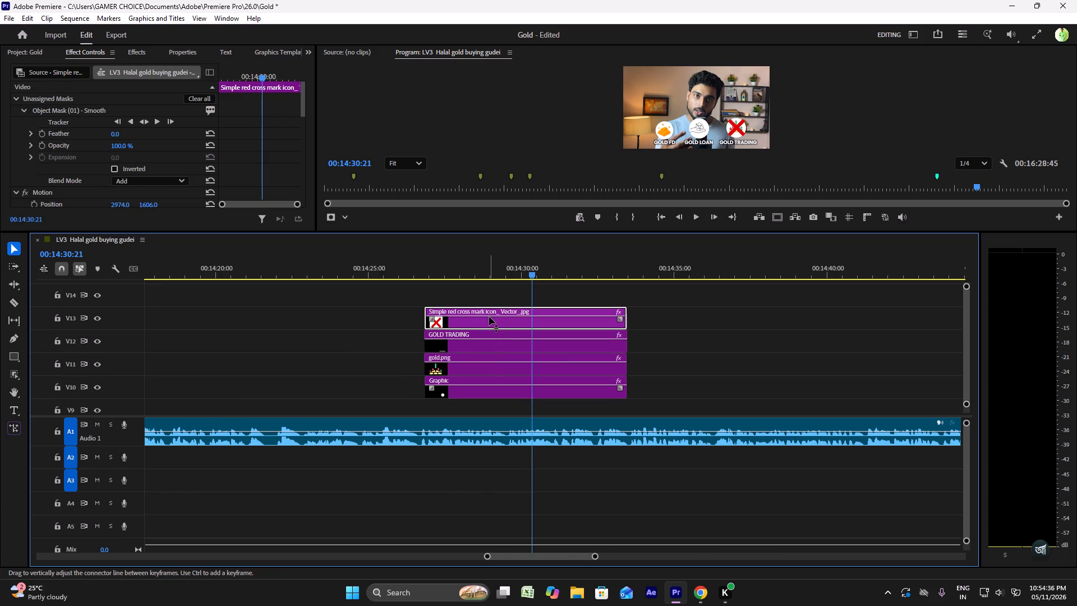
{"action": "key", "text": "ctrl+c"}
Move the GOLD LOAN title, money.png and their circle graphic up two tracks from V5–V7 to V7–V9.
{"action": "scroll", "coordinate": [490, 366], "scroll_direction": "down", "scroll_amount": 11, "text": "ctrl"}
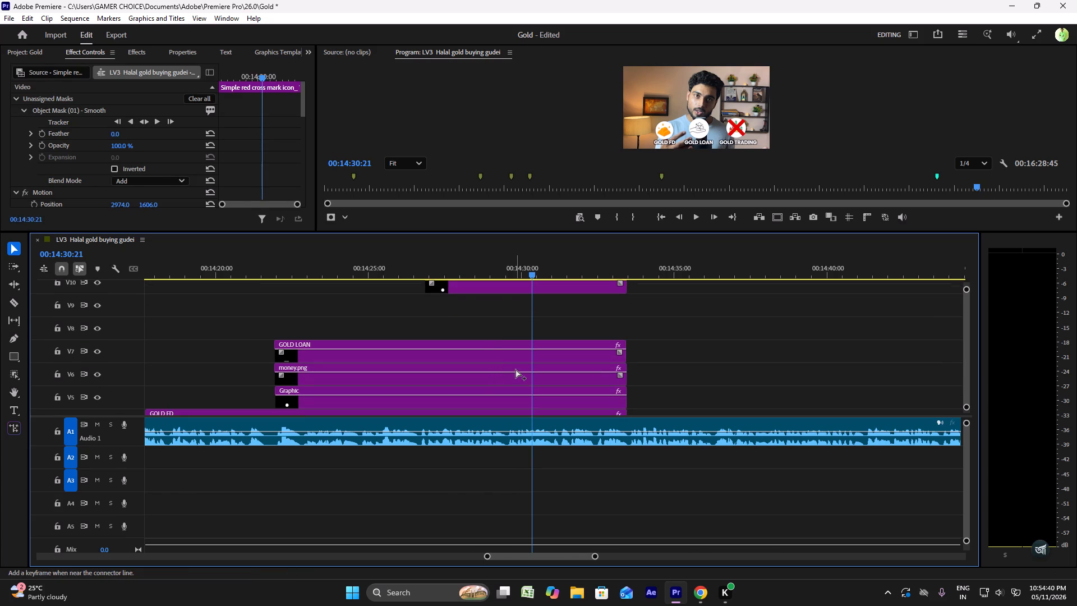
{"action": "left_click_drag", "start_coordinate": [645, 397], "coordinate": [606, 393]}
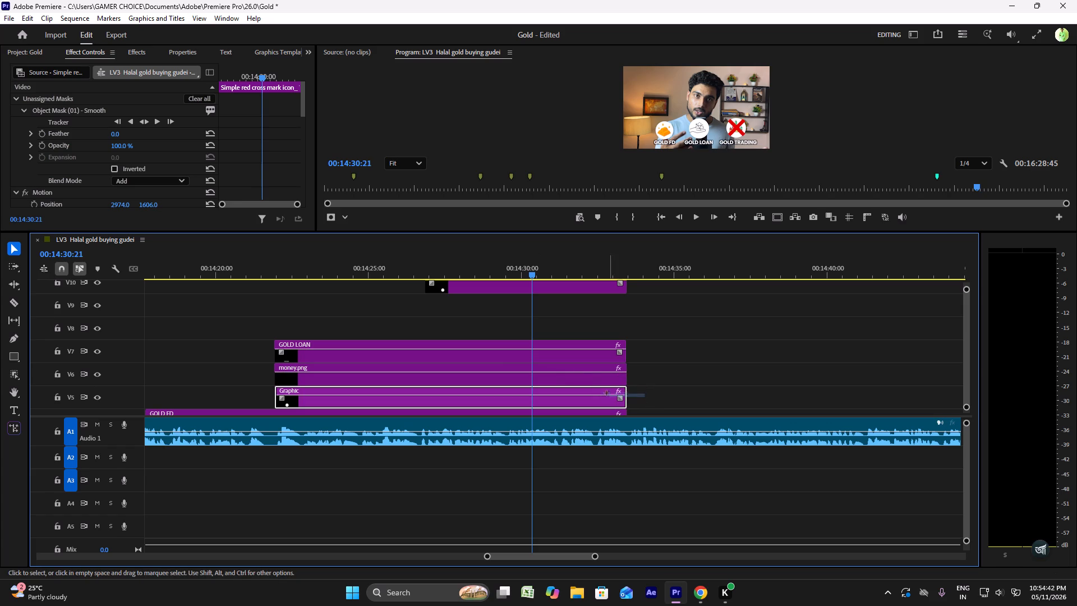
{"action": "left_click_drag", "start_coordinate": [606, 393], "coordinate": [561, 354]}
{"action": "left_click_drag", "start_coordinate": [544, 399], "coordinate": [544, 389]}
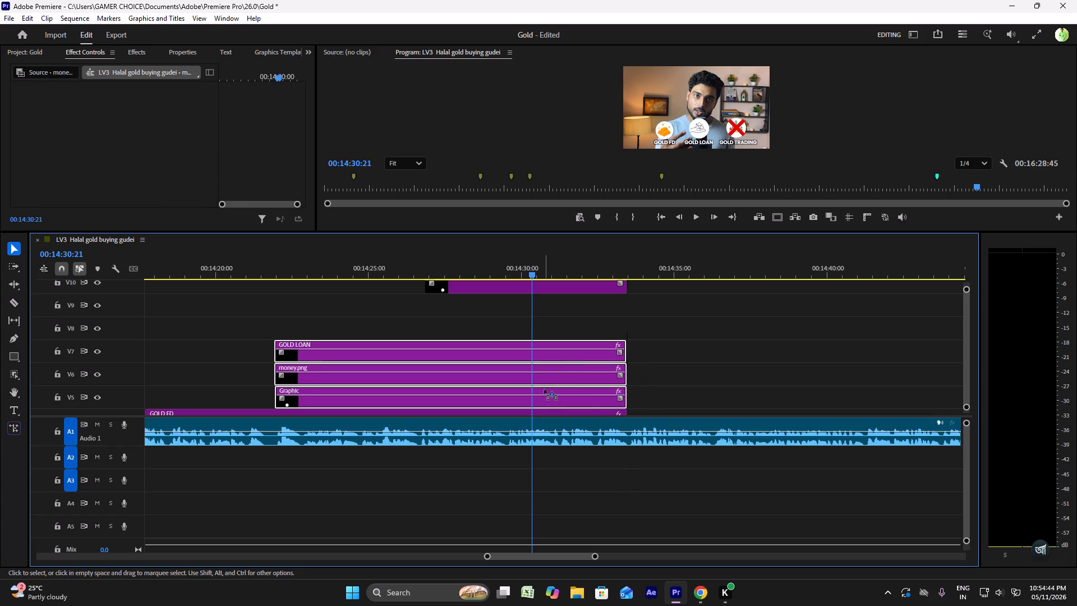
{"action": "left_click_drag", "start_coordinate": [544, 389], "coordinate": [556, 355]}
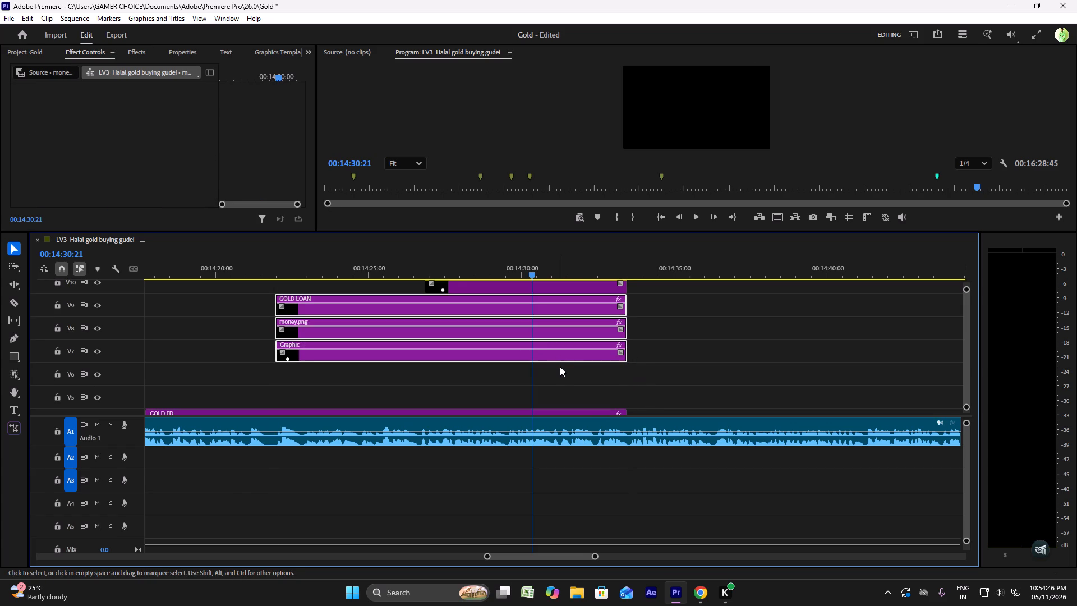
Paste the cross mark copy and place it on V6 beneath the GOLD LOAN clips, extending it to match their start and end.
{"action": "left_click", "coordinate": [659, 270]}
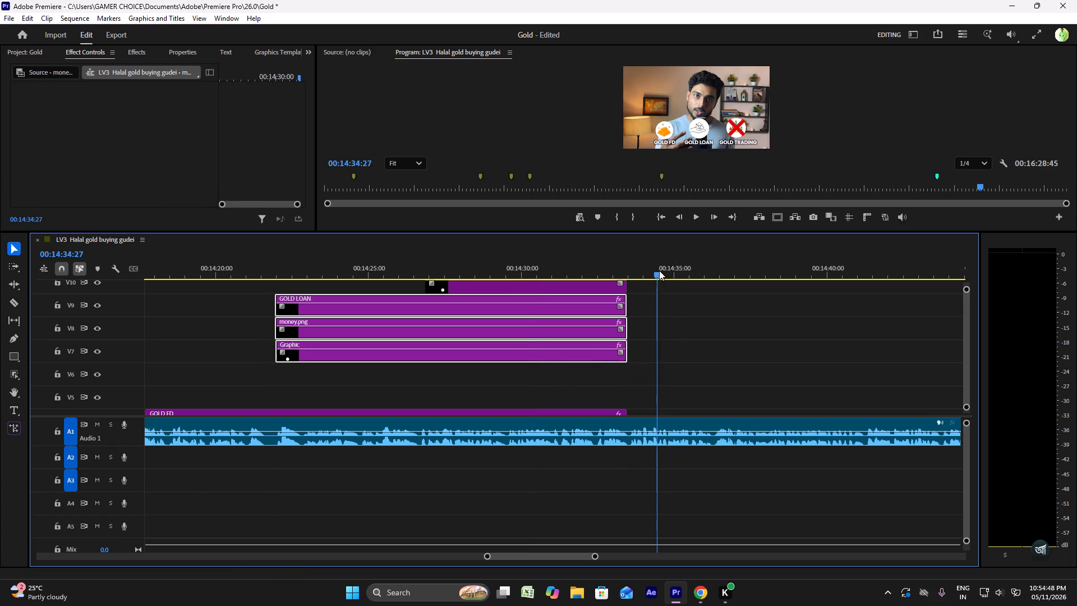
{"action": "key", "text": "ctrl+v"}
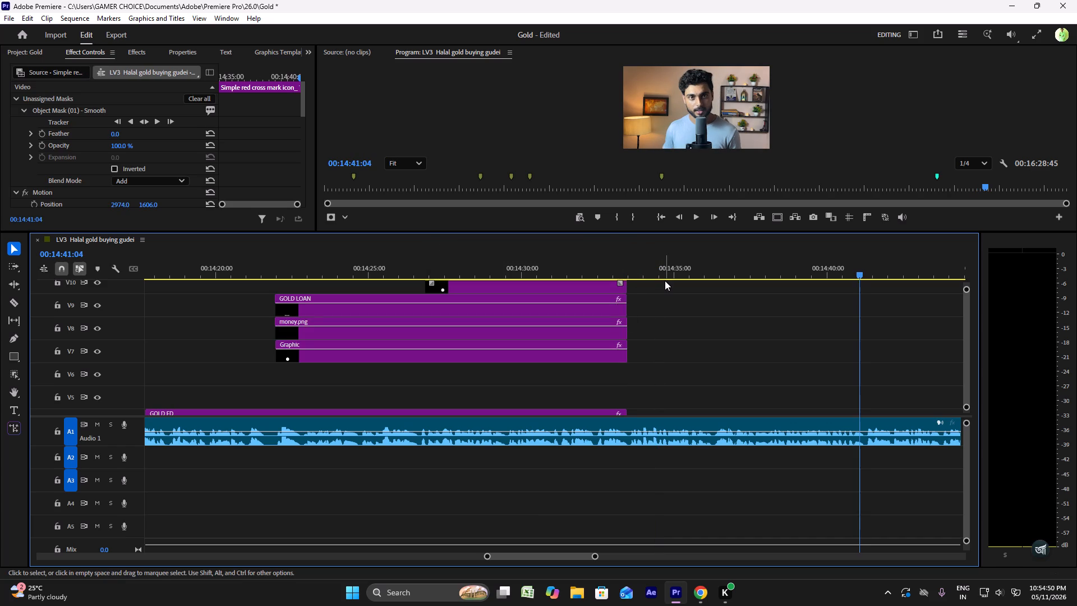
{"action": "scroll", "coordinate": [664, 318], "scroll_direction": "up", "scroll_amount": 8, "text": "ctrl"}
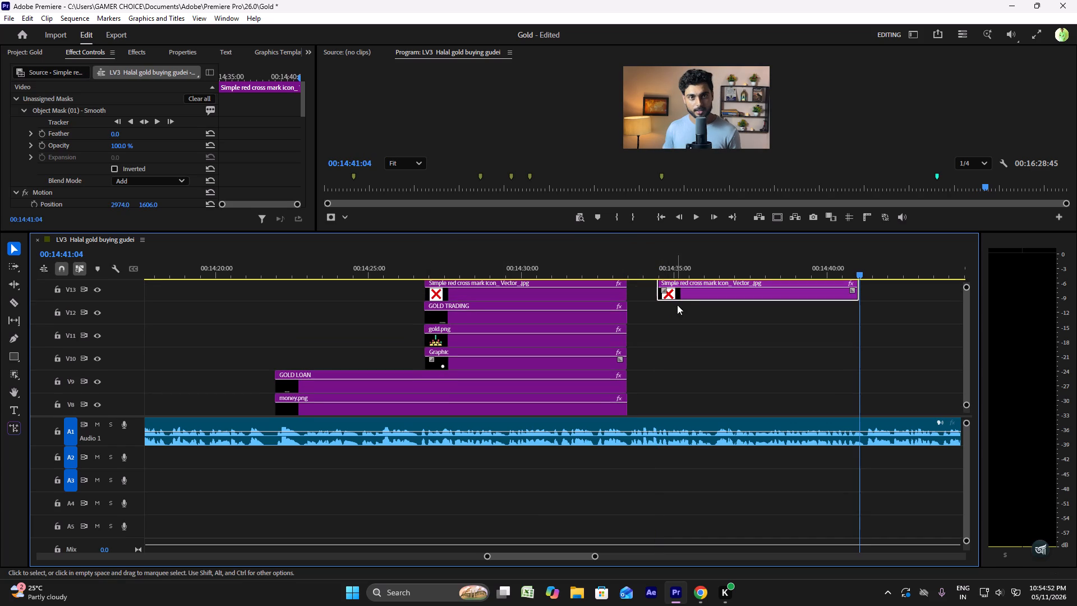
{"action": "left_click_drag", "start_coordinate": [681, 295], "coordinate": [660, 373]}
{"action": "scroll", "coordinate": [660, 373], "scroll_direction": "down", "scroll_amount": 4}
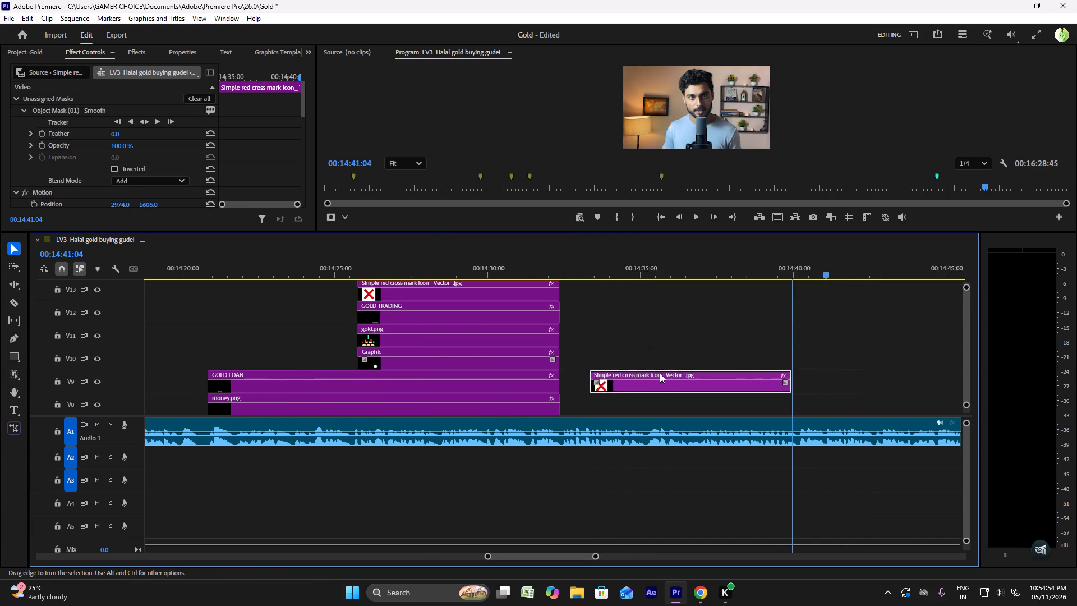
{"action": "scroll", "coordinate": [660, 373], "scroll_direction": "down", "scroll_amount": 5, "text": "ctrl"}
{"action": "left_click_drag", "start_coordinate": [652, 335], "coordinate": [559, 393]}
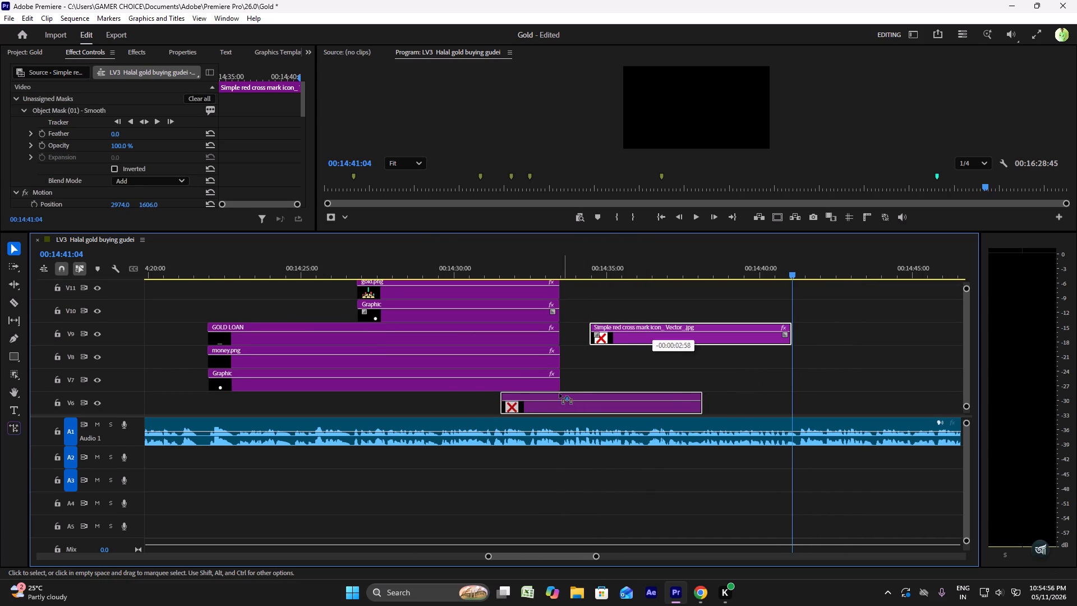
{"action": "left_click_drag", "start_coordinate": [559, 393], "coordinate": [415, 396]}
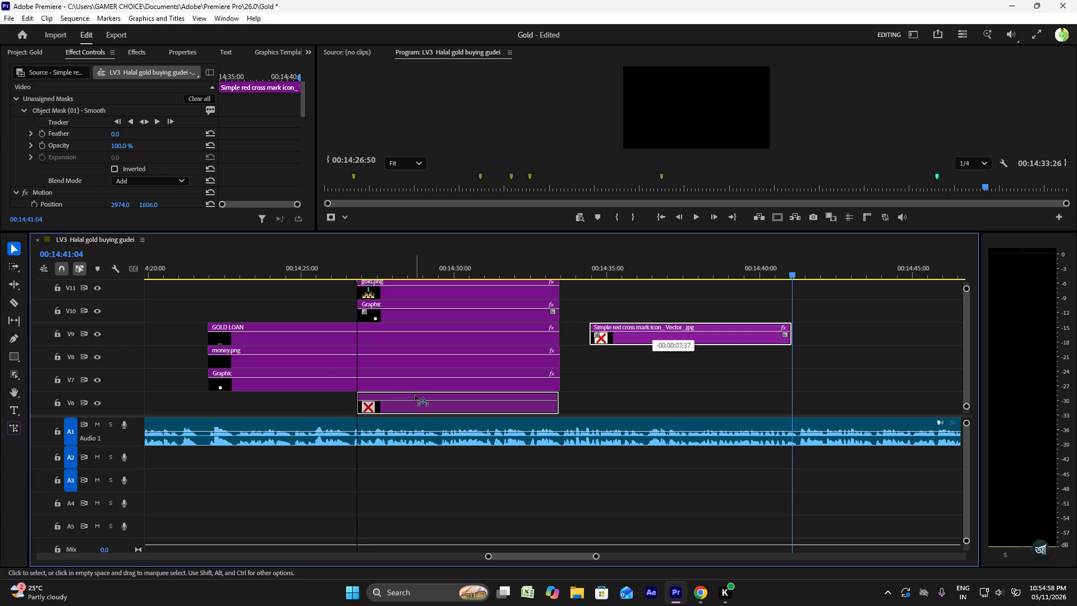
{"action": "left_click_drag", "start_coordinate": [415, 396], "coordinate": [421, 396]}
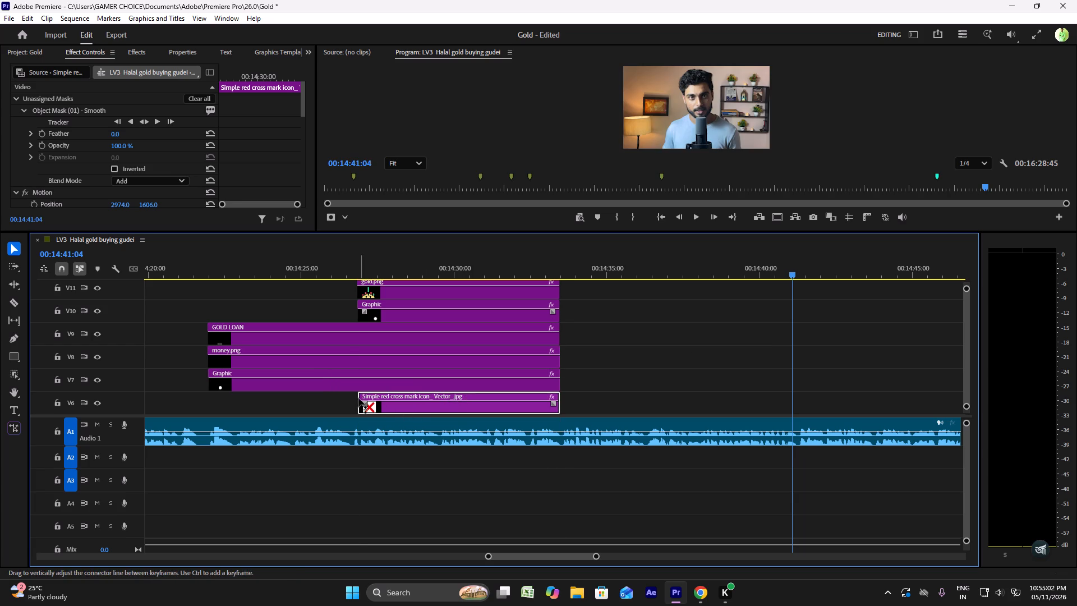
{"action": "left_click_drag", "start_coordinate": [349, 401], "coordinate": [272, 403]}
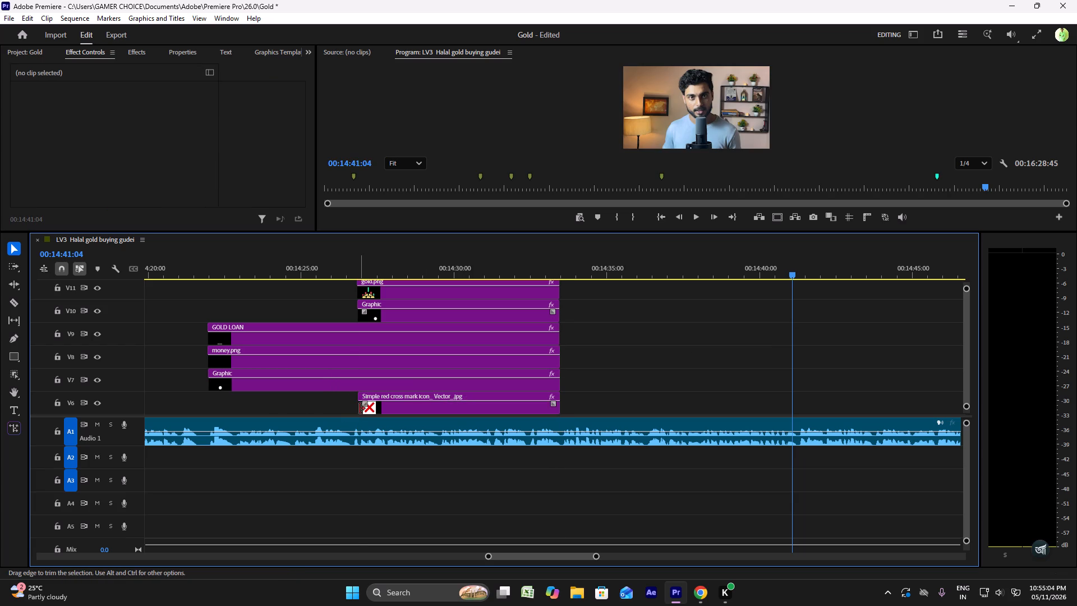
{"action": "left_click_drag", "start_coordinate": [358, 408], "coordinate": [213, 408]}
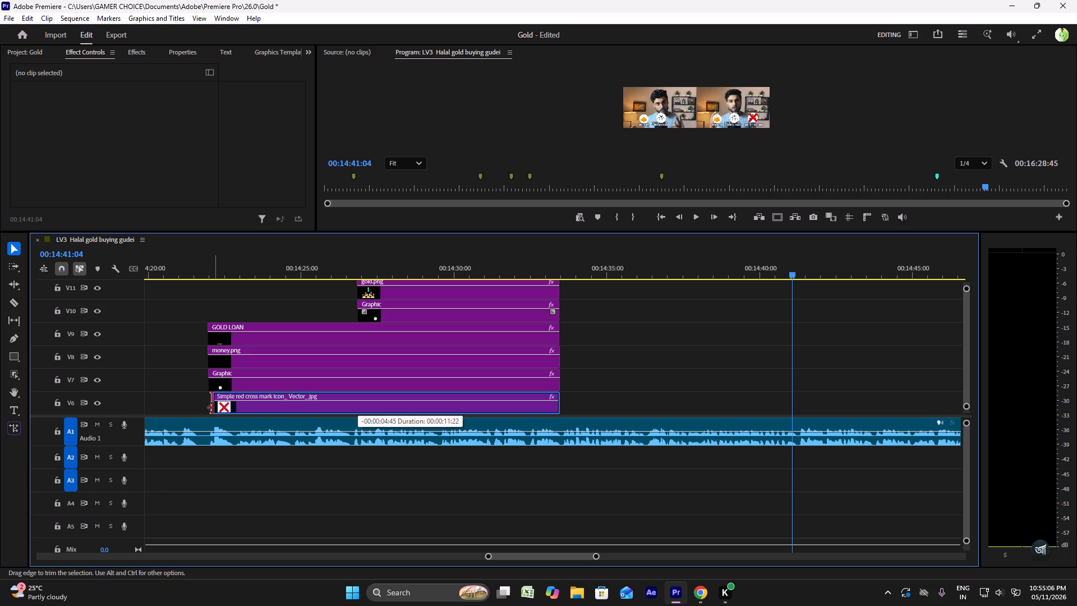
{"action": "left_click_drag", "start_coordinate": [213, 408], "coordinate": [210, 408]}
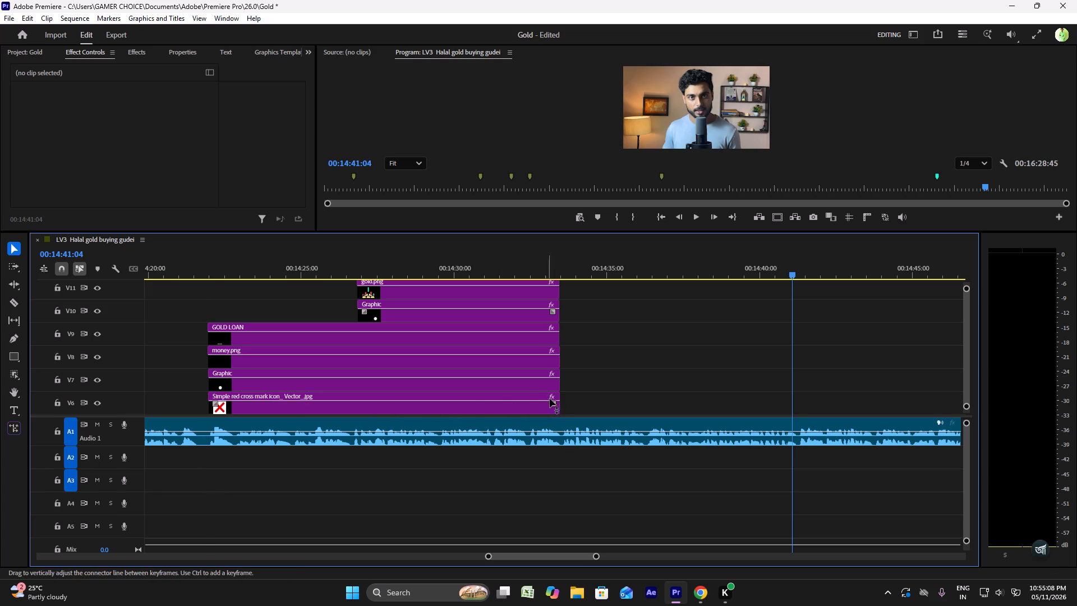
Shift the V6 cross mark horizontally towards the GOLD LOAN icon, bringing its Position X to 2176.
{"action": "left_click", "coordinate": [307, 268]}
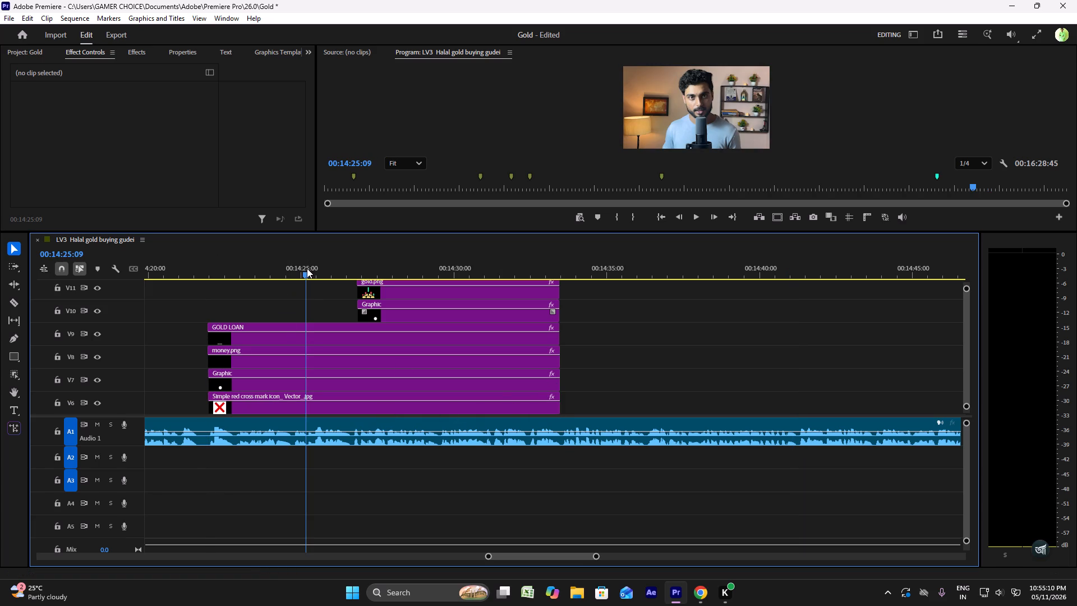
{"action": "left_click", "coordinate": [353, 404]}
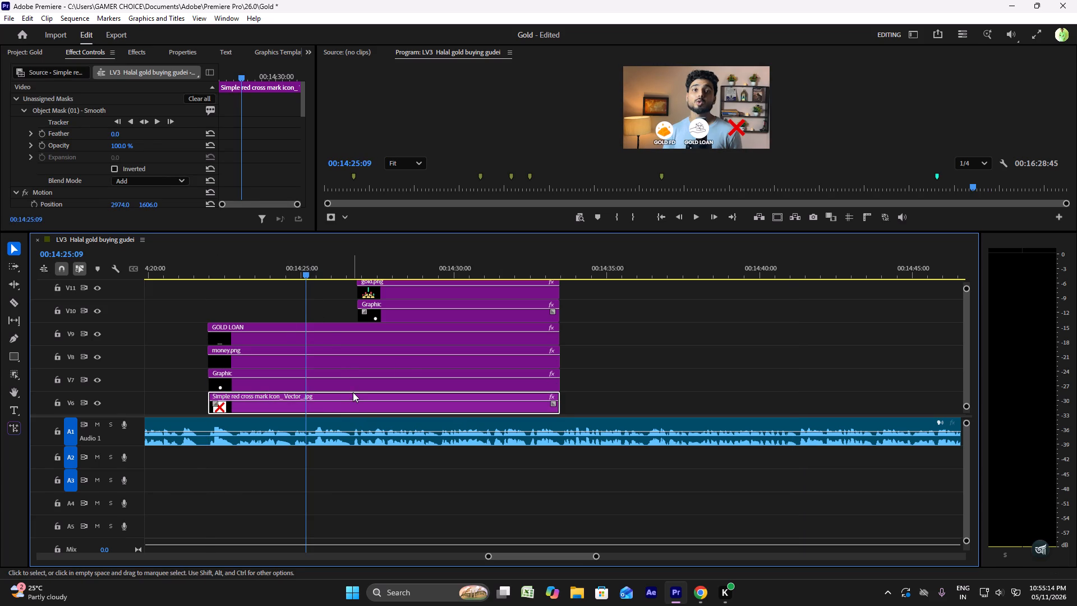
{"action": "scroll", "coordinate": [100, 130], "scroll_direction": "up", "scroll_amount": 4}
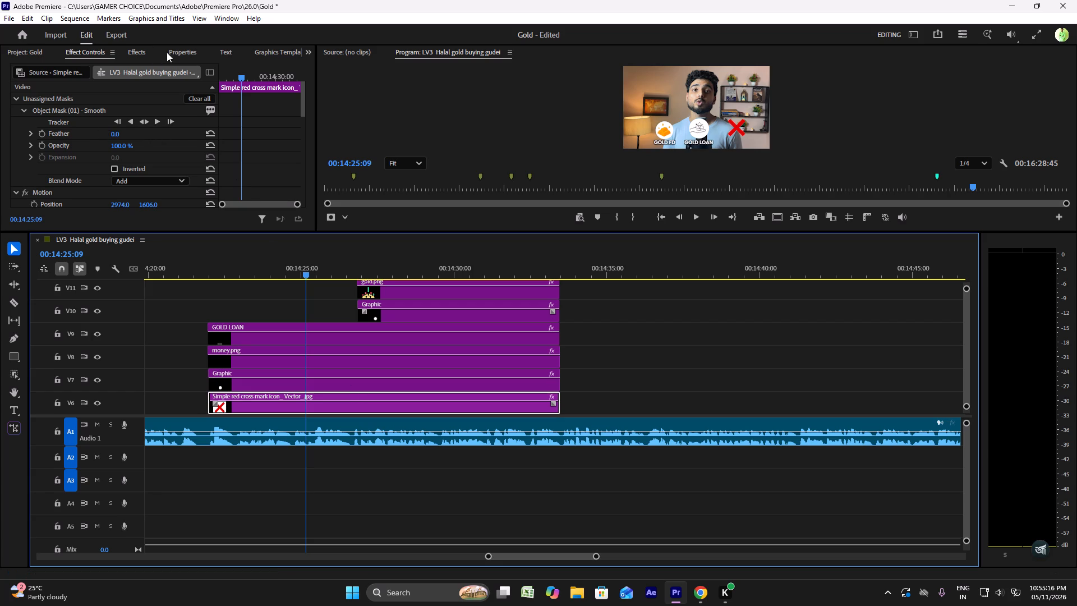
{"action": "left_click", "coordinate": [171, 53]}
{"action": "left_click_drag", "start_coordinate": [136, 130], "coordinate": [127, 130]}
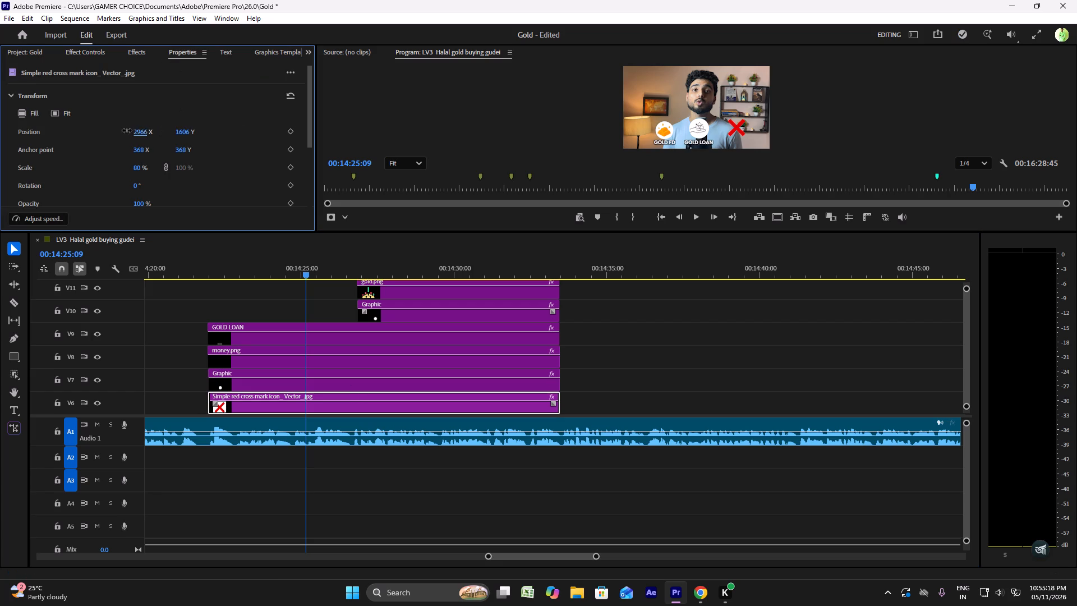
{"action": "left_click_drag", "start_coordinate": [127, 130], "coordinate": [0, 134]}
{"action": "left_click_drag", "start_coordinate": [144, 132], "coordinate": [102, 131]}
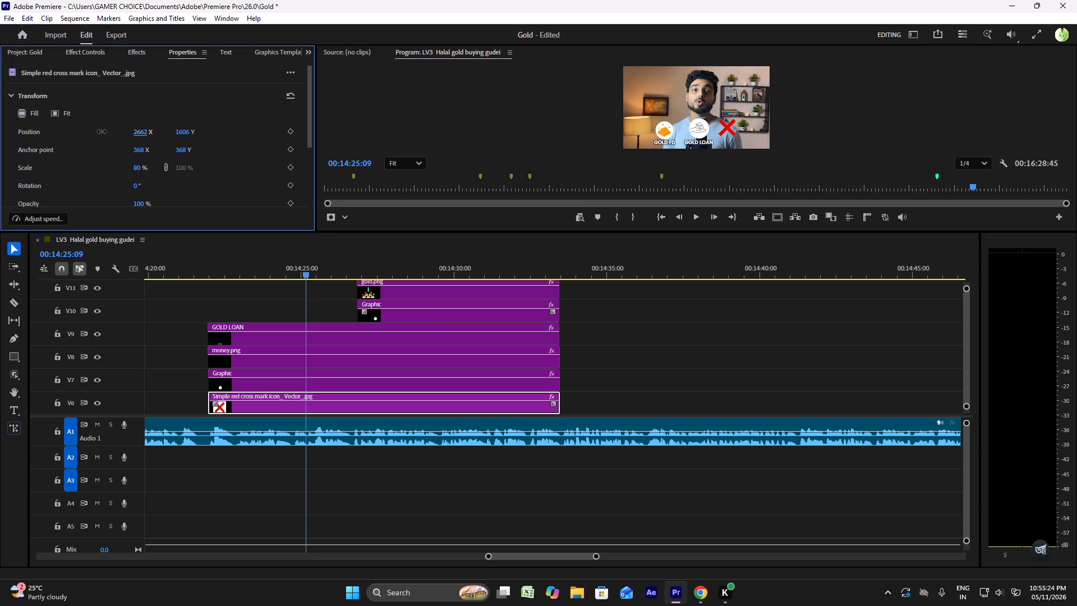
{"action": "left_click_drag", "start_coordinate": [102, 131], "coordinate": [0, 132]}
{"action": "scroll", "coordinate": [139, 131], "scroll_direction": "down", "scroll_amount": 7}
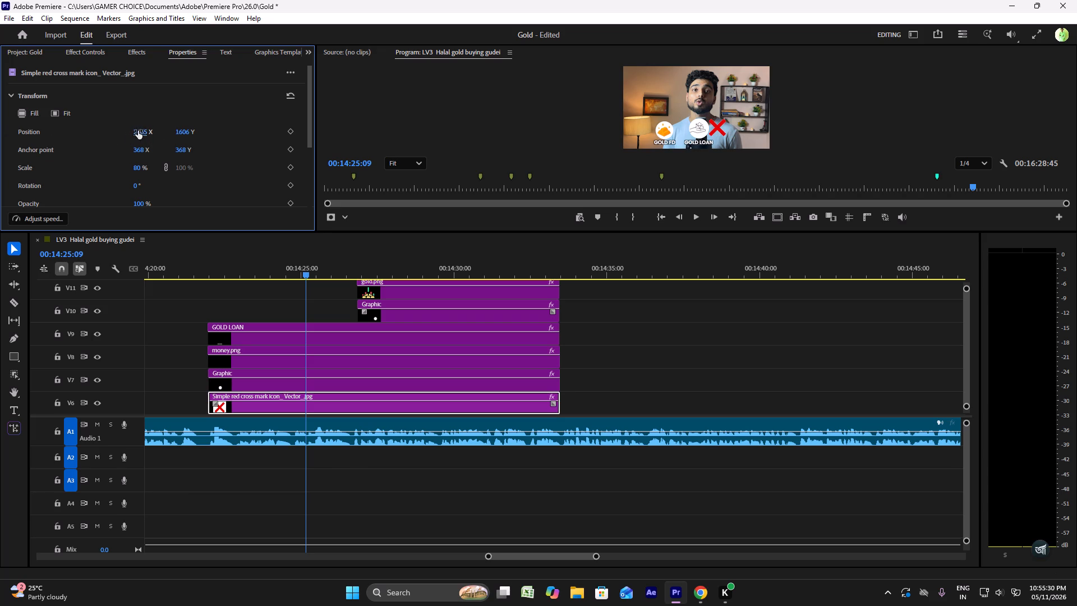
{"action": "scroll", "coordinate": [140, 134], "scroll_direction": "down", "scroll_amount": 10}
{"action": "scroll", "coordinate": [140, 135], "scroll_direction": "down", "scroll_amount": 17}
{"action": "scroll", "coordinate": [140, 141], "scroll_direction": "up", "scroll_amount": 9}
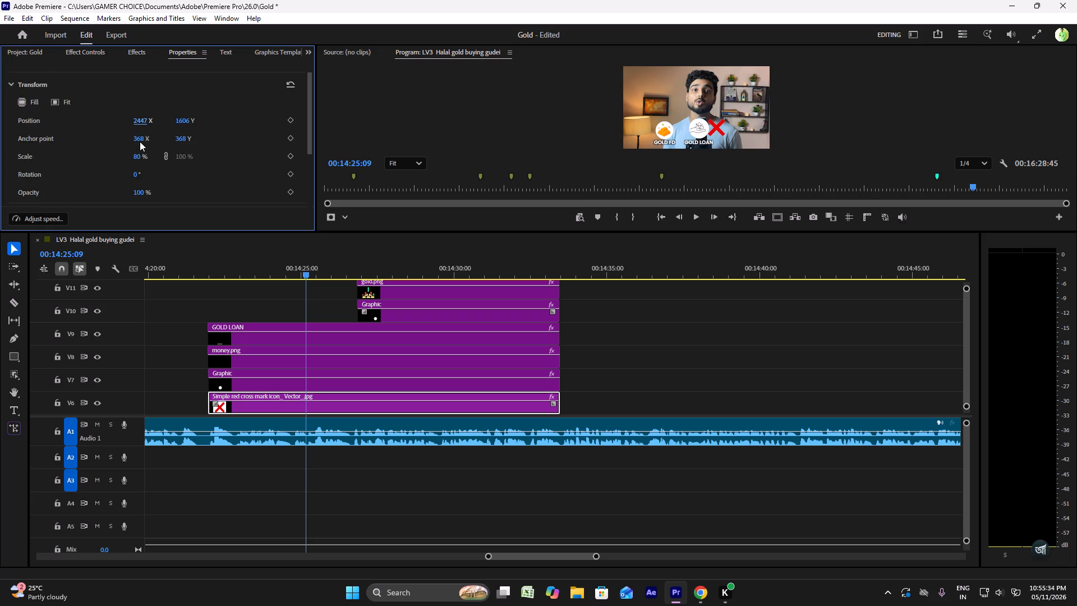
{"action": "scroll", "coordinate": [140, 141], "scroll_direction": "up", "scroll_amount": 3}
{"action": "scroll", "coordinate": [140, 132], "scroll_direction": "down", "scroll_amount": 11}
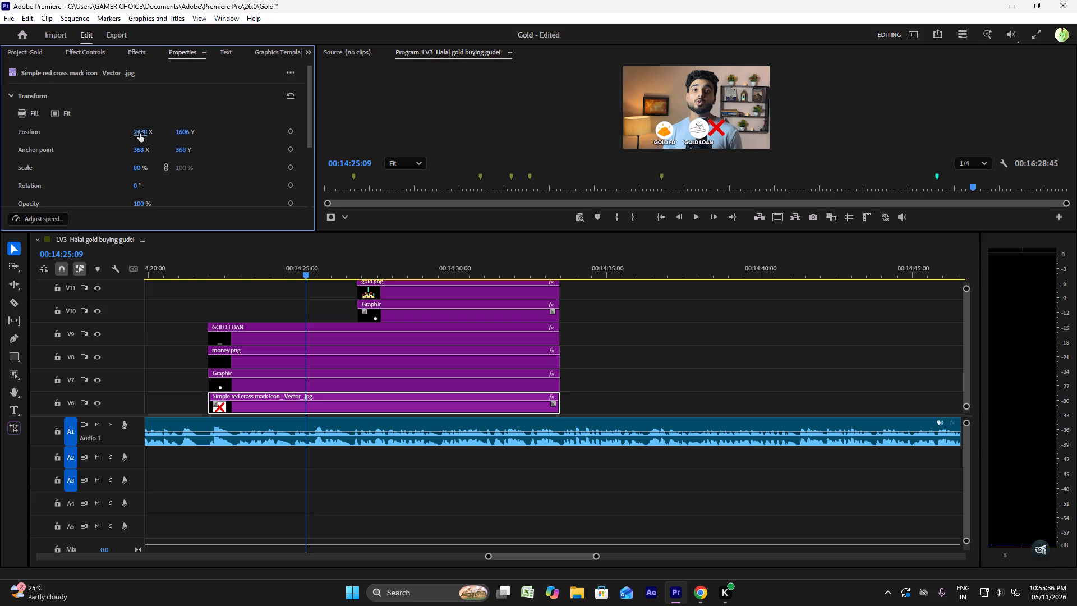
{"action": "scroll", "coordinate": [140, 134], "scroll_direction": "down", "scroll_amount": 20}
{"action": "scroll", "coordinate": [140, 134], "scroll_direction": "down", "scroll_amount": 5}
{"action": "left_click_drag", "start_coordinate": [140, 136], "coordinate": [52, 138]}
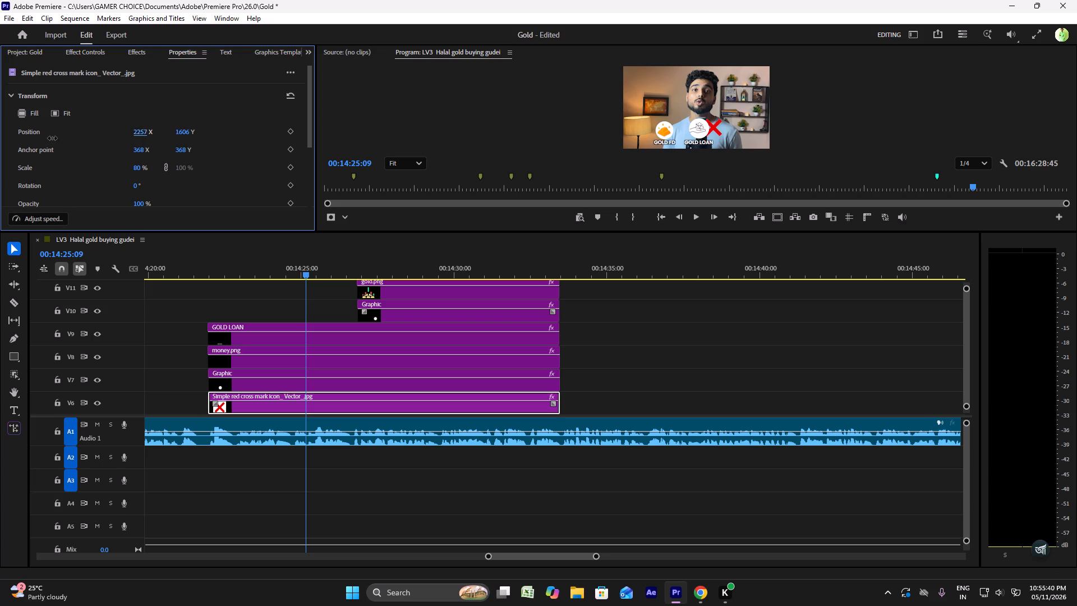
{"action": "left_click_drag", "start_coordinate": [52, 138], "coordinate": [1, 131]}
{"action": "left_click_drag", "start_coordinate": [1, 131], "coordinate": [0, 130]}
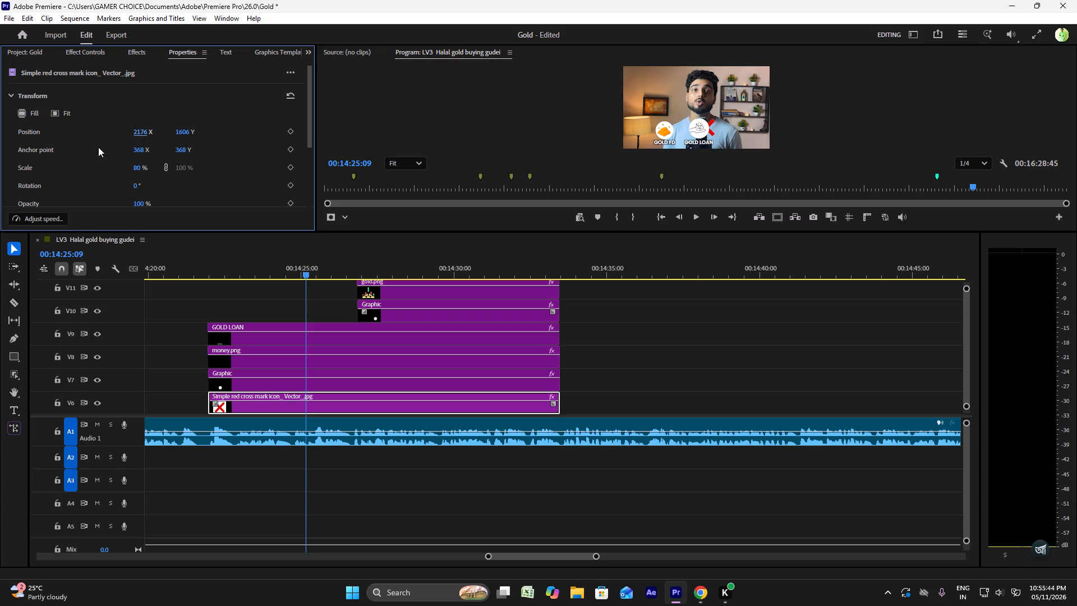
Restack the cross mark on V9 directly above the GOLD LOAN title, money.png and circle graphic, which move down to V6–V8.
{"action": "left_click_drag", "start_coordinate": [334, 402], "coordinate": [505, 368]}
{"action": "left_click_drag", "start_coordinate": [324, 407], "coordinate": [435, 387]}
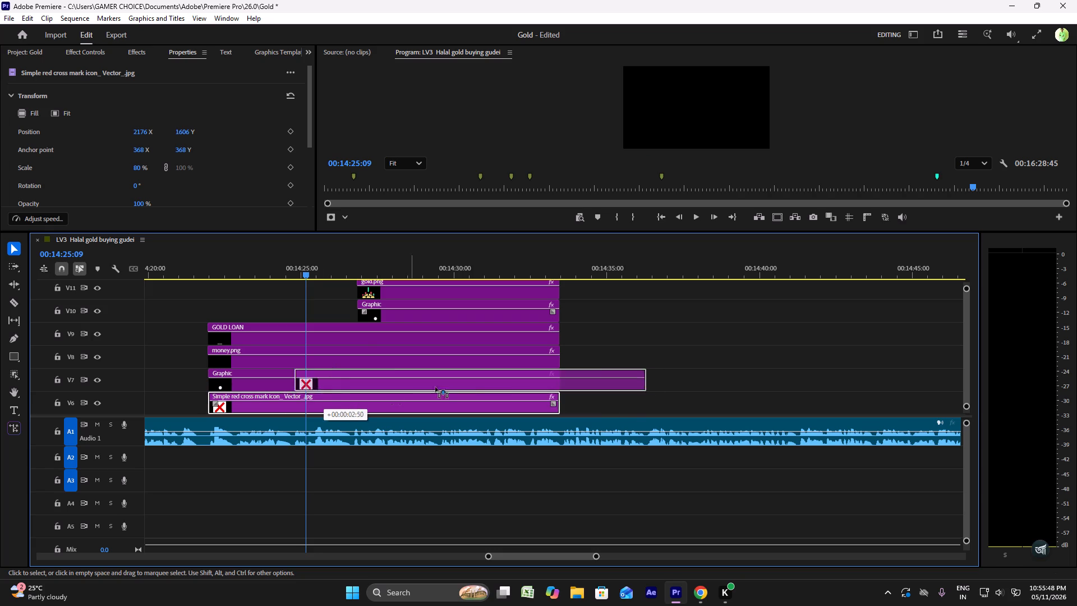
{"action": "left_click_drag", "start_coordinate": [435, 387], "coordinate": [676, 340]}
{"action": "left_click_drag", "start_coordinate": [576, 377], "coordinate": [476, 350]}
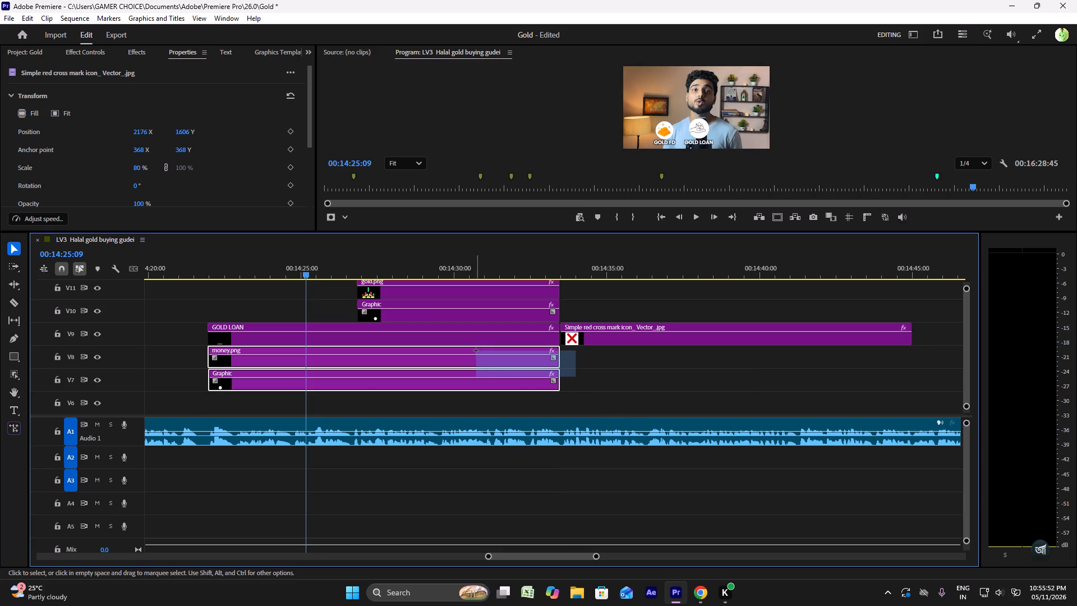
{"action": "left_click_drag", "start_coordinate": [476, 350], "coordinate": [475, 350]}
{"action": "left_click_drag", "start_coordinate": [227, 302], "coordinate": [247, 391]}
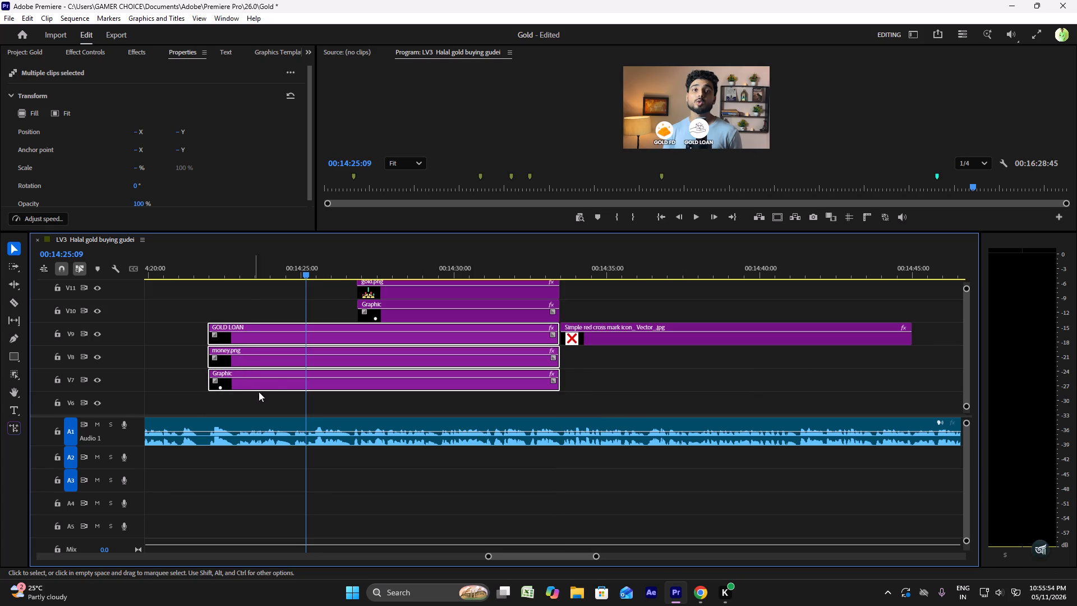
{"action": "left_click_drag", "start_coordinate": [275, 382], "coordinate": [275, 396]}
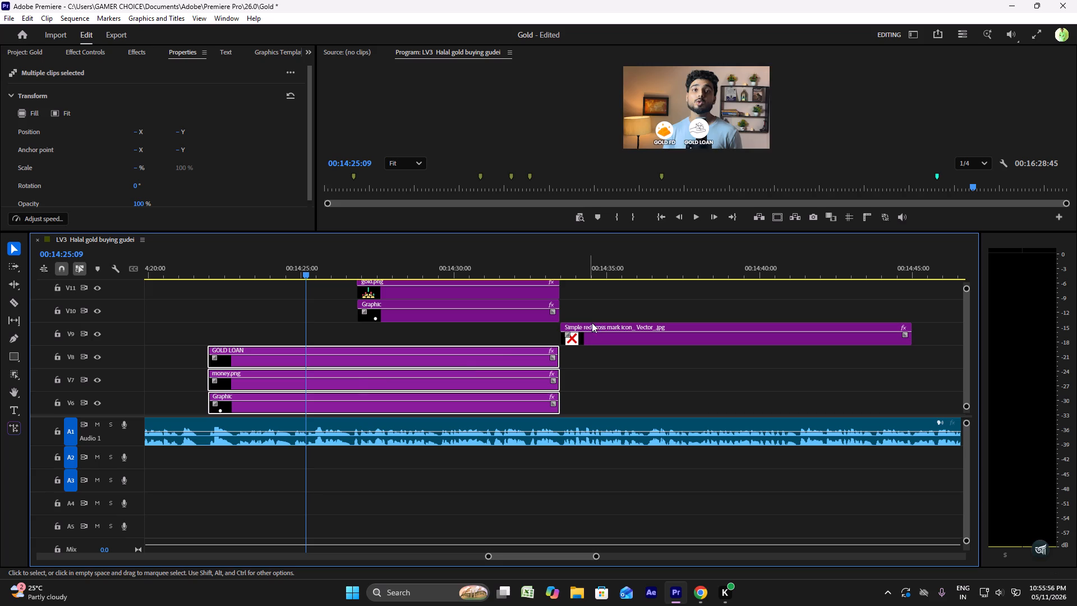
{"action": "left_click_drag", "start_coordinate": [599, 338], "coordinate": [251, 335]}
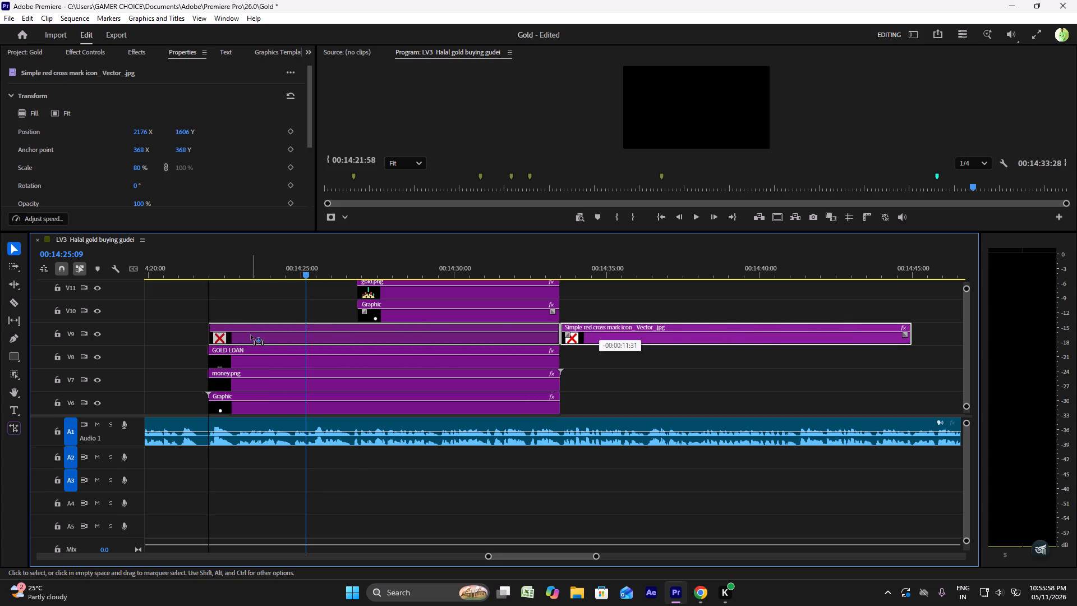
{"action": "left_click_drag", "start_coordinate": [251, 335], "coordinate": [249, 335]}
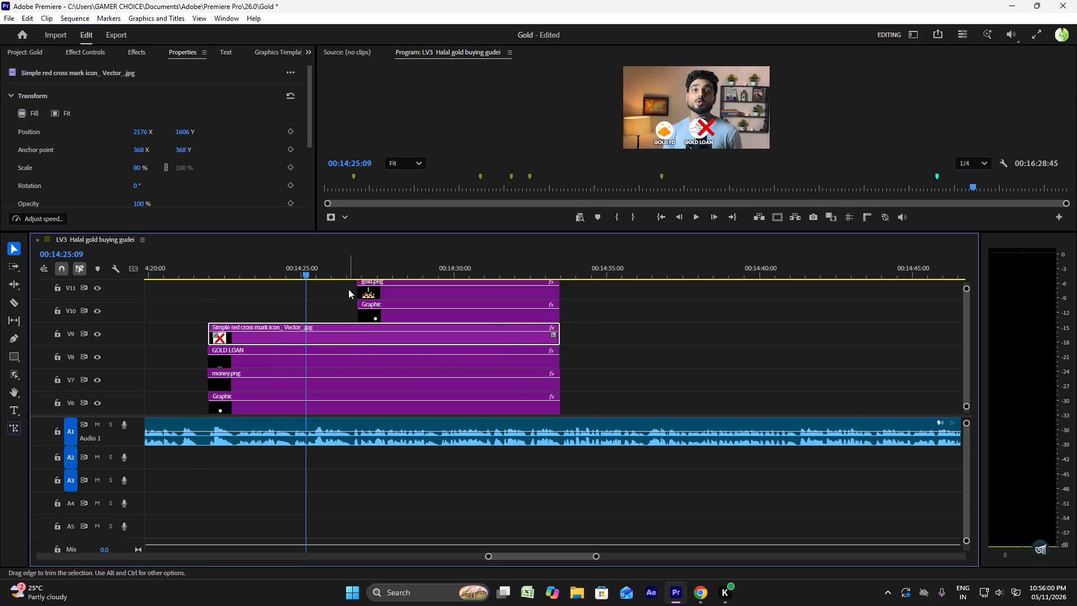
Centre the cross mark over the GOLD LOAN icon at Position X 1998 and Y 1622.
{"action": "left_click_drag", "start_coordinate": [136, 131], "coordinate": [107, 130]}
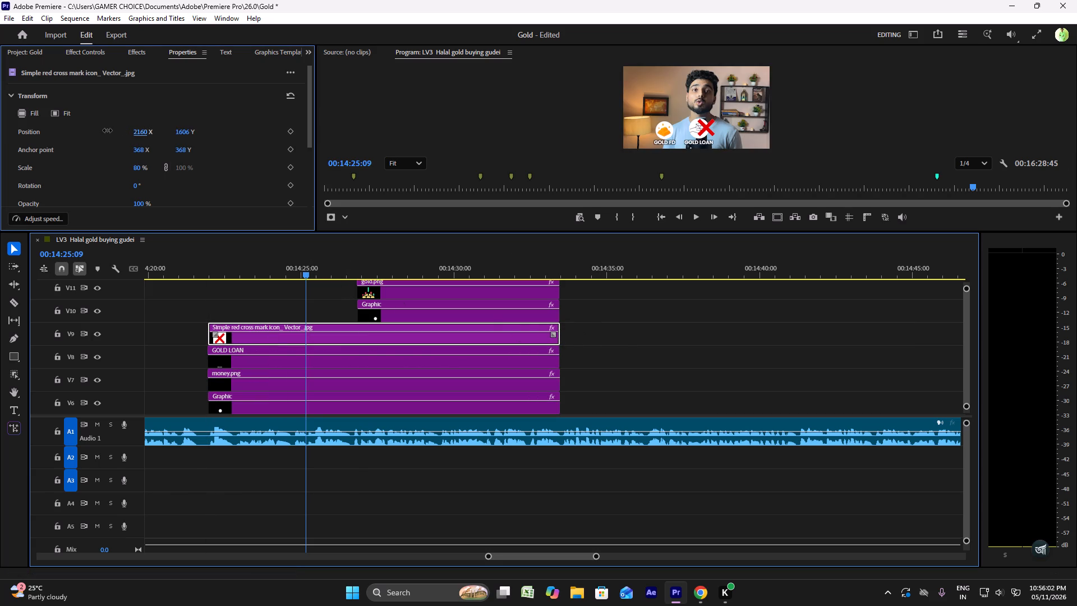
{"action": "left_click_drag", "start_coordinate": [107, 130], "coordinate": [35, 127]}
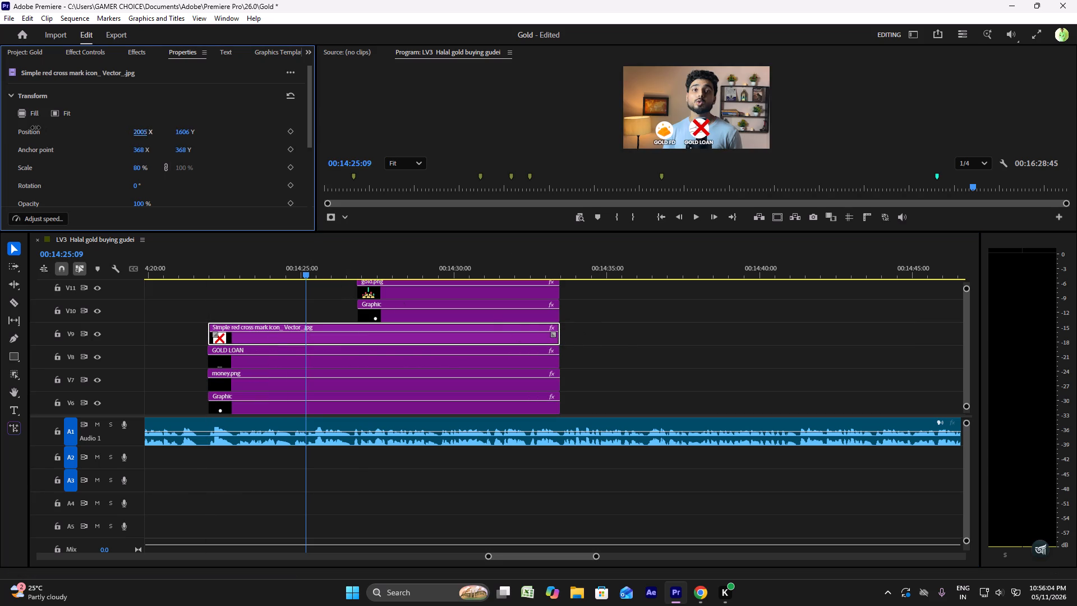
{"action": "left_click_drag", "start_coordinate": [35, 127], "coordinate": [33, 127]}
{"action": "left_click_drag", "start_coordinate": [33, 127], "coordinate": [31, 127]}
{"action": "left_click_drag", "start_coordinate": [179, 132], "coordinate": [188, 132]}
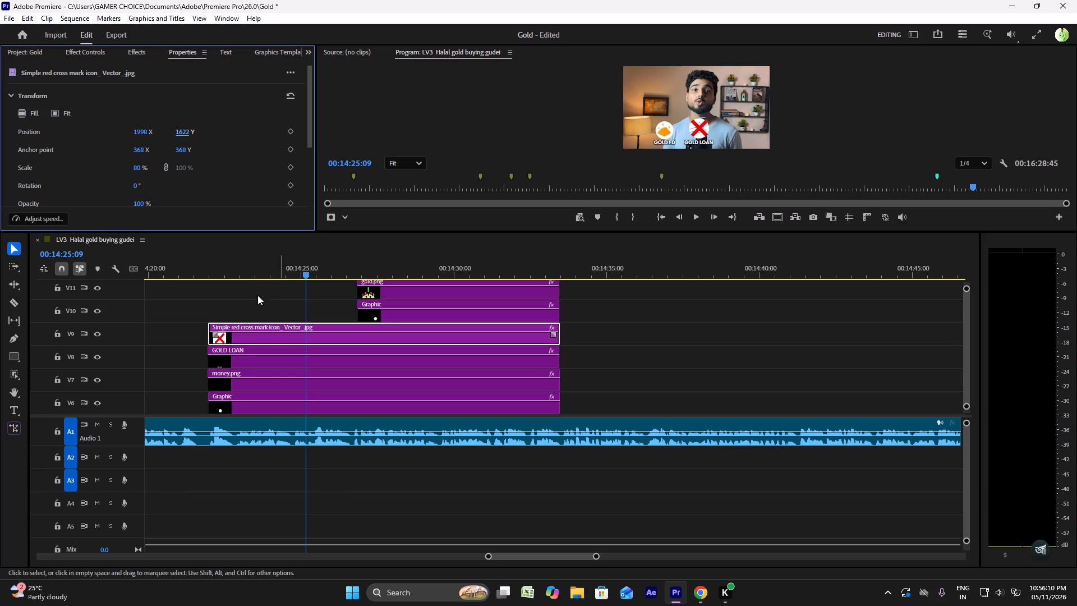
Paste another cross mark copy at 00:14:34:56, after the icon clips, and move it from V13 down to V9.
{"action": "scroll", "coordinate": [330, 345], "scroll_direction": "down", "scroll_amount": 6}
{"action": "scroll", "coordinate": [330, 346], "scroll_direction": "down", "scroll_amount": 6, "text": "ctrl"}
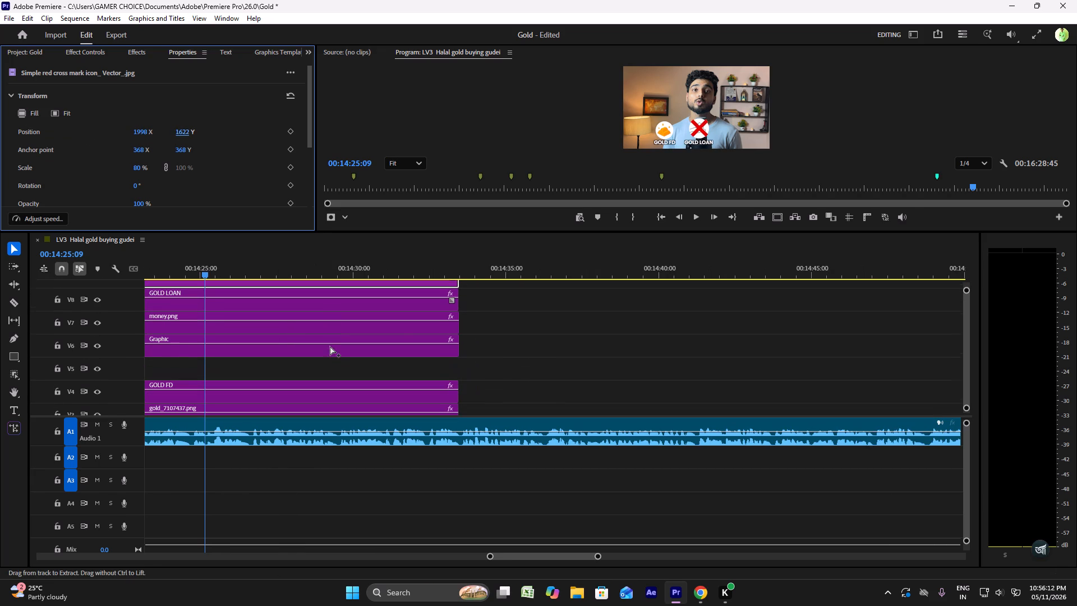
{"action": "left_click", "coordinate": [505, 265]}
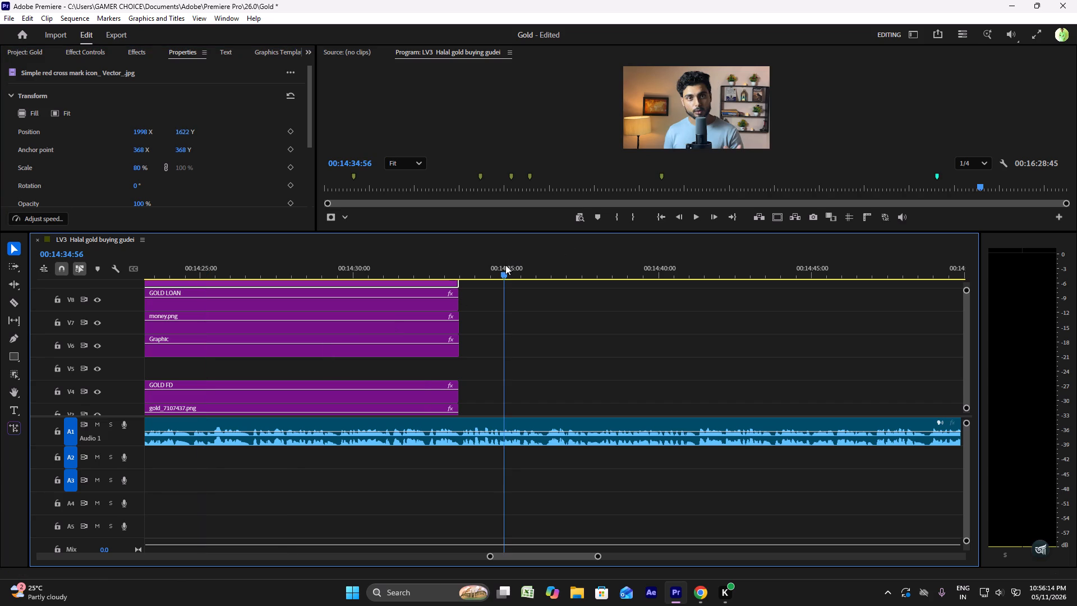
{"action": "key", "text": "ctrl+v"}
{"action": "scroll", "coordinate": [518, 296], "scroll_direction": "up", "scroll_amount": 10, "text": "ctrl"}
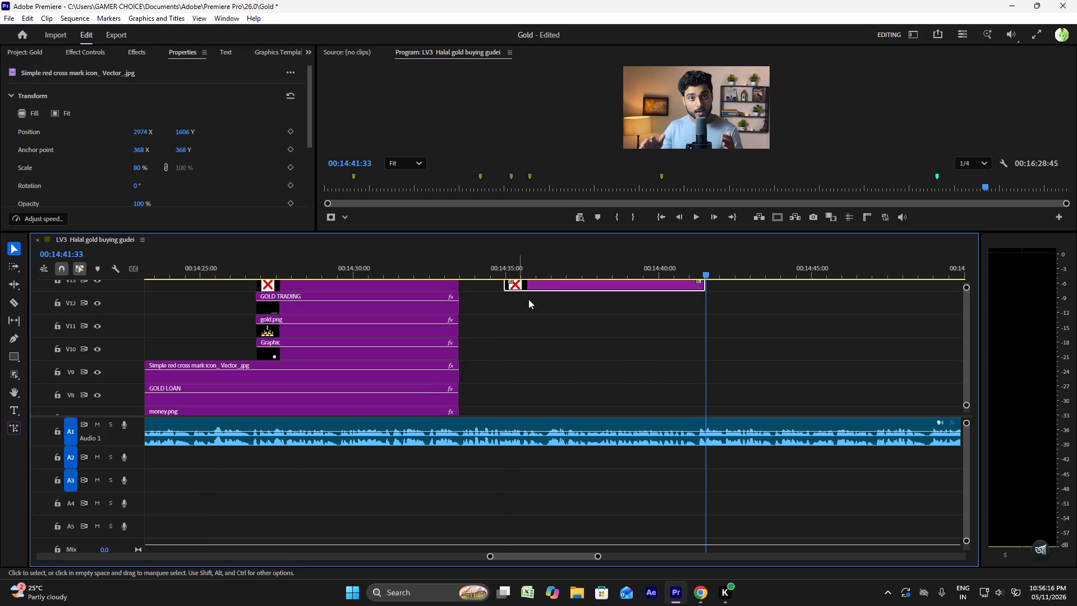
{"action": "left_click_drag", "start_coordinate": [546, 290], "coordinate": [532, 382]}
{"action": "scroll", "coordinate": [531, 375], "scroll_direction": "down", "scroll_amount": 4}
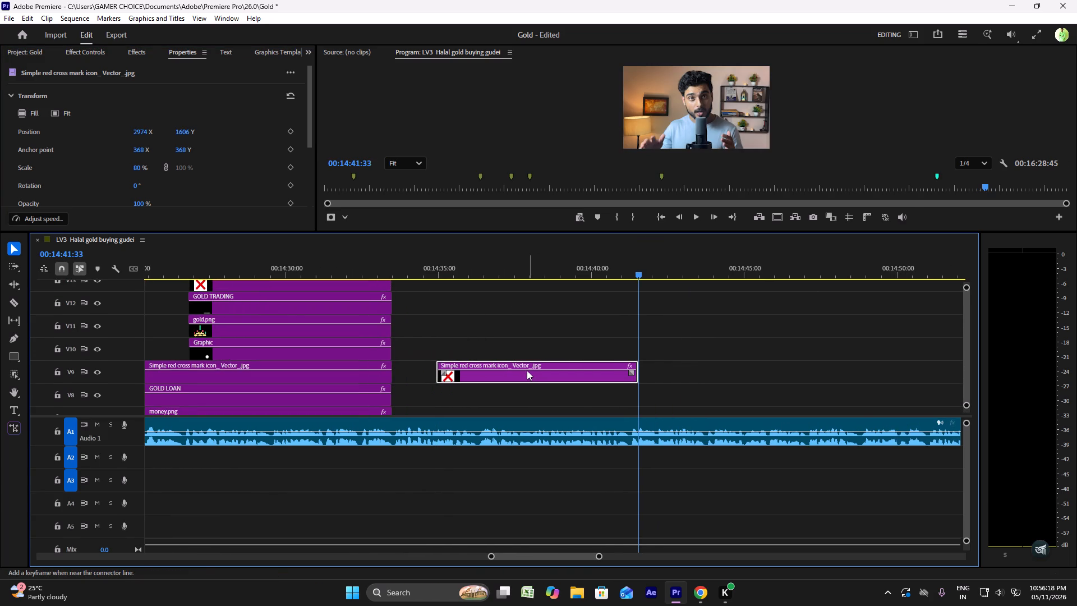
{"action": "scroll", "coordinate": [527, 370], "scroll_direction": "down", "scroll_amount": 4, "text": "ctrl"}
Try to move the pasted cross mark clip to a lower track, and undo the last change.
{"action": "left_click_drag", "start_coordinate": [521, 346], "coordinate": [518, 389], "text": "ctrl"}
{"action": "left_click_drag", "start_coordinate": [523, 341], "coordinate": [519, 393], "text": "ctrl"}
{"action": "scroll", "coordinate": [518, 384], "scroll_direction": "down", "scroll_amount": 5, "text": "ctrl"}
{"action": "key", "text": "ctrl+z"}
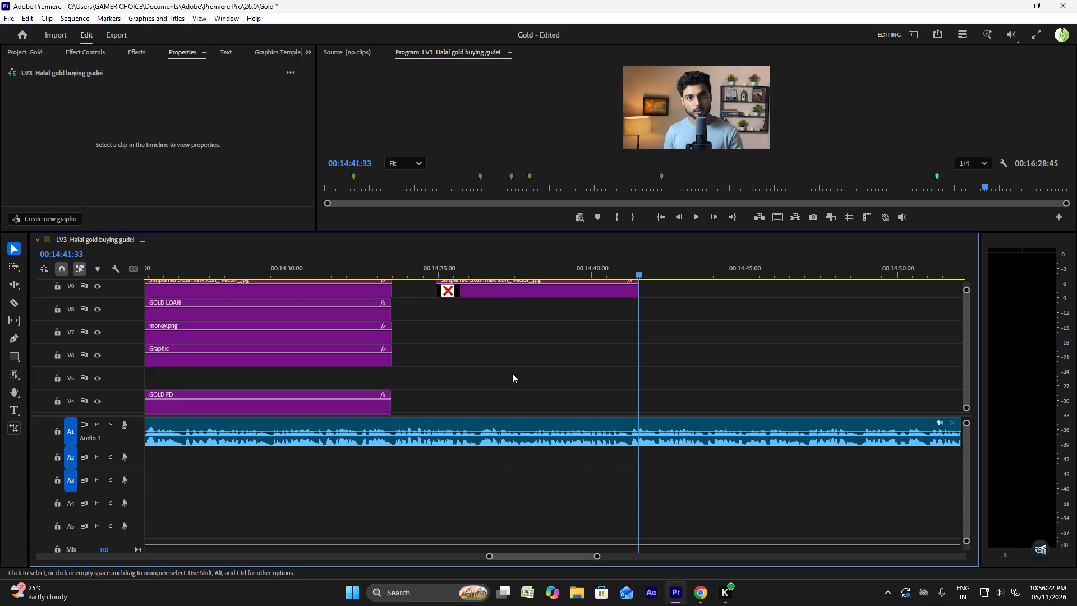
Move the pasted cross mark clip to V5 above the GOLD FD clips, aligned with their start.
{"action": "left_click_drag", "start_coordinate": [502, 288], "coordinate": [387, 369]}
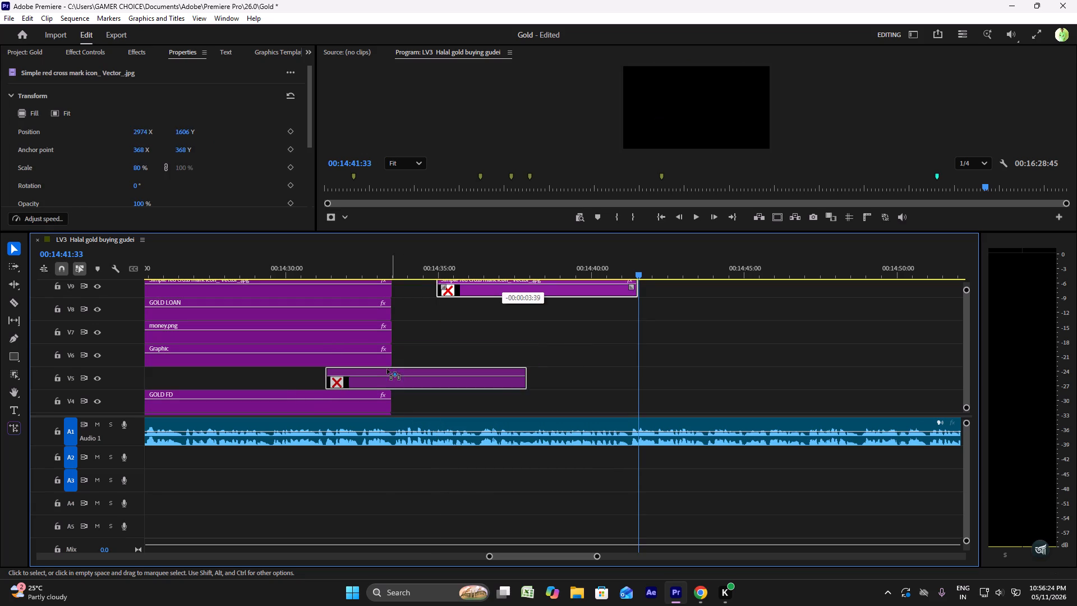
{"action": "left_click_drag", "start_coordinate": [387, 369], "coordinate": [372, 374]}
{"action": "scroll", "coordinate": [370, 365], "scroll_direction": "up", "scroll_amount": 5, "text": "ctrl"}
{"action": "scroll", "coordinate": [369, 361], "scroll_direction": "down", "scroll_amount": 6, "text": "ctrl"}
{"action": "scroll", "coordinate": [369, 359], "scroll_direction": "up", "scroll_amount": 3}
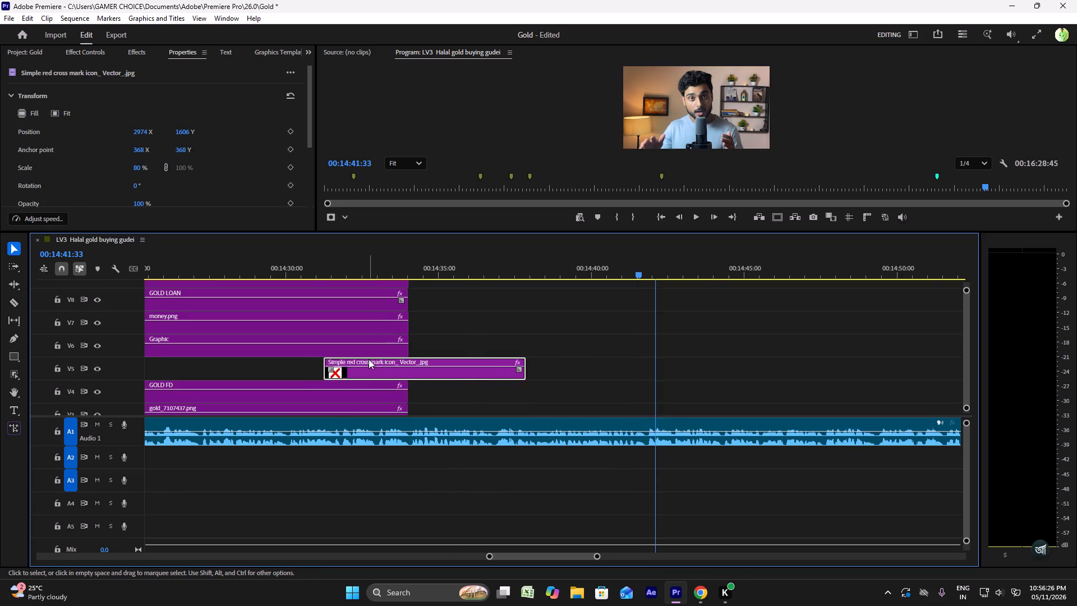
{"action": "scroll", "coordinate": [369, 359], "scroll_direction": "up", "scroll_amount": 18}
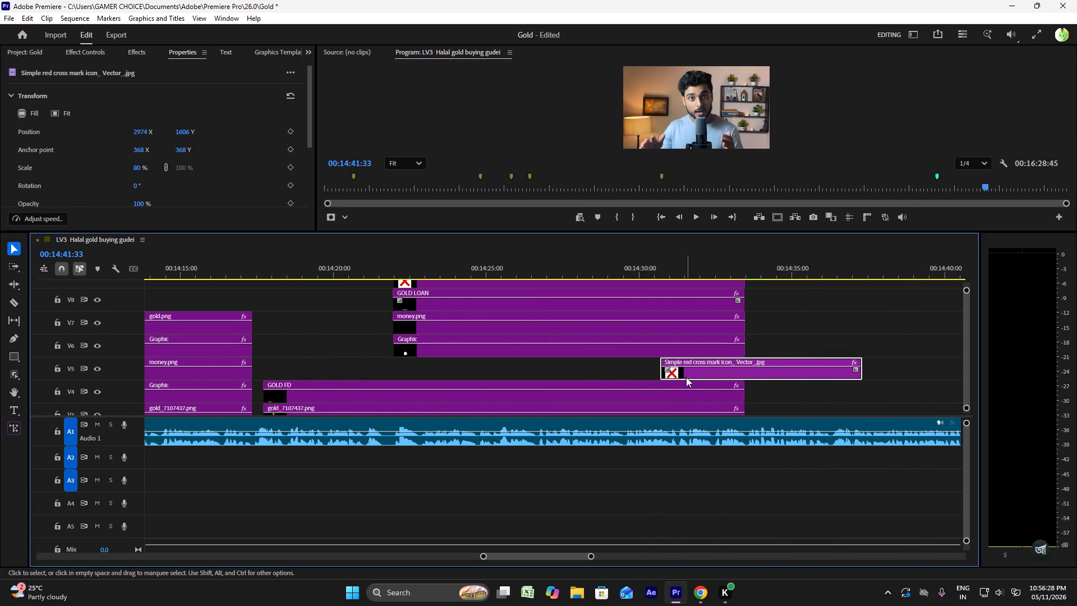
{"action": "left_click_drag", "start_coordinate": [687, 375], "coordinate": [307, 370]}
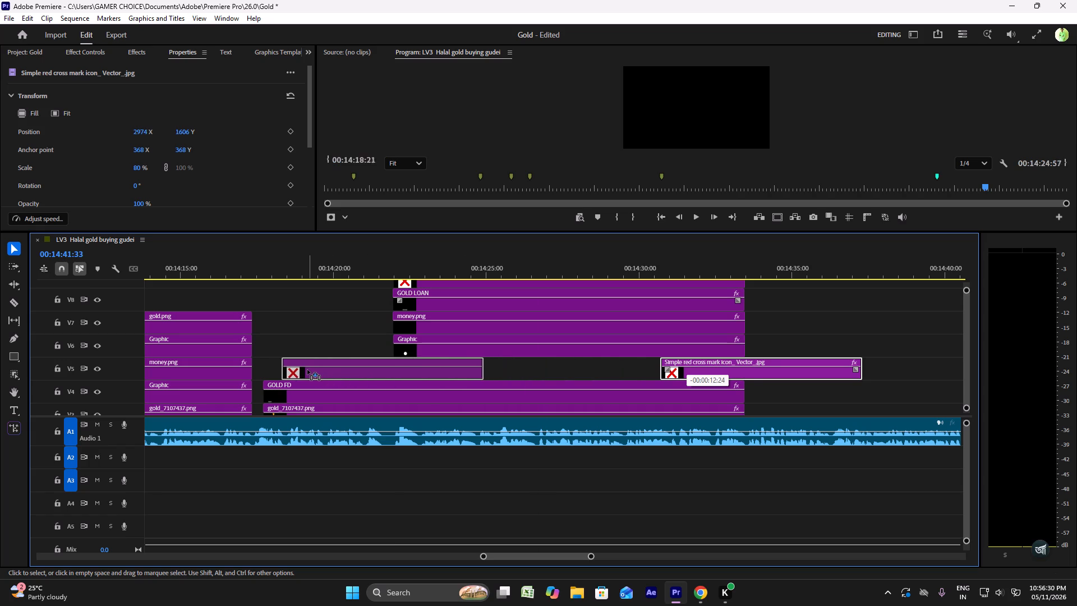
{"action": "left_click_drag", "start_coordinate": [307, 370], "coordinate": [291, 369]}
Extend the end of the cross mark clip on V5 to match the end of the GOLD FD clips.
{"action": "left_click_drag", "start_coordinate": [471, 364], "coordinate": [544, 366]}
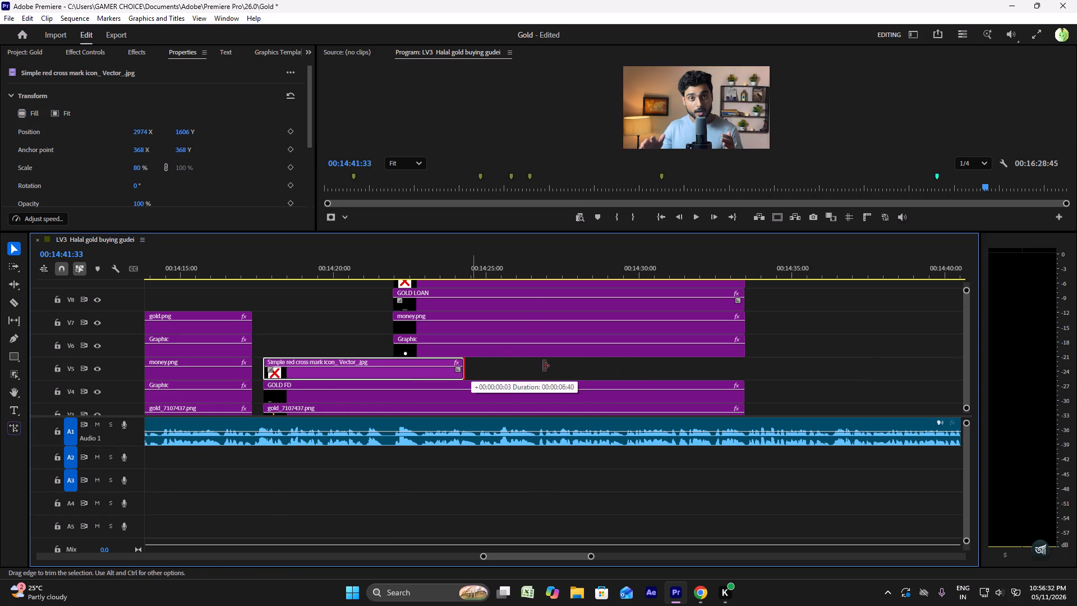
{"action": "left_click_drag", "start_coordinate": [544, 366], "coordinate": [749, 368]}
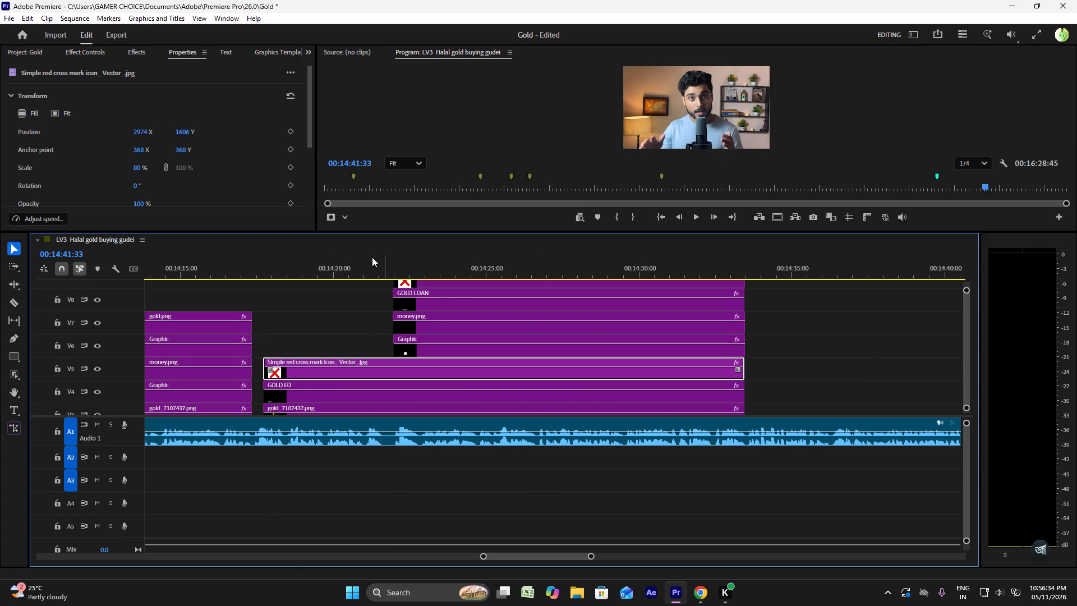
With the playhead at 00:14:20:59, reduce the V5 cross mark's horizontal Position to 2053, towards the GOLD FD icon.
{"action": "left_click", "coordinate": [365, 257]}
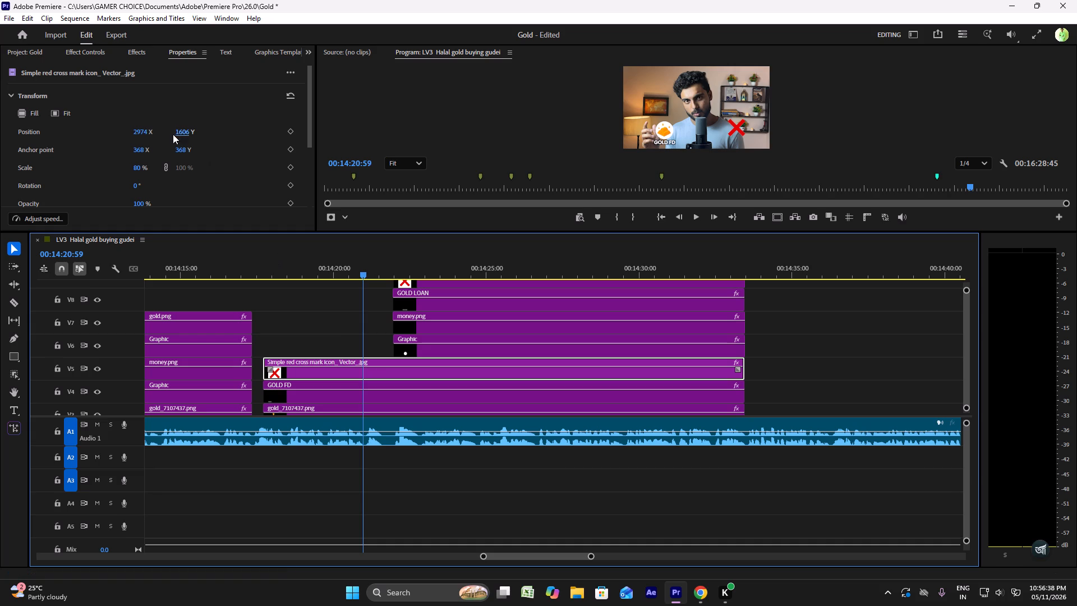
{"action": "left_click_drag", "start_coordinate": [142, 132], "coordinate": [0, 139]}
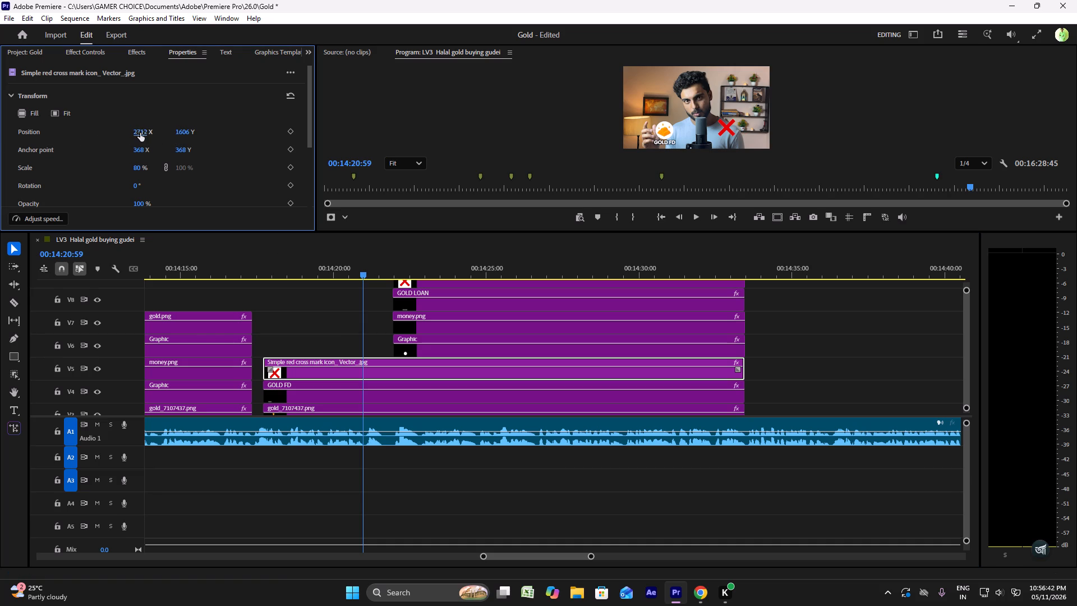
{"action": "left_click_drag", "start_coordinate": [141, 134], "coordinate": [0, 135]}
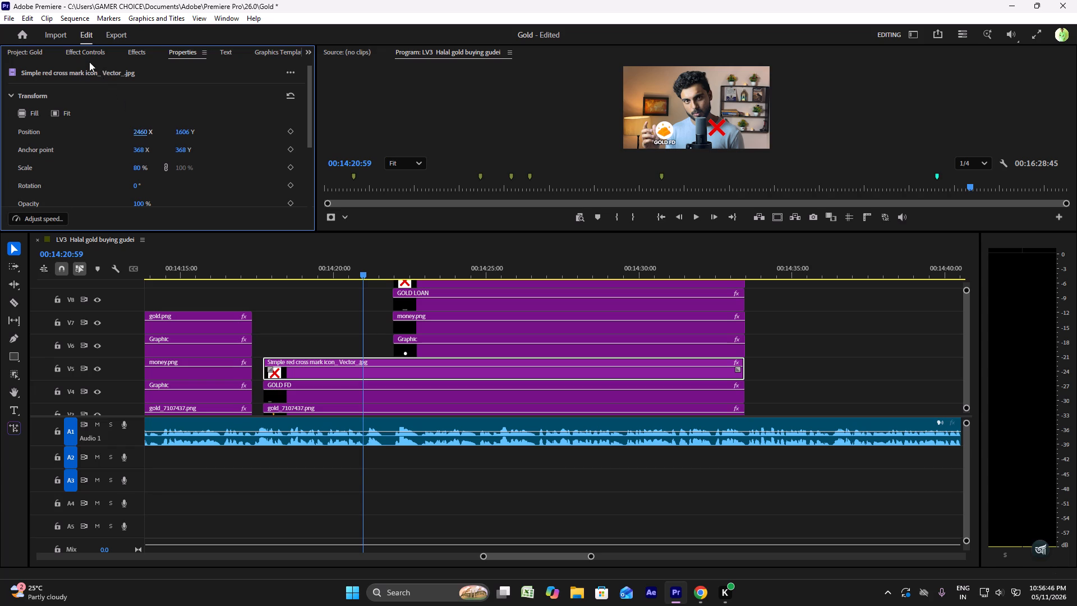
{"action": "left_click_drag", "start_coordinate": [142, 131], "coordinate": [0, 132]}
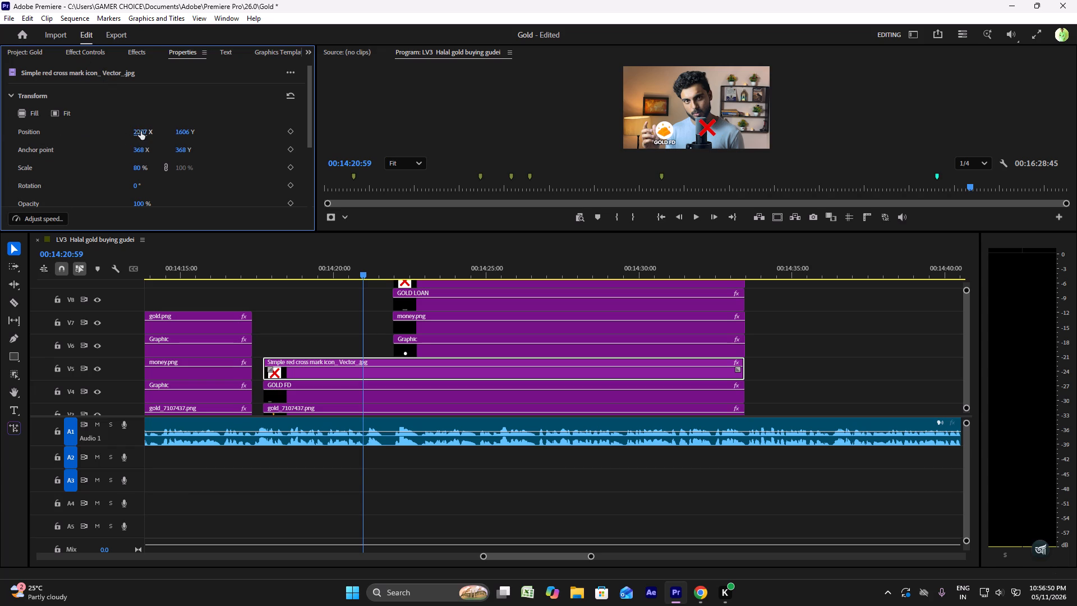
{"action": "left_click_drag", "start_coordinate": [141, 133], "coordinate": [62, 142]}
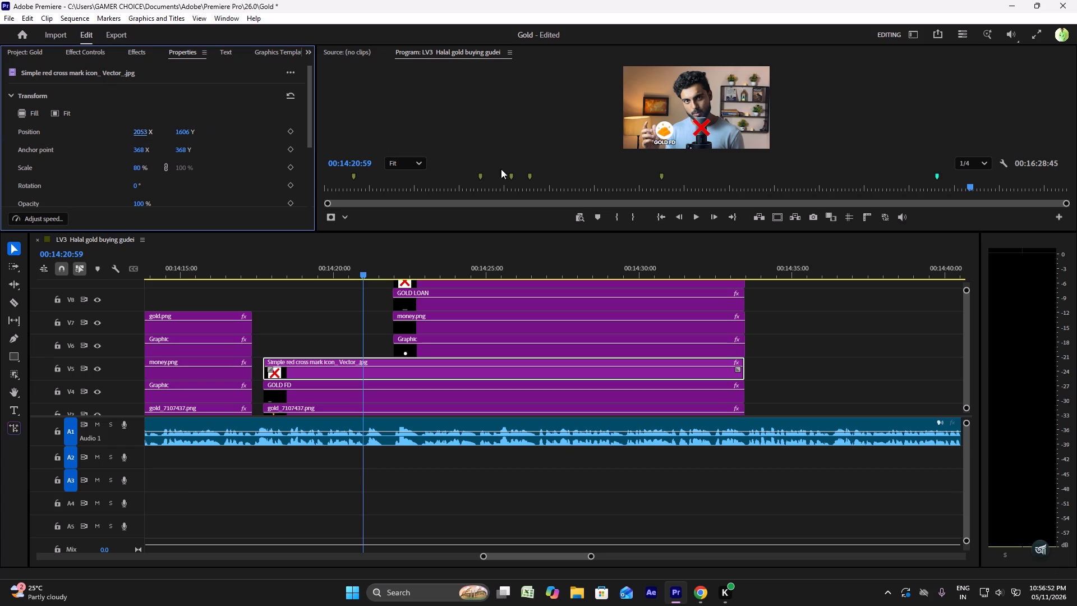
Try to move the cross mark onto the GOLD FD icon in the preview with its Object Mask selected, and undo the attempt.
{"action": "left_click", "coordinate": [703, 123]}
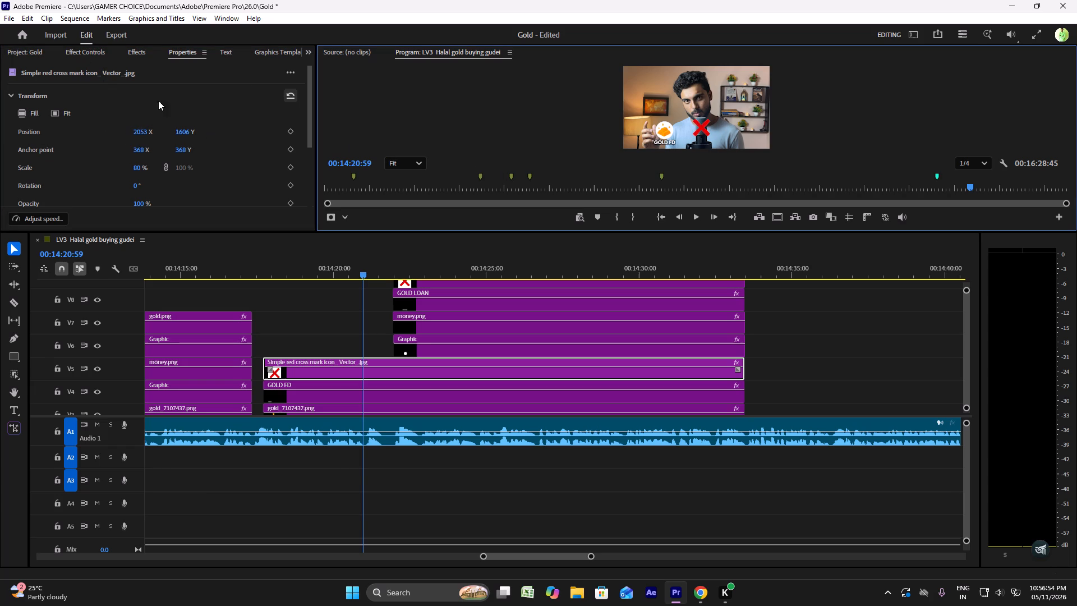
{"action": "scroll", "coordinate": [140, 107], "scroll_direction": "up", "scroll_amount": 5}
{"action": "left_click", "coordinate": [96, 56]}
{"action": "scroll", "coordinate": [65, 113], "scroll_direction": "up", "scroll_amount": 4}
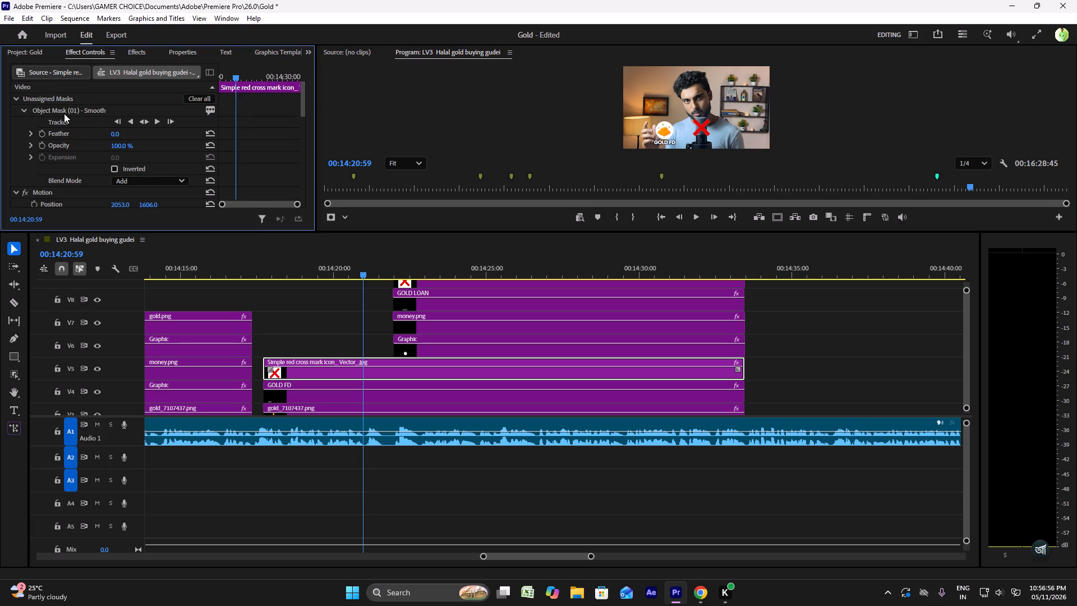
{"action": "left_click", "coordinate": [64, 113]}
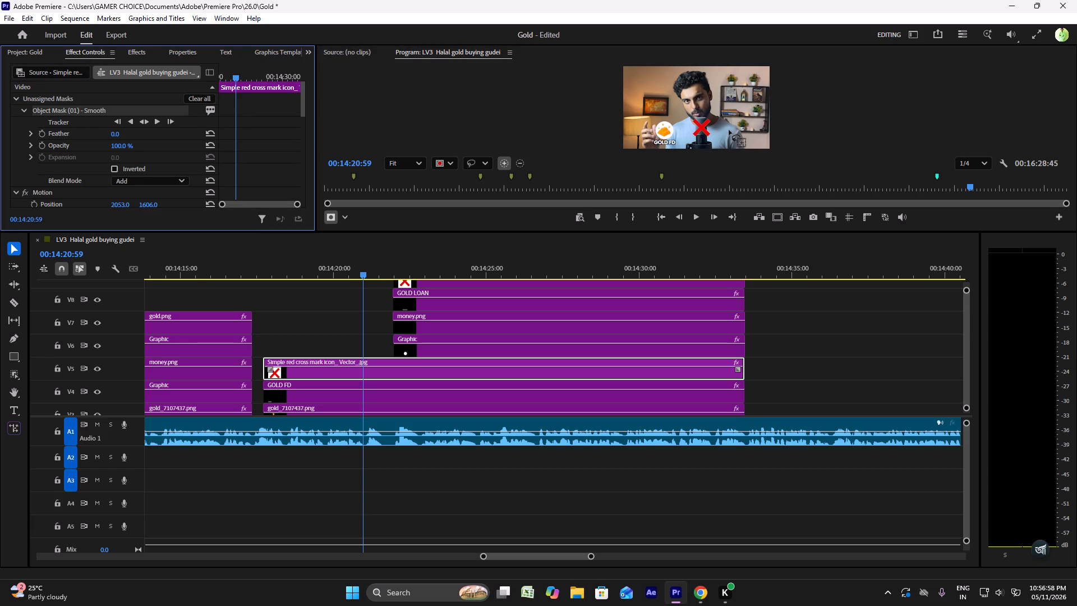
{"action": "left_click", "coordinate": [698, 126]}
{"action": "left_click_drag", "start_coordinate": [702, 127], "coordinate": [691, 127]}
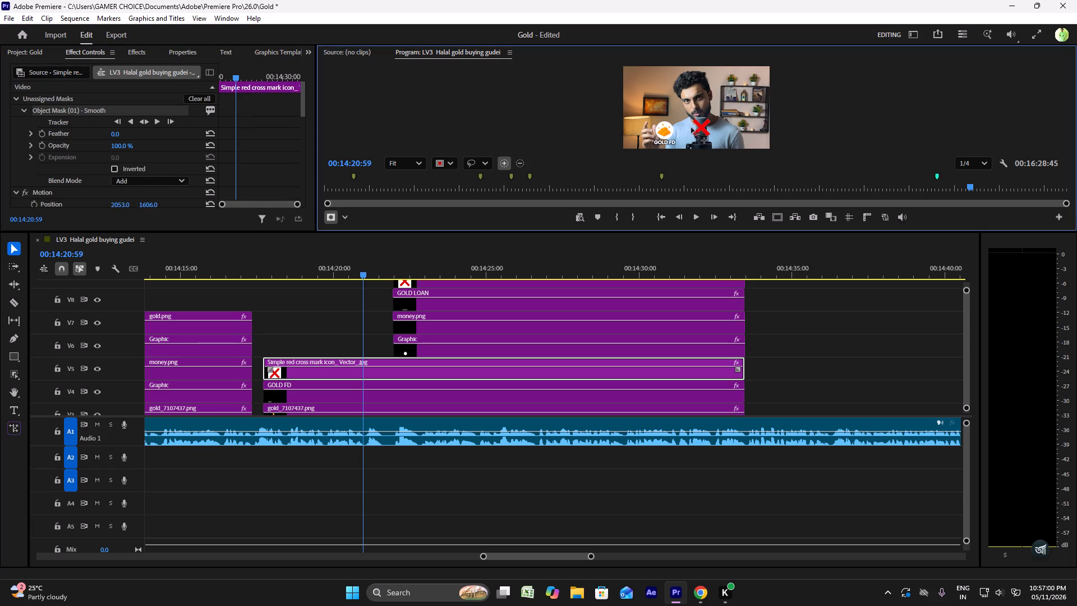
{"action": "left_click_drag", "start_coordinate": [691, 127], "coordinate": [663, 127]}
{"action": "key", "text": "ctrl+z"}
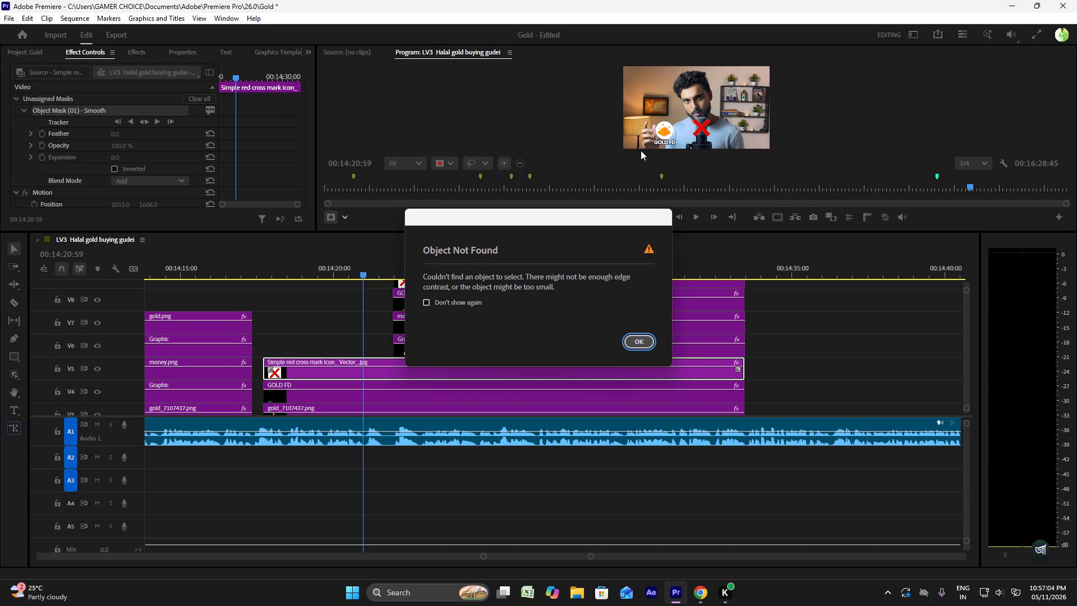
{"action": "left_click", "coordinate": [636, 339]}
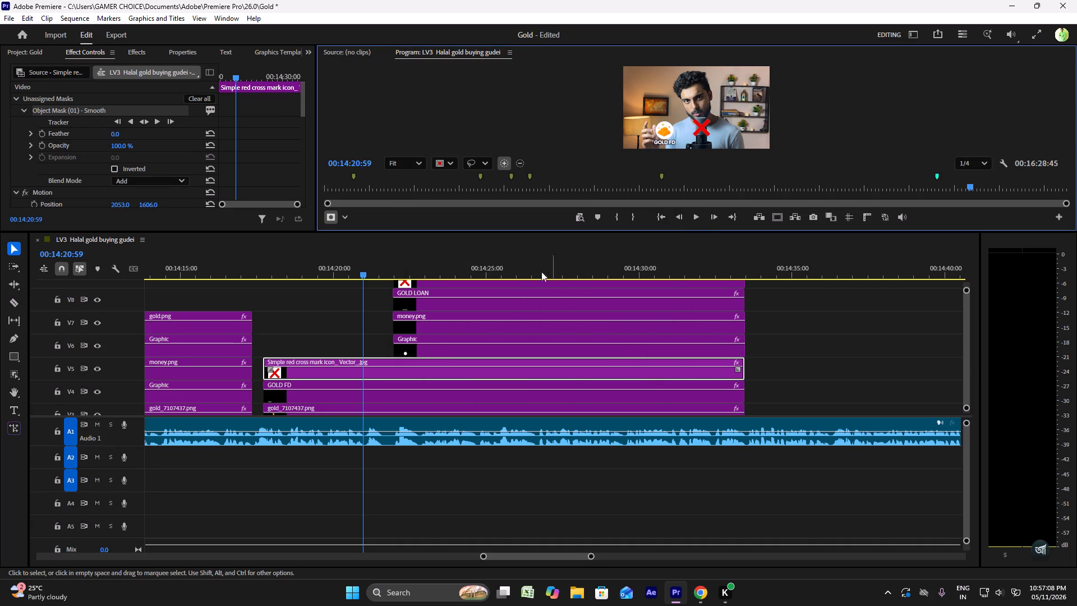
Enlarge the program preview by lowering its boundary with the timeline.
{"action": "left_click", "coordinate": [56, 119]}
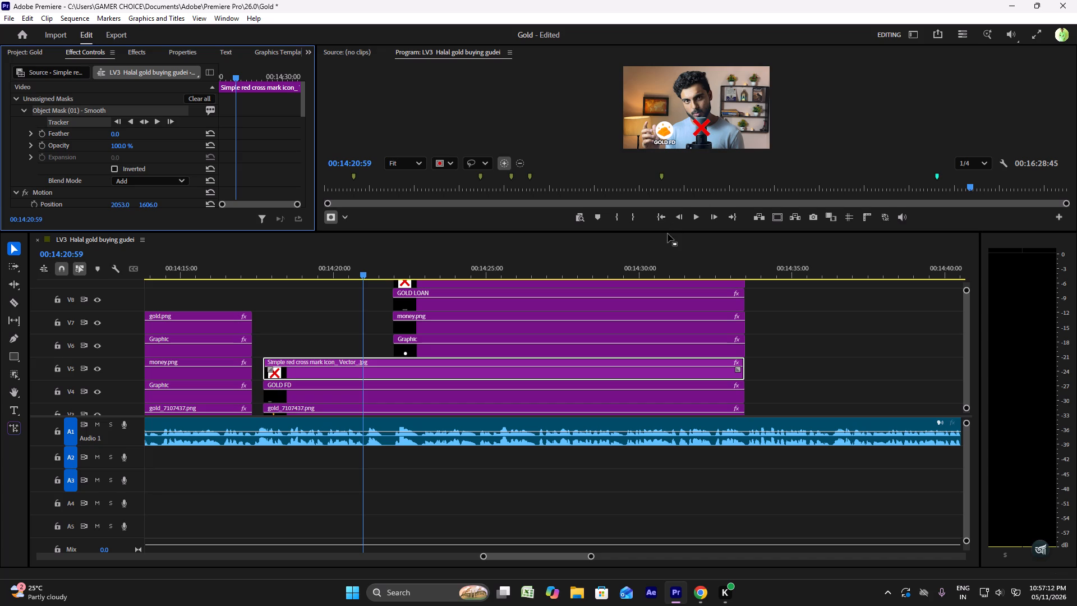
{"action": "left_click_drag", "start_coordinate": [669, 233], "coordinate": [645, 306]}
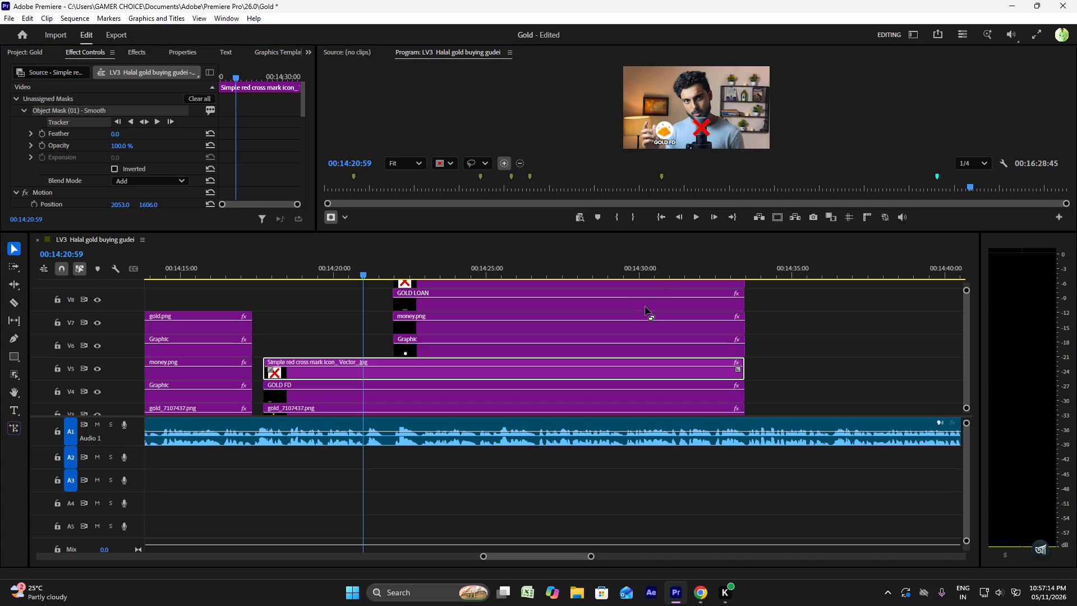
{"action": "left_click_drag", "start_coordinate": [645, 306], "coordinate": [645, 305]}
{"action": "left_click_drag", "start_coordinate": [651, 231], "coordinate": [642, 305]}
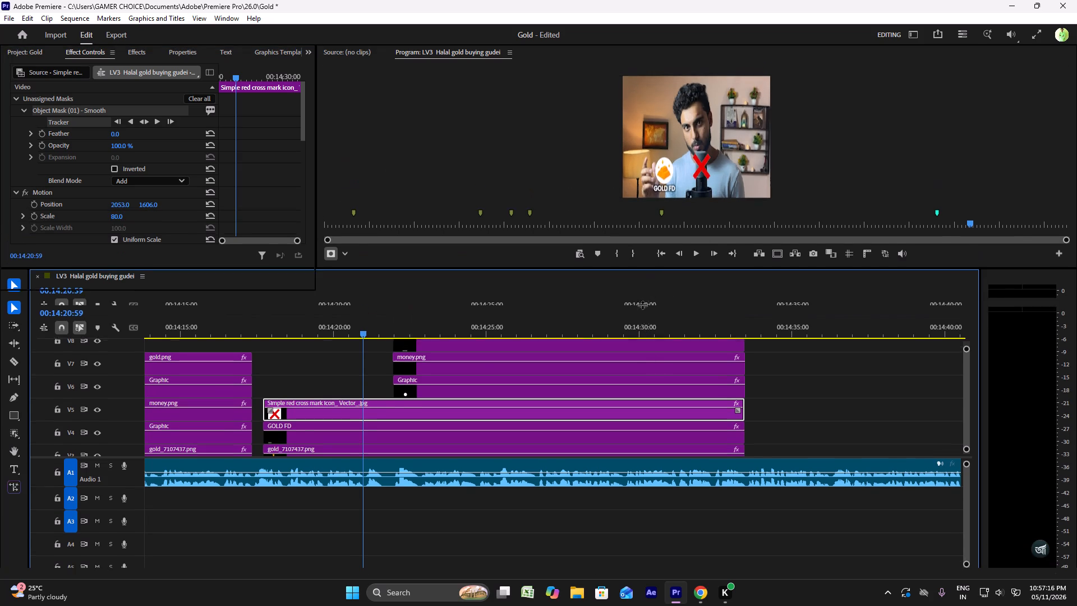
{"action": "left_click_drag", "start_coordinate": [642, 305], "coordinate": [636, 330]}
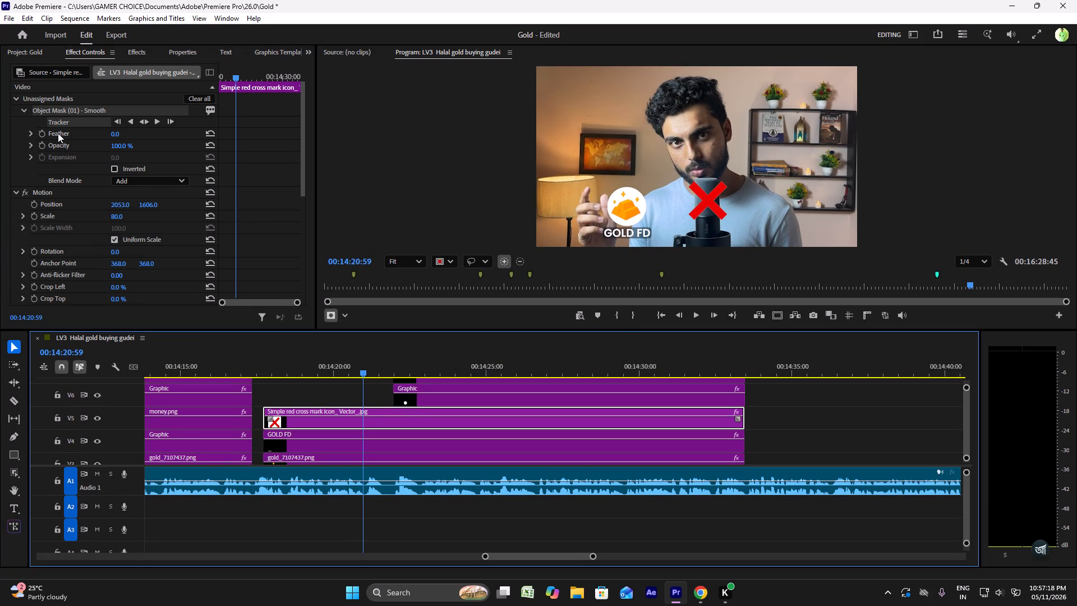
With Motion selected, shift the cross mark's anchor point to -689.3, 418.3 and place it over the GOLD FD icon at Position 253.8, 1693.2.
{"action": "left_click", "coordinate": [58, 133]}
{"action": "left_click", "coordinate": [60, 108]}
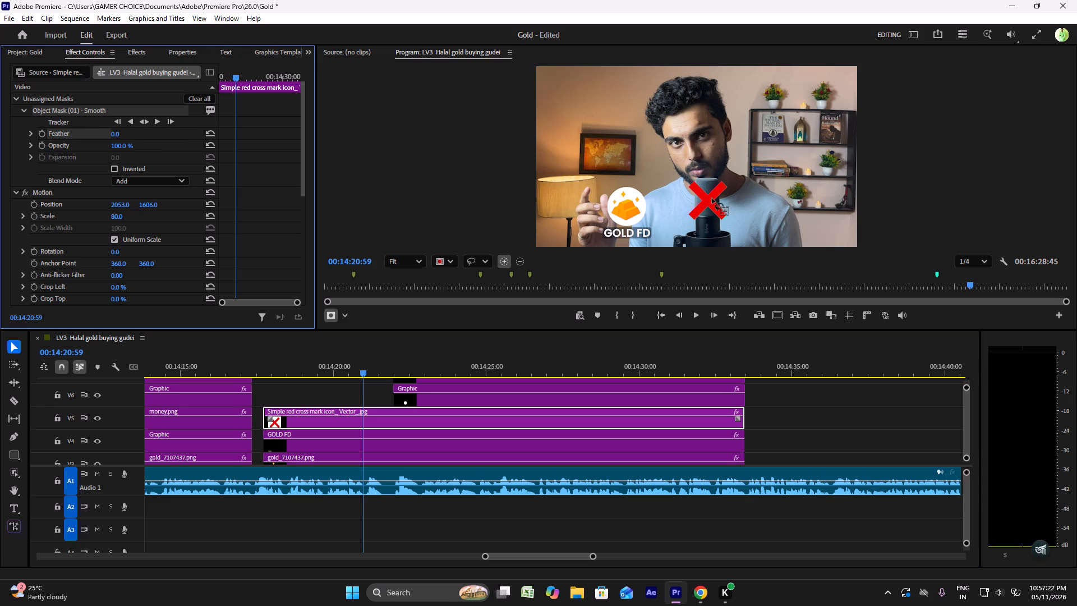
{"action": "left_click", "coordinate": [44, 198]}
{"action": "left_click", "coordinate": [42, 190]}
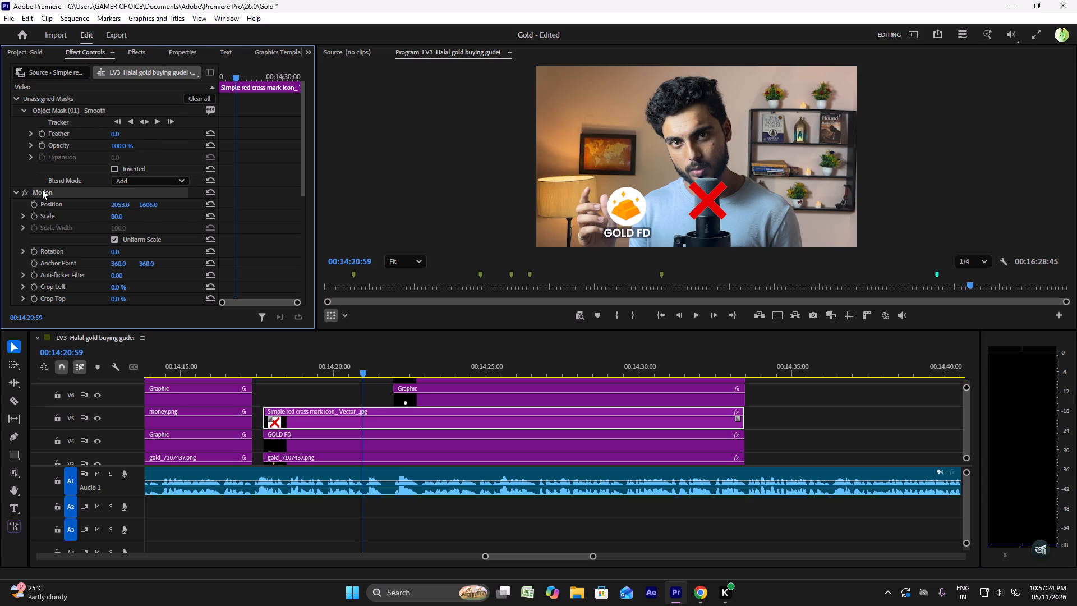
{"action": "left_click_drag", "start_coordinate": [706, 200], "coordinate": [633, 204]}
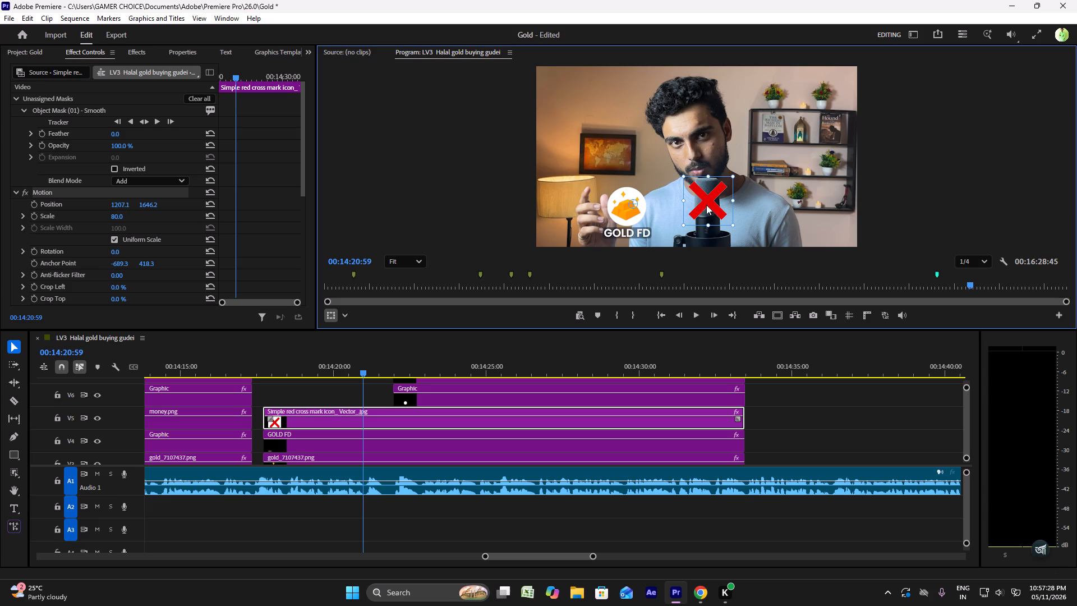
{"action": "left_click_drag", "start_coordinate": [709, 204], "coordinate": [665, 205]}
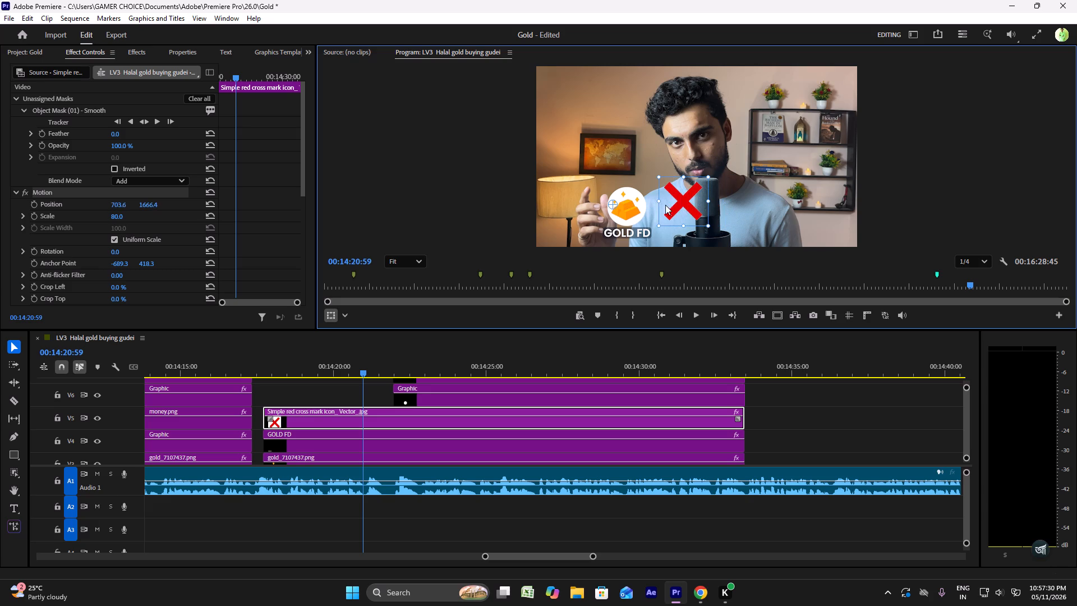
{"action": "left_click_drag", "start_coordinate": [665, 205], "coordinate": [619, 210]}
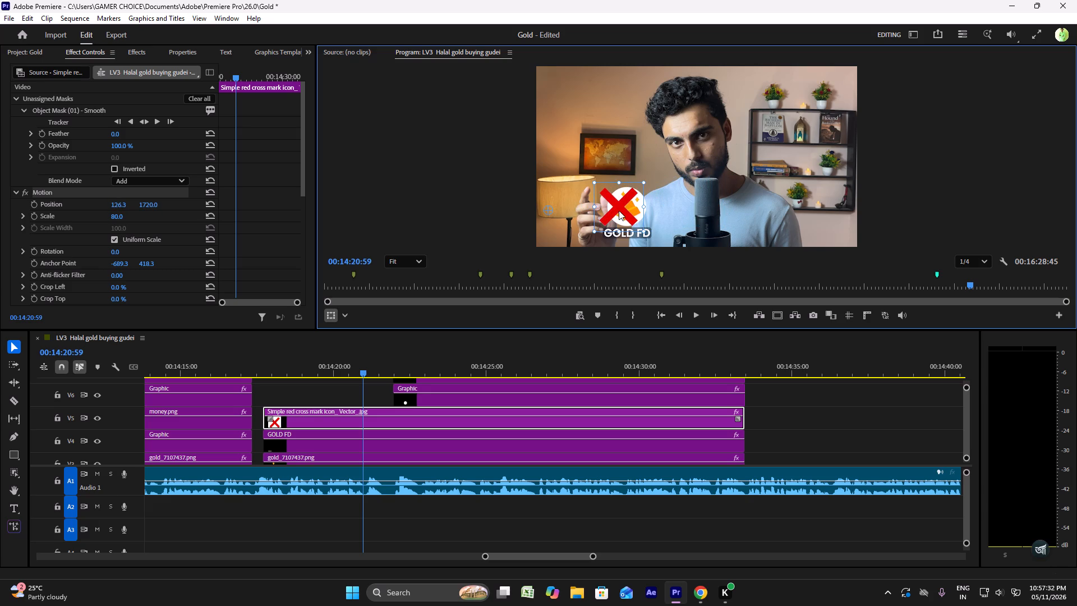
{"action": "left_click_drag", "start_coordinate": [619, 210], "coordinate": [632, 209]}
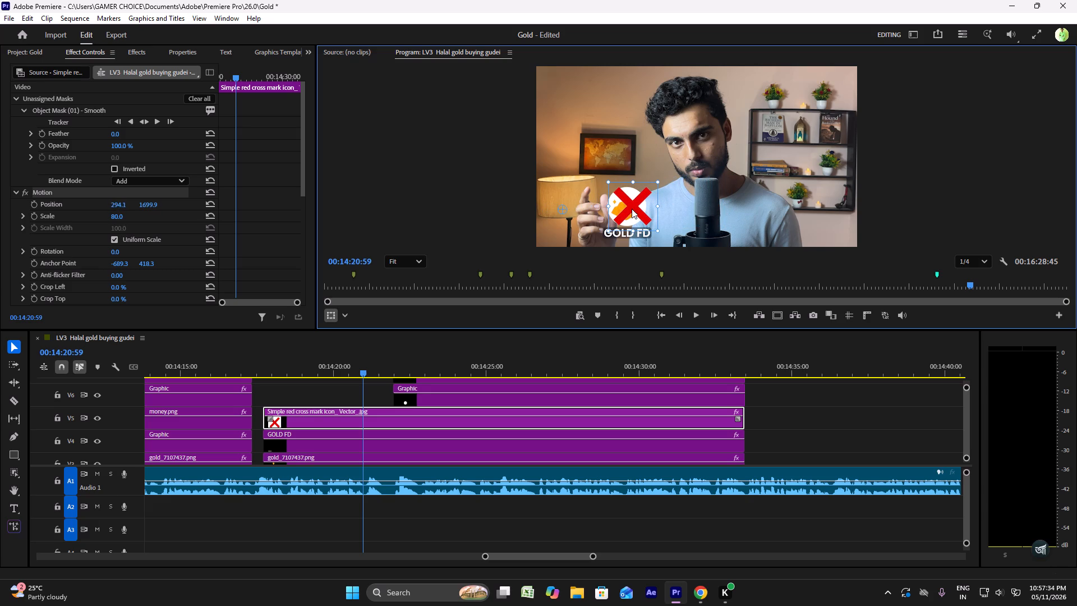
{"action": "left_click_drag", "start_coordinate": [632, 209], "coordinate": [629, 208]}
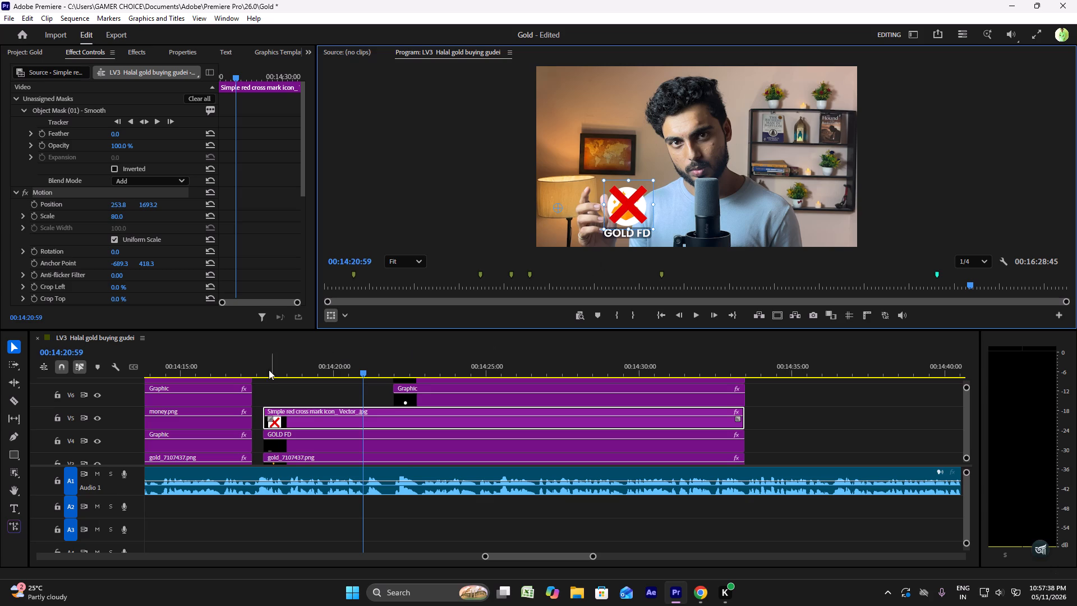
Play back the GOLD FD section and trim the start of its V5 cross mark clip to about 00:14:21.
{"action": "left_click", "coordinate": [255, 368]}
{"action": "key", "text": "space"}
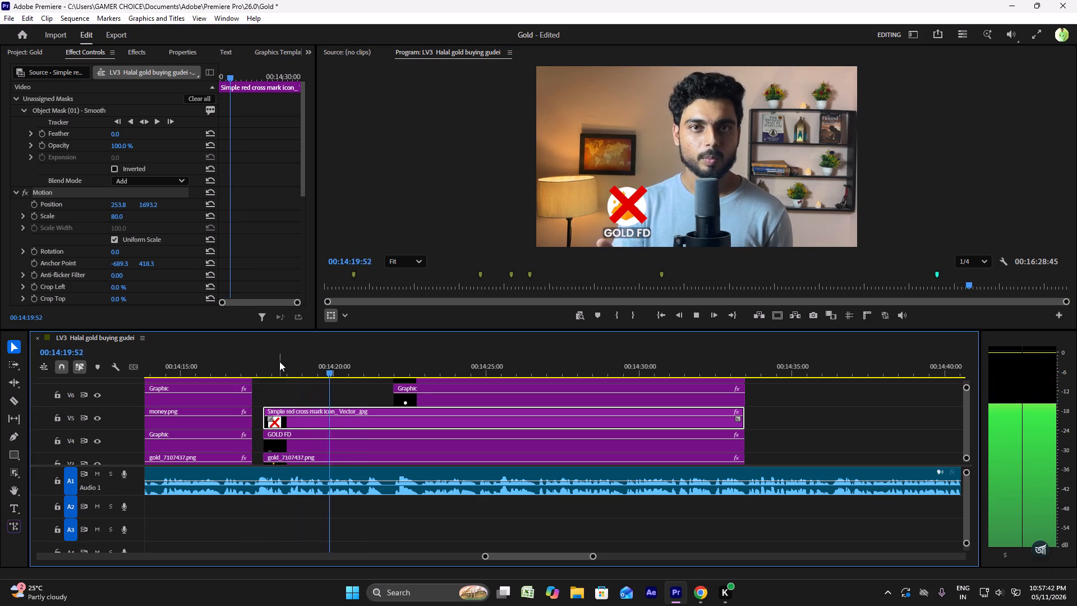
{"action": "key", "text": "space"}
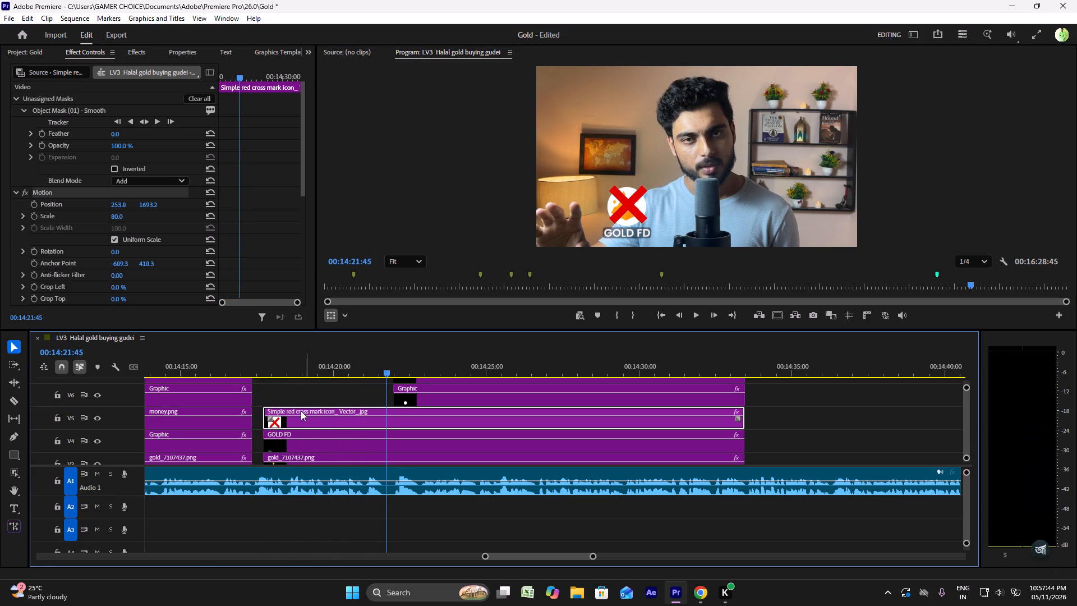
{"action": "left_click_drag", "start_coordinate": [264, 415], "coordinate": [369, 416]}
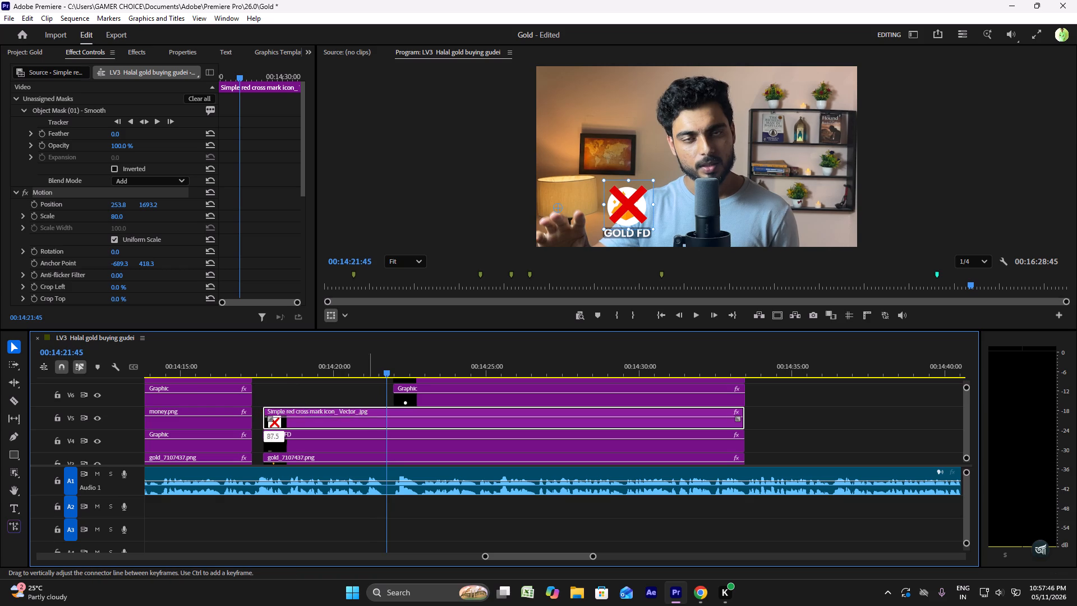
{"action": "left_click_drag", "start_coordinate": [369, 416], "coordinate": [376, 403]}
{"action": "left_click_drag", "start_coordinate": [262, 419], "coordinate": [263, 420]}
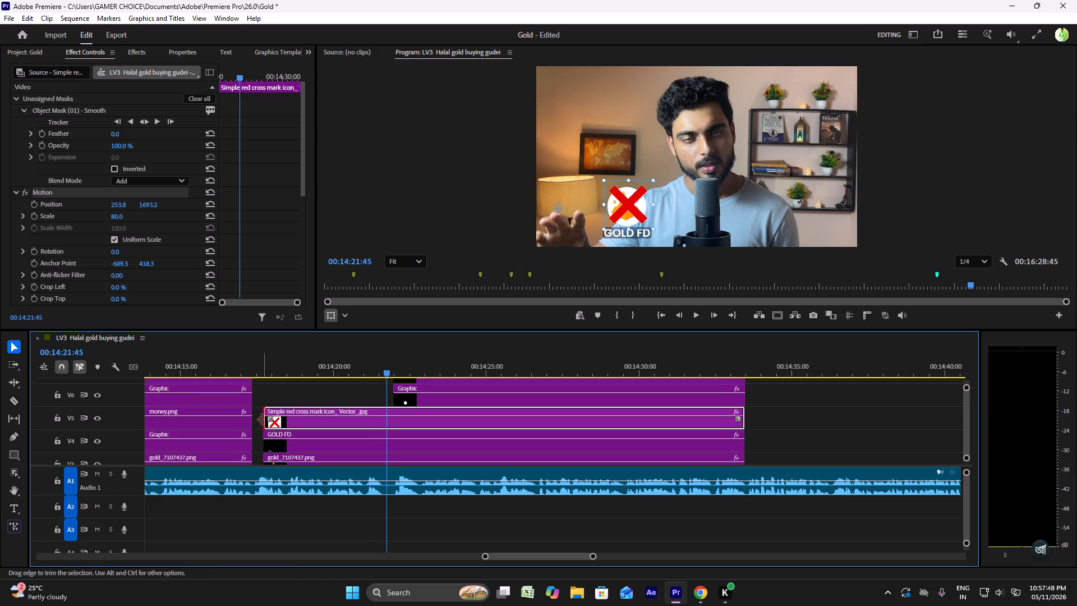
{"action": "left_click_drag", "start_coordinate": [263, 420], "coordinate": [363, 421]}
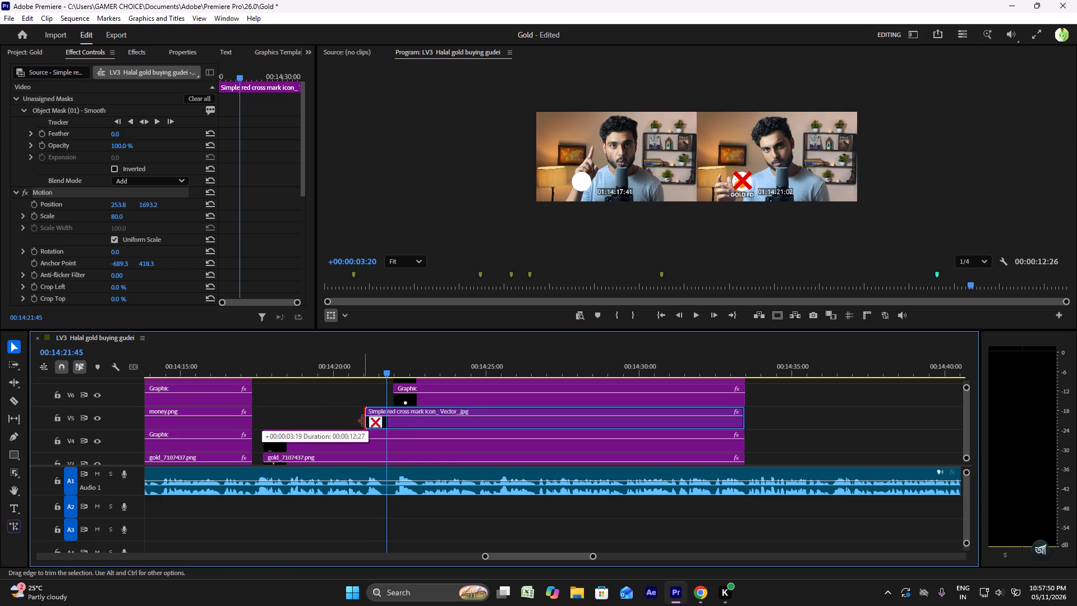
{"action": "left_click_drag", "start_coordinate": [363, 421], "coordinate": [361, 421]}
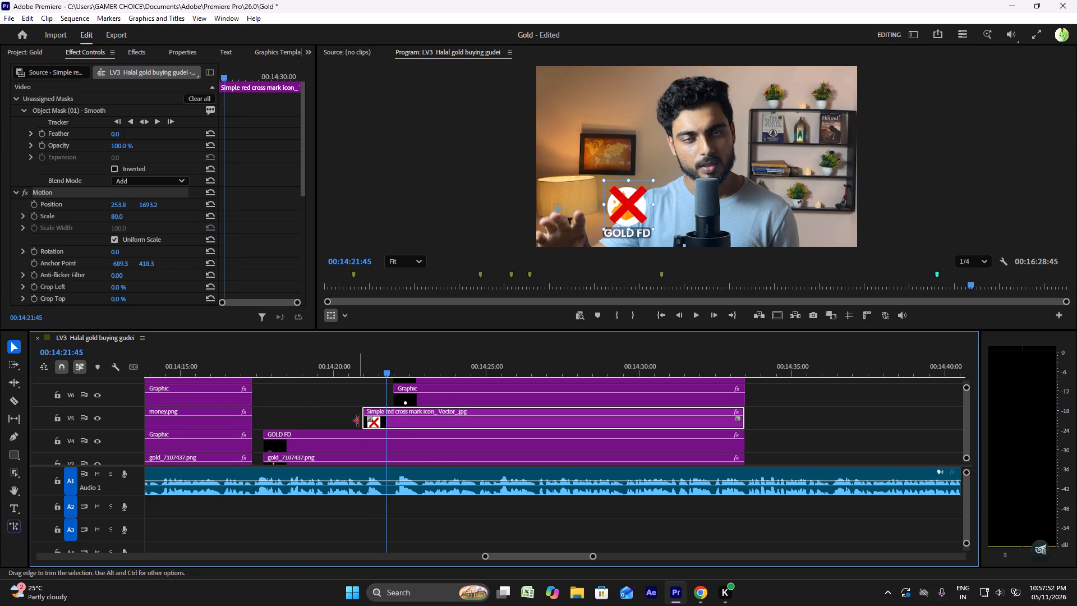
Play back the GOLD LOAN section and trim the start of its V9 cross mark clip to about 00:14:25:50.
{"action": "left_click", "coordinate": [353, 367]}
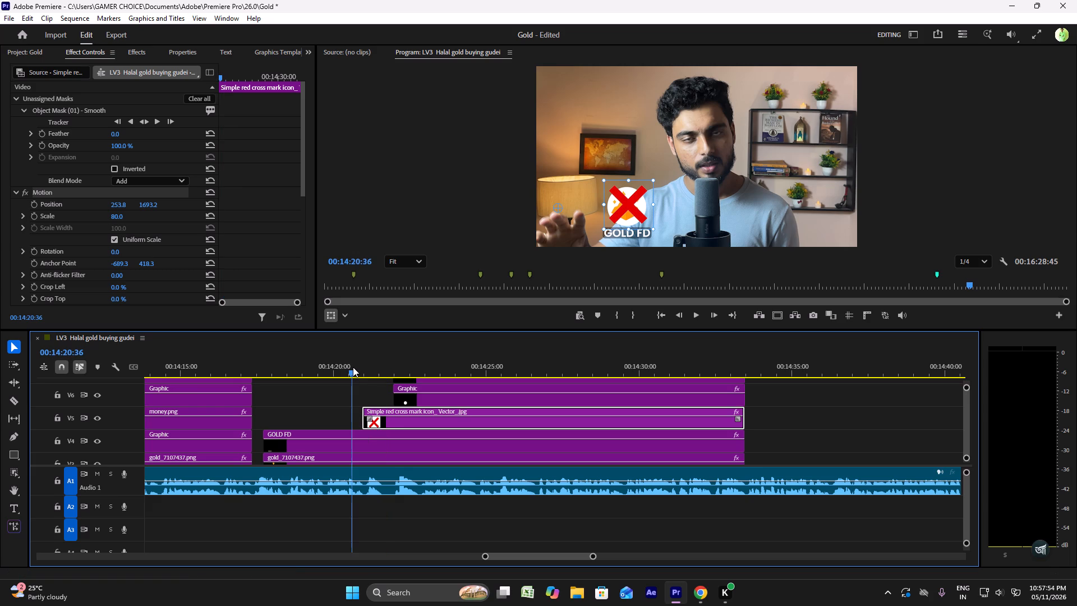
{"action": "key", "text": "space"}
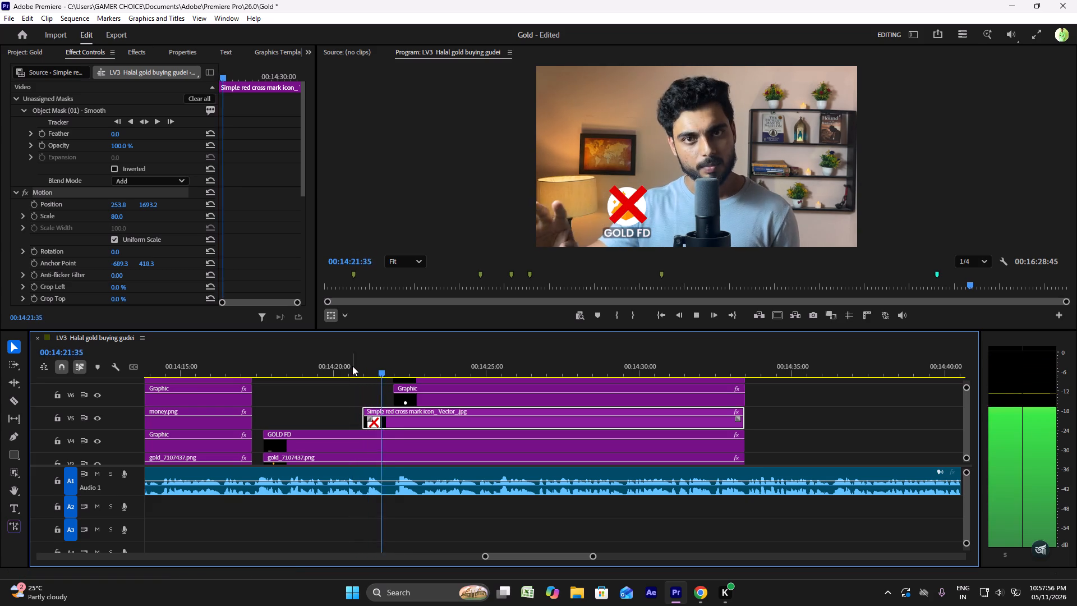
{"action": "scroll", "coordinate": [499, 403], "scroll_direction": "up", "scroll_amount": 4}
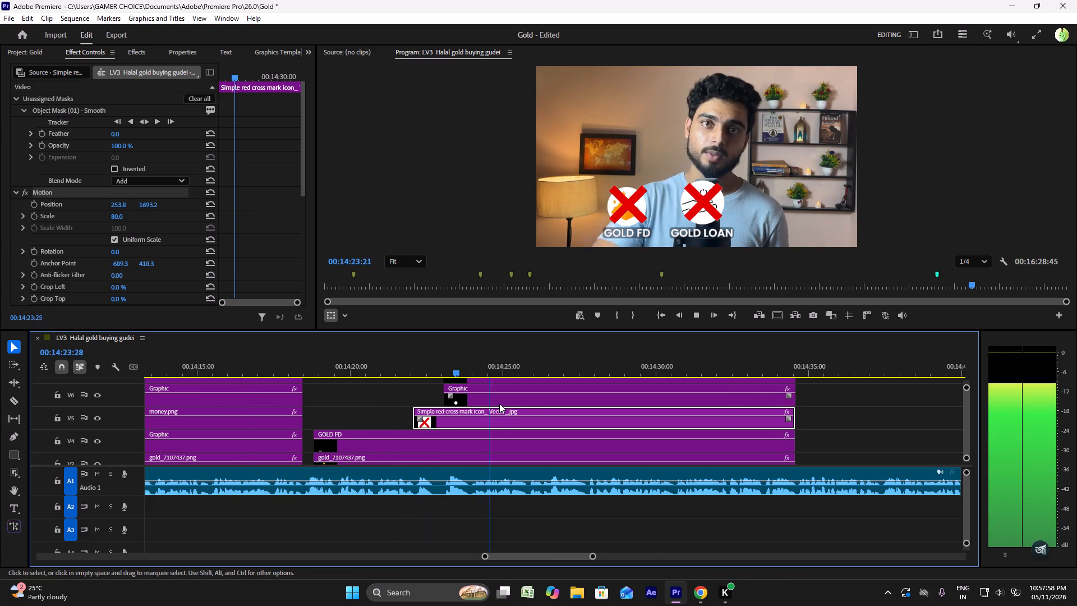
{"action": "scroll", "coordinate": [499, 403], "scroll_direction": "up", "scroll_amount": 8, "text": "ctrl"}
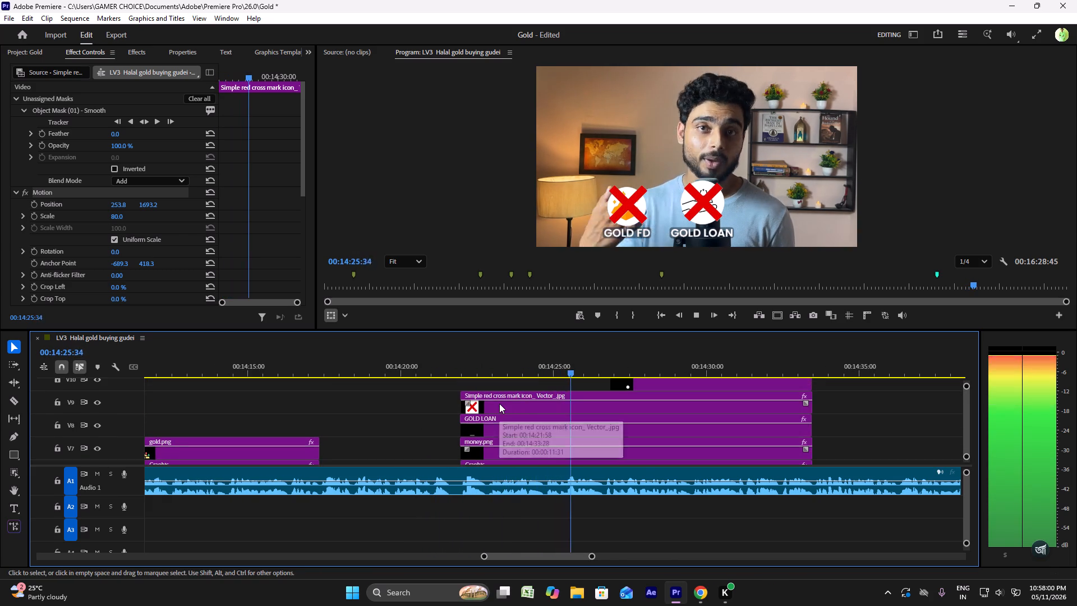
{"action": "key", "text": "space"}
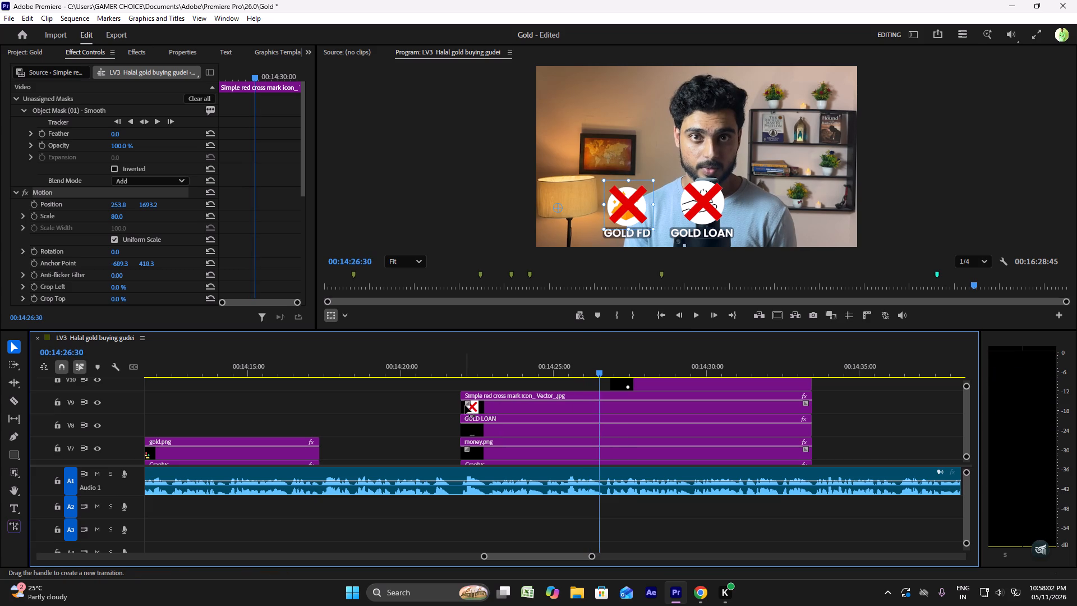
{"action": "left_click_drag", "start_coordinate": [463, 406], "coordinate": [562, 403]}
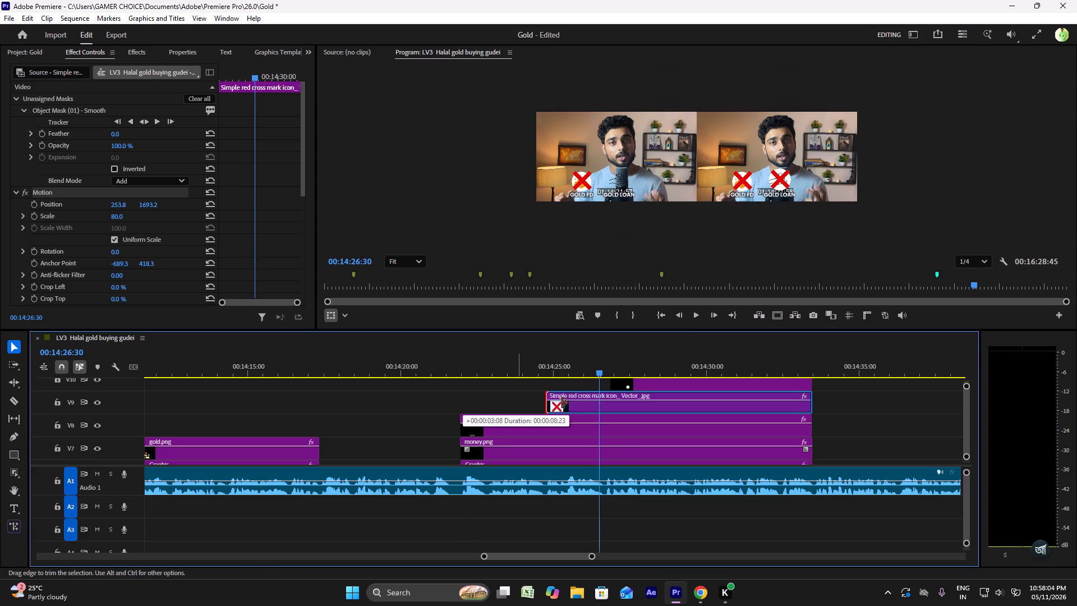
{"action": "left_click_drag", "start_coordinate": [562, 403], "coordinate": [570, 402]}
{"action": "left_click", "coordinate": [556, 372]}
{"action": "key", "text": "space"}
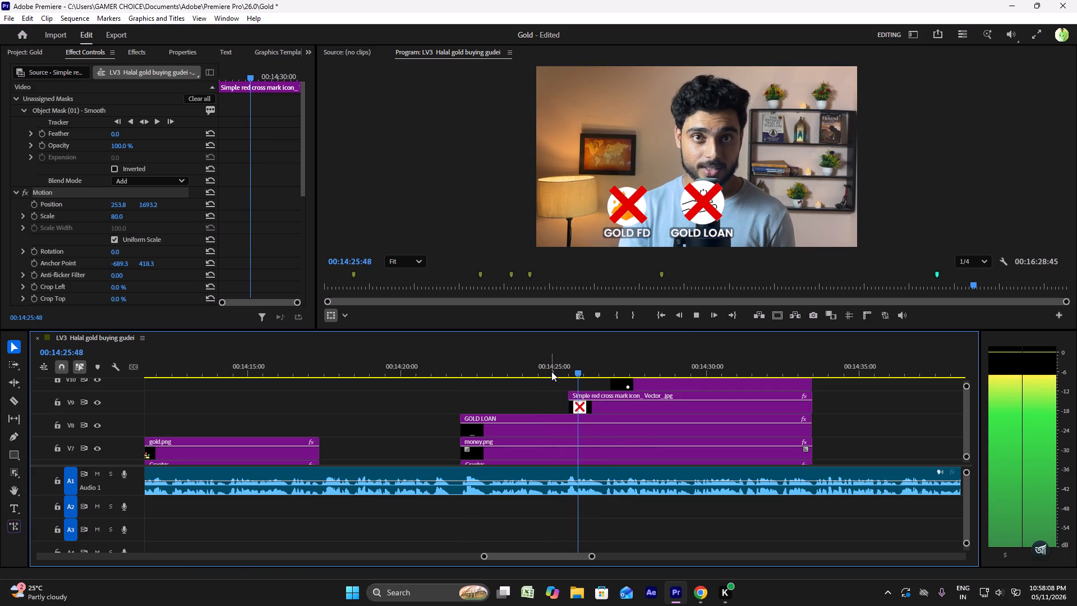
{"action": "left_click_drag", "start_coordinate": [568, 397], "coordinate": [582, 395]}
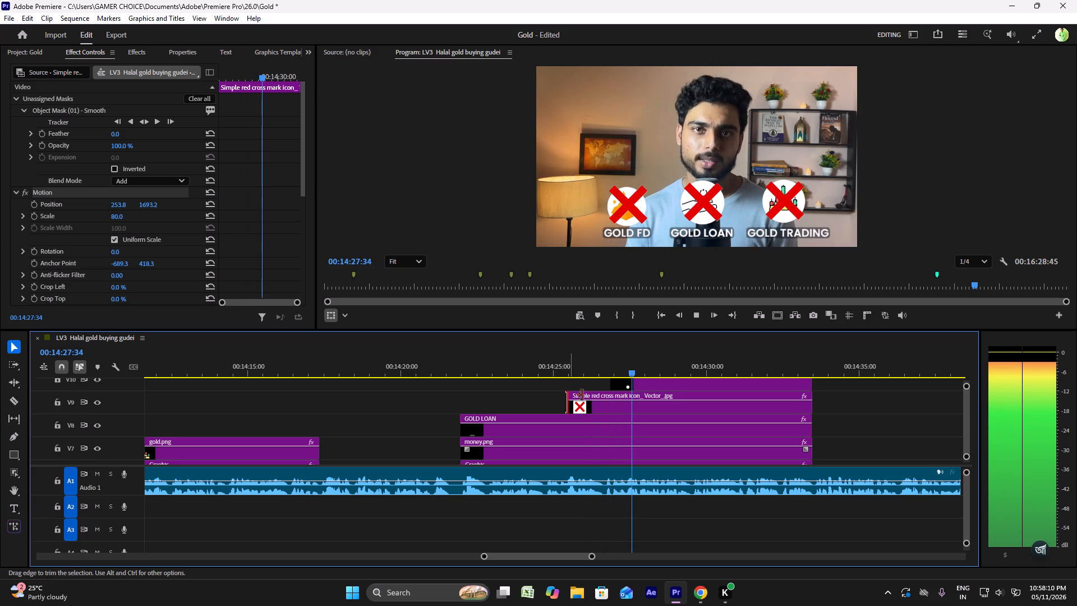
{"action": "left_click_drag", "start_coordinate": [582, 395], "coordinate": [579, 395]}
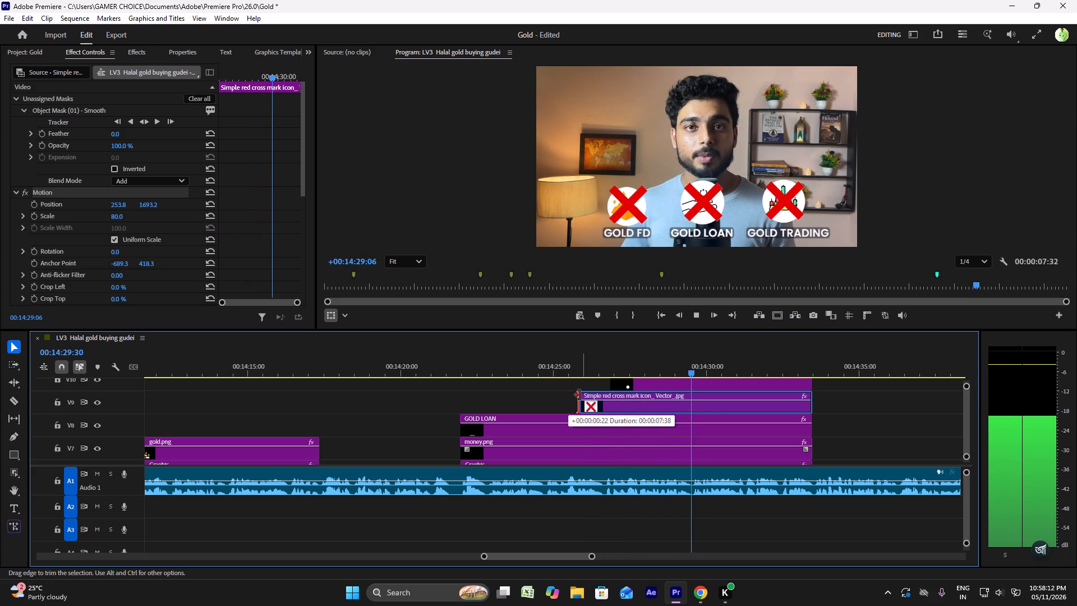
{"action": "key", "text": "space"}
Trim the start of the GOLD TRADING cross mark clip on V13 to about 00:14:30:40.
{"action": "scroll", "coordinate": [767, 417], "scroll_direction": "up", "scroll_amount": 5}
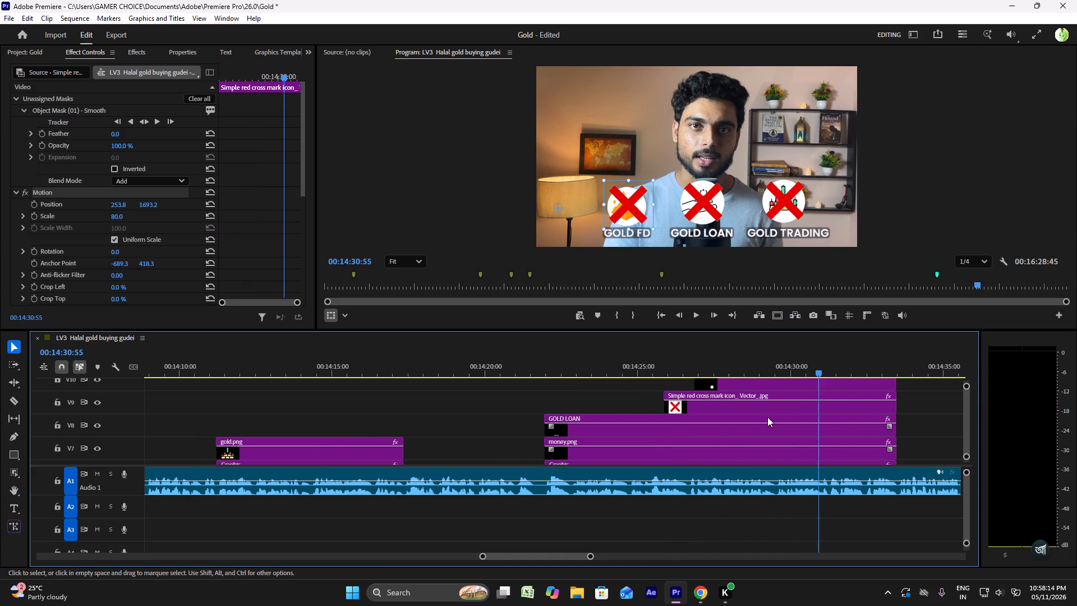
{"action": "scroll", "coordinate": [768, 417], "scroll_direction": "up", "scroll_amount": 12, "text": "ctrl"}
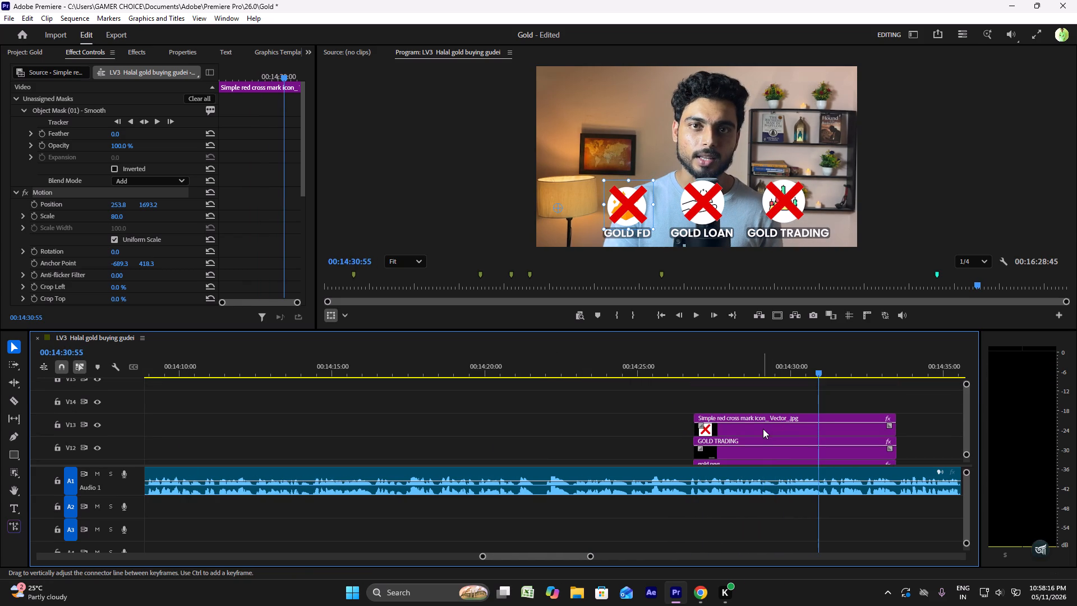
{"action": "left_click", "coordinate": [763, 429]}
{"action": "left_click_drag", "start_coordinate": [700, 426], "coordinate": [751, 426]}
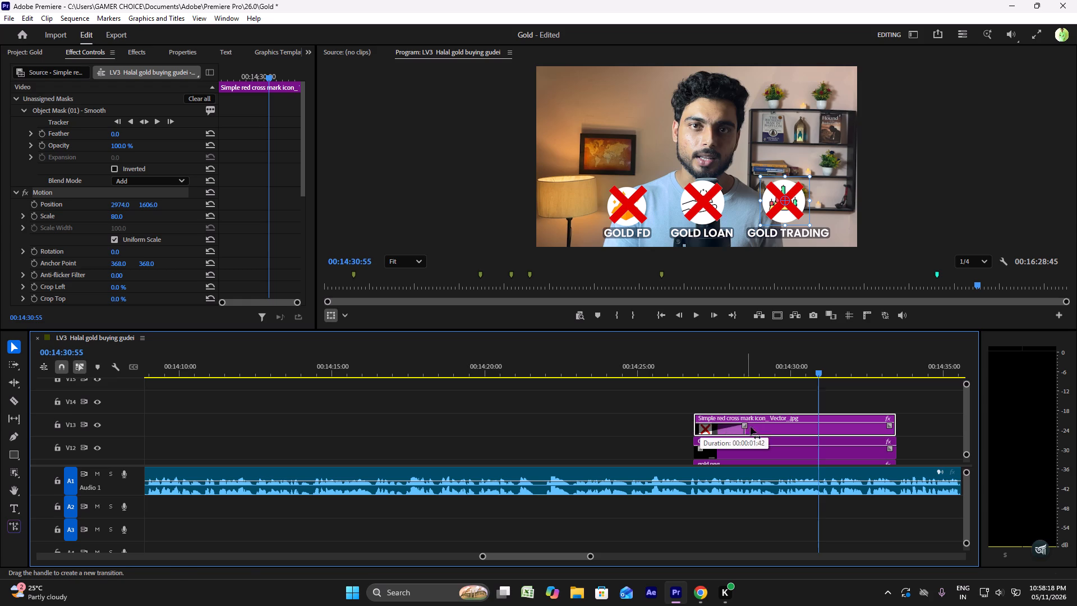
{"action": "left_click_drag", "start_coordinate": [751, 426], "coordinate": [783, 426]}
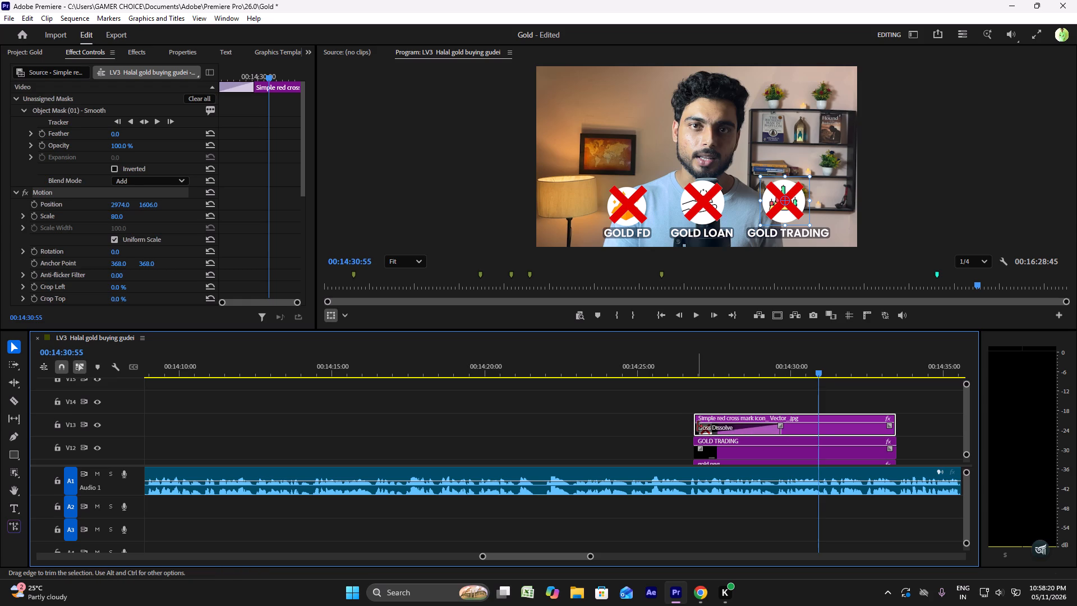
{"action": "left_click_drag", "start_coordinate": [697, 426], "coordinate": [790, 419]}
{"action": "left_click", "coordinate": [789, 419]}
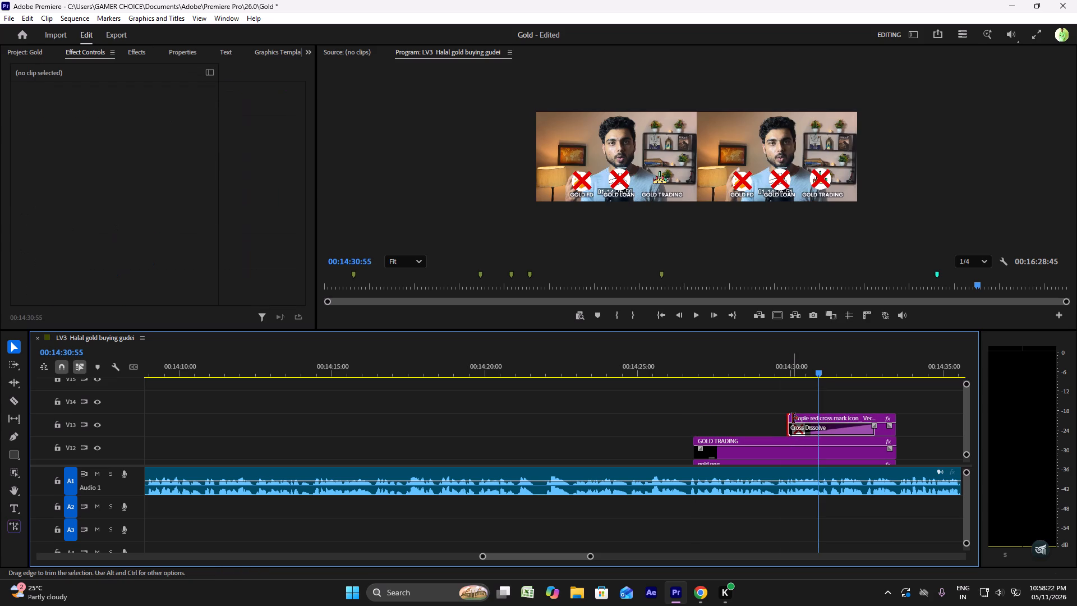
{"action": "left_click_drag", "start_coordinate": [793, 418], "coordinate": [833, 421]}
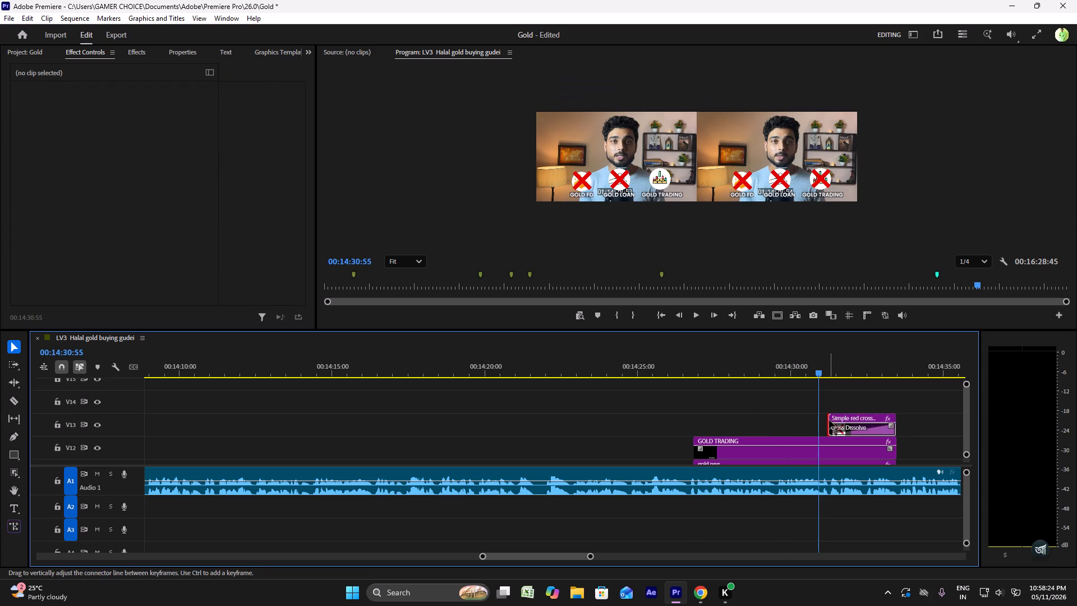
{"action": "left_click_drag", "start_coordinate": [826, 424], "coordinate": [818, 424]}
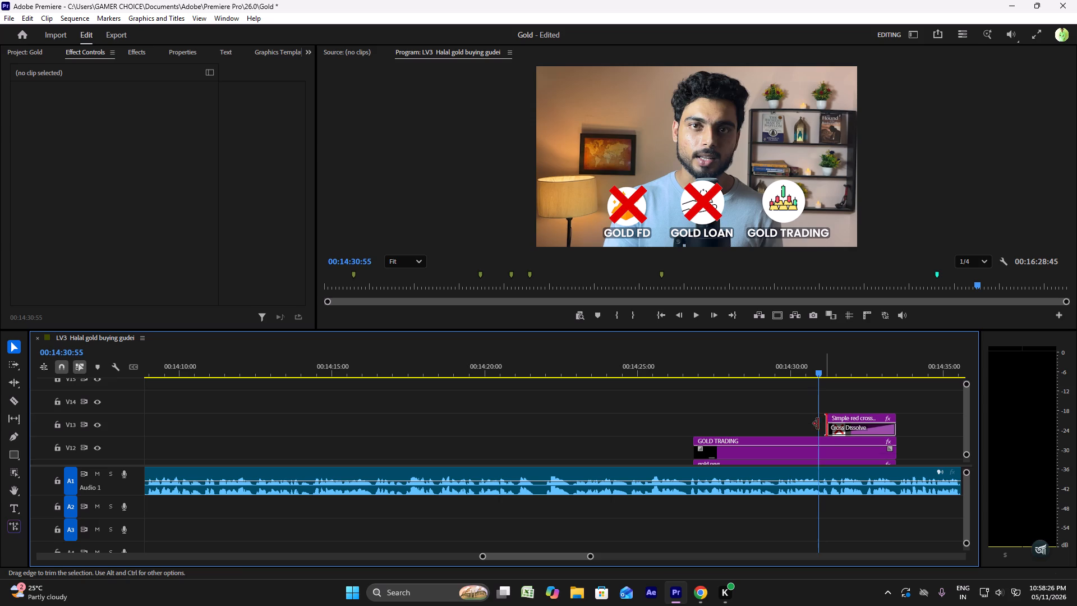
{"action": "left_click_drag", "start_coordinate": [818, 424], "coordinate": [811, 424]}
Play from about 00:14:29:54 and remove the Cross Dissolve from the start of the GOLD TRADING cross mark clip.
{"action": "left_click", "coordinate": [789, 379]}
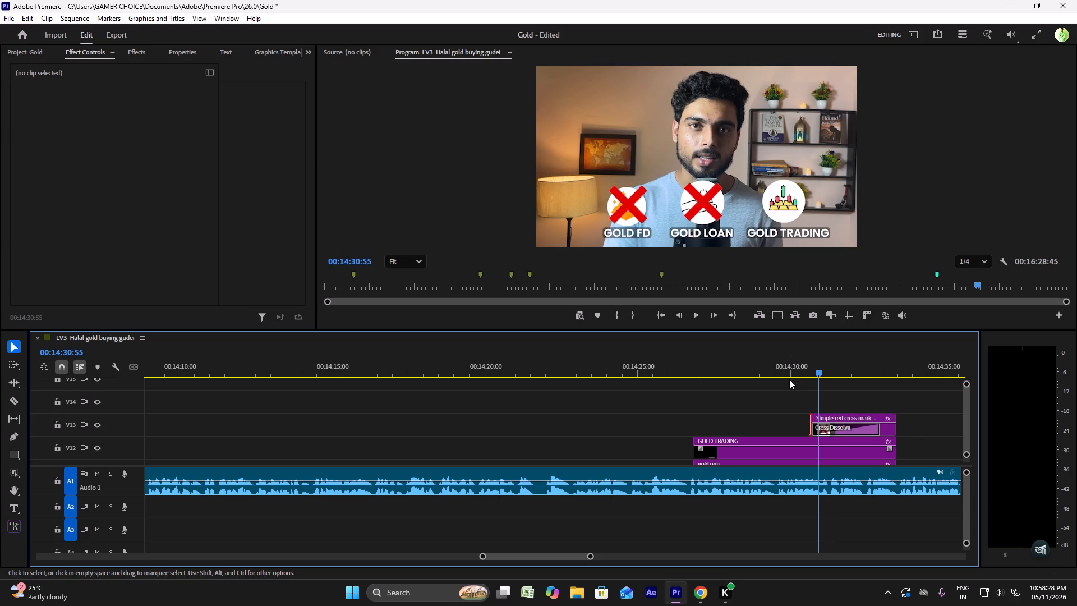
{"action": "left_click", "coordinate": [789, 374]}
{"action": "key", "text": "space"}
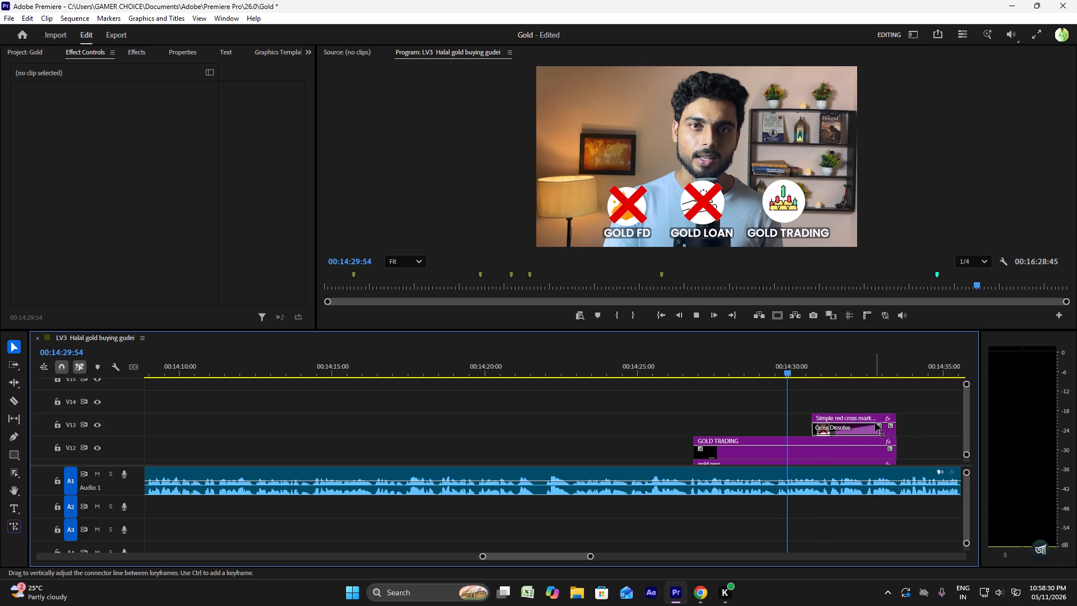
{"action": "left_click_drag", "start_coordinate": [880, 425], "coordinate": [813, 423]}
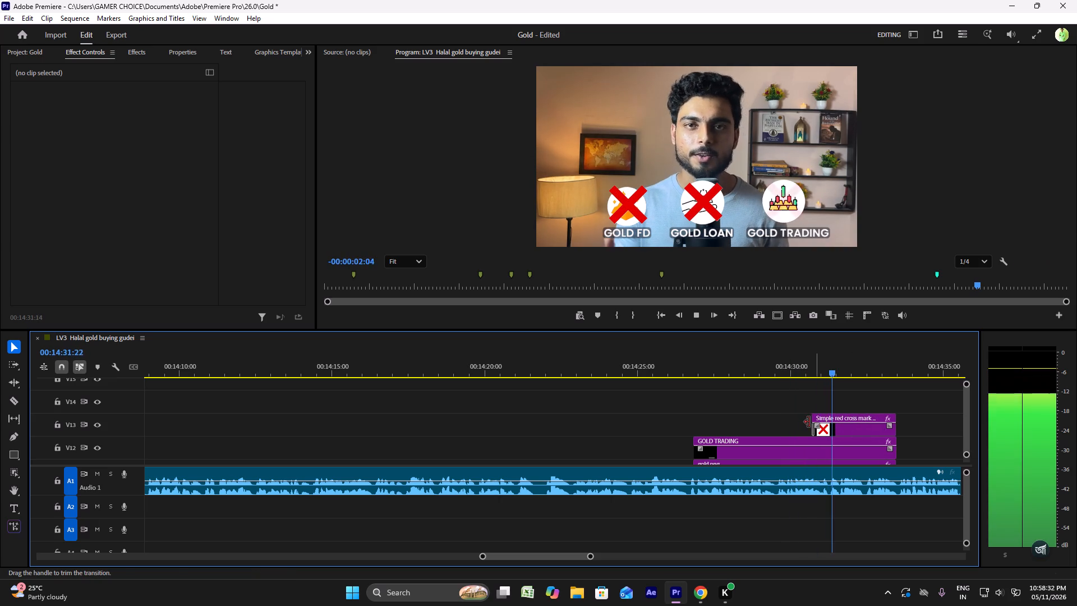
Replay the GOLD TRADING part to check the cross mark's timing and hear where the following line begins.
{"action": "key", "text": "space"}
{"action": "left_click", "coordinate": [802, 377]}
{"action": "key", "text": "space"}
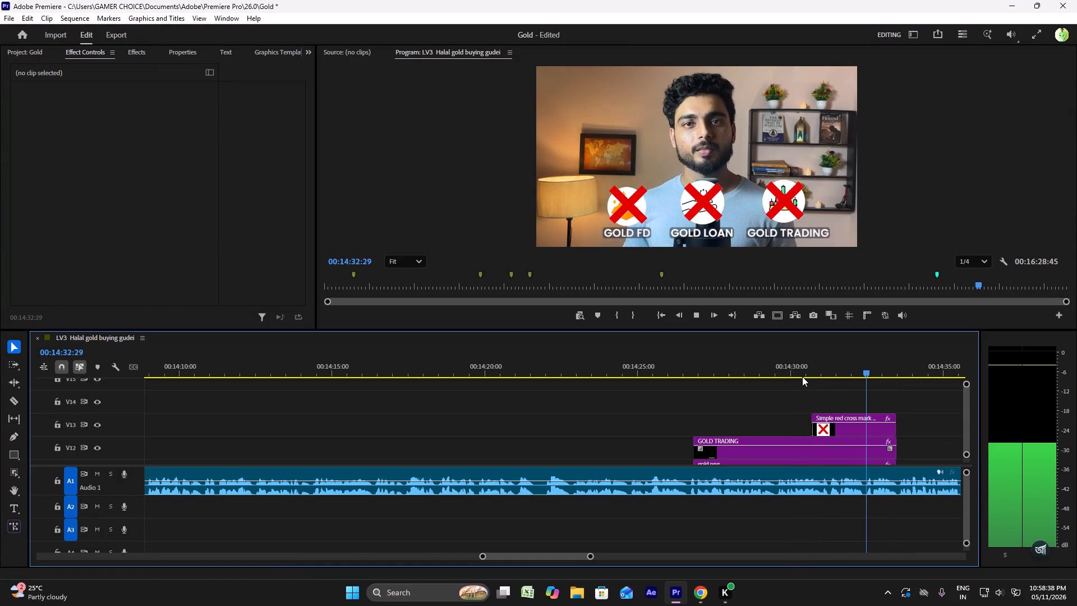
{"action": "key", "text": "space"}
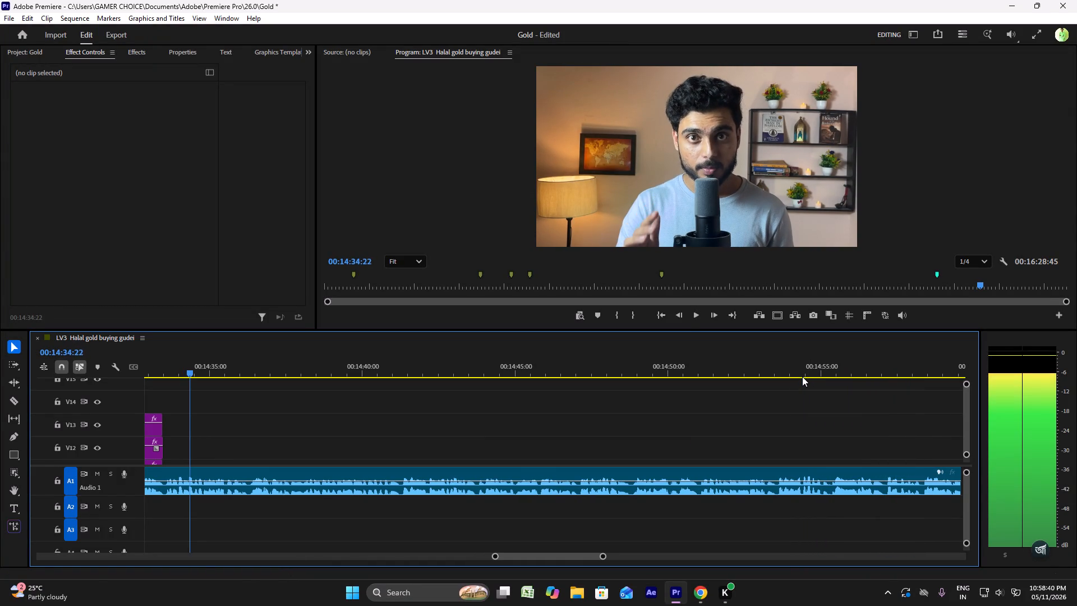
{"action": "scroll", "coordinate": [544, 418], "scroll_direction": "down", "scroll_amount": 6, "text": "alt"}
{"action": "left_click", "coordinate": [275, 367]}
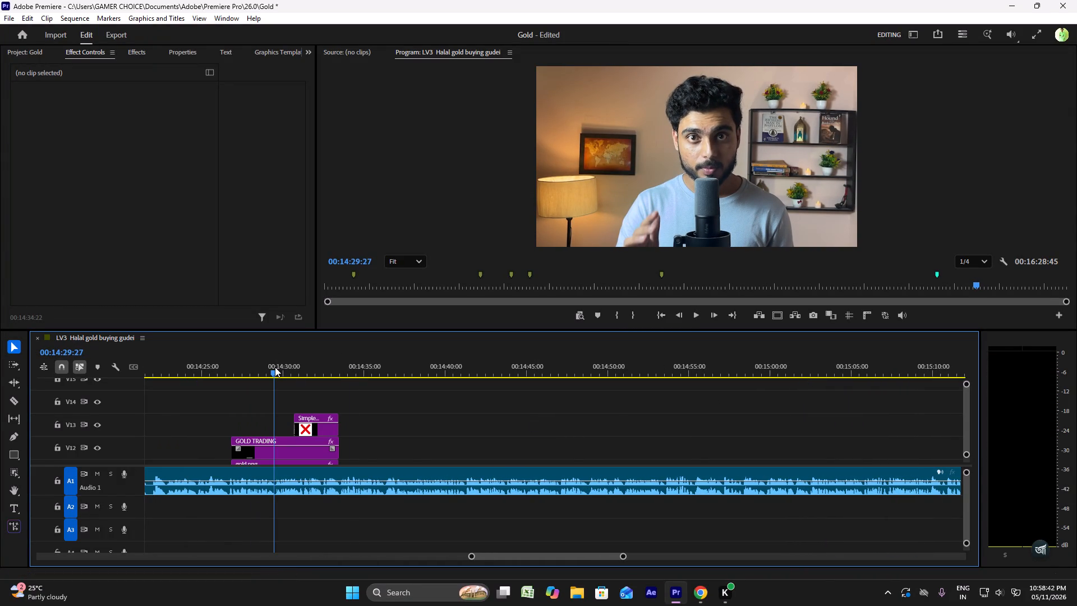
{"action": "key", "text": "space"}
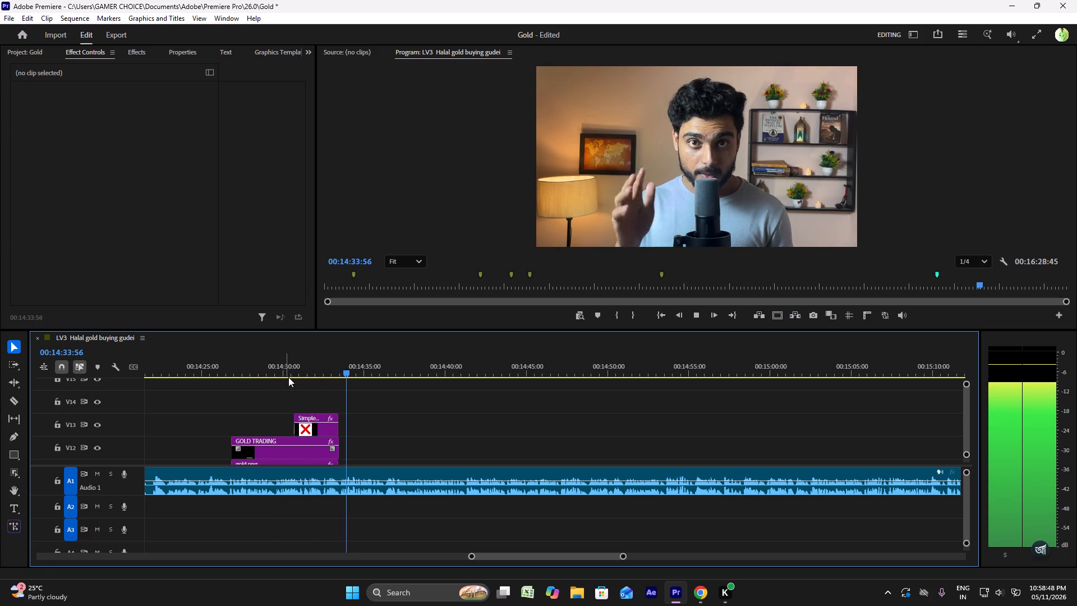
{"action": "key", "text": "space"}
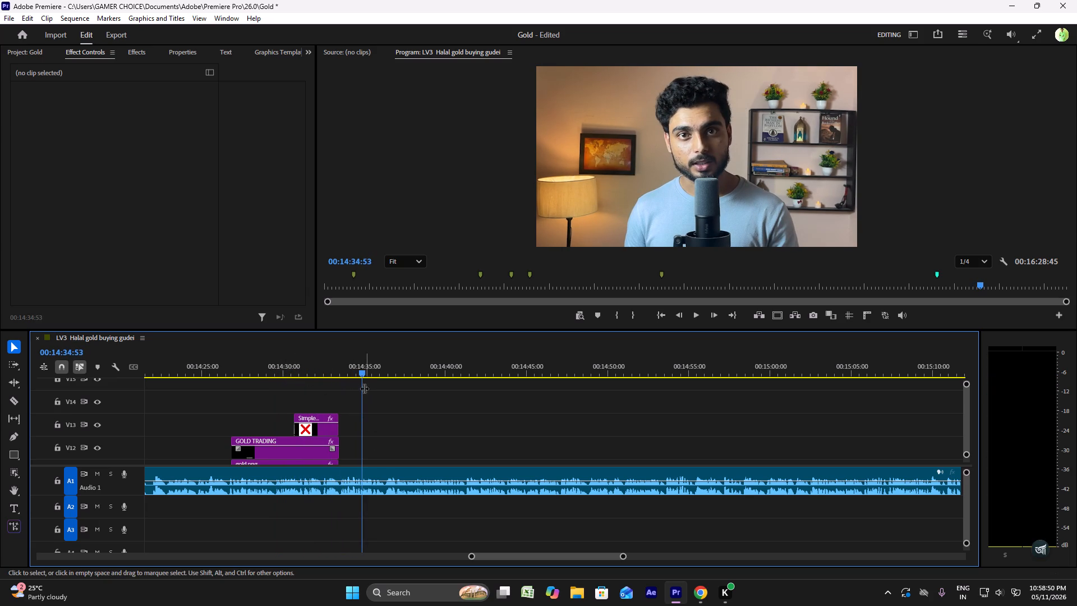
Split the main talking clip at 00:14:33:32, just after the GOLD TRADING graphics end.
{"action": "scroll", "coordinate": [360, 408], "scroll_direction": "up", "scroll_amount": 14, "text": "alt"}
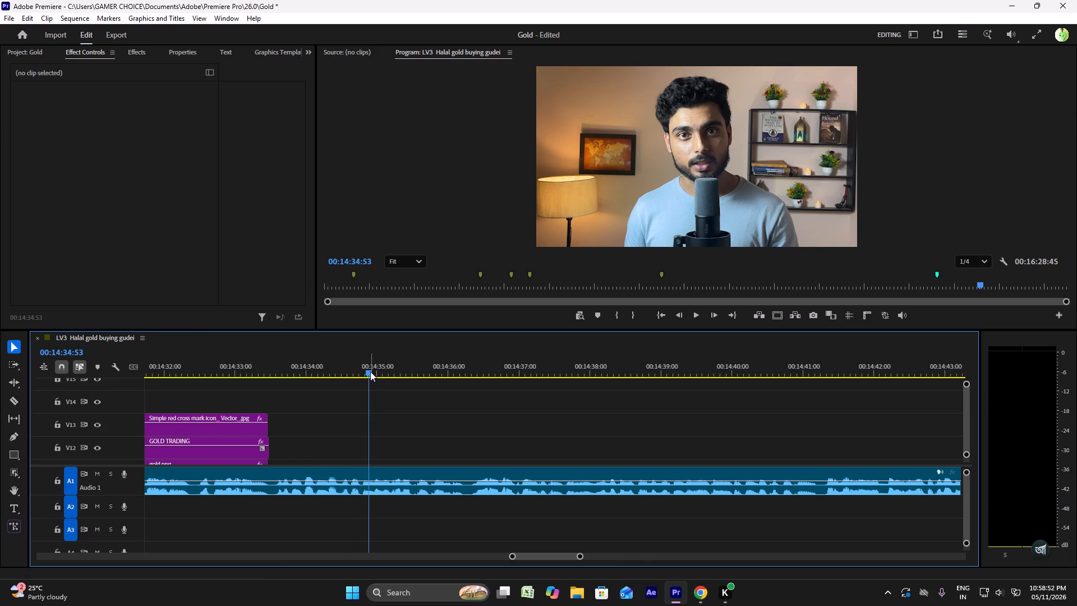
{"action": "left_click_drag", "start_coordinate": [369, 371], "coordinate": [273, 377]}
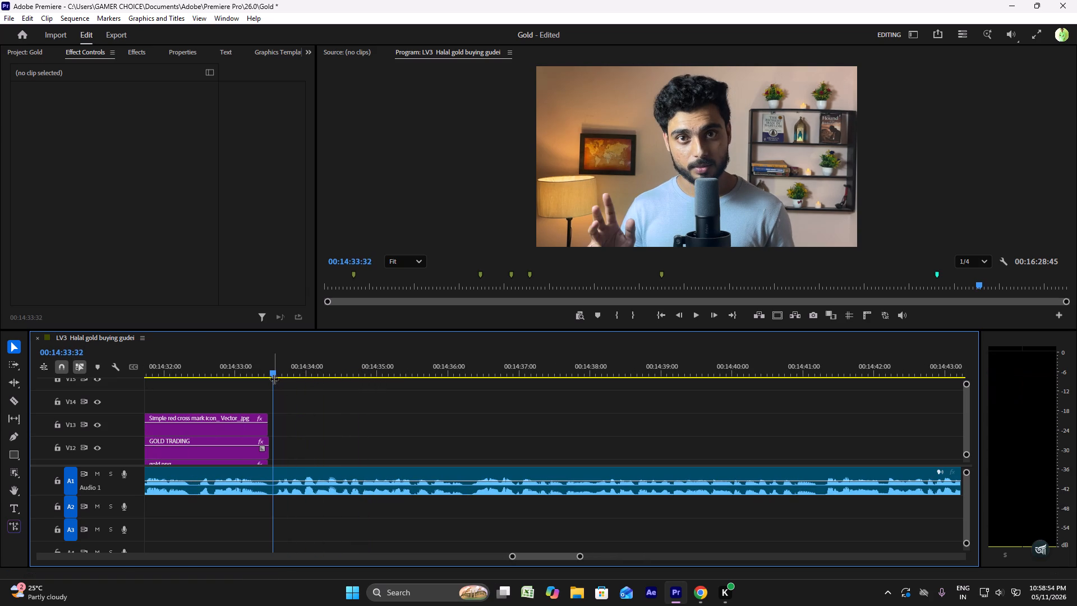
{"action": "key", "text": "c"}
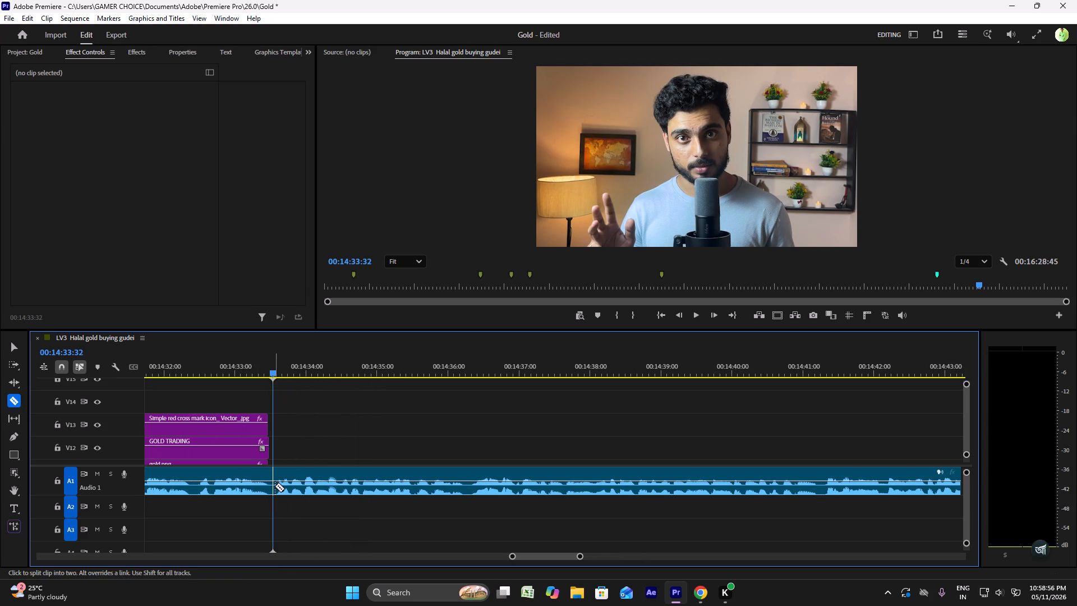
{"action": "left_click", "coordinate": [275, 486]}
{"action": "key", "text": "space"}
{"action": "key", "text": "space"}
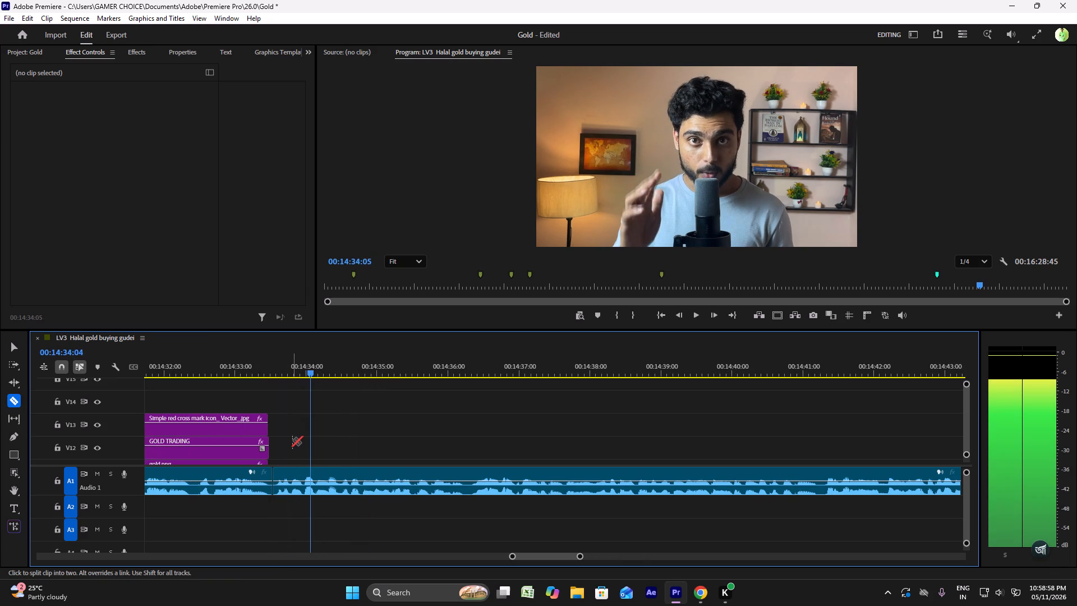
{"action": "type", "text": "cv"}
Play the Hyderabad line from about 00:14:33:30 and check its zoom and stock instructions in the editor brief.
{"action": "left_click", "coordinate": [272, 375]}
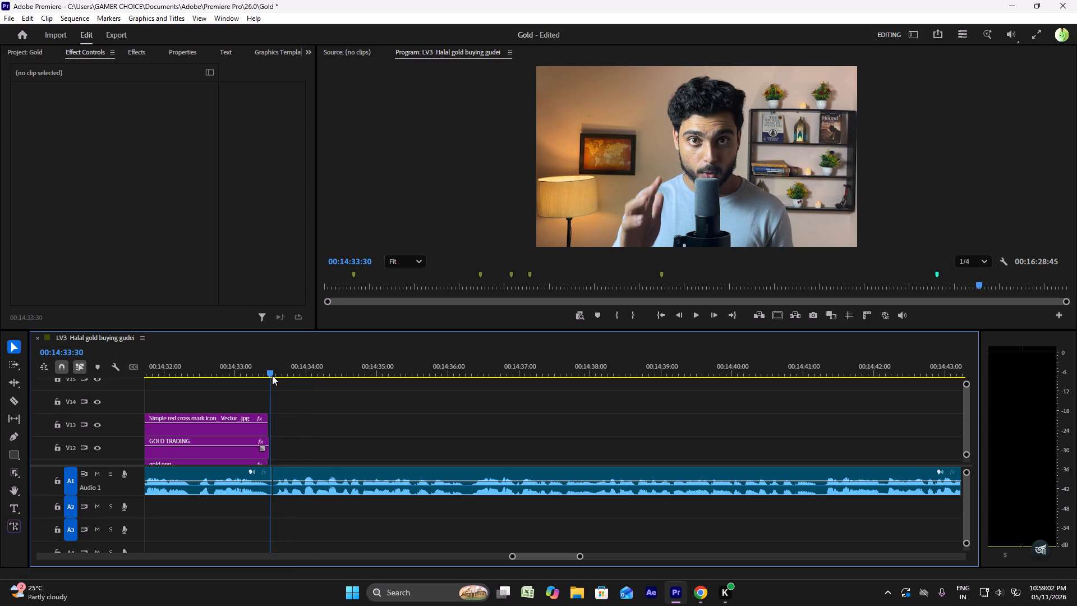
{"action": "key", "text": "space"}
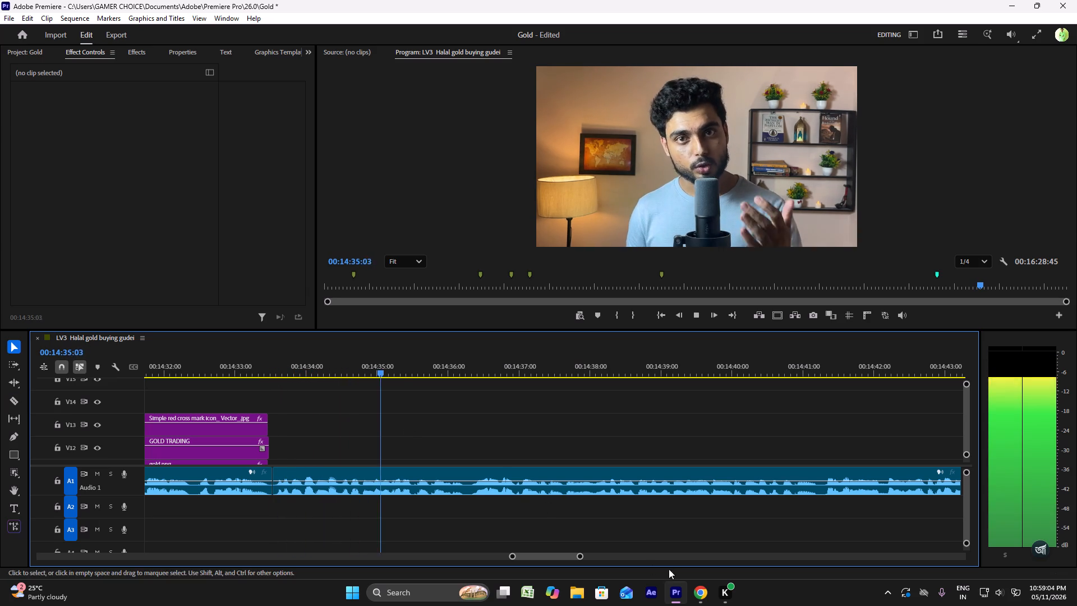
{"action": "left_click", "coordinate": [697, 590]}
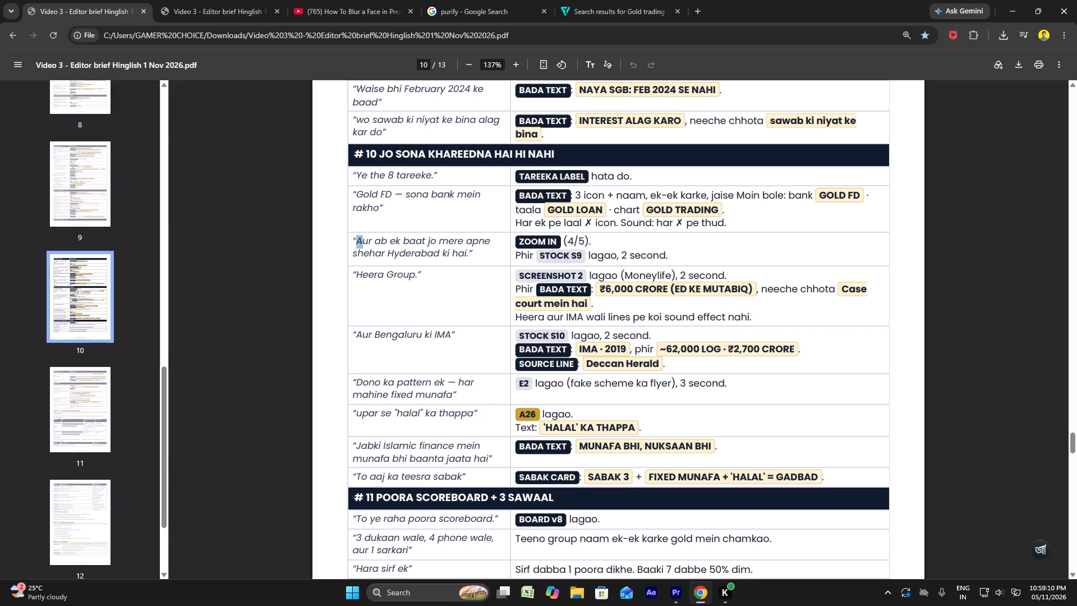
{"action": "left_click", "coordinate": [679, 596]}
{"action": "key", "text": "space"}
{"action": "scroll", "coordinate": [406, 445], "scroll_direction": "down", "scroll_amount": 6, "text": "alt"}
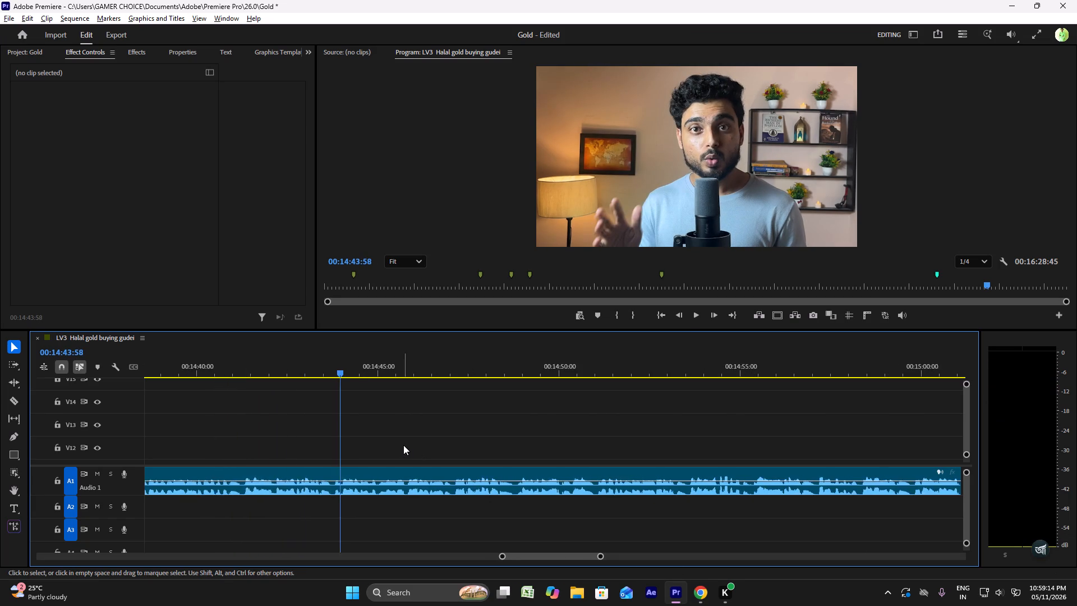
{"action": "scroll", "coordinate": [403, 445], "scroll_direction": "up", "scroll_amount": 6}
{"action": "scroll", "coordinate": [403, 445], "scroll_direction": "up", "scroll_amount": 16}
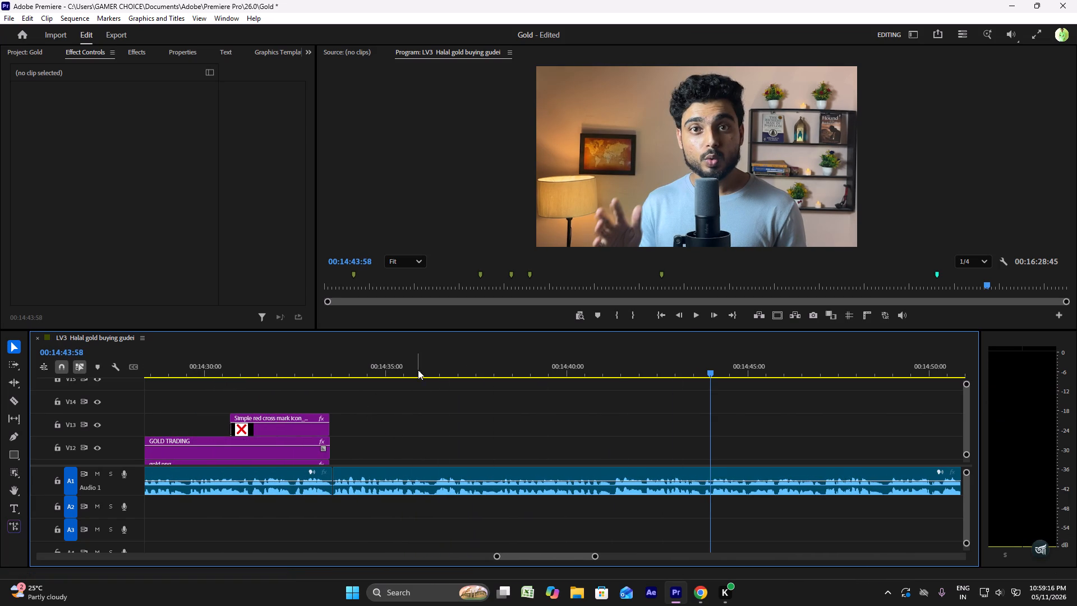
Play from about 00:14:35 to the end of the Hyderabad line and split the main talking clip at 00:14:36:18.
{"action": "left_click", "coordinate": [397, 364]}
{"action": "key", "text": "space"}
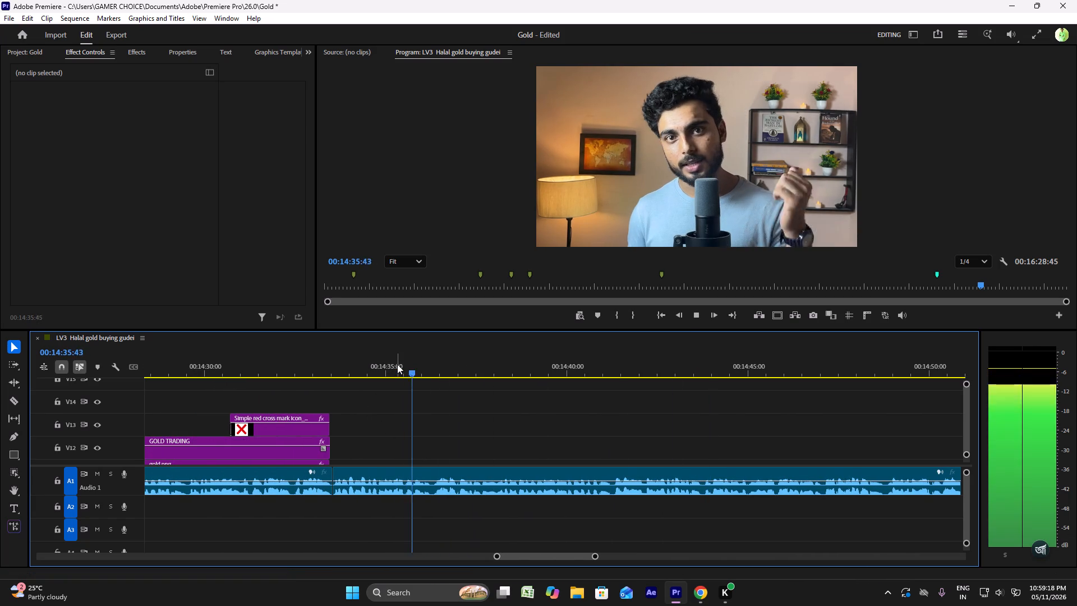
{"action": "key", "text": "space"}
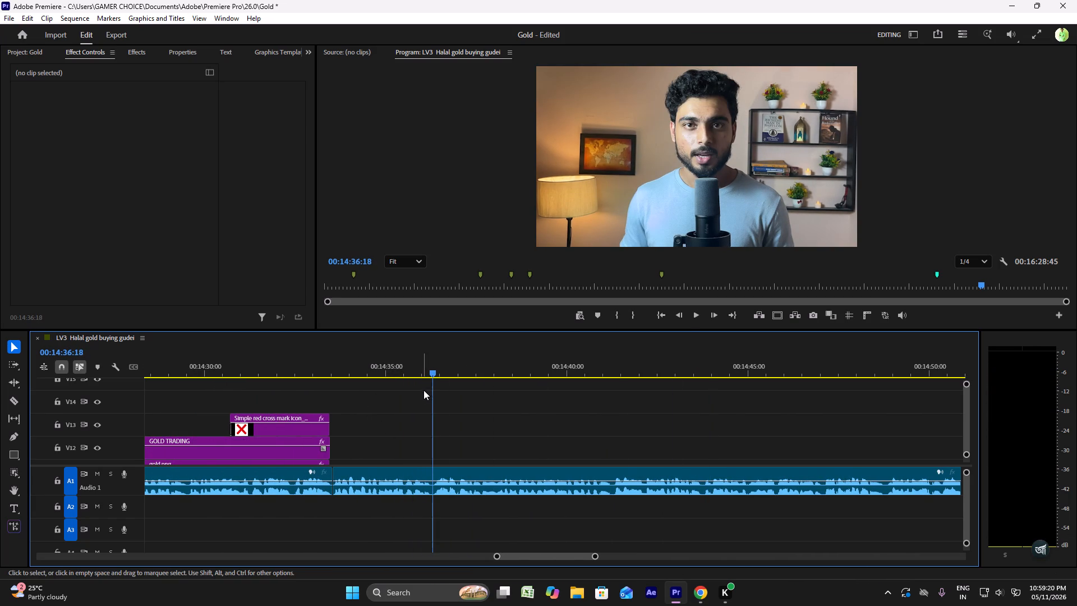
{"action": "key", "text": "c"}
{"action": "left_click", "coordinate": [434, 471]}
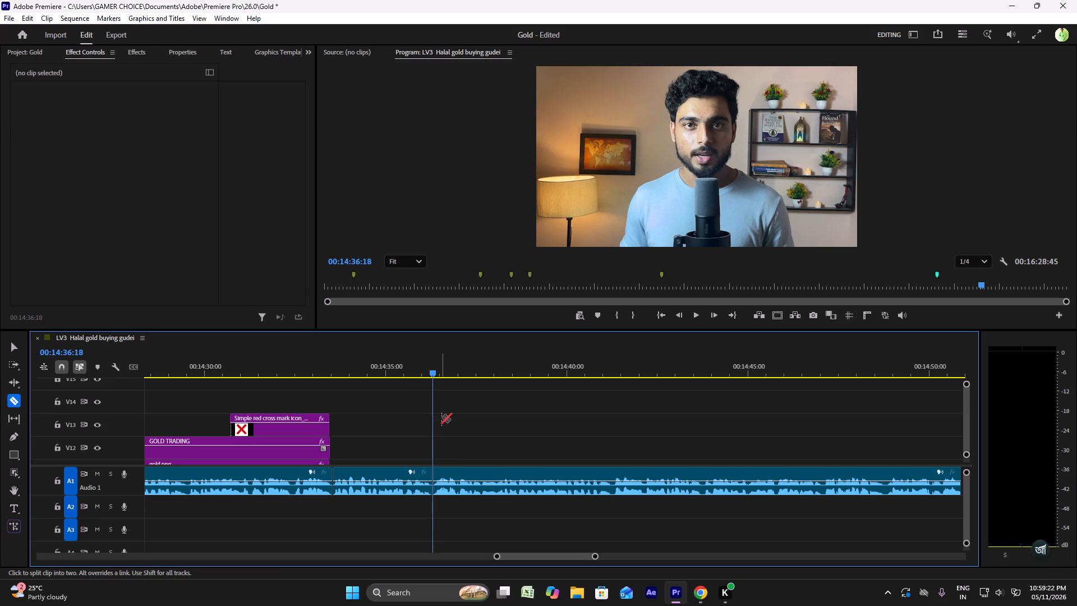
{"action": "key", "text": "space"}
{"action": "key", "text": "space"}
{"action": "type", "text": "cv"}
Keyframe Position and Scale on the Hyderabad clip at 00:14:33:51, and zoom in to Scale 113 at 00:14:35:47.
{"action": "left_click", "coordinate": [346, 369]}
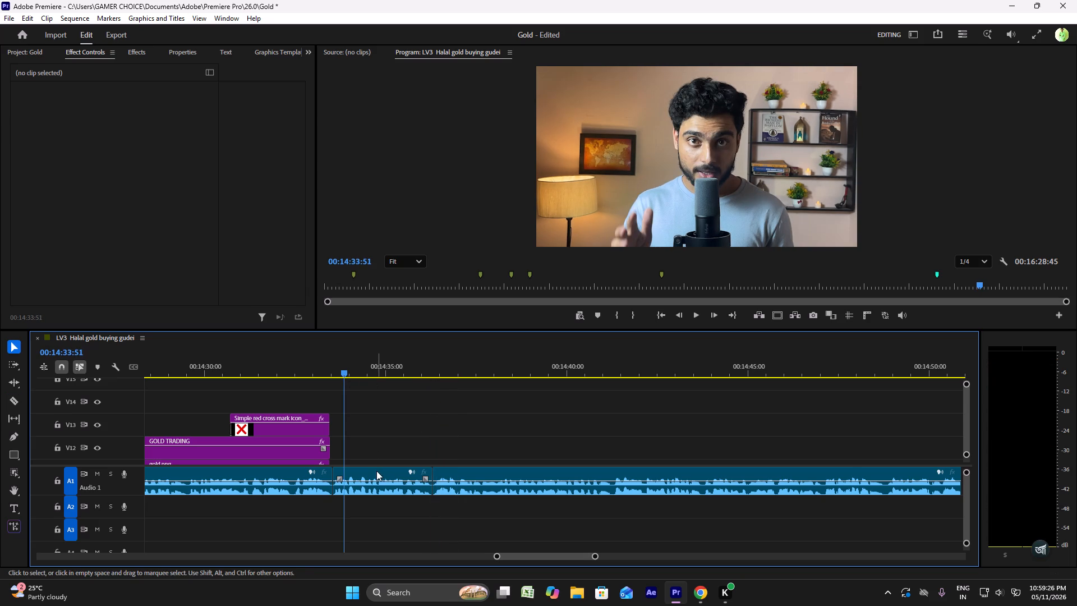
{"action": "left_click", "coordinate": [376, 471]}
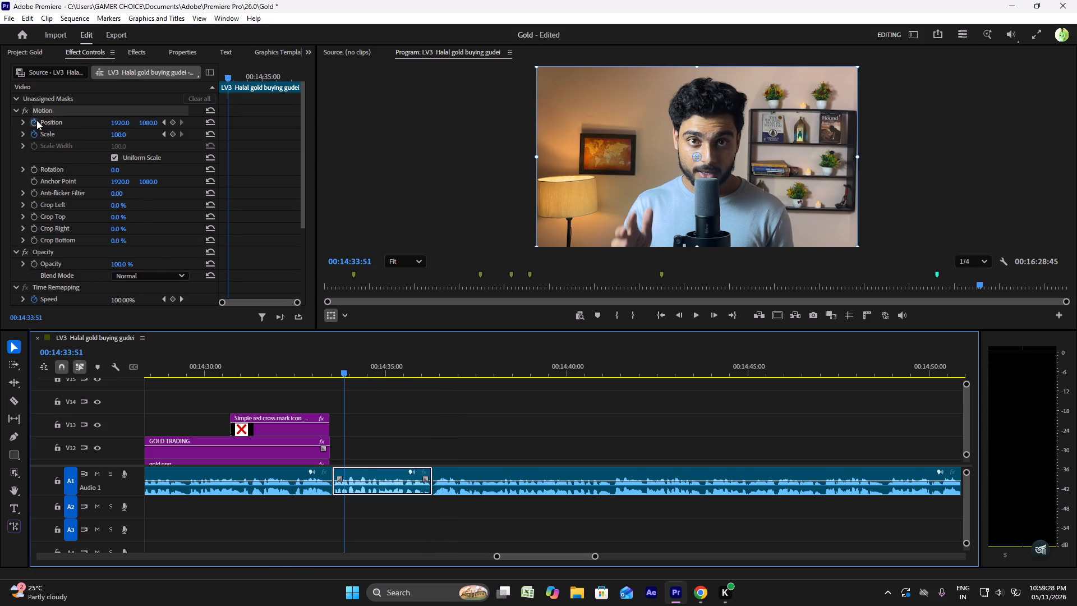
{"action": "left_click", "coordinate": [172, 123]}
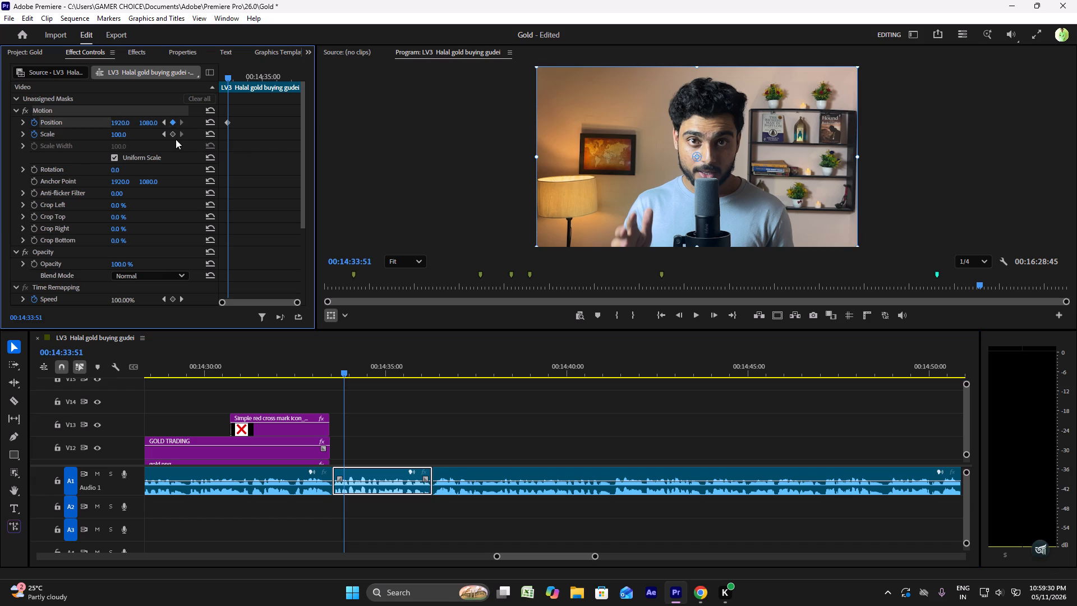
{"action": "left_click", "coordinate": [169, 135]}
{"action": "left_click", "coordinate": [693, 312]}
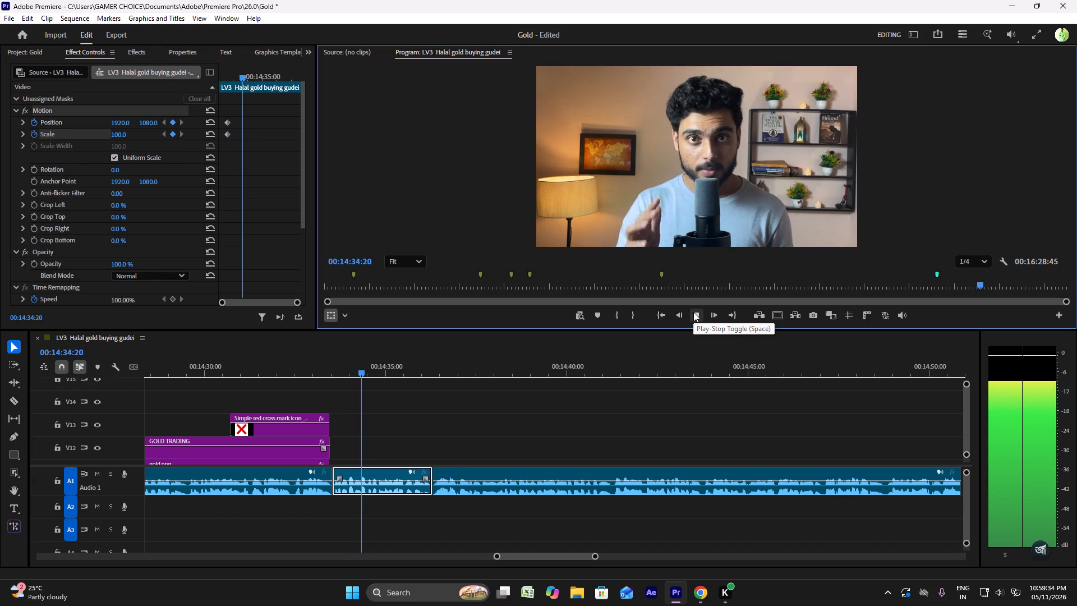
{"action": "left_click", "coordinate": [693, 311]}
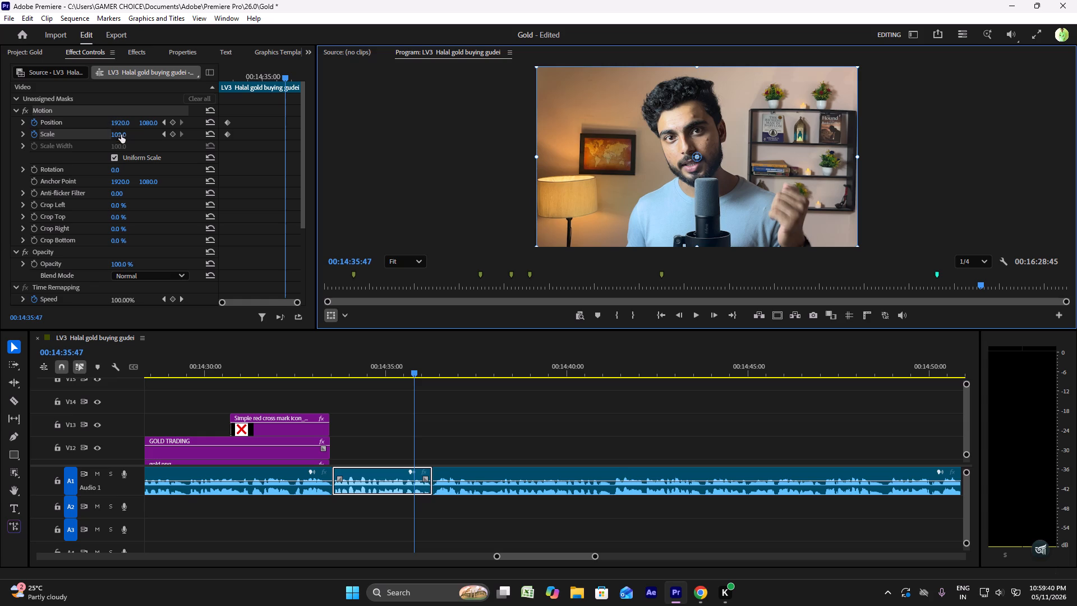
{"action": "left_click_drag", "start_coordinate": [121, 136], "coordinate": [128, 136]}
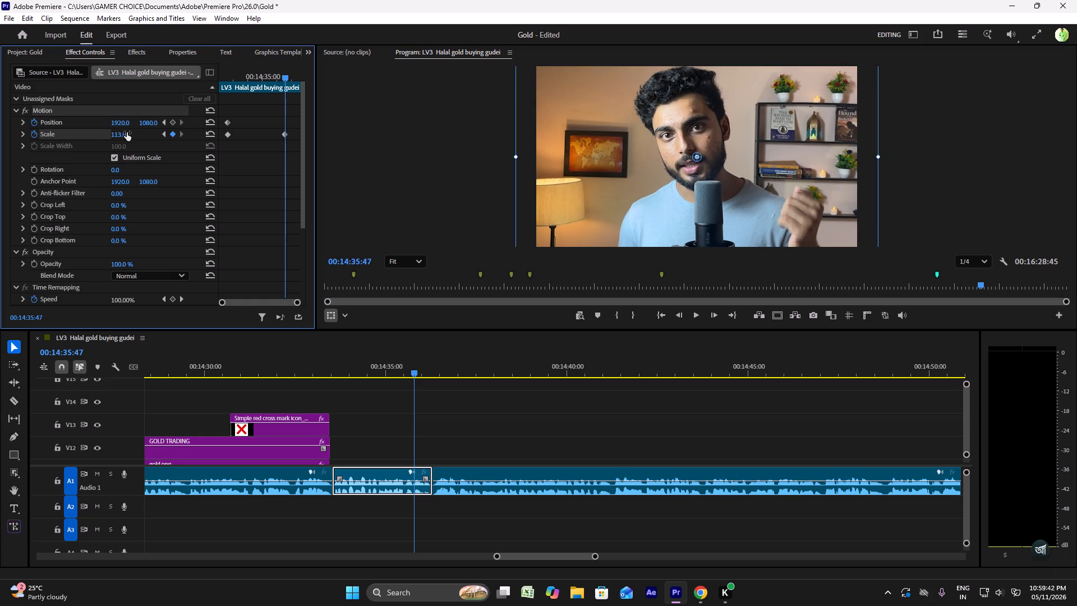
Replay the Hyderabad clip and the lines after it to check the zoom-in.
{"action": "left_click", "coordinate": [332, 368]}
{"action": "left_click", "coordinate": [696, 313]}
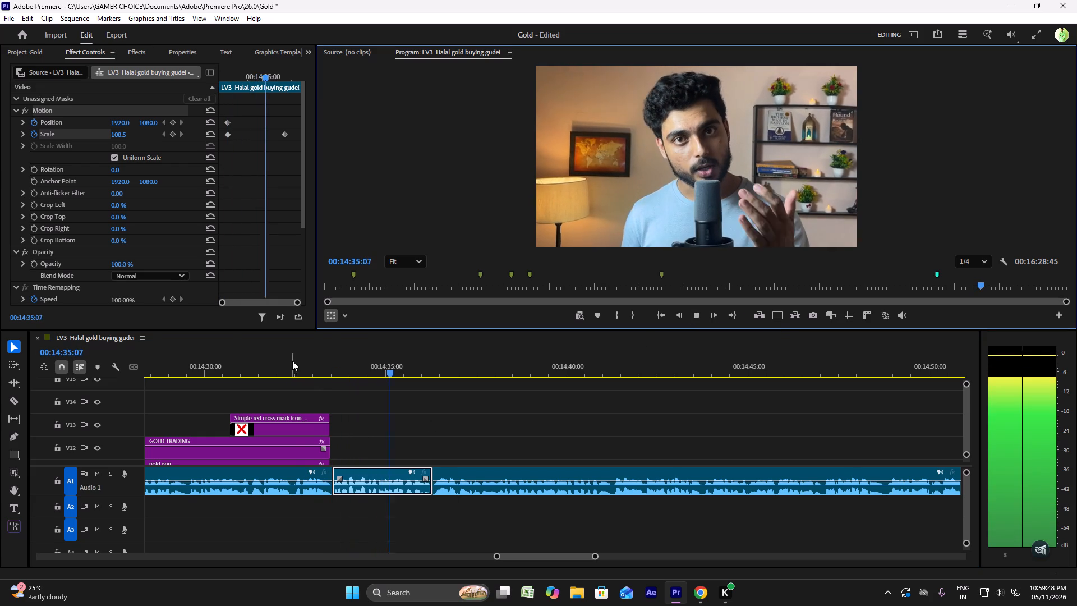
{"action": "left_click", "coordinate": [292, 361]}
{"action": "left_click", "coordinate": [690, 316]}
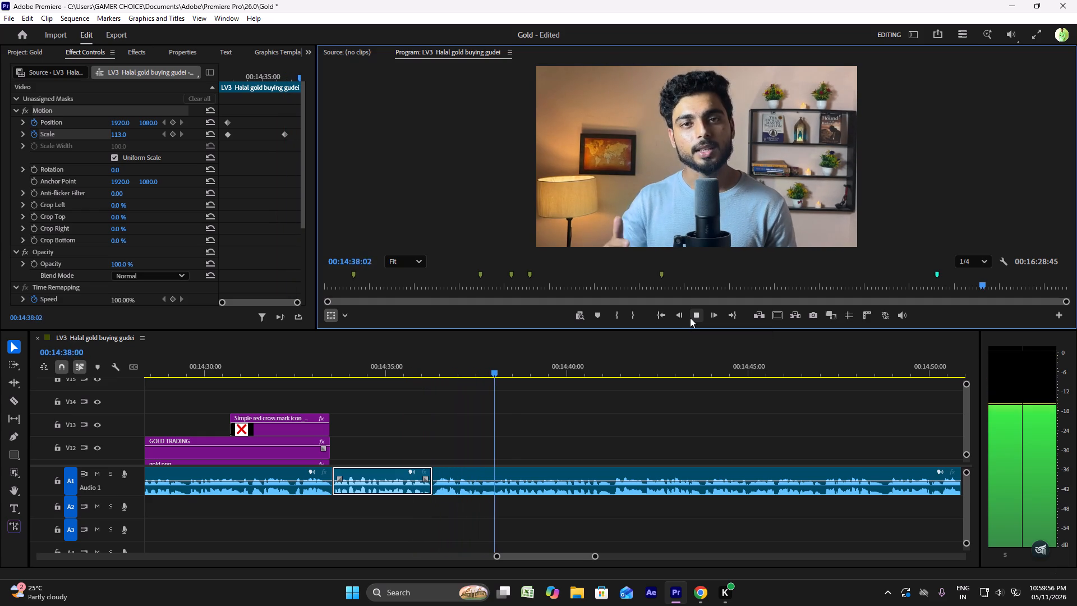
{"action": "key", "text": "space"}
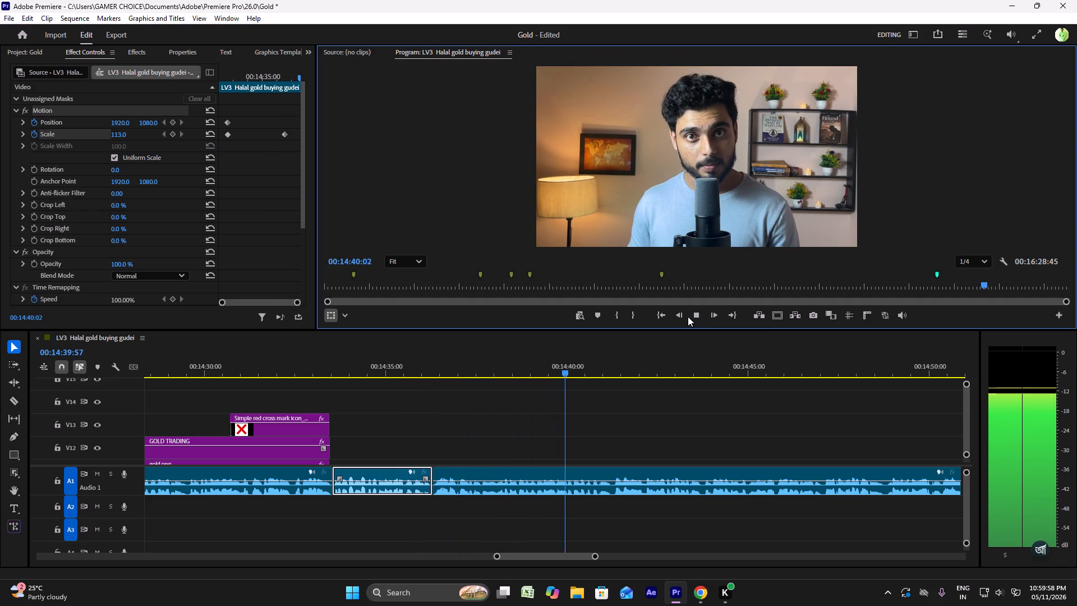
Scrub through the video's earlier sections, from under one minute to about 00:07:33, to review their existing text graphics.
{"action": "scroll", "coordinate": [381, 404], "scroll_direction": "down", "scroll_amount": 9, "text": "alt"}
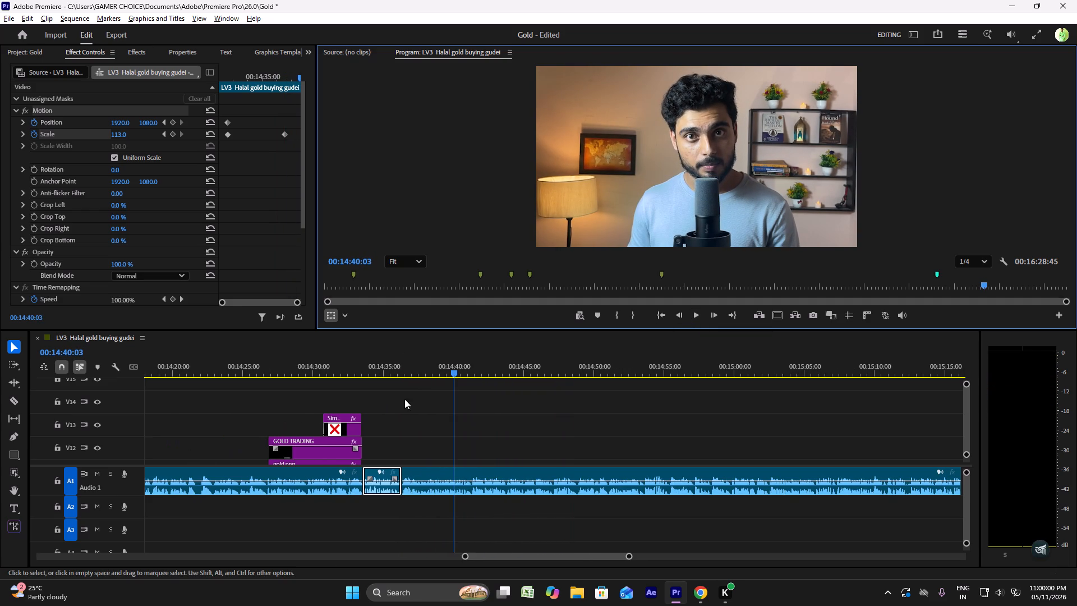
{"action": "left_click", "coordinate": [656, 281]}
{"action": "left_click", "coordinate": [656, 281]}
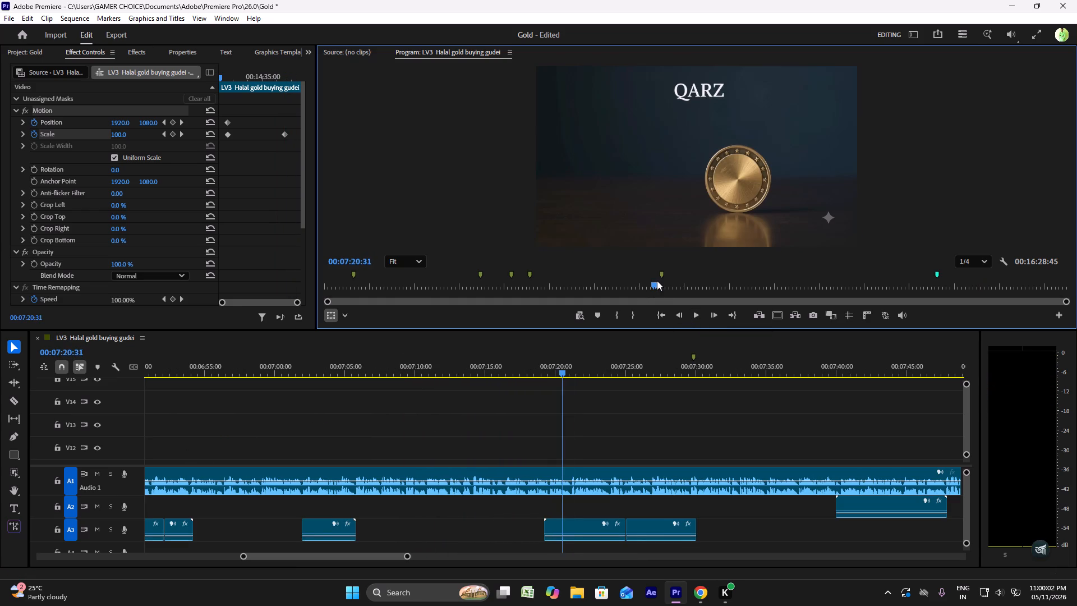
{"action": "left_click_drag", "start_coordinate": [658, 281], "coordinate": [669, 281]}
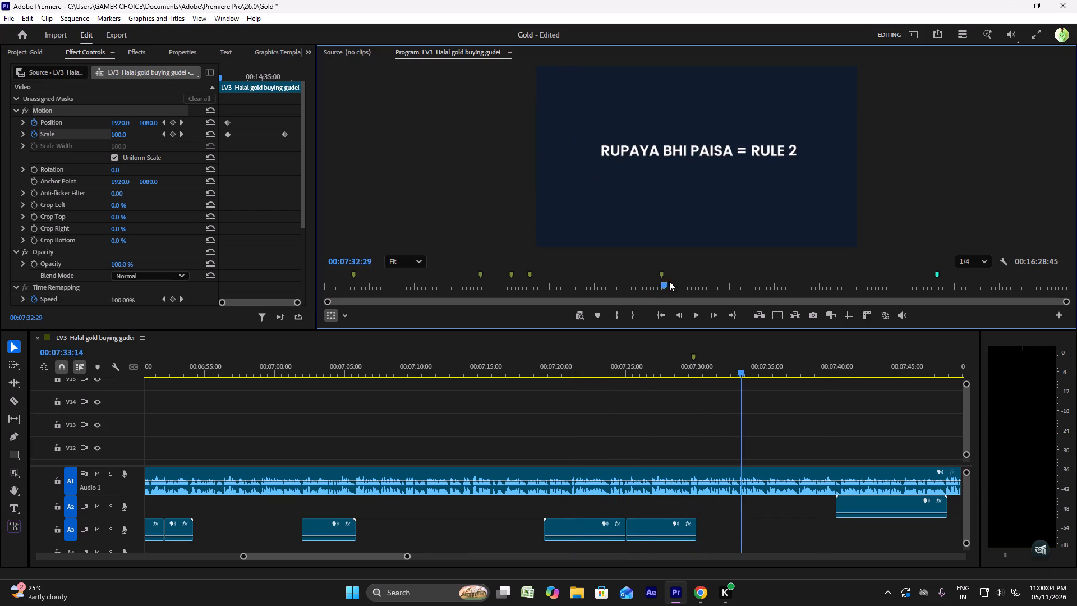
{"action": "left_click_drag", "start_coordinate": [669, 281], "coordinate": [530, 282]}
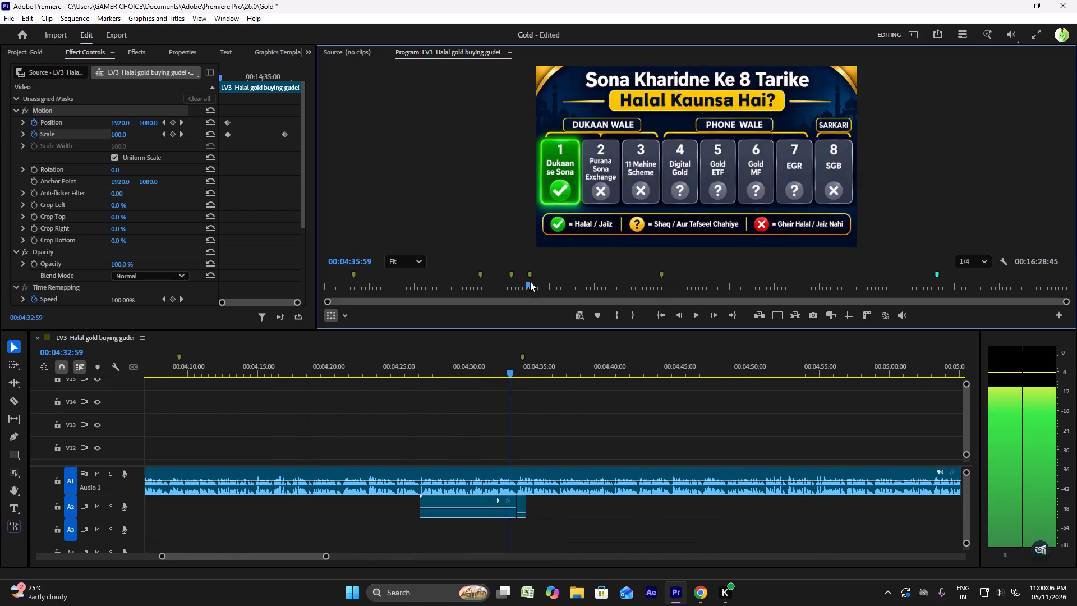
{"action": "left_click_drag", "start_coordinate": [530, 282], "coordinate": [512, 281]}
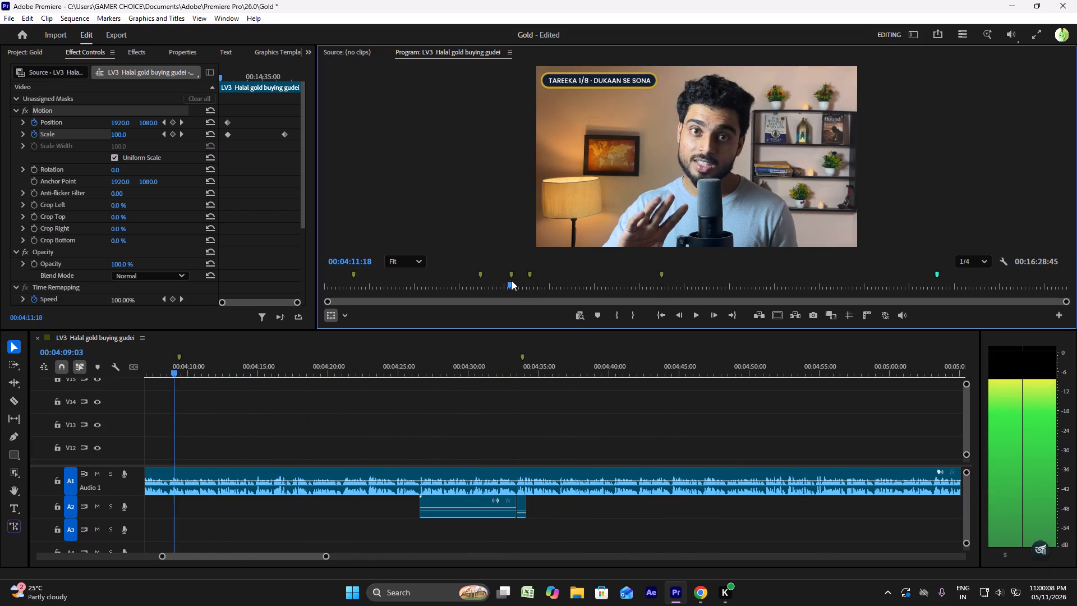
{"action": "left_click_drag", "start_coordinate": [512, 281], "coordinate": [480, 281]}
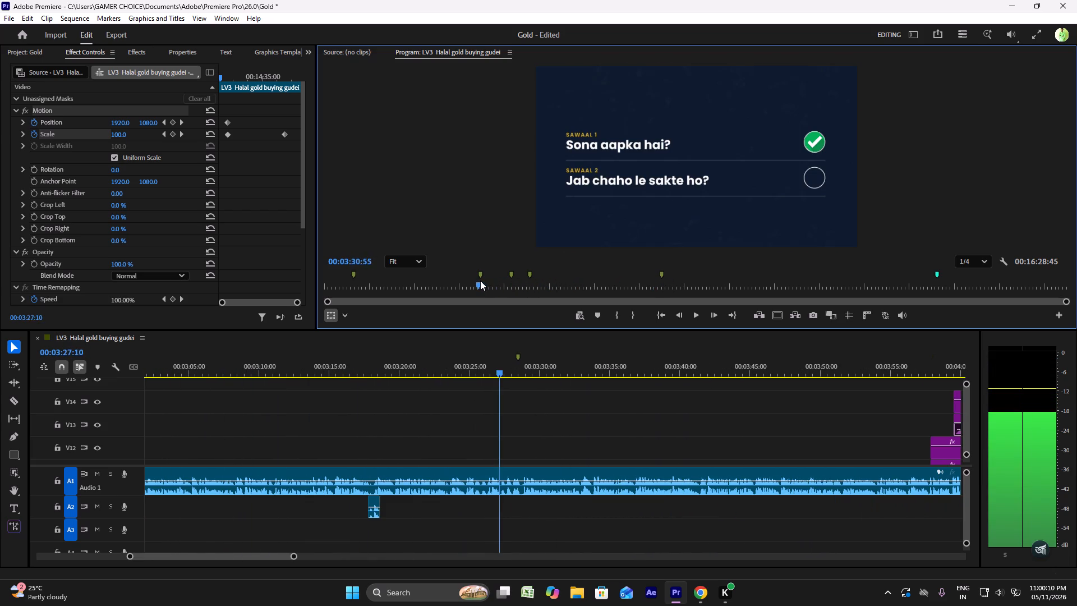
{"action": "left_click_drag", "start_coordinate": [480, 281], "coordinate": [397, 281]}
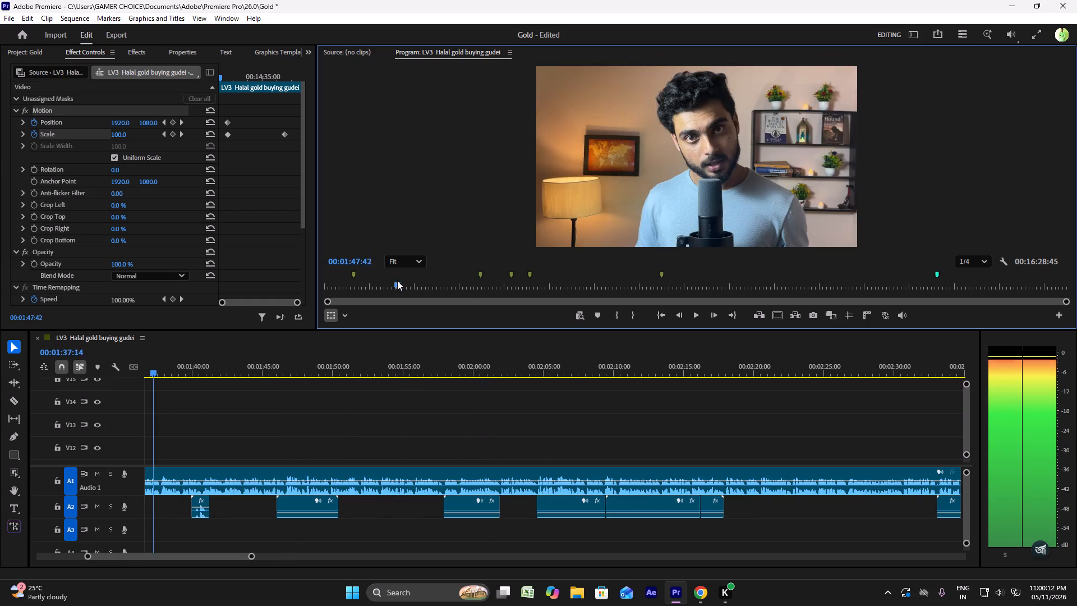
{"action": "left_click_drag", "start_coordinate": [397, 281], "coordinate": [450, 281]}
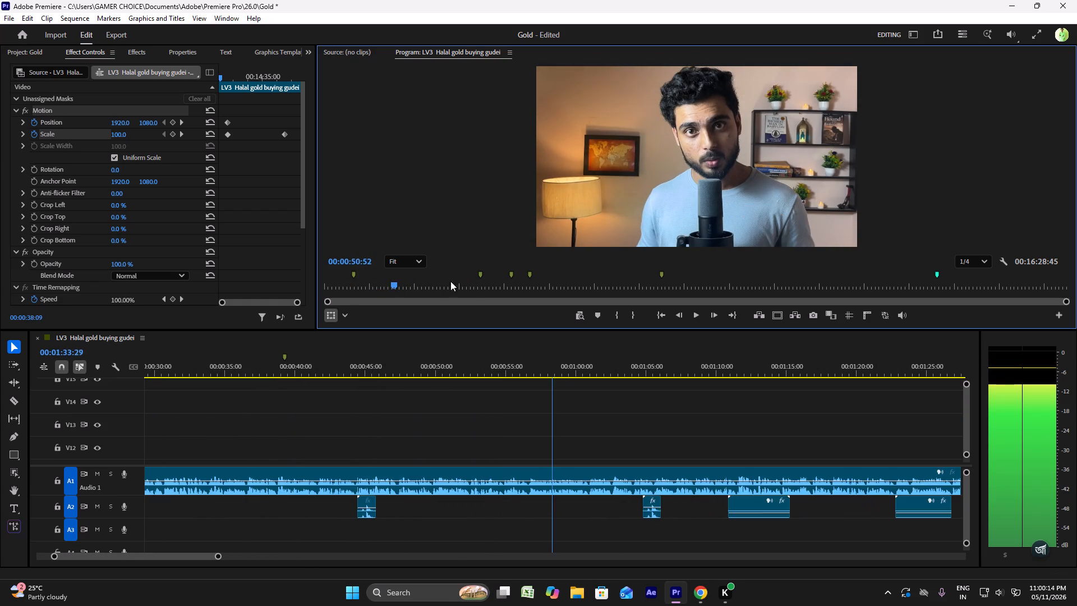
{"action": "left_click_drag", "start_coordinate": [450, 281], "coordinate": [531, 282]}
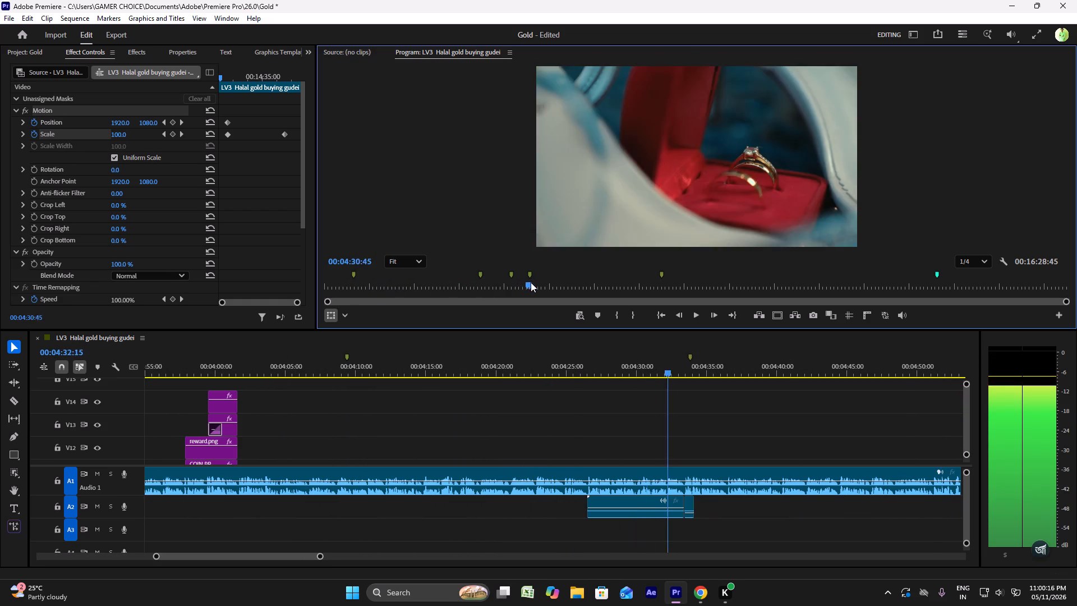
{"action": "left_click_drag", "start_coordinate": [531, 282], "coordinate": [535, 281]}
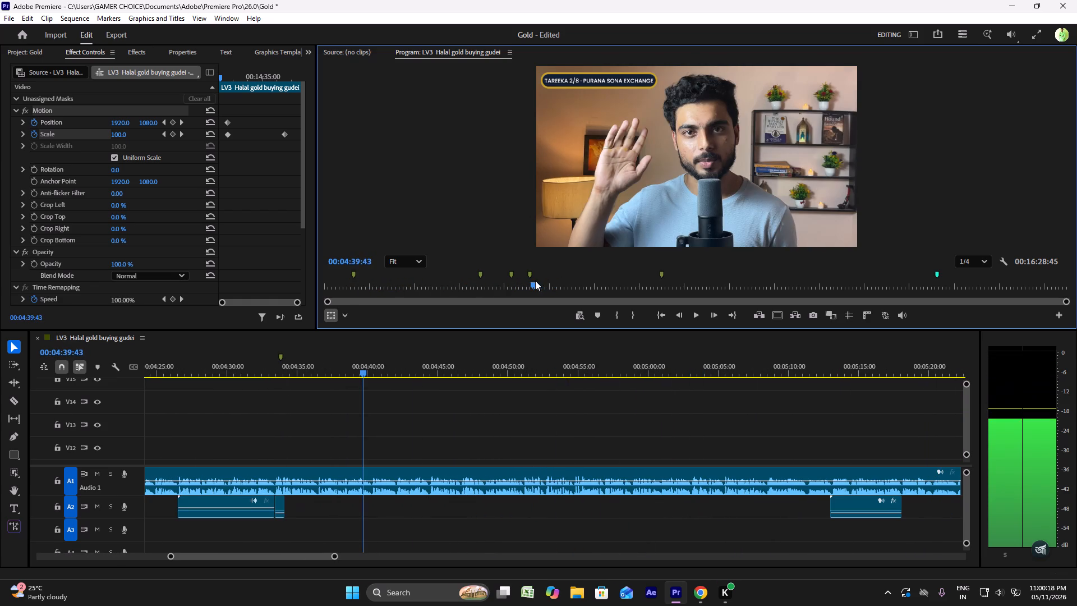
{"action": "left_click_drag", "start_coordinate": [535, 281], "coordinate": [536, 281]}
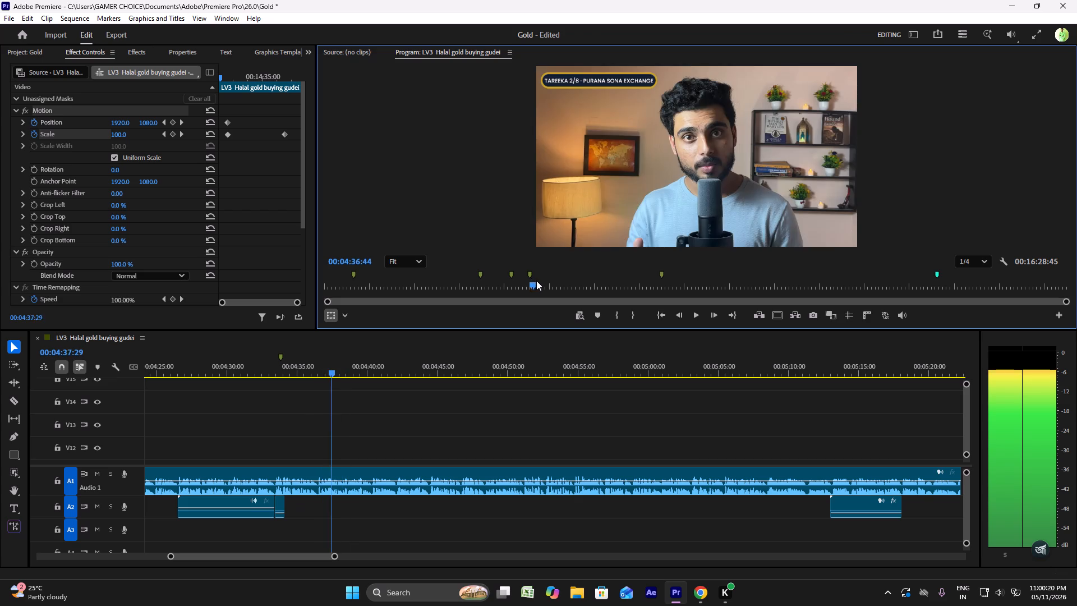
{"action": "left_click_drag", "start_coordinate": [536, 281], "coordinate": [552, 281]}
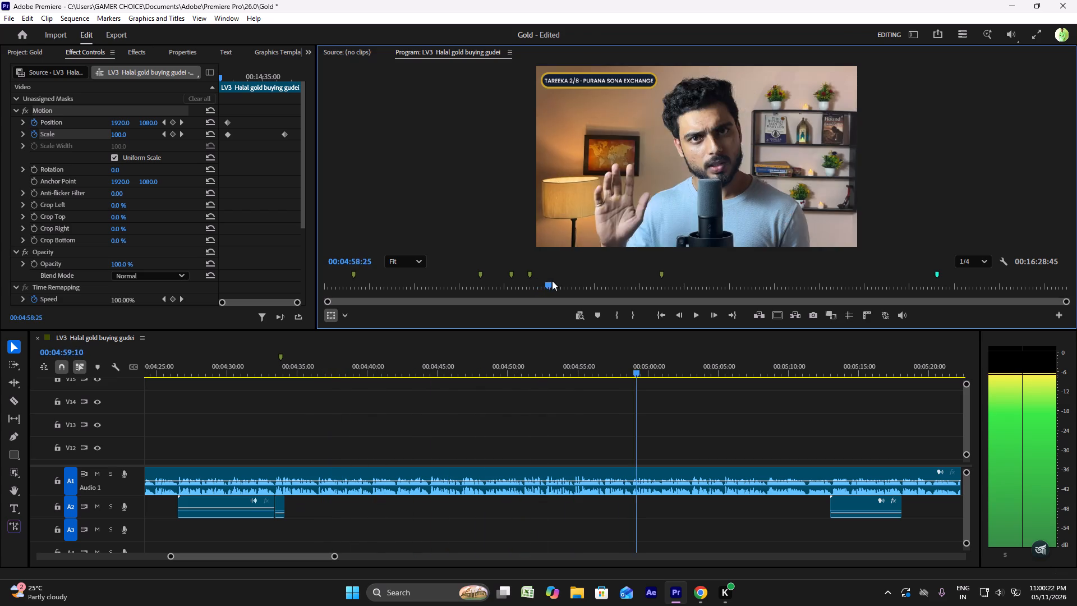
{"action": "left_click_drag", "start_coordinate": [552, 281], "coordinate": [565, 281]}
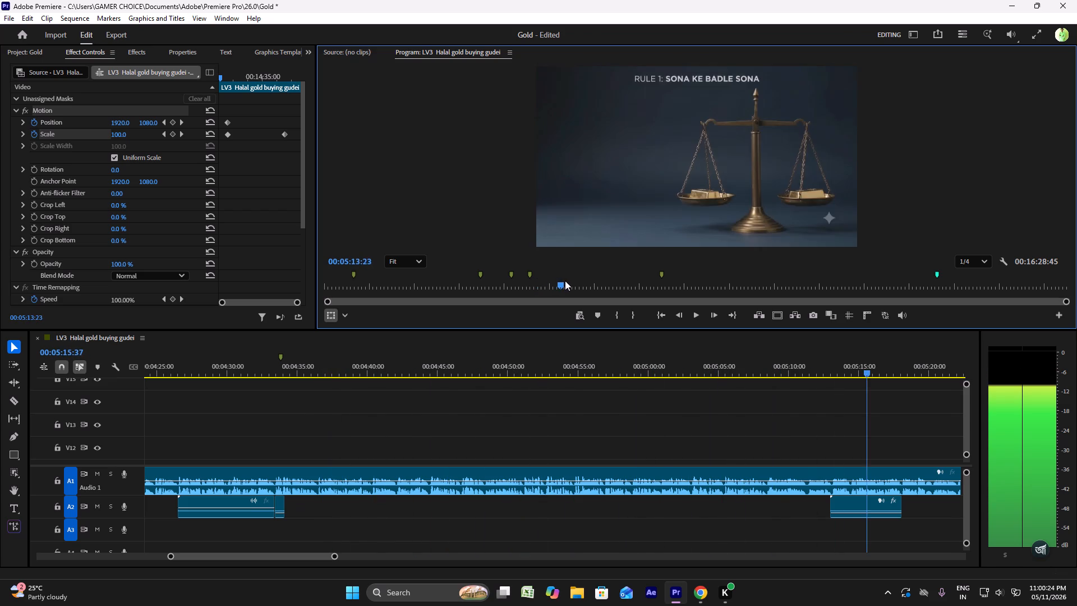
{"action": "left_click_drag", "start_coordinate": [565, 281], "coordinate": [547, 281]}
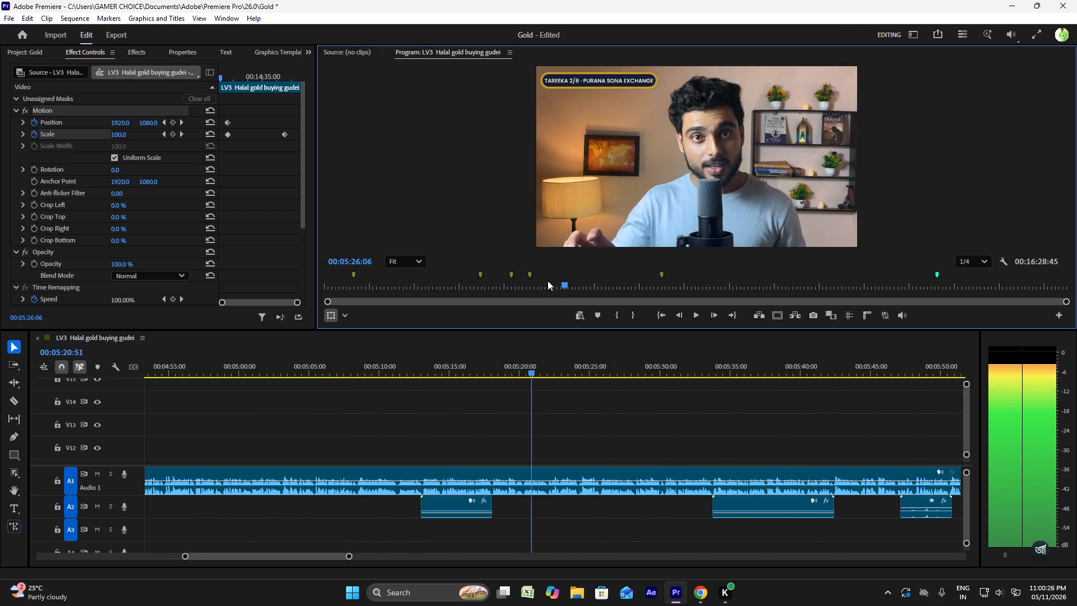
{"action": "left_click_drag", "start_coordinate": [547, 281], "coordinate": [523, 277]}
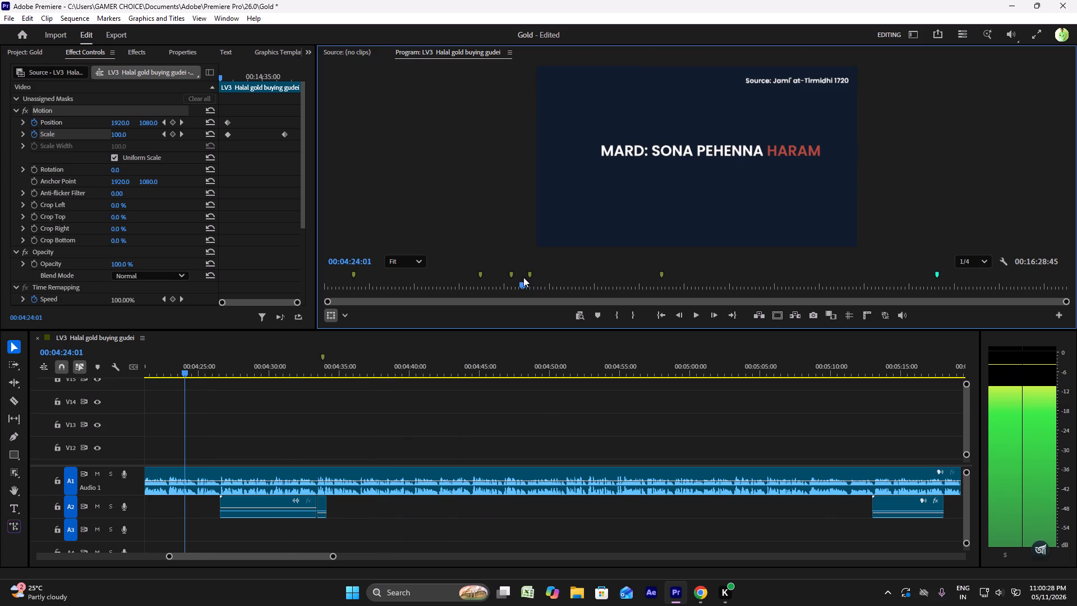
{"action": "left_click_drag", "start_coordinate": [523, 277], "coordinate": [523, 277]}
Find the short light-leak transition over the 8 Tarike board at about 00:04:33 and copy it with its sound.
{"action": "key", "text": "space"}
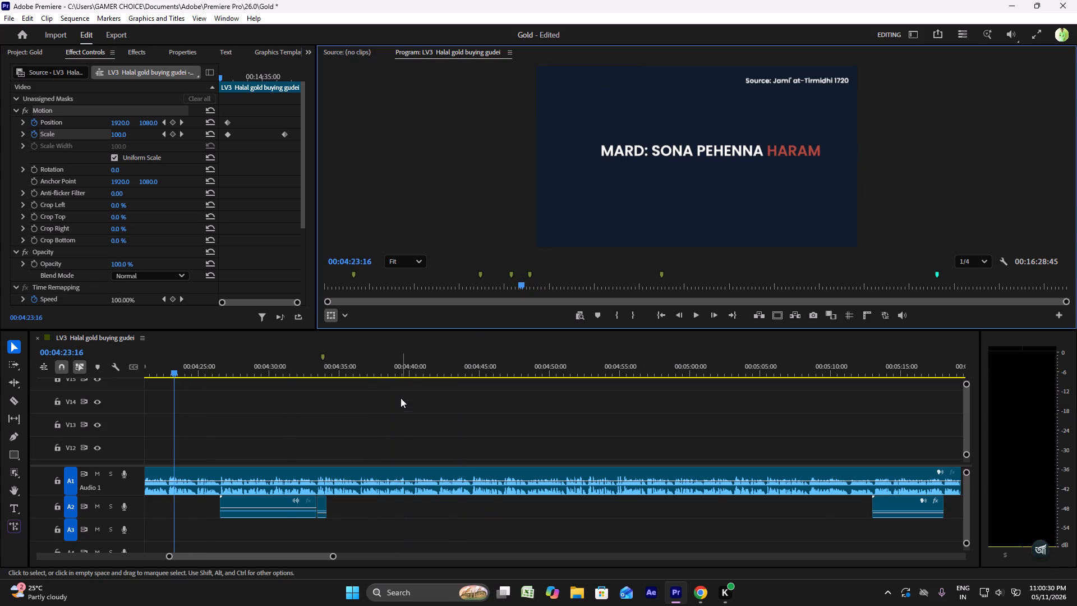
{"action": "scroll", "coordinate": [399, 403], "scroll_direction": "down", "scroll_amount": 16, "text": "ctrl"}
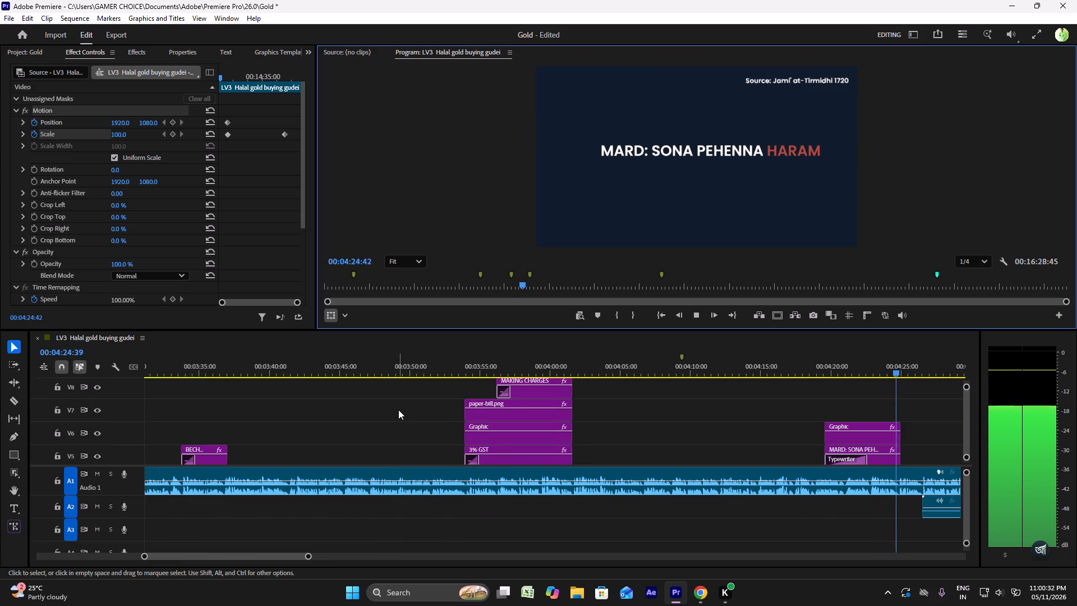
{"action": "scroll", "coordinate": [398, 410], "scroll_direction": "down", "scroll_amount": 5, "text": "ctrl"}
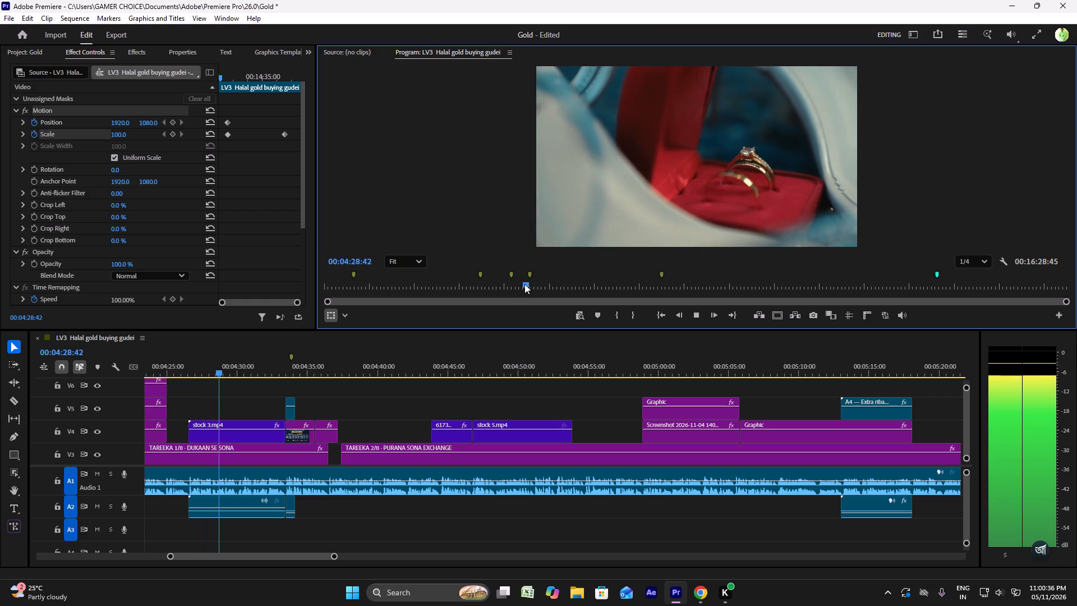
{"action": "left_click_drag", "start_coordinate": [524, 284], "coordinate": [540, 286]}
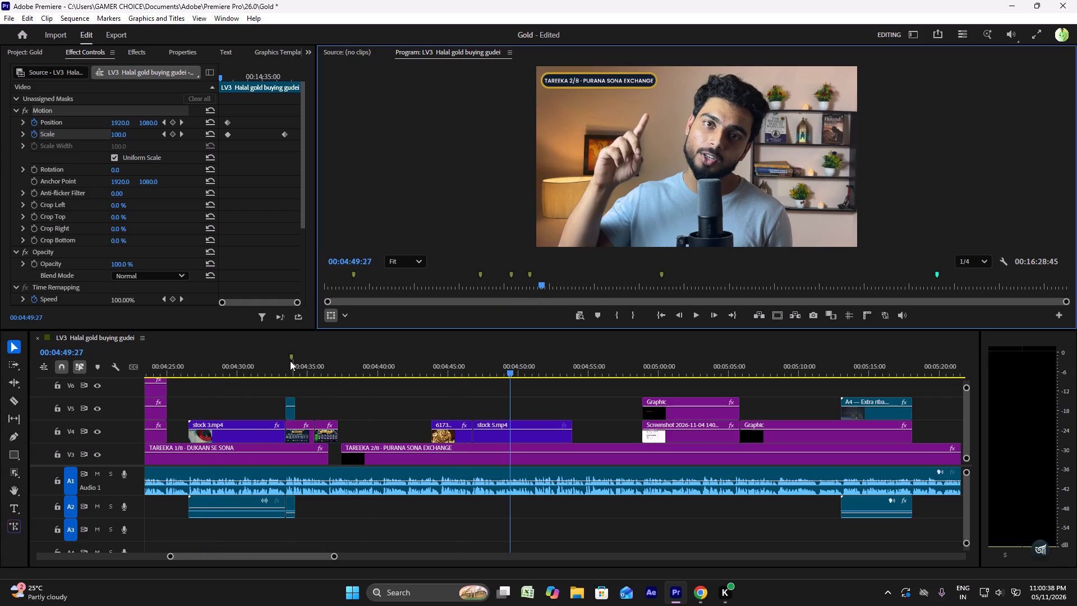
{"action": "left_click", "coordinate": [287, 361]}
{"action": "key", "text": "space"}
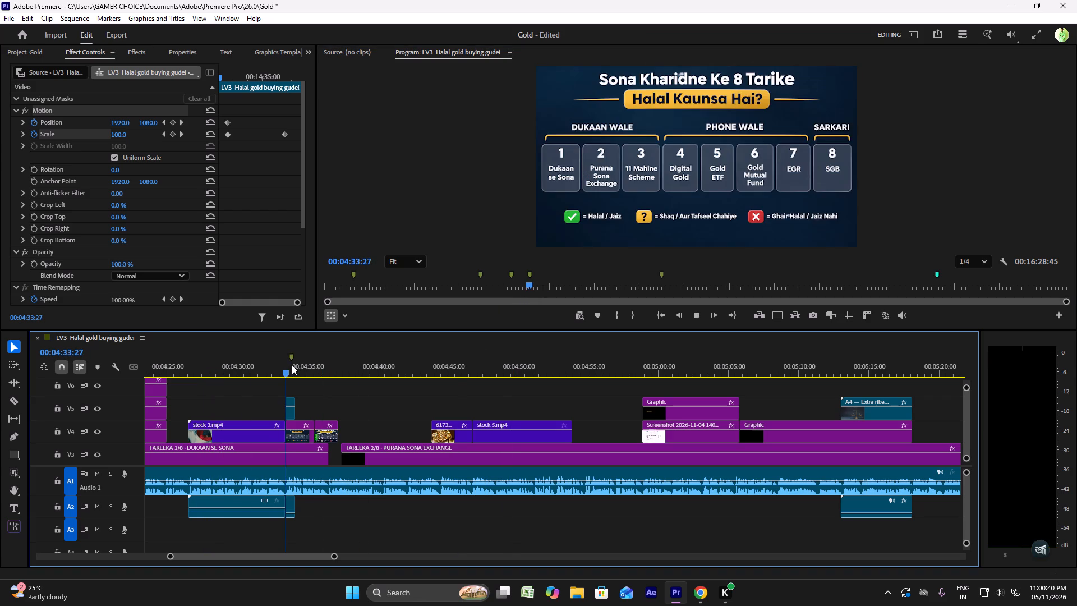
{"action": "key", "text": "space"}
{"action": "left_click", "coordinate": [291, 414]}
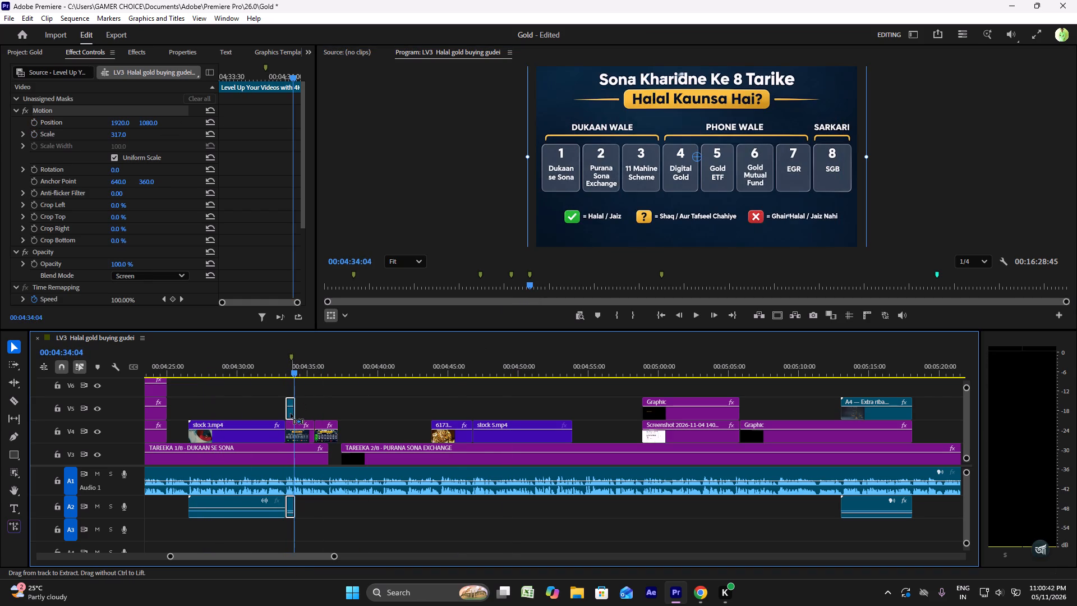
{"action": "key", "text": "ctrl+c"}
{"action": "key", "text": "ctrl+c"}
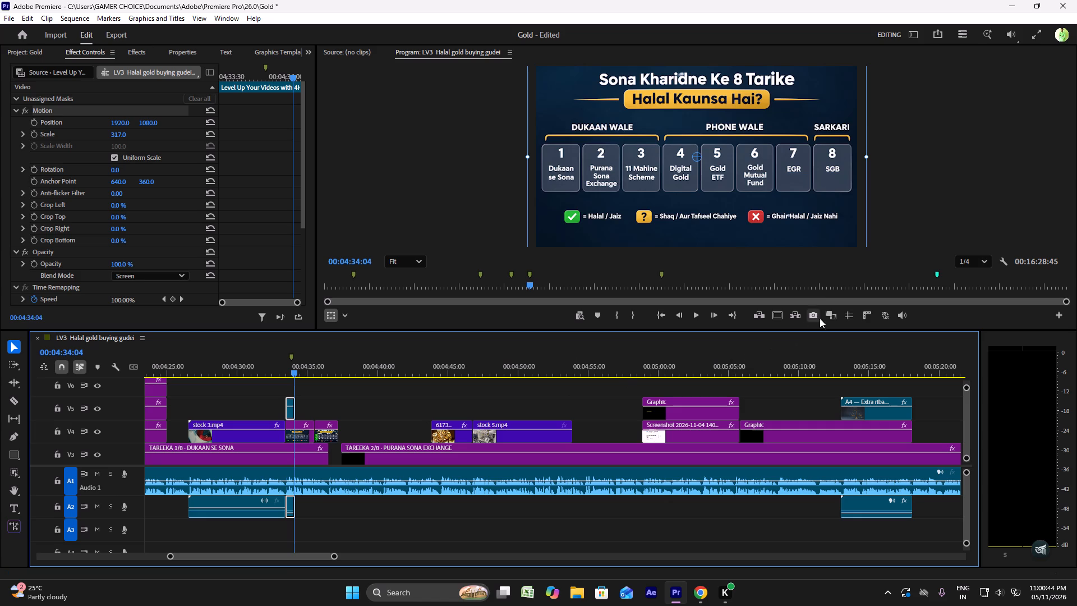
Paste the copied transition near 00:14:35, move it to about 00:14:33:29 where the GOLD FD graphics end, and play it back.
{"action": "left_click", "coordinate": [938, 281]}
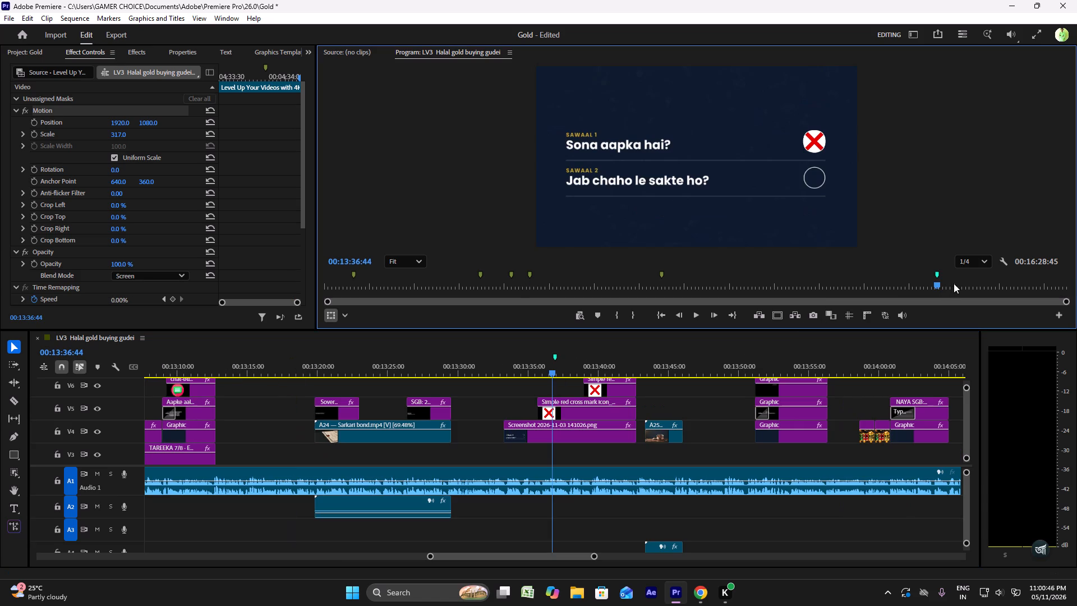
{"action": "left_click", "coordinate": [954, 283]}
{"action": "left_click_drag", "start_coordinate": [937, 274], "coordinate": [963, 275]}
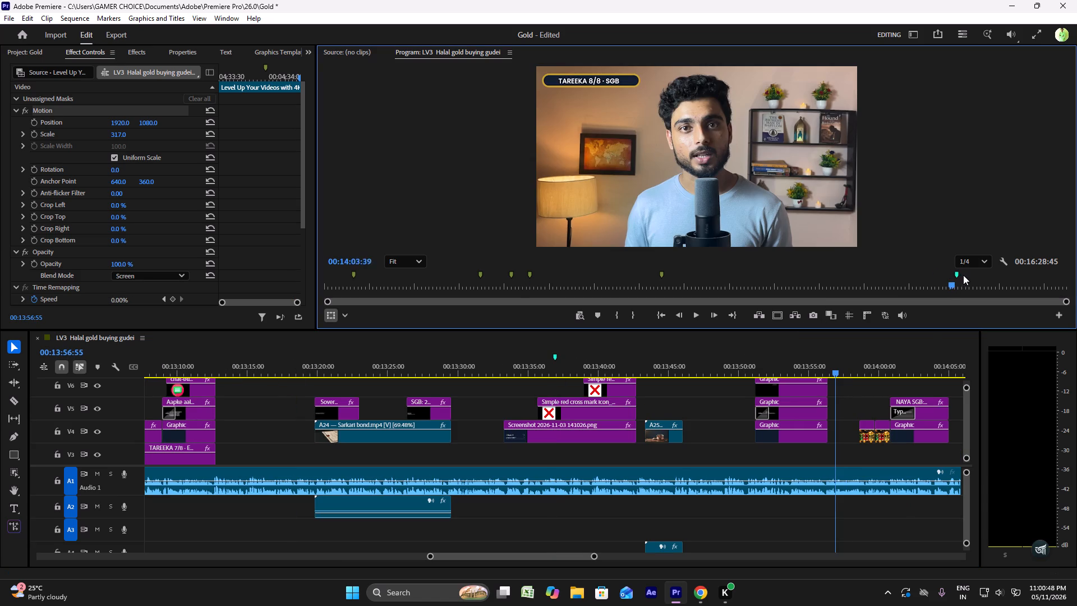
{"action": "left_click_drag", "start_coordinate": [963, 275], "coordinate": [973, 275]}
{"action": "key", "text": "space"}
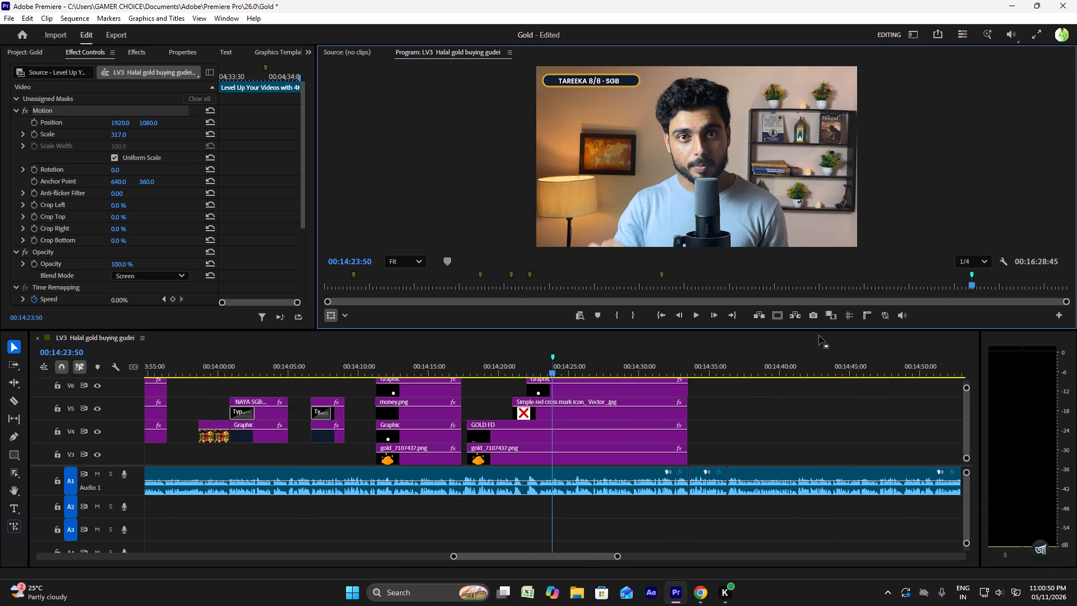
{"action": "left_click", "coordinate": [709, 365]}
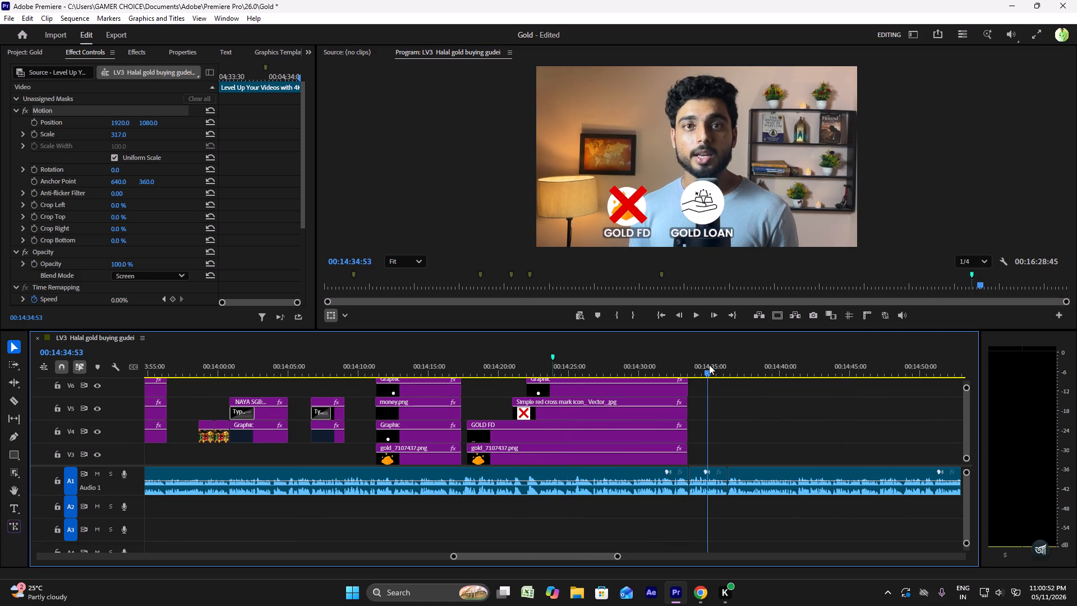
{"action": "key", "text": "ctrl+v"}
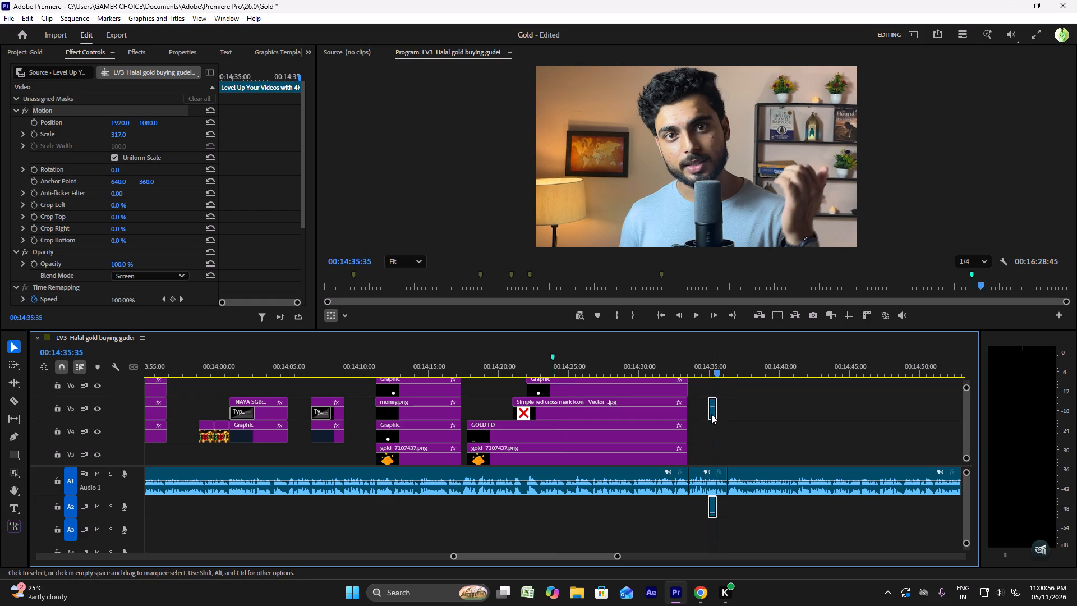
{"action": "left_click_drag", "start_coordinate": [711, 414], "coordinate": [692, 415]}
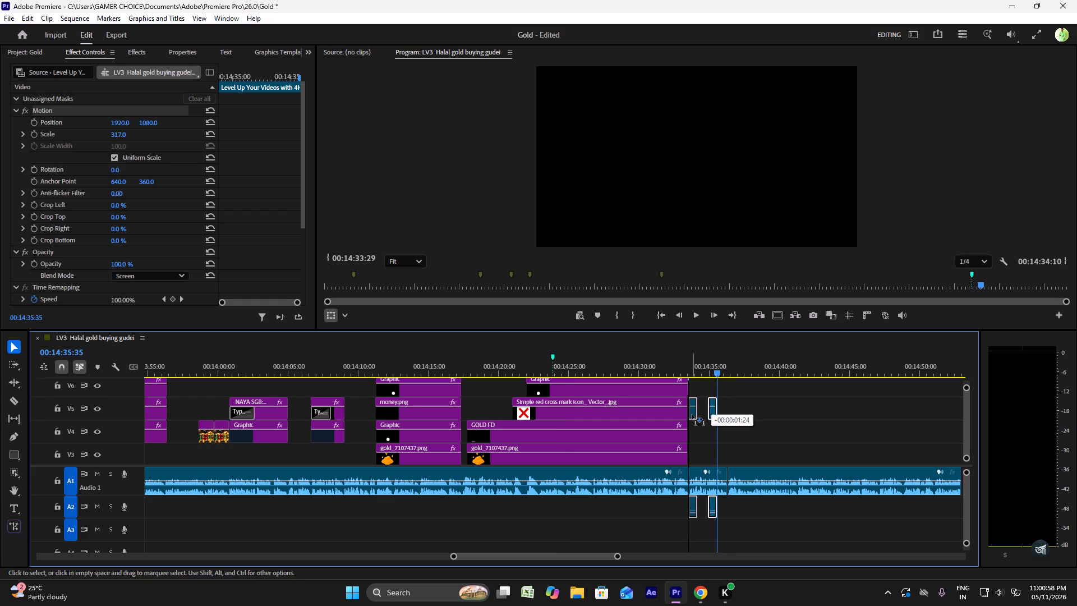
{"action": "left_click_drag", "start_coordinate": [692, 415], "coordinate": [689, 414]}
{"action": "left_click", "coordinate": [685, 371]}
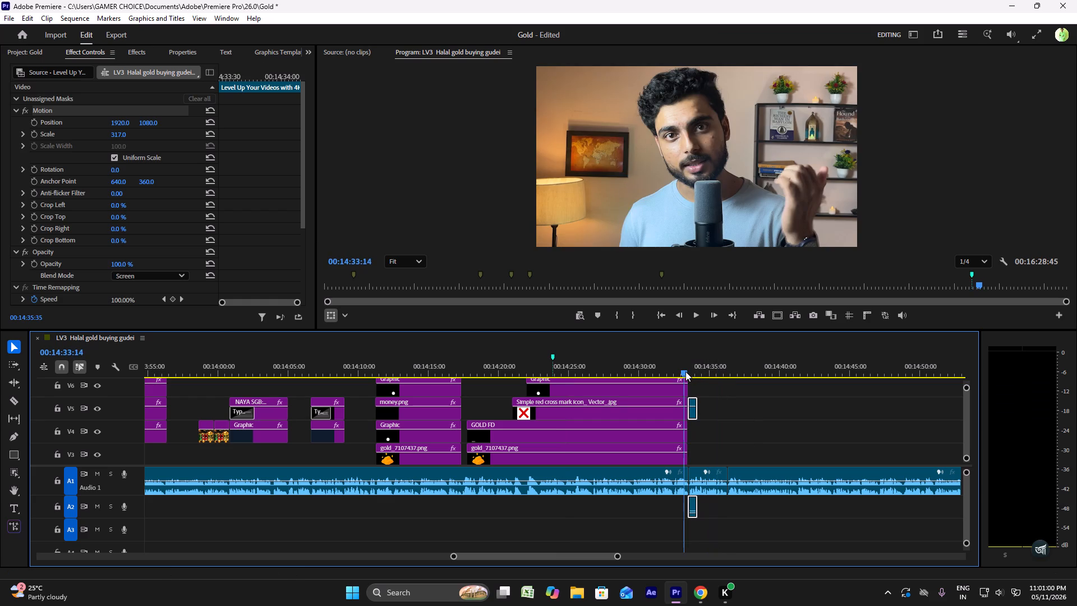
{"action": "key", "text": "space"}
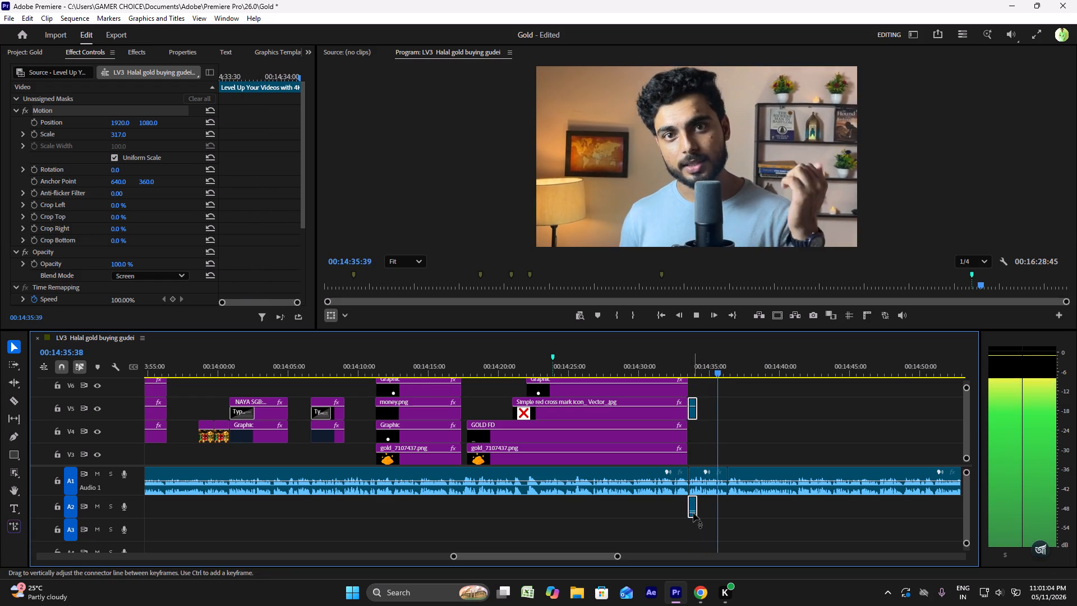
Raise the volume of the pasted transition's sound on A2 and replay from about 00:14:33.
{"action": "left_click", "coordinate": [693, 512]}
{"action": "left_click", "coordinate": [693, 507]}
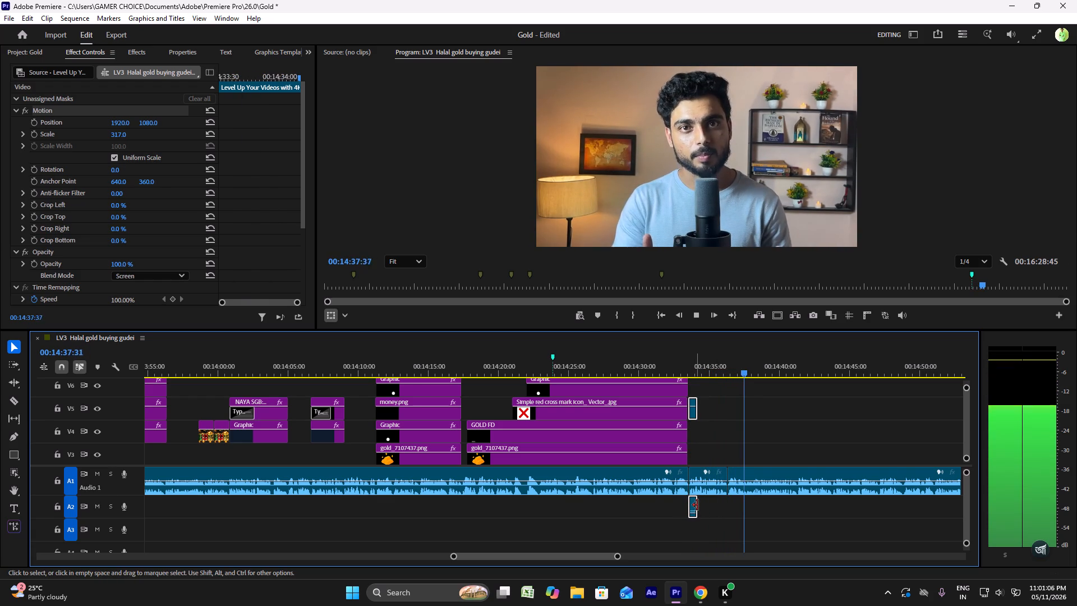
{"action": "scroll", "coordinate": [701, 506], "scroll_direction": "up", "scroll_amount": 12, "text": "alt"}
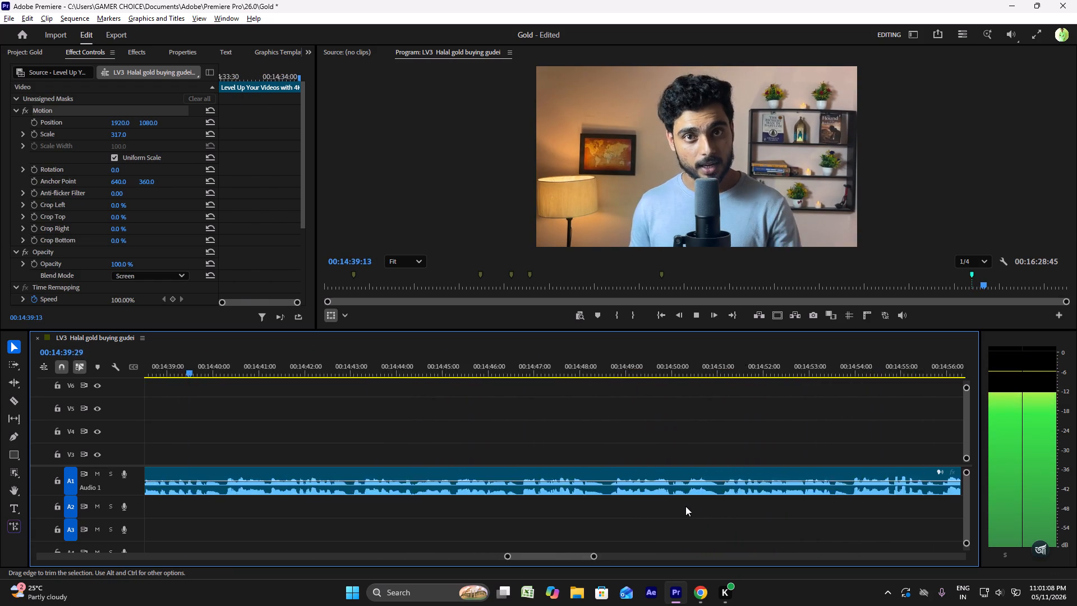
{"action": "key", "text": "space"}
{"action": "scroll", "coordinate": [587, 509], "scroll_direction": "up", "scroll_amount": 8}
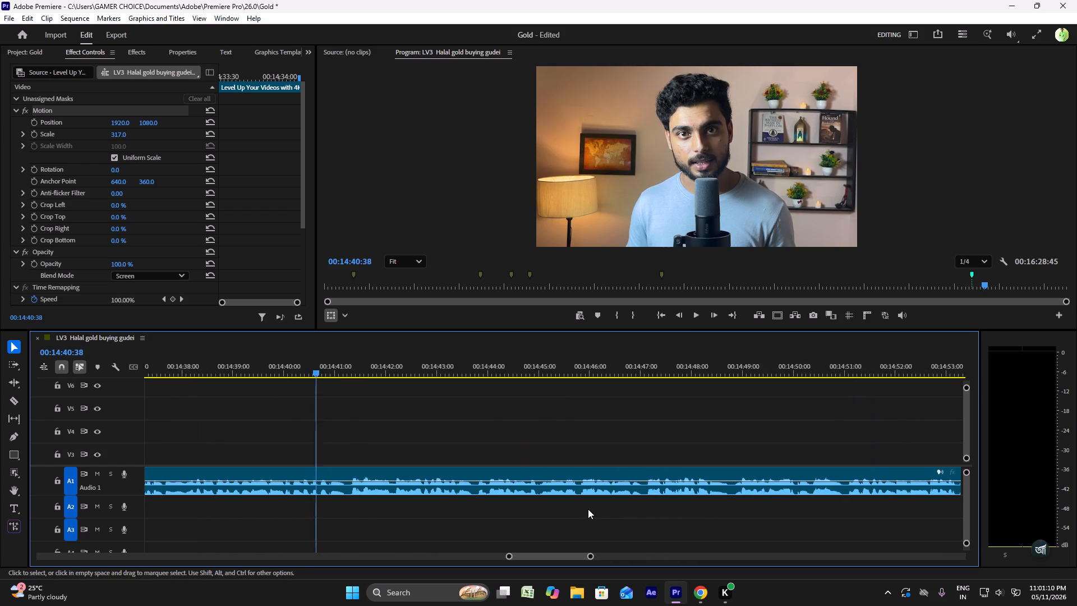
{"action": "scroll", "coordinate": [588, 509], "scroll_direction": "up", "scroll_amount": 20}
{"action": "scroll", "coordinate": [588, 509], "scroll_direction": "up", "scroll_amount": 4}
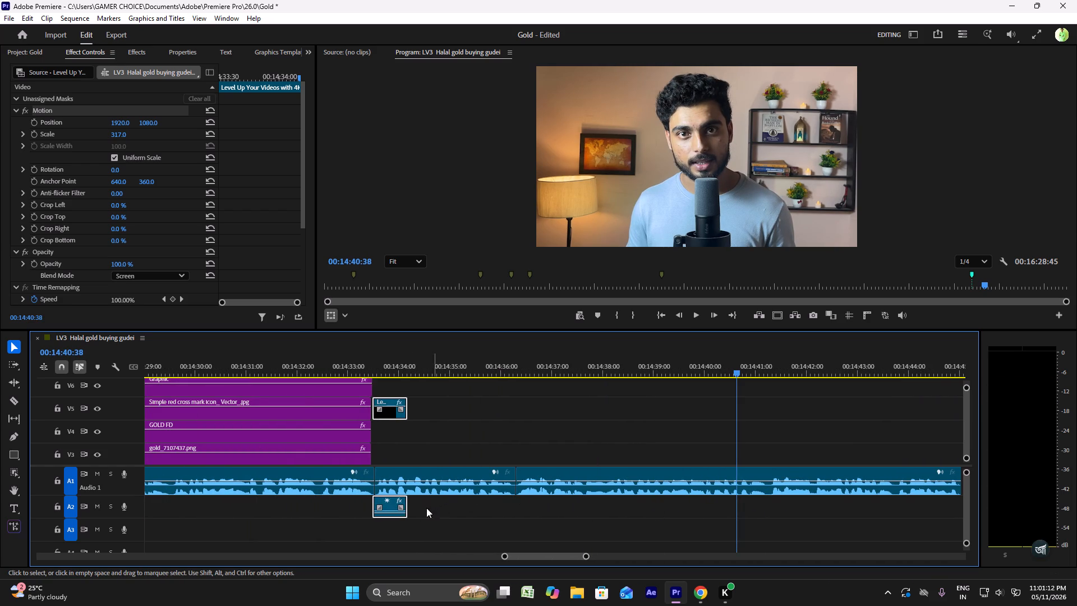
{"action": "left_click_drag", "start_coordinate": [387, 510], "coordinate": [387, 503]}
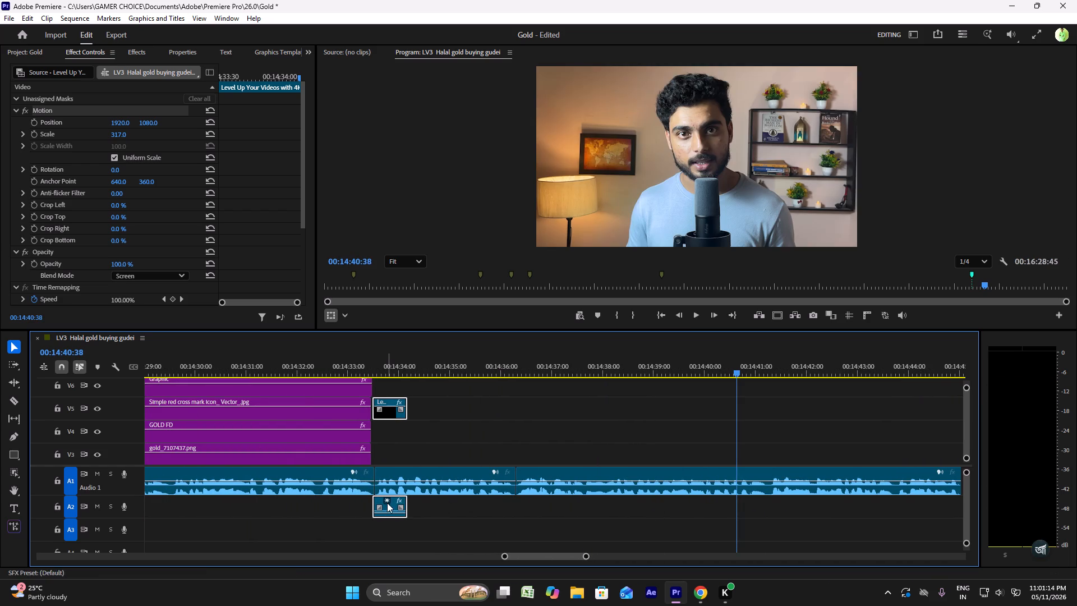
{"action": "left_click_drag", "start_coordinate": [392, 513], "coordinate": [393, 507]}
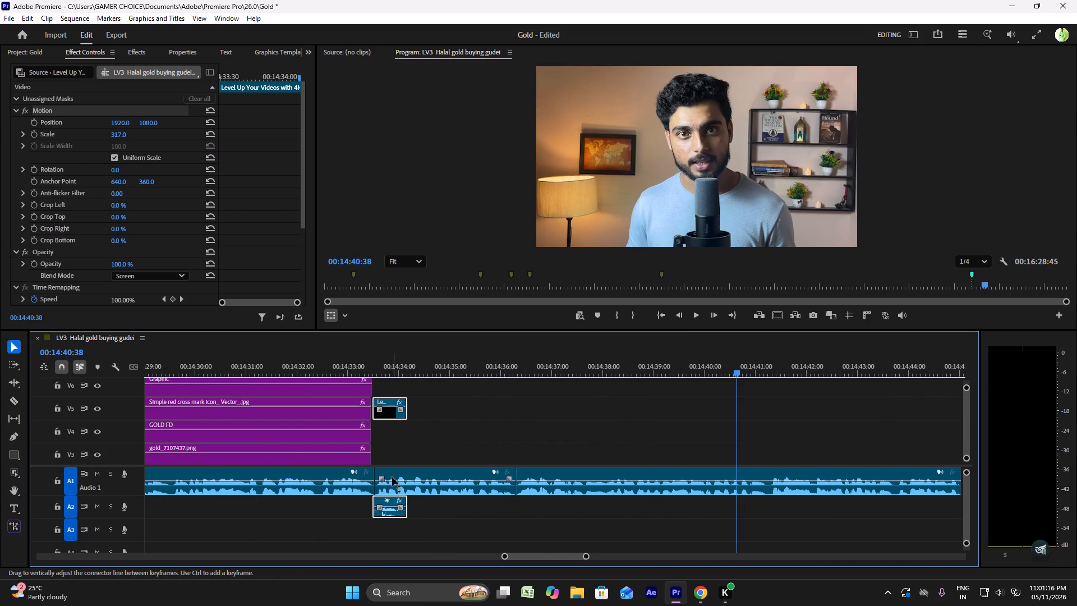
{"action": "left_click", "coordinate": [368, 370]}
{"action": "key", "text": "space"}
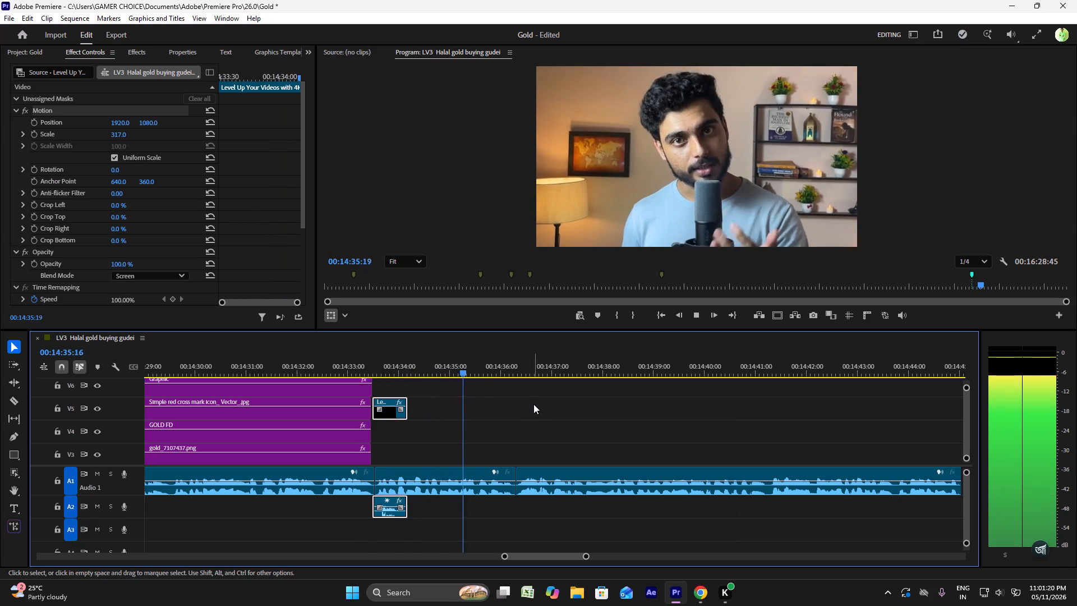
Move the transition and its sound to about 00:14:36:08, over the cut ending the Hyderabad clip, and play it back.
{"action": "left_click_drag", "start_coordinate": [390, 415], "coordinate": [460, 416]}
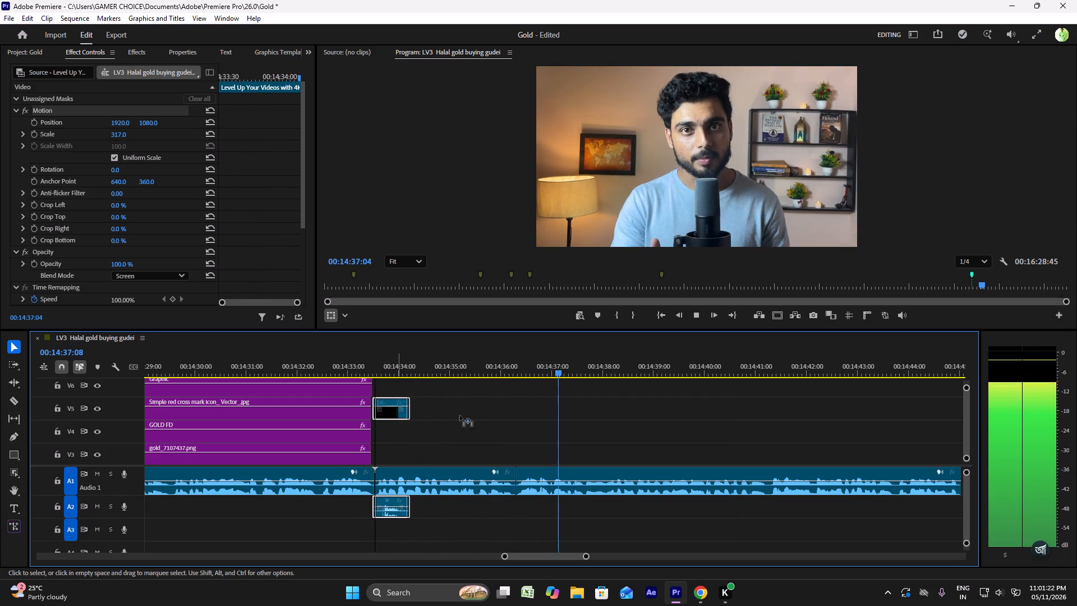
{"action": "left_click_drag", "start_coordinate": [460, 416], "coordinate": [522, 418]}
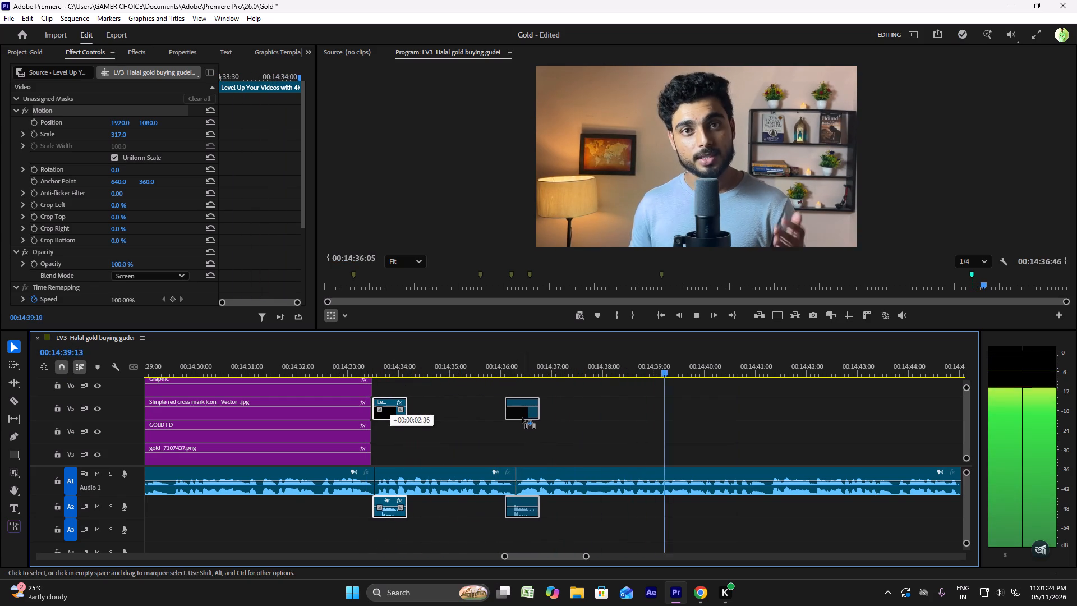
{"action": "left_click_drag", "start_coordinate": [522, 418], "coordinate": [524, 418]}
{"action": "left_click", "coordinate": [494, 365]}
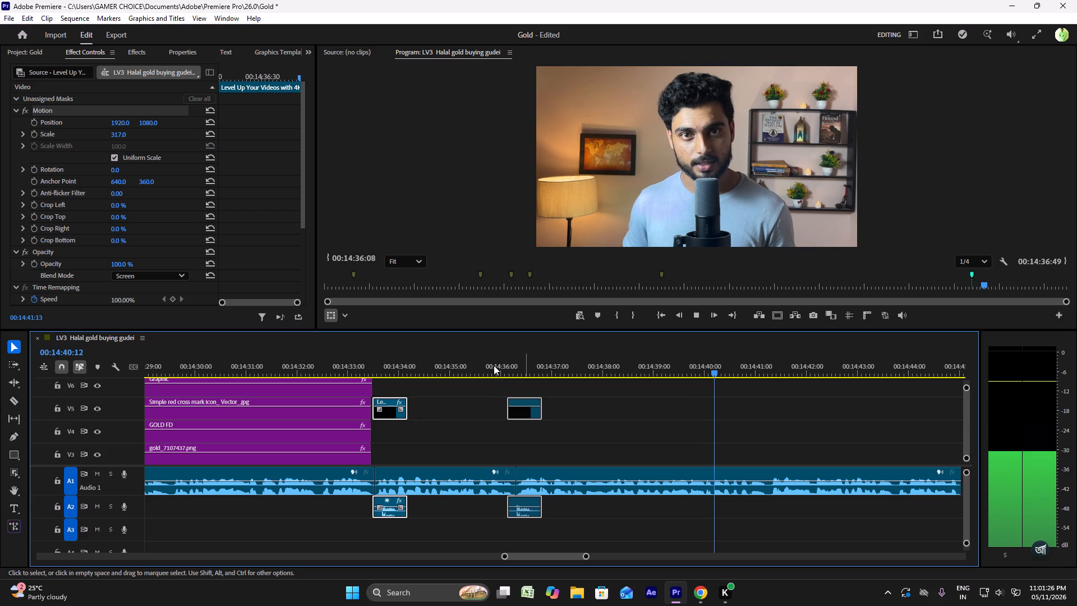
{"action": "key", "text": "space"}
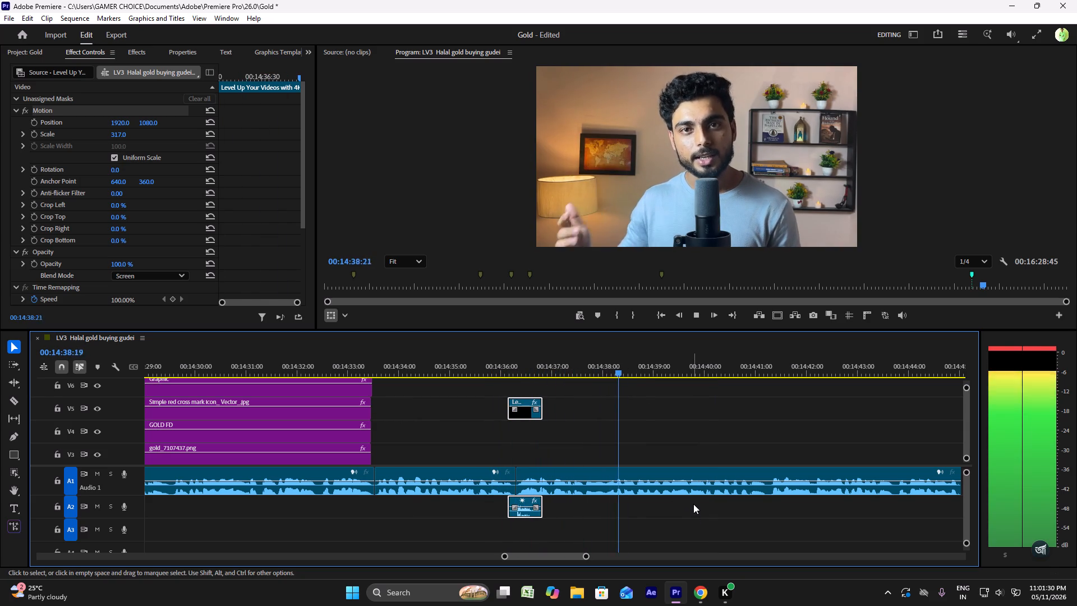
Play the lines following the transition up to about 00:14:46 and compare them with the brief's section #10 entries.
{"action": "left_click", "coordinate": [708, 592]}
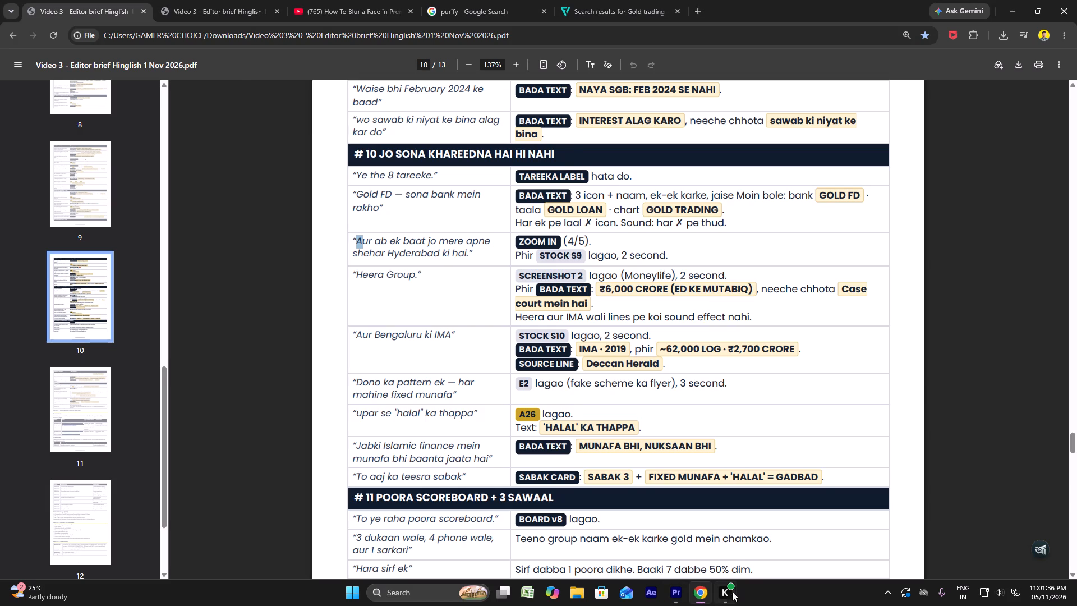
{"action": "left_click", "coordinate": [681, 591]}
{"action": "key", "text": "space"}
{"action": "scroll", "coordinate": [619, 535], "scroll_direction": "down", "scroll_amount": 5, "text": "alt"}
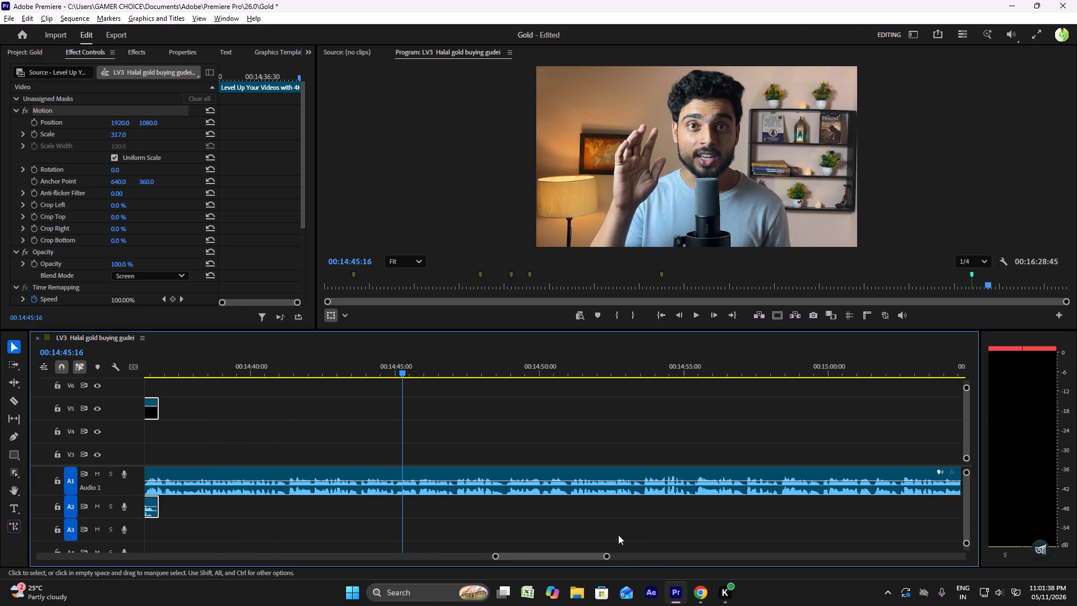
{"action": "key", "text": "space"}
{"action": "key", "text": "space"}
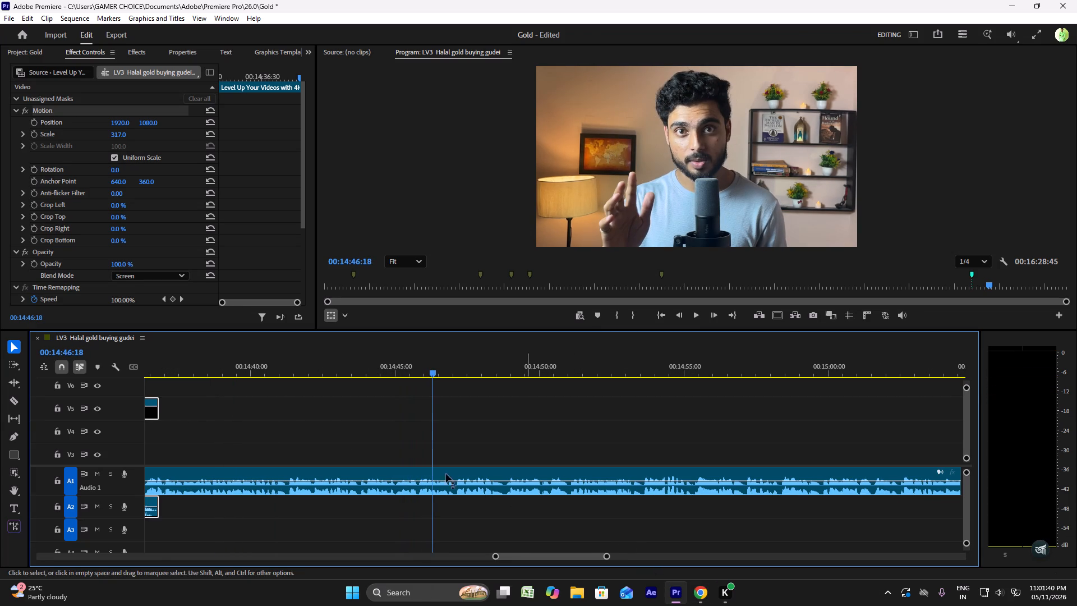
{"action": "left_click", "coordinate": [149, 368]}
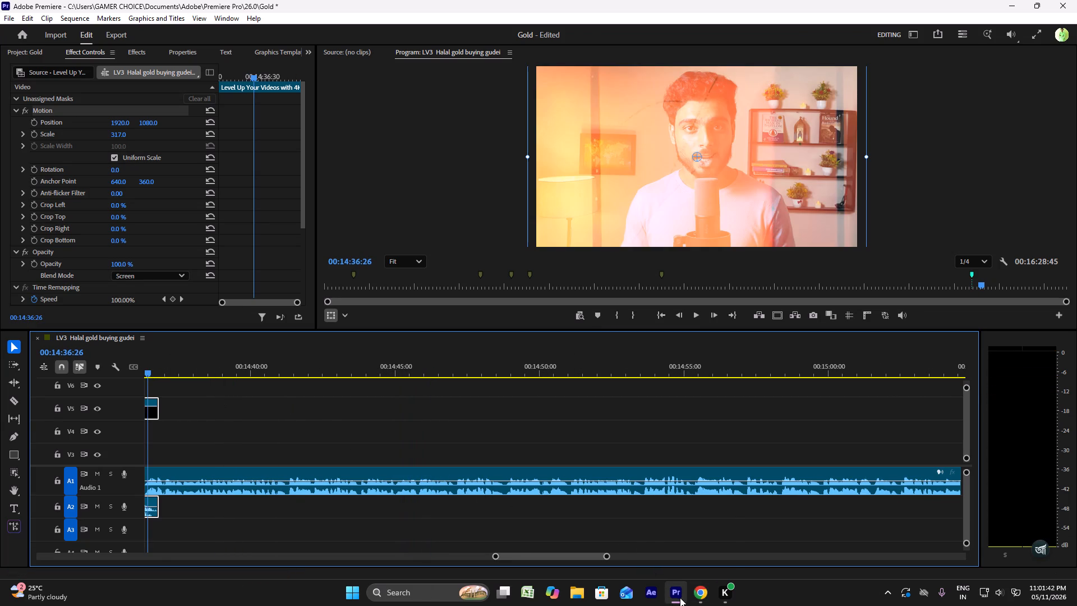
{"action": "left_click", "coordinate": [680, 596]}
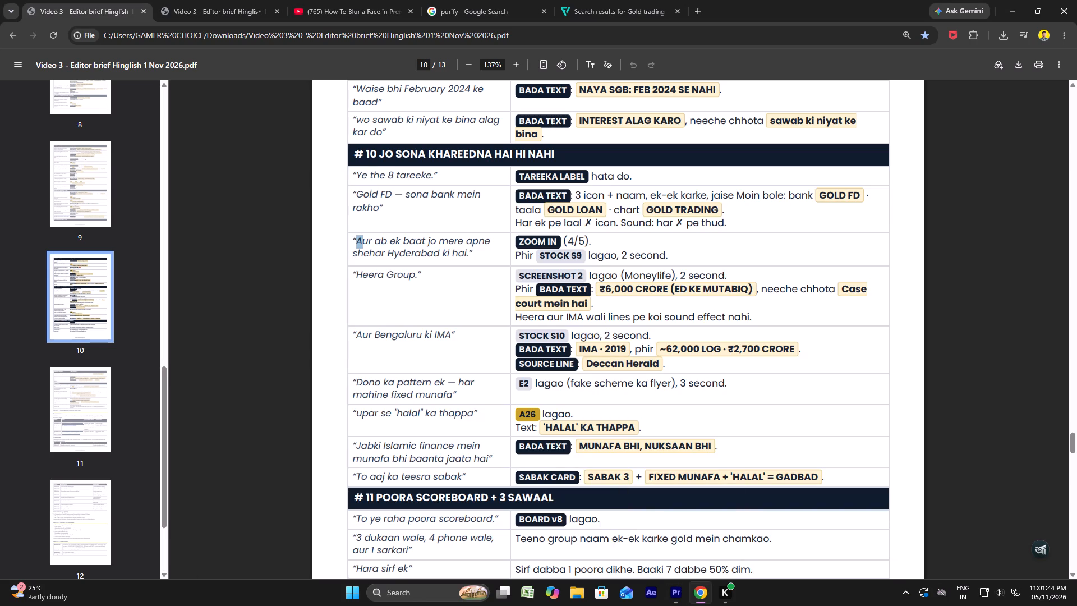
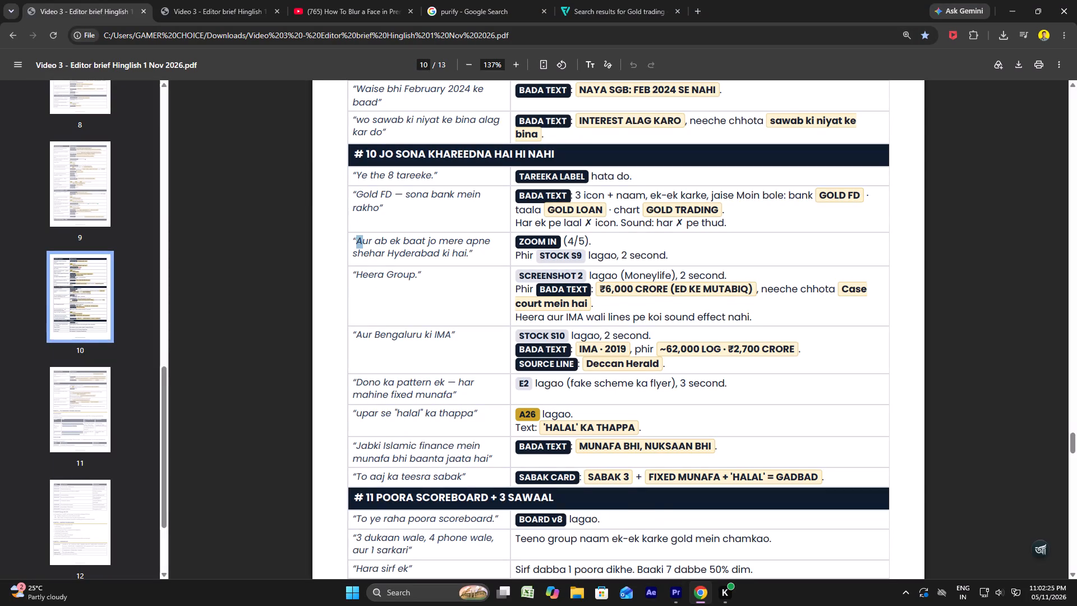
Switch to Premiere and play back the sequence around the transition clip near 00:14:36, checking it against the brief's "Hyderabad" line.
{"action": "left_click", "coordinate": [675, 598]}
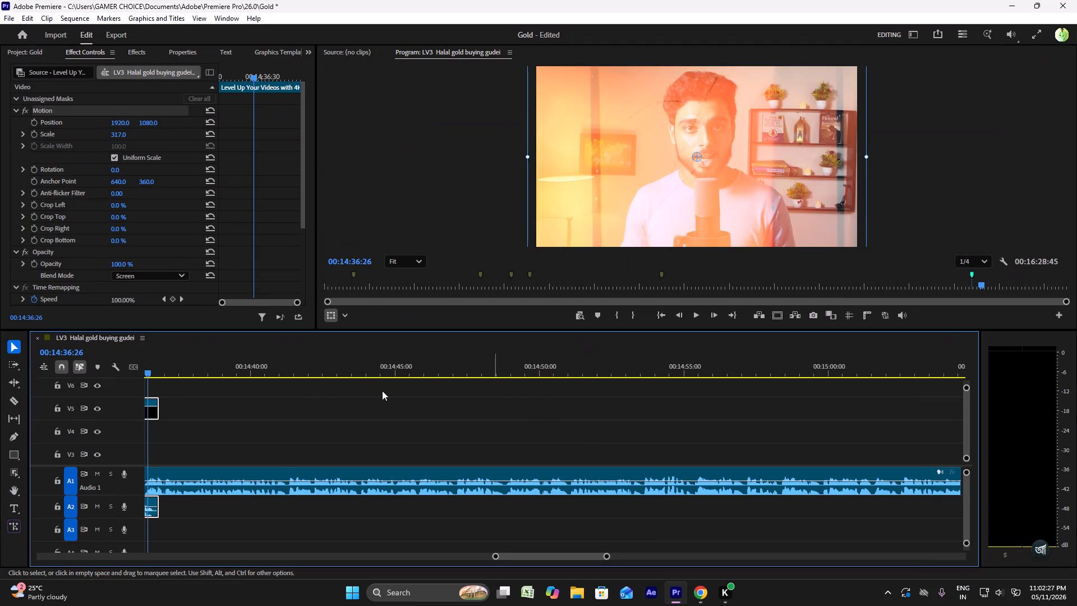
{"action": "scroll", "coordinate": [298, 398], "scroll_direction": "up", "scroll_amount": 11}
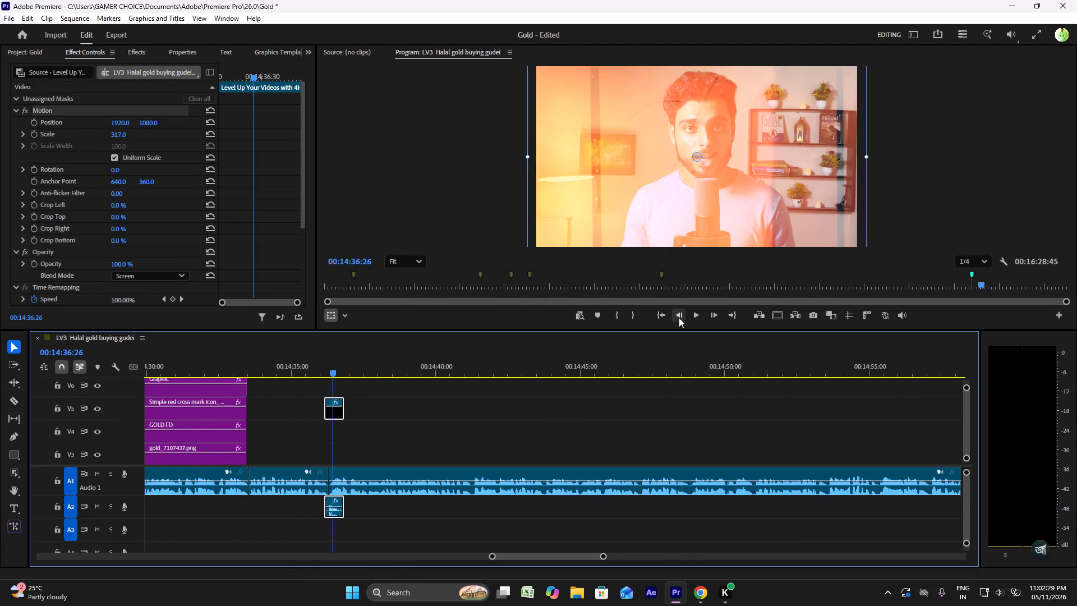
{"action": "left_click", "coordinate": [698, 315]}
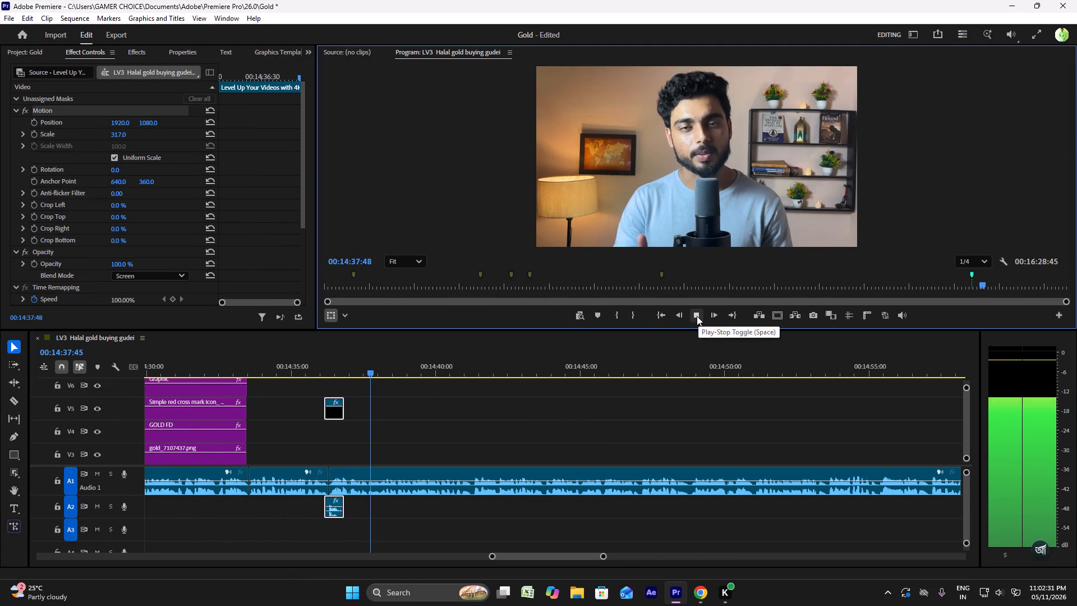
{"action": "left_click", "coordinate": [312, 371]}
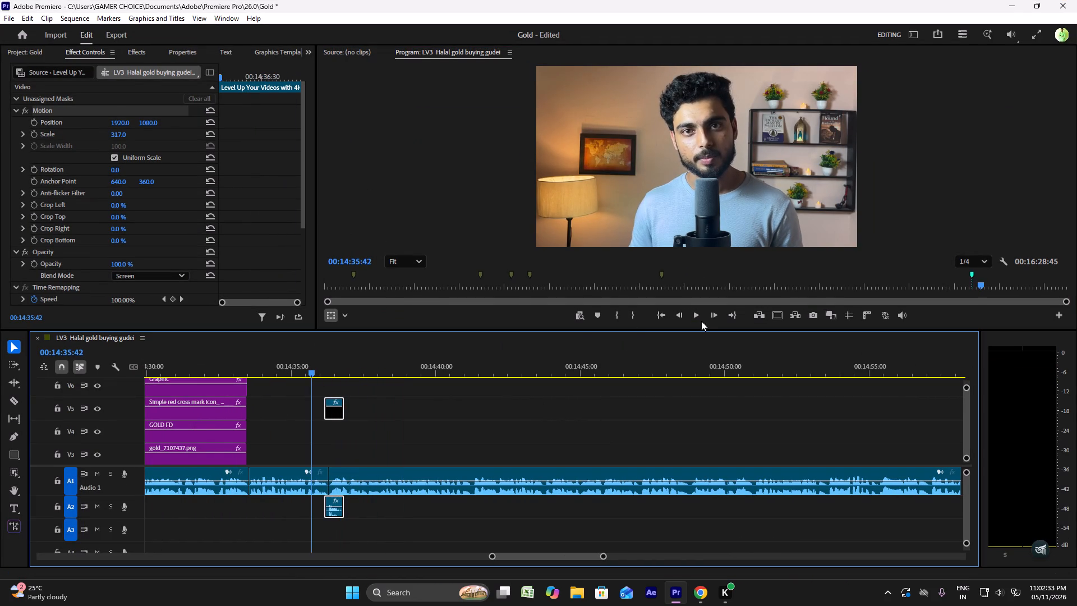
{"action": "left_click", "coordinate": [697, 318]}
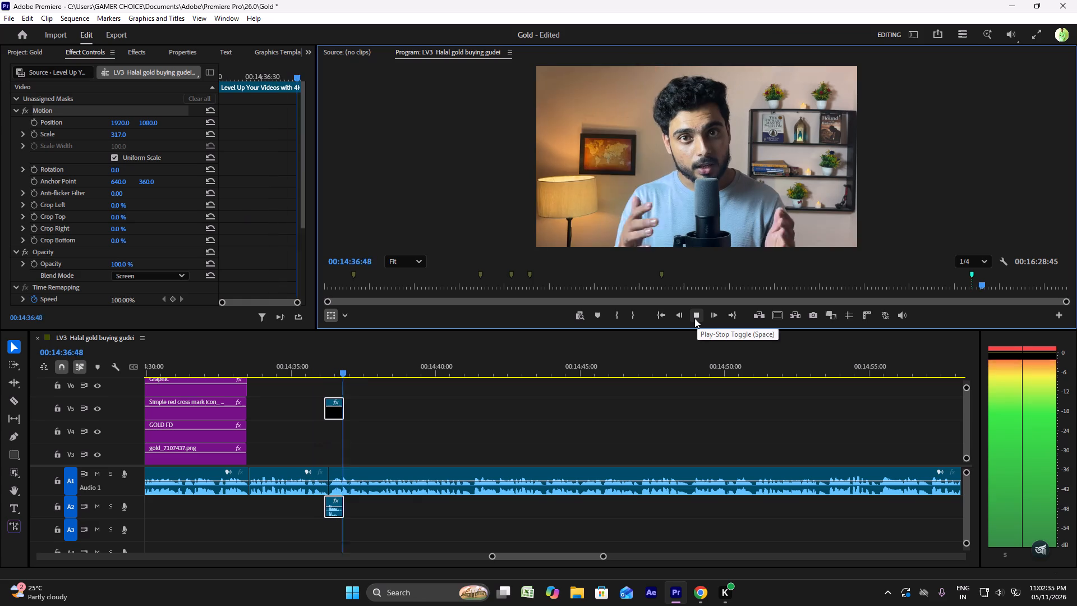
{"action": "left_click", "coordinate": [234, 357]}
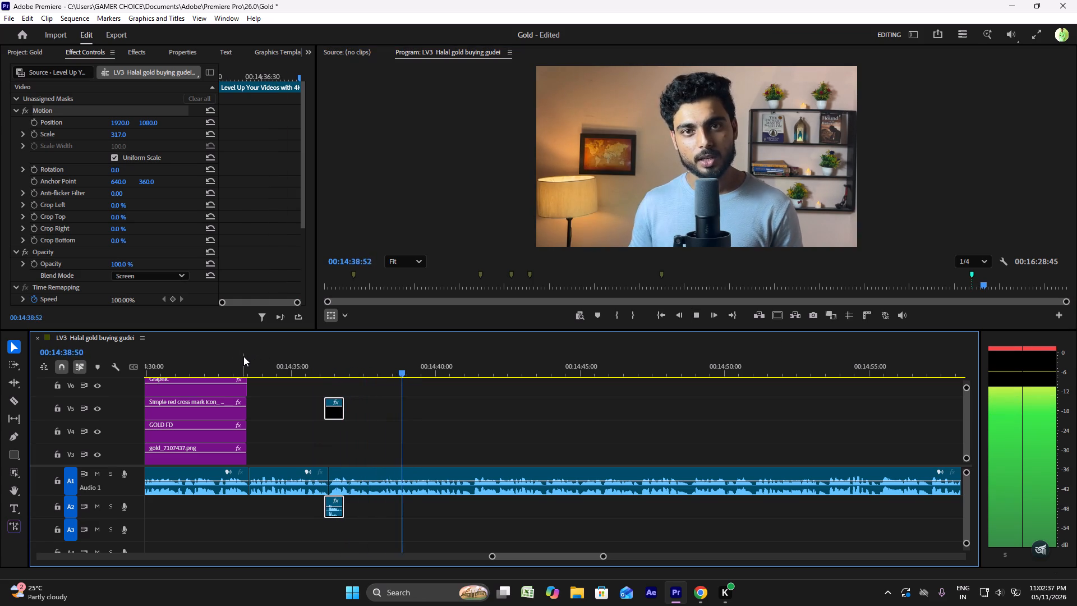
{"action": "left_click", "coordinate": [244, 357]}
{"action": "left_click", "coordinate": [243, 362]}
{"action": "double_click", "coordinate": [689, 318]}
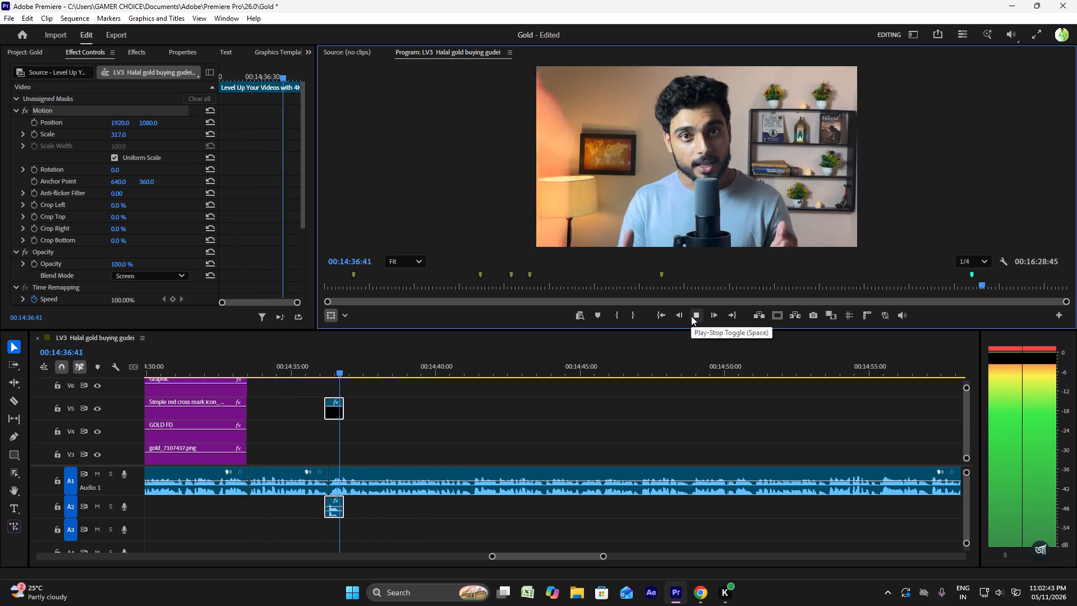
{"action": "left_click", "coordinate": [691, 315]}
{"action": "left_click", "coordinate": [710, 595]}
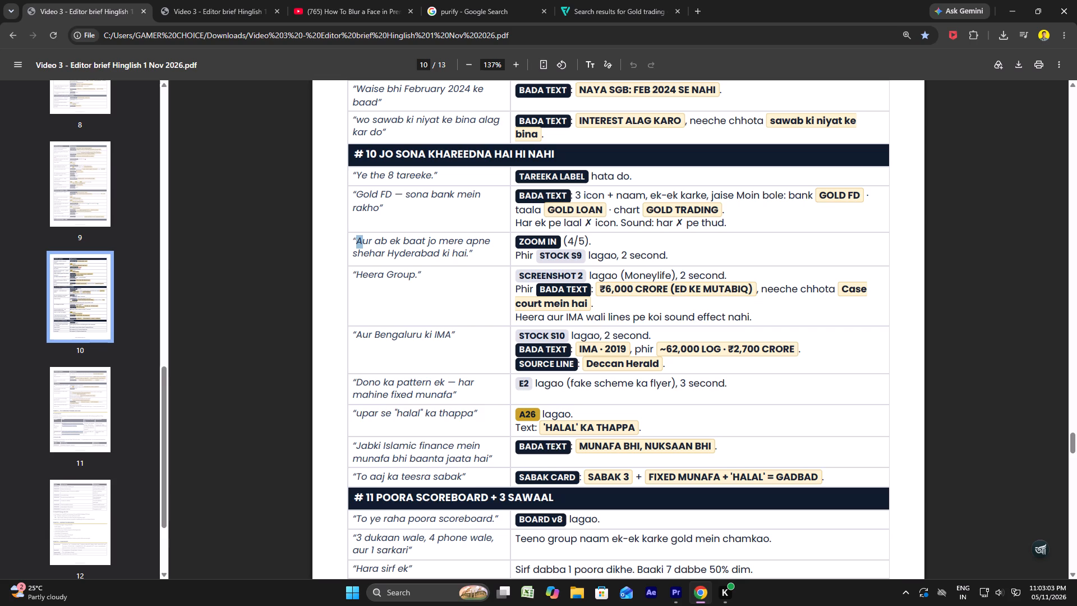
{"action": "left_click", "coordinate": [675, 601]}
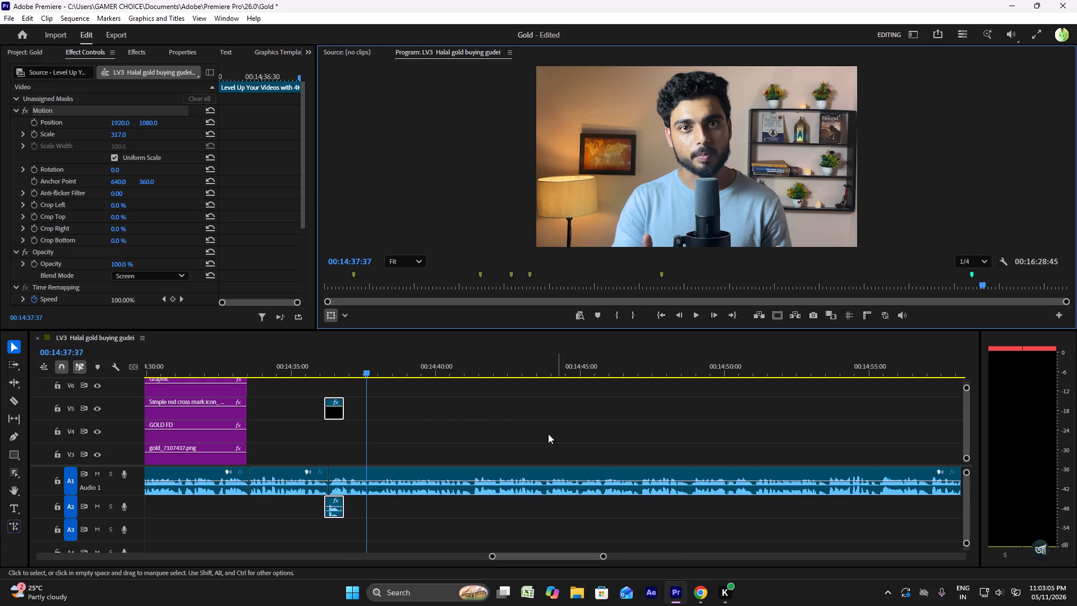
{"action": "left_click", "coordinate": [287, 365]}
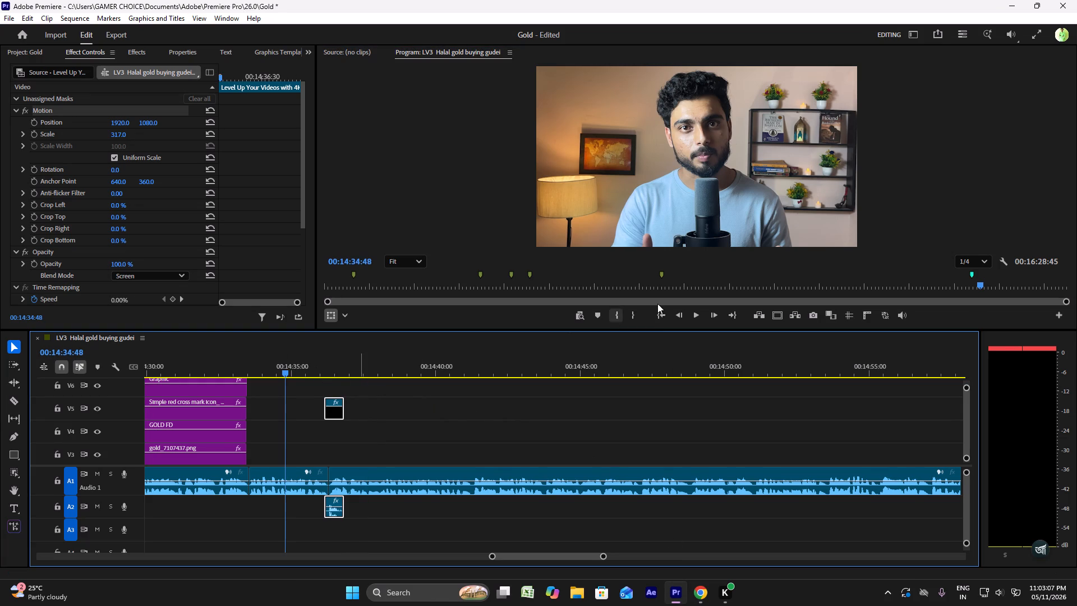
{"action": "left_click", "coordinate": [689, 313]}
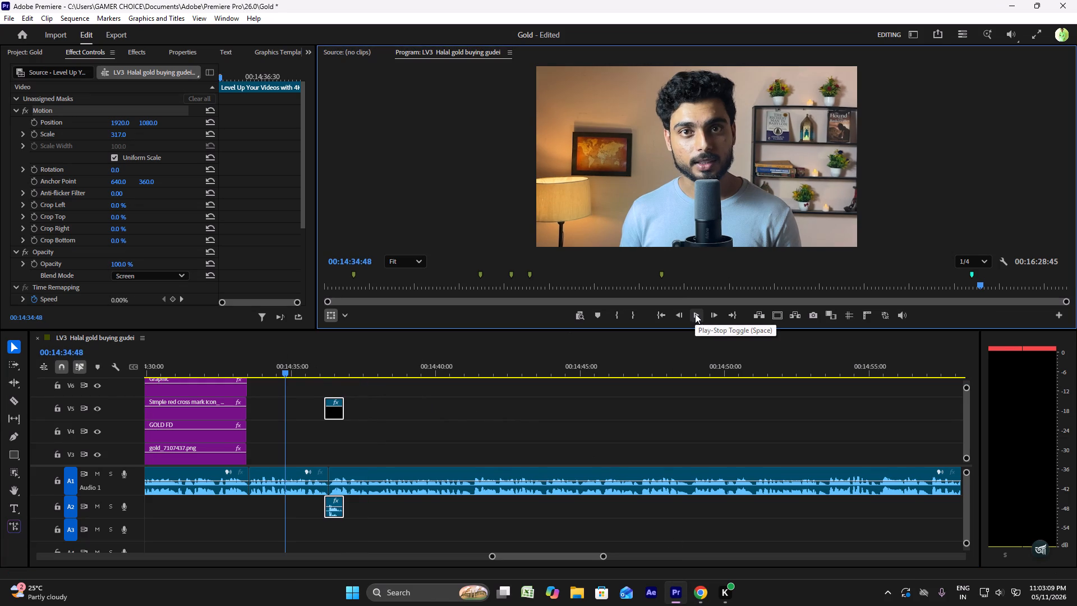
{"action": "left_click", "coordinate": [695, 314]}
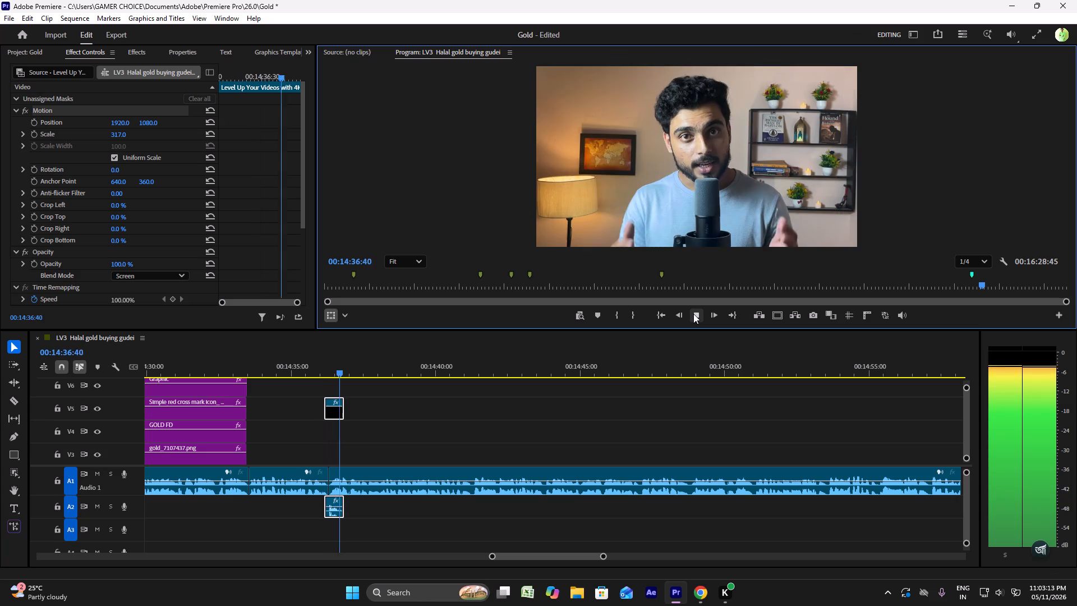
{"action": "key", "text": "space"}
Find the S9 charminar hyderabad.mp4 clip in the project media and place it on V4 at about 00:14:37:25.
{"action": "left_click", "coordinate": [34, 52]}
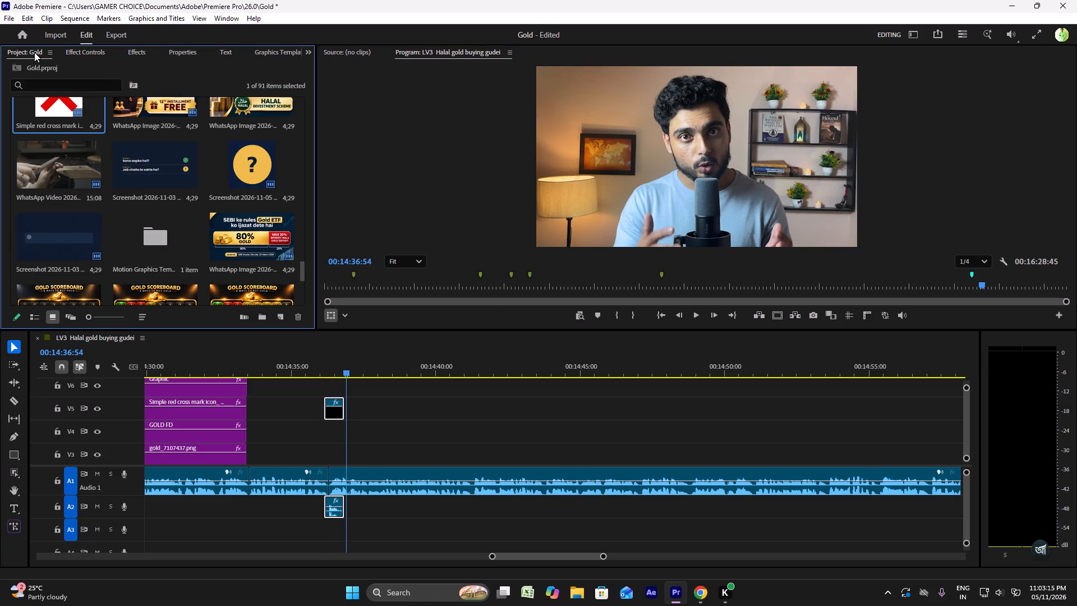
{"action": "scroll", "coordinate": [223, 238], "scroll_direction": "down", "scroll_amount": 5}
{"action": "scroll", "coordinate": [223, 239], "scroll_direction": "up", "scroll_amount": 5}
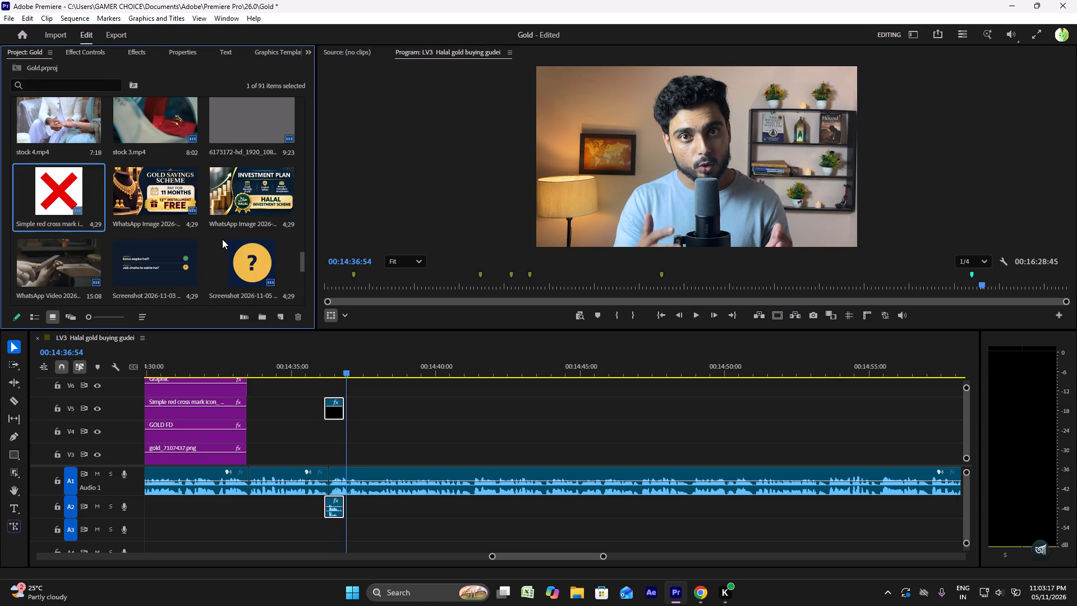
{"action": "scroll", "coordinate": [222, 238], "scroll_direction": "up", "scroll_amount": 6}
{"action": "scroll", "coordinate": [222, 238], "scroll_direction": "down", "scroll_amount": 5}
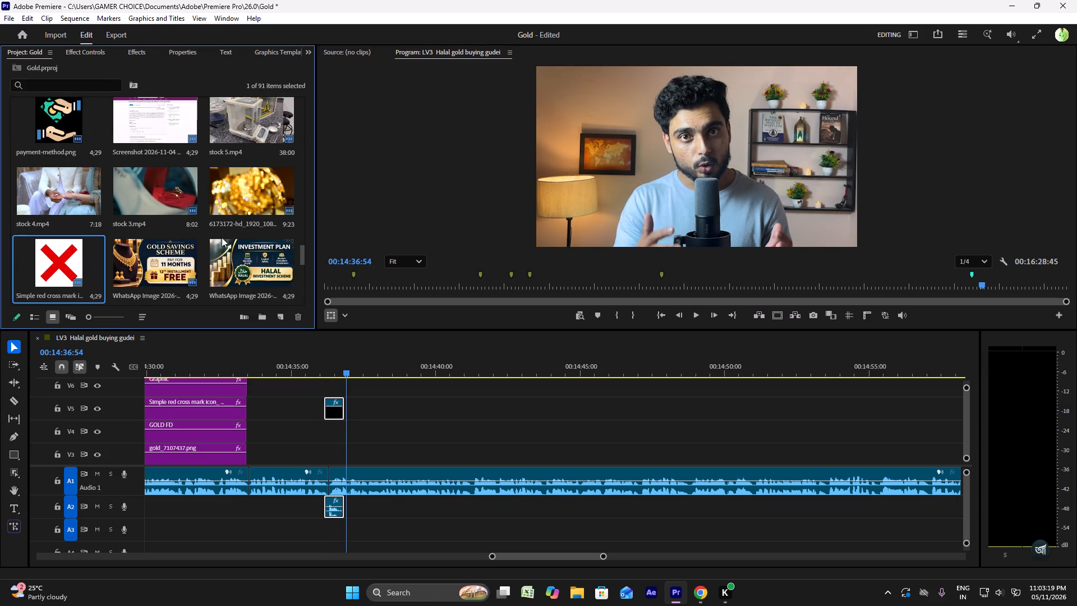
{"action": "scroll", "coordinate": [220, 229], "scroll_direction": "up", "scroll_amount": 2}
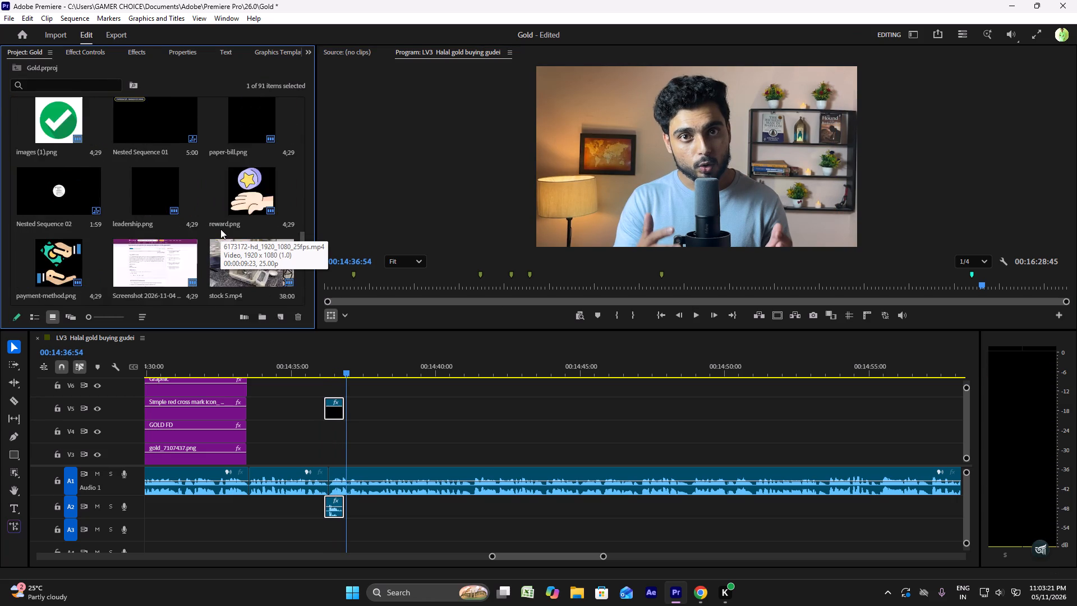
{"action": "scroll", "coordinate": [220, 229], "scroll_direction": "up", "scroll_amount": 7}
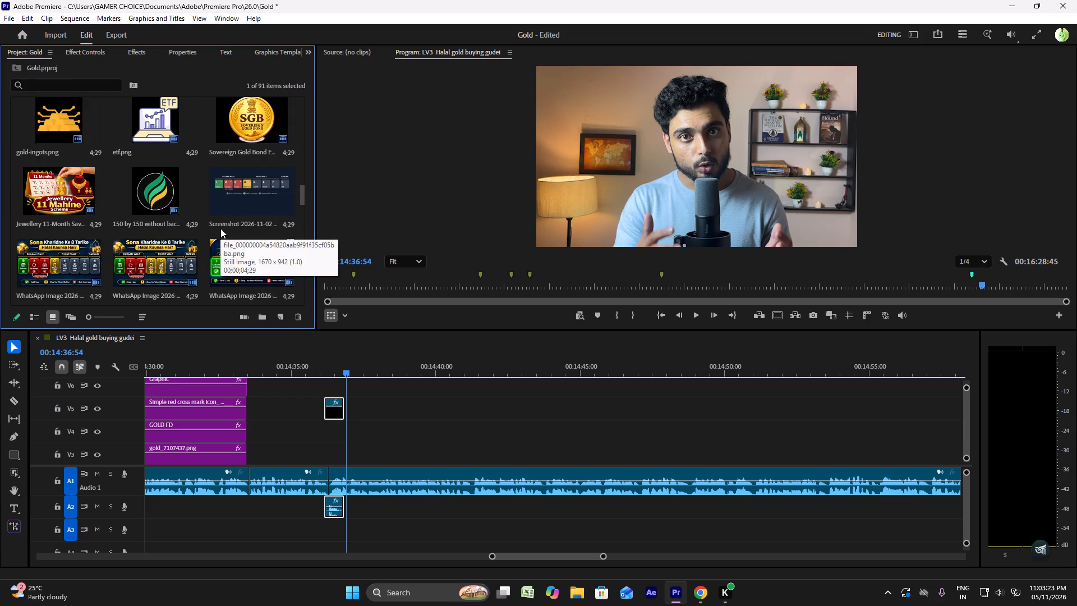
{"action": "scroll", "coordinate": [220, 228], "scroll_direction": "down", "scroll_amount": 12}
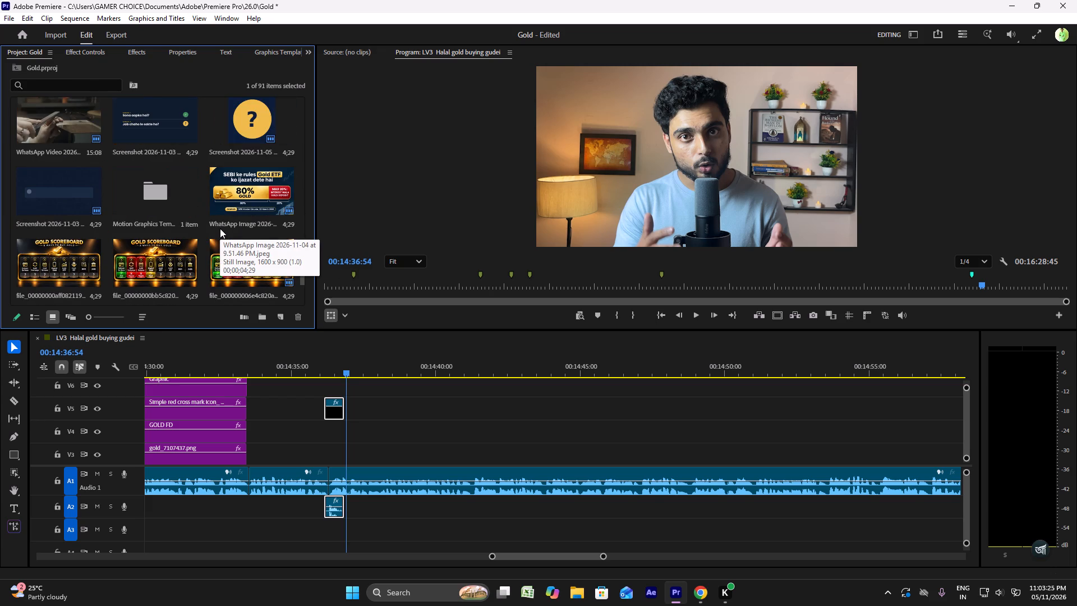
{"action": "scroll", "coordinate": [220, 228], "scroll_direction": "down", "scroll_amount": 3}
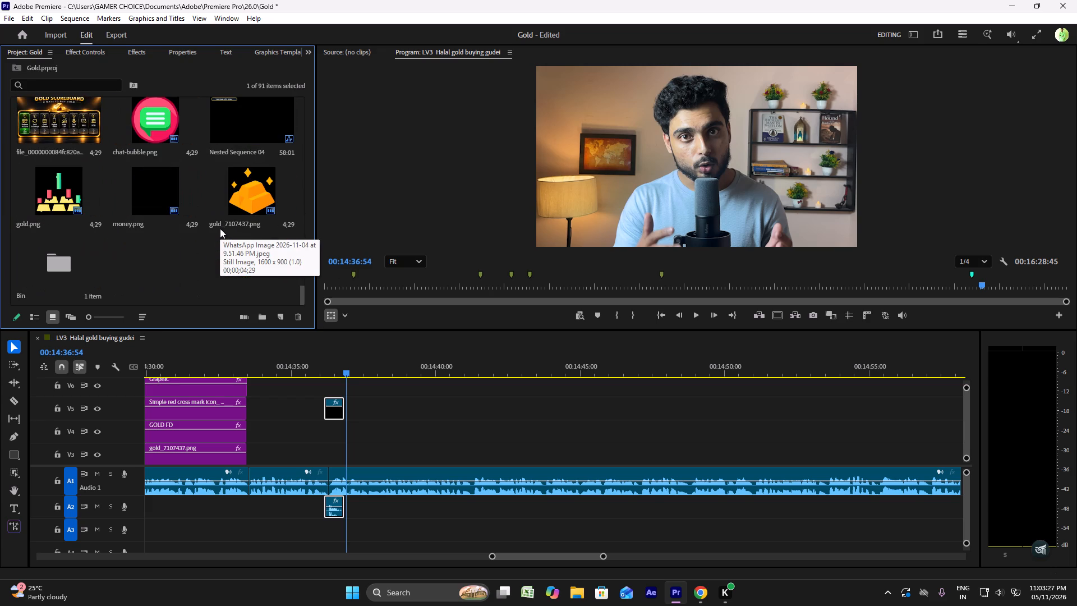
{"action": "scroll", "coordinate": [220, 228], "scroll_direction": "up", "scroll_amount": 6}
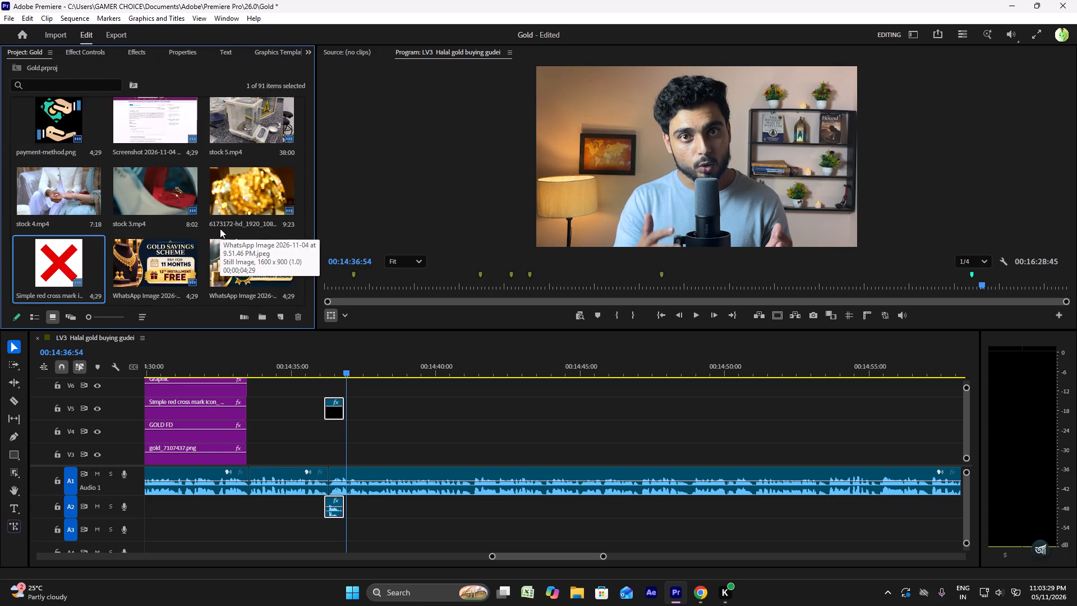
{"action": "scroll", "coordinate": [220, 228], "scroll_direction": "up", "scroll_amount": 4}
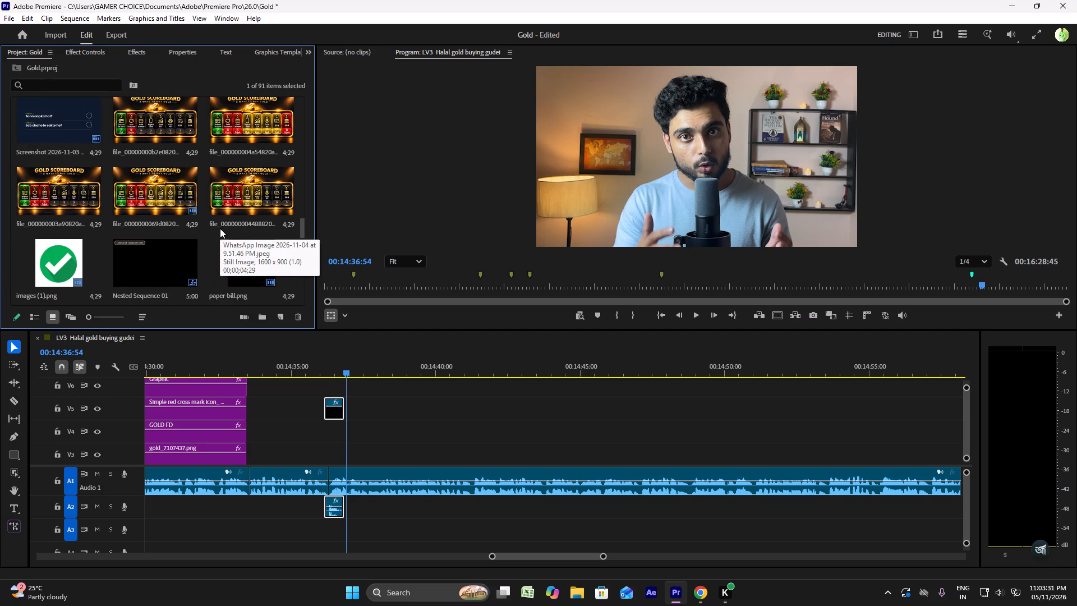
{"action": "scroll", "coordinate": [220, 228], "scroll_direction": "up", "scroll_amount": 10}
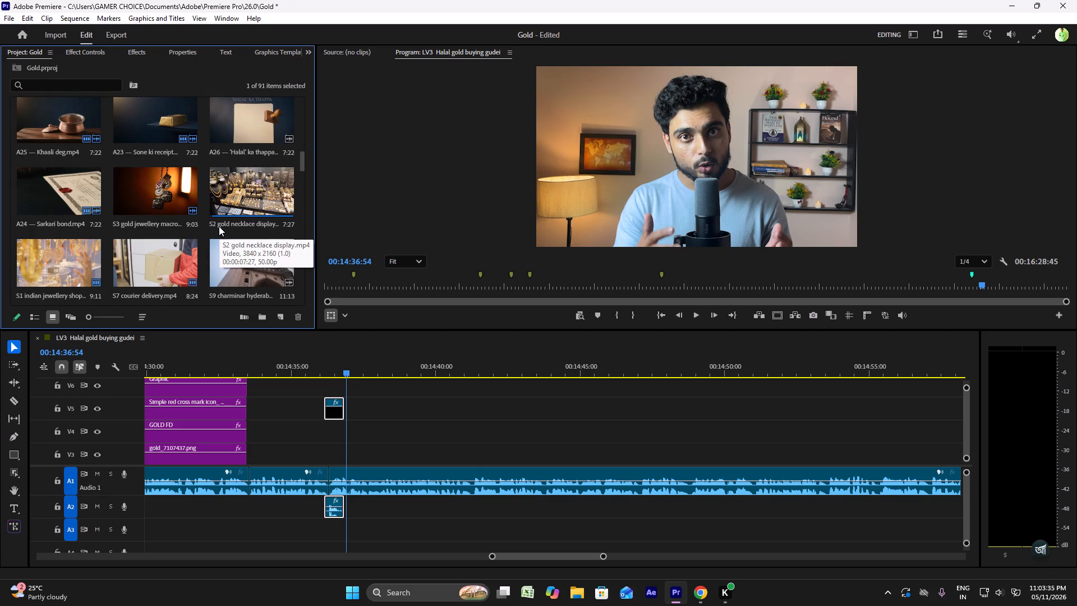
{"action": "scroll", "coordinate": [219, 226], "scroll_direction": "down", "scroll_amount": 1}
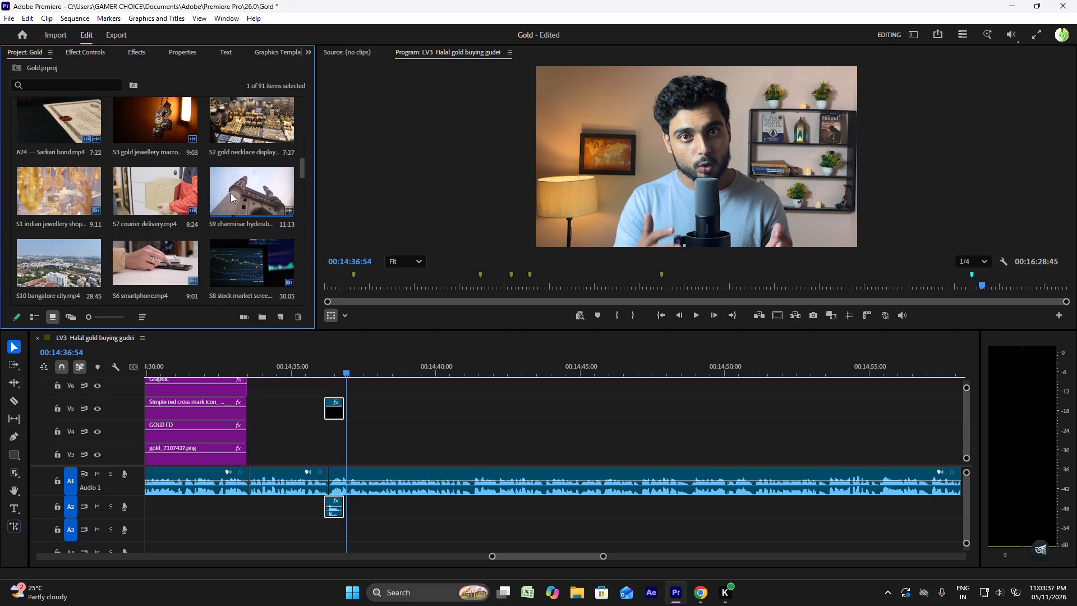
{"action": "left_click_drag", "start_coordinate": [231, 193], "coordinate": [361, 431]}
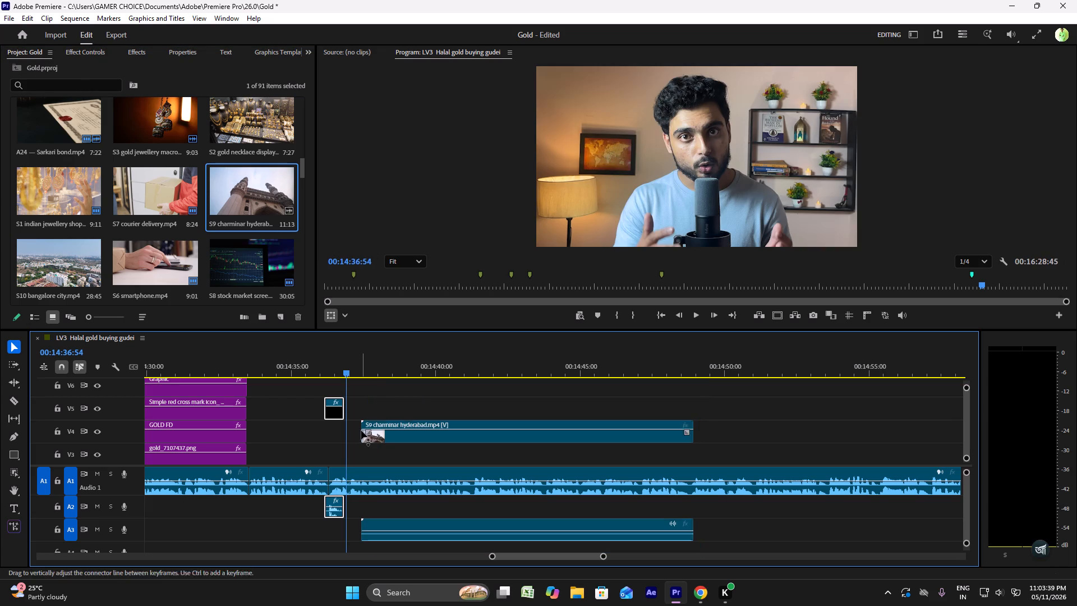
Move the S9 Charminar clip earlier on V4 to start at 00:14:35:28, beneath the Level Up transition clip.
{"action": "scroll", "coordinate": [356, 420], "scroll_direction": "up", "scroll_amount": 10, "text": "alt"}
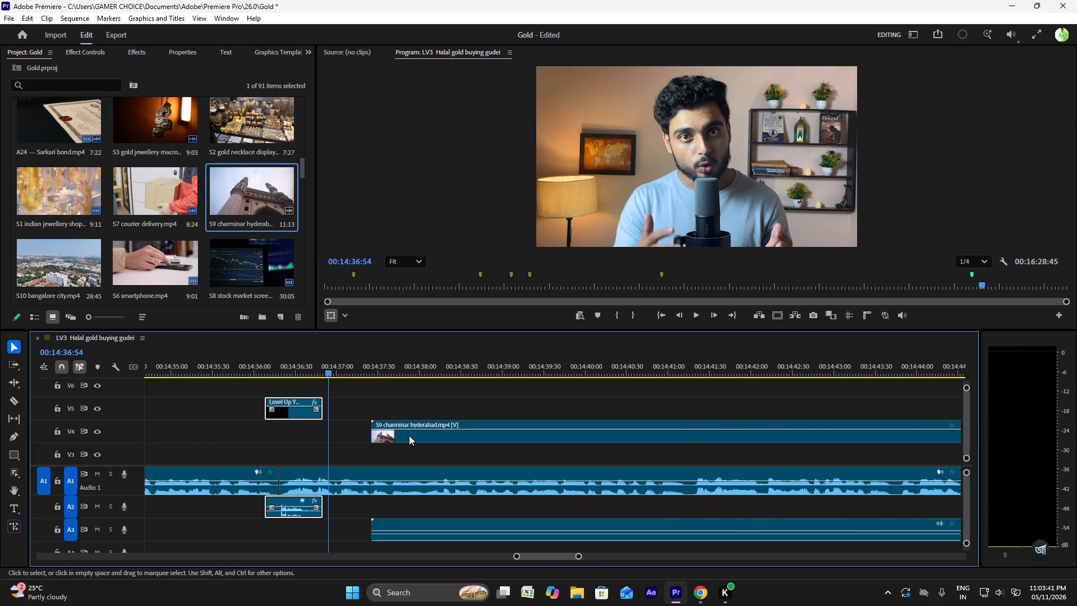
{"action": "left_click_drag", "start_coordinate": [411, 436], "coordinate": [268, 440]}
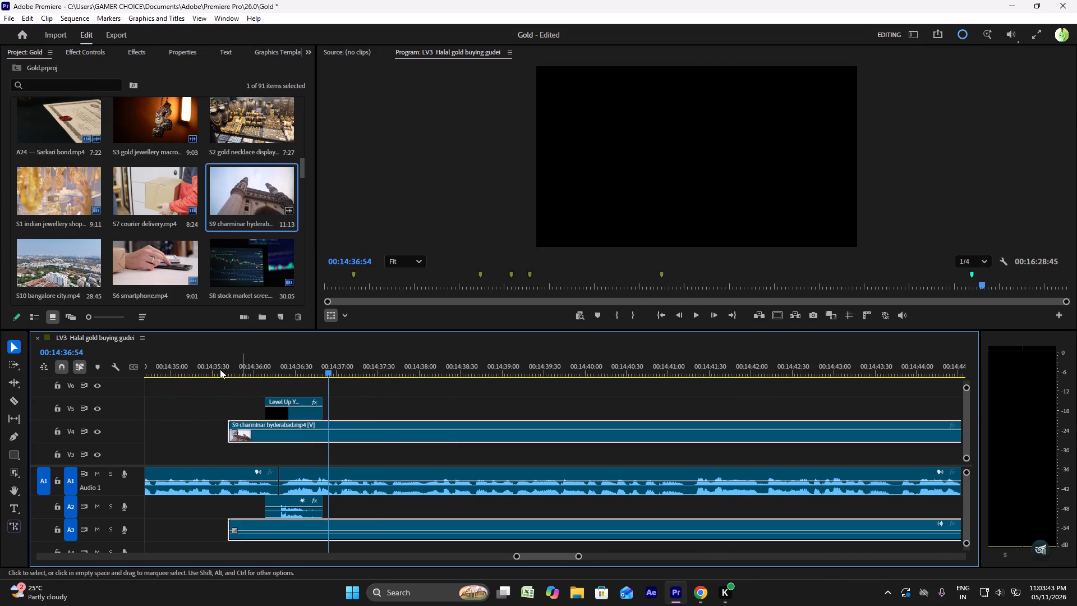
{"action": "left_click", "coordinate": [210, 364]}
{"action": "key", "text": "space"}
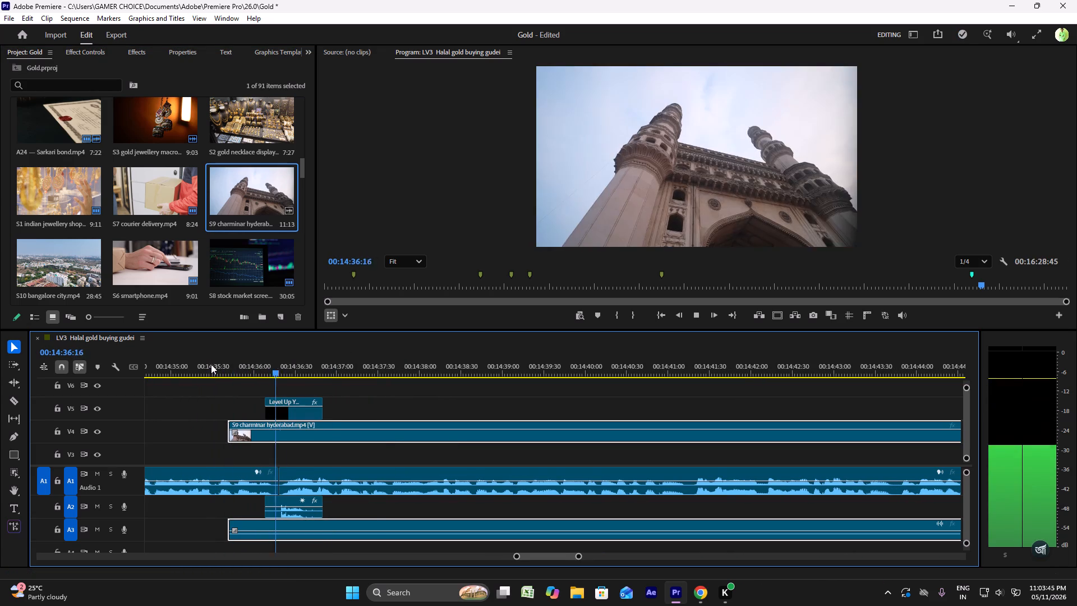
{"action": "key", "text": "space"}
{"action": "left_click_drag", "start_coordinate": [307, 437], "coordinate": [282, 435]}
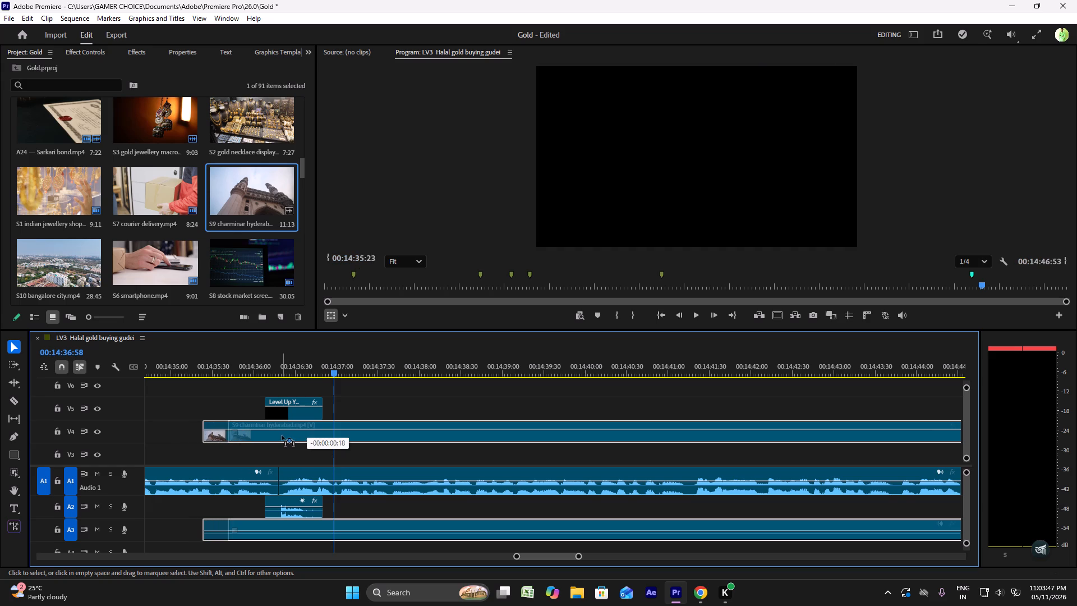
{"action": "left_click_drag", "start_coordinate": [282, 435], "coordinate": [282, 436]}
{"action": "left_click", "coordinate": [282, 436]}
{"action": "left_click_drag", "start_coordinate": [282, 436], "coordinate": [291, 440]}
{"action": "left_click_drag", "start_coordinate": [281, 435], "coordinate": [289, 437]}
{"action": "left_click_drag", "start_coordinate": [277, 432], "coordinate": [290, 420]}
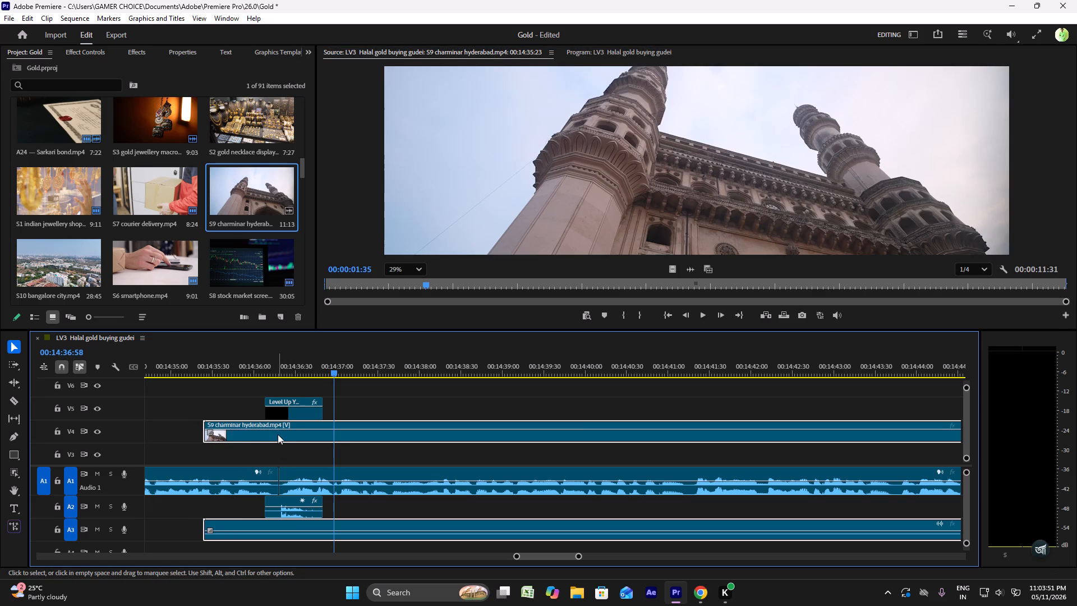
{"action": "left_click_drag", "start_coordinate": [276, 435], "coordinate": [283, 435]}
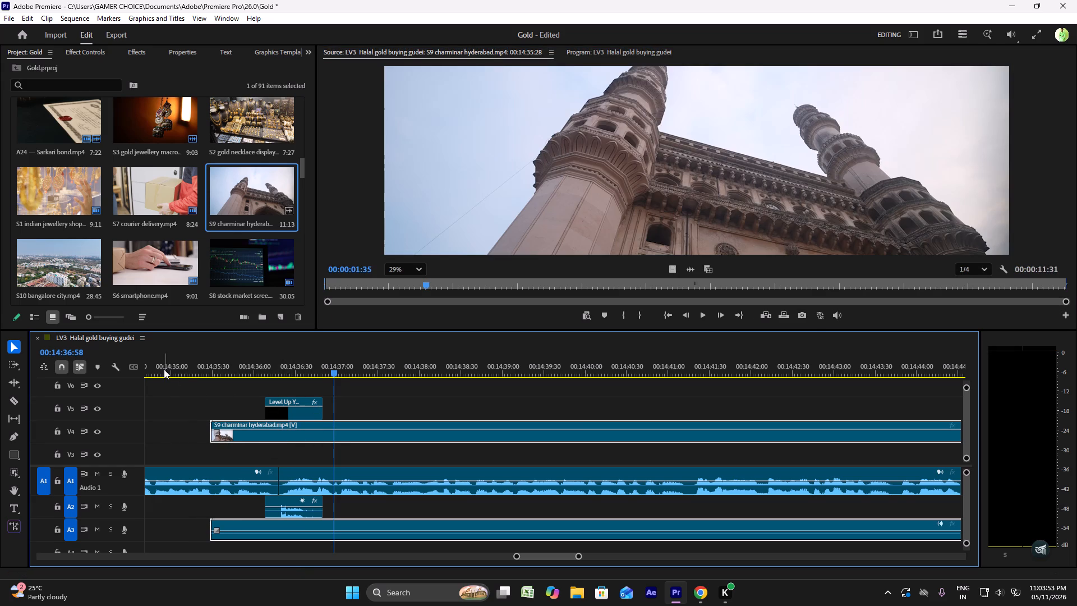
Play back the sequence from about 00:14:34 to check the S9 Charminar clip's timing against the narration and the transition.
{"action": "left_click", "coordinate": [163, 369]}
{"action": "key", "text": "space"}
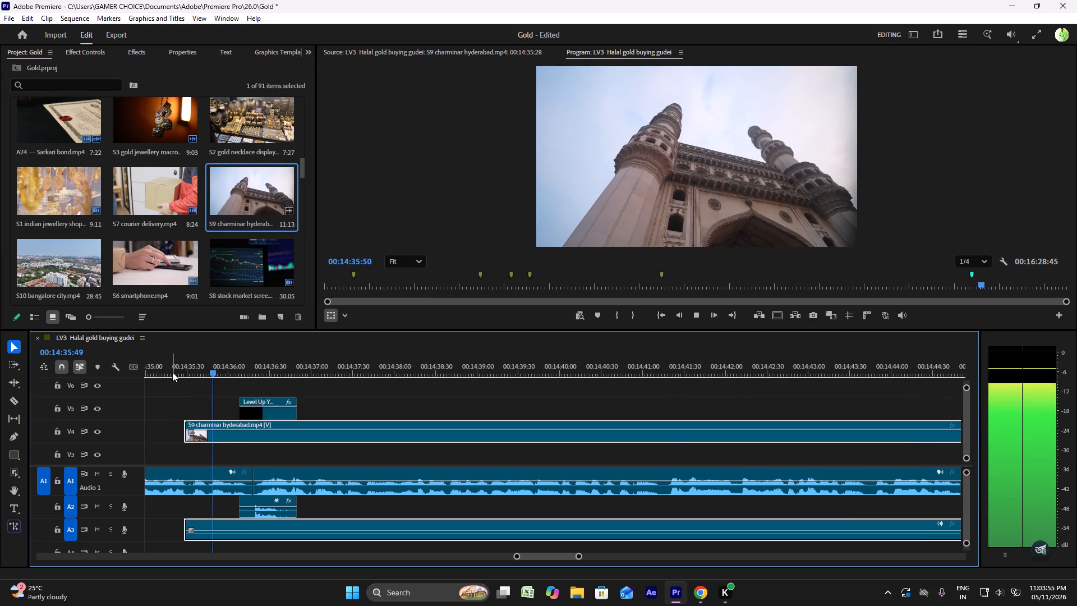
{"action": "key", "text": "space"}
{"action": "scroll", "coordinate": [183, 378], "scroll_direction": "down", "scroll_amount": 5, "text": "alt"}
{"action": "scroll", "coordinate": [184, 381], "scroll_direction": "up", "scroll_amount": 9}
{"action": "left_click", "coordinate": [279, 359]}
{"action": "left_click", "coordinate": [280, 360]}
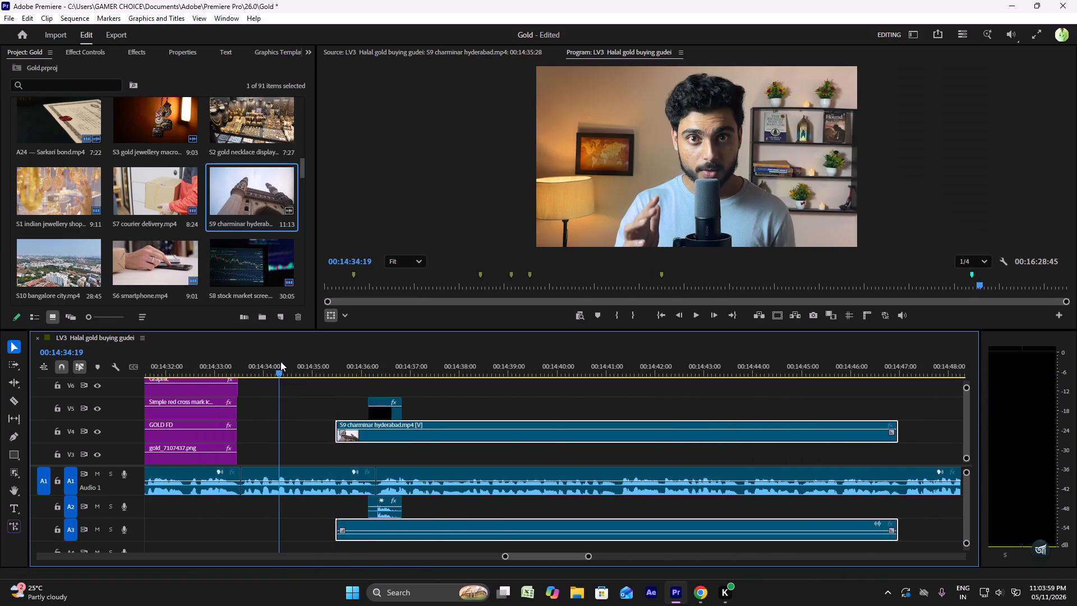
{"action": "key", "text": "space"}
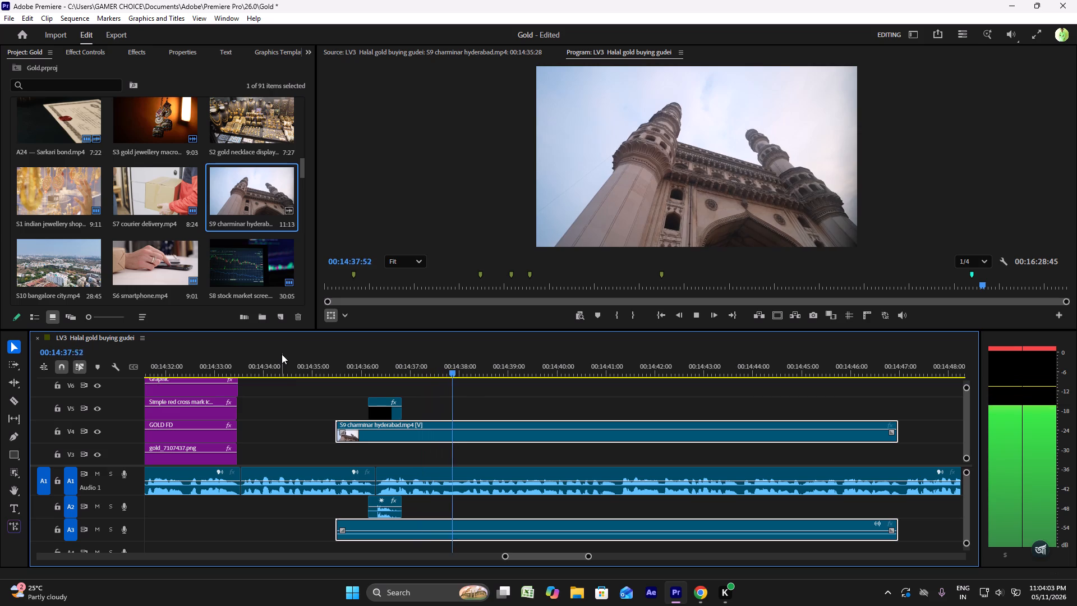
{"action": "left_click", "coordinate": [292, 375]}
{"action": "key", "text": "space"}
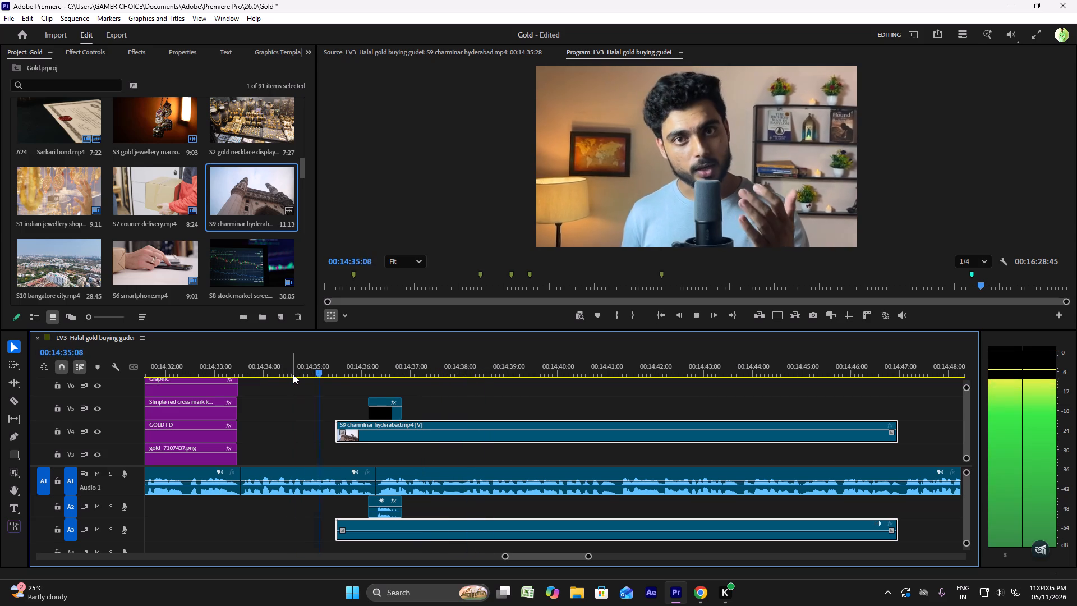
{"action": "left_click", "coordinate": [269, 361]}
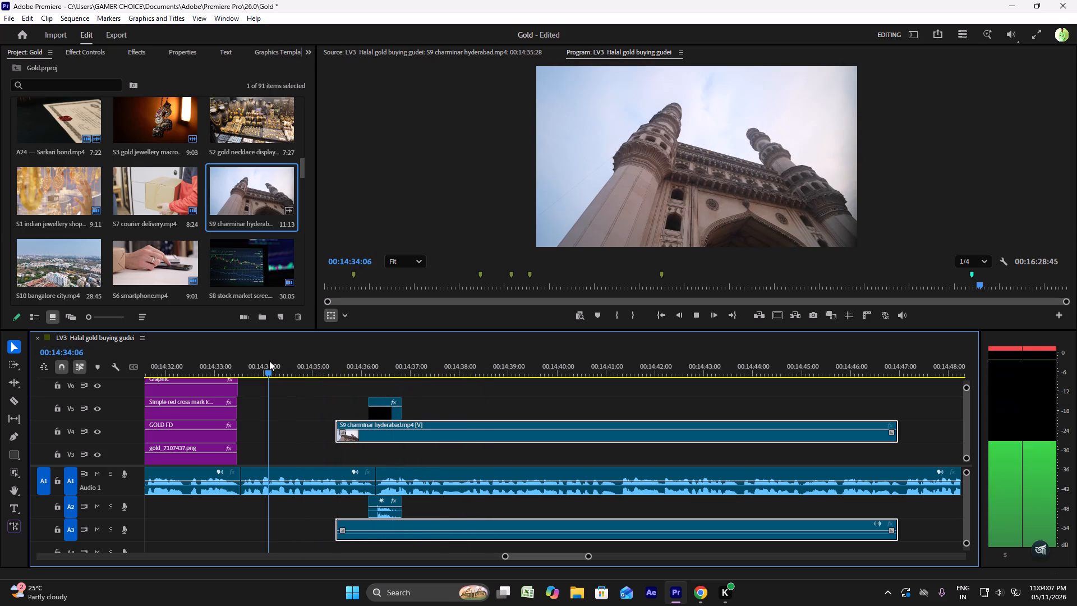
{"action": "key", "text": "space"}
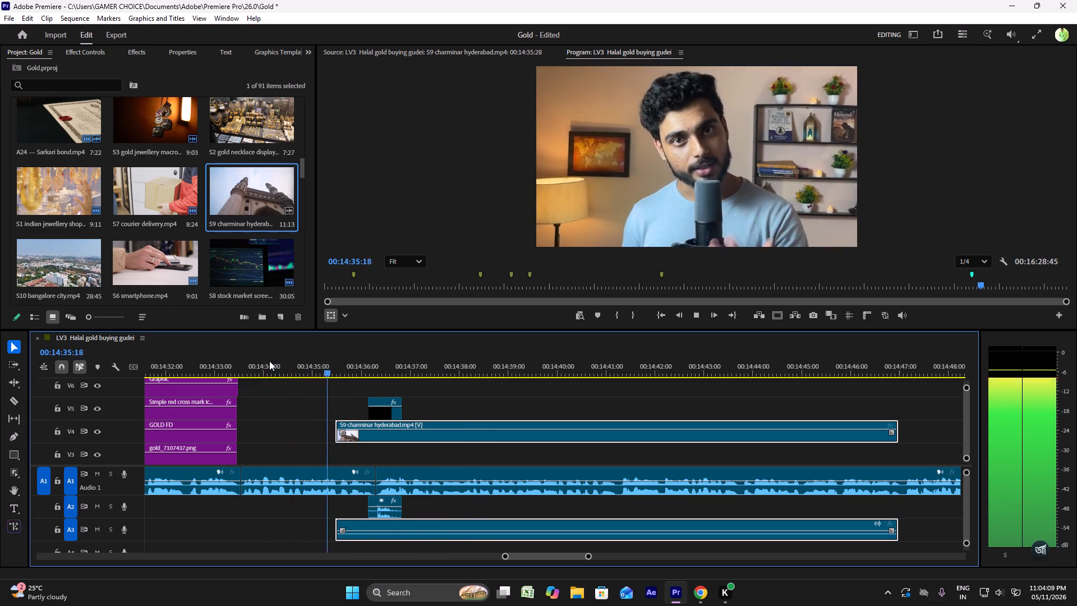
{"action": "key", "text": "space"}
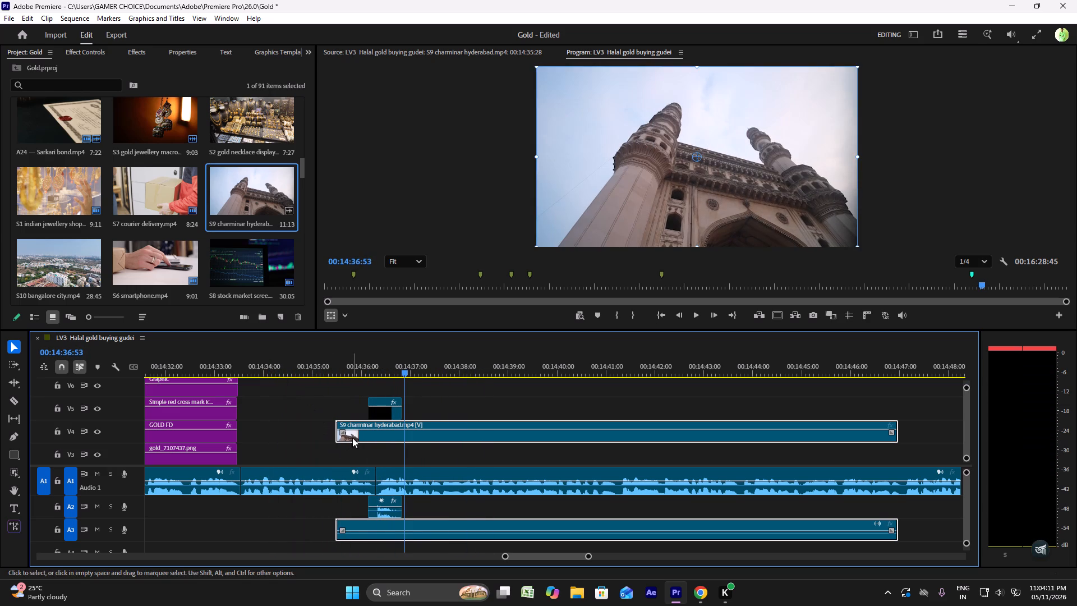
Move the S9 Charminar clip earlier on V4 to start at 00:14:34:45, checking its timing in playback.
{"action": "left_click_drag", "start_coordinate": [352, 438], "coordinate": [324, 433]}
{"action": "left_click", "coordinate": [278, 362]}
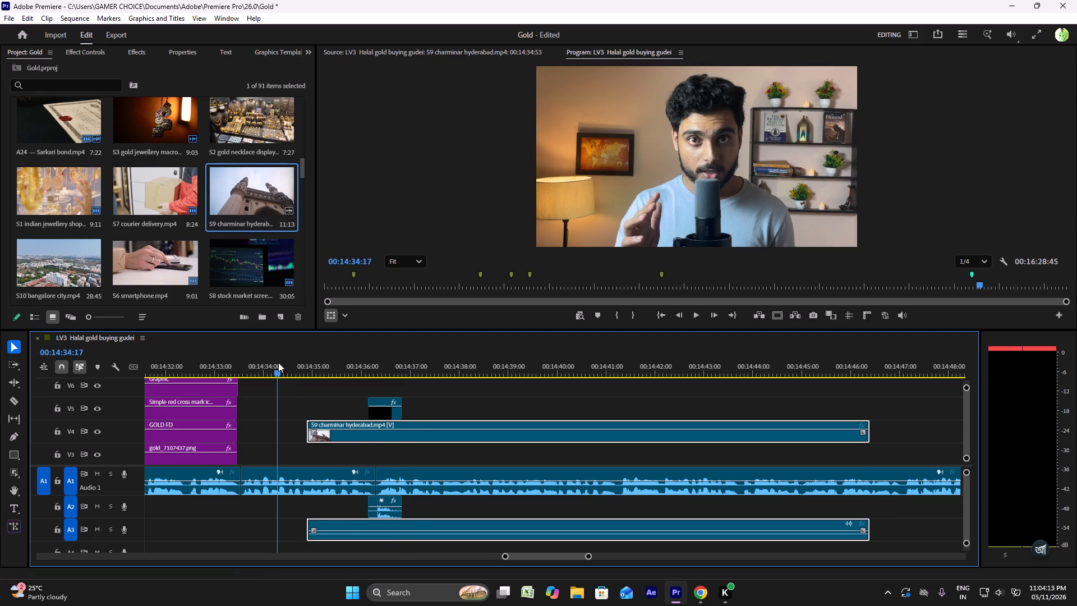
{"action": "key", "text": "space"}
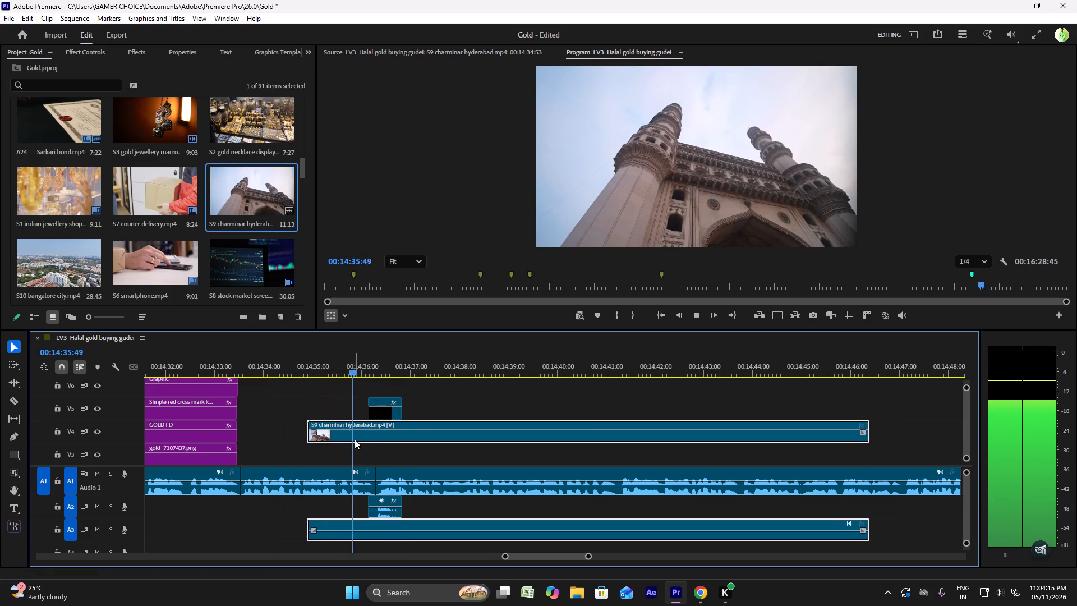
{"action": "left_click", "coordinate": [351, 437]}
{"action": "left_click", "coordinate": [346, 436]}
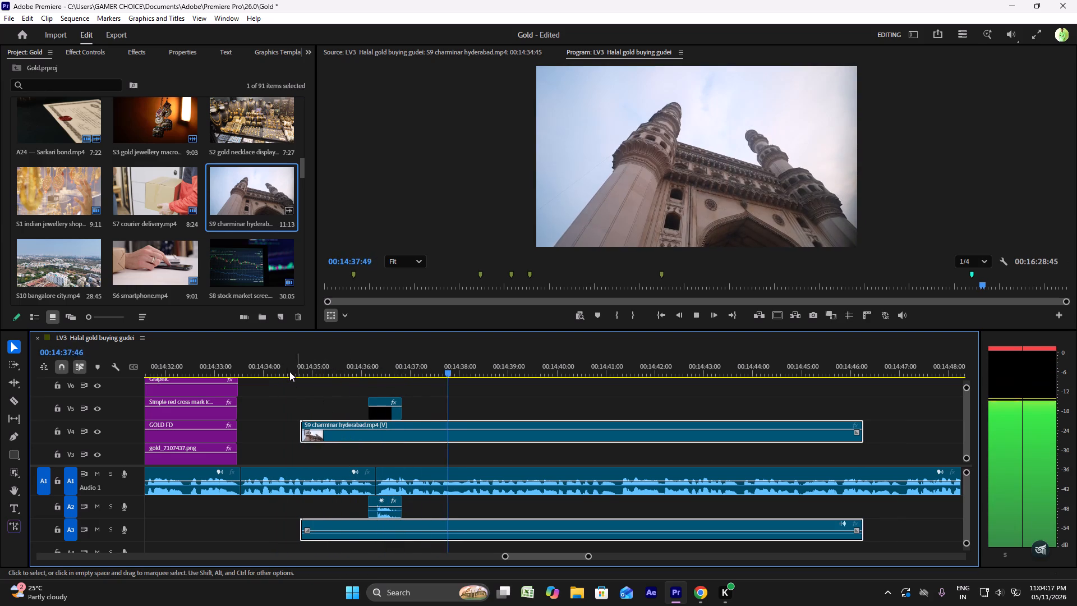
Review the Charminar passage and trim the end of the S9 clip back to the V1 footage cut at about 00:14:36:17.
{"action": "left_click", "coordinate": [287, 369]}
{"action": "key", "text": "space"}
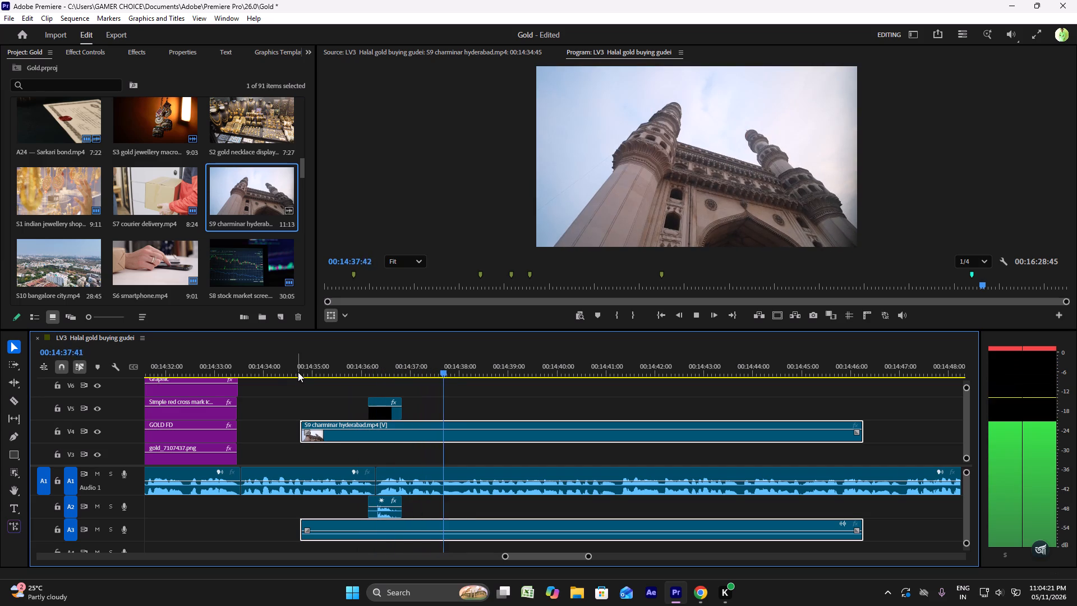
{"action": "key", "text": "space"}
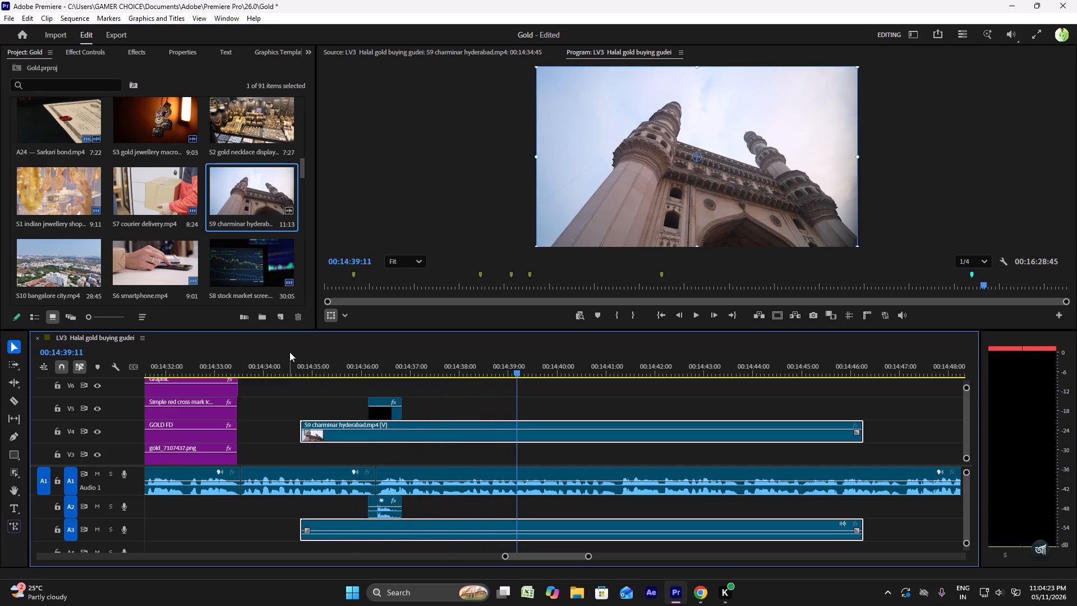
{"action": "left_click", "coordinate": [278, 346]}
{"action": "left_click", "coordinate": [274, 355]}
{"action": "key", "text": "space"}
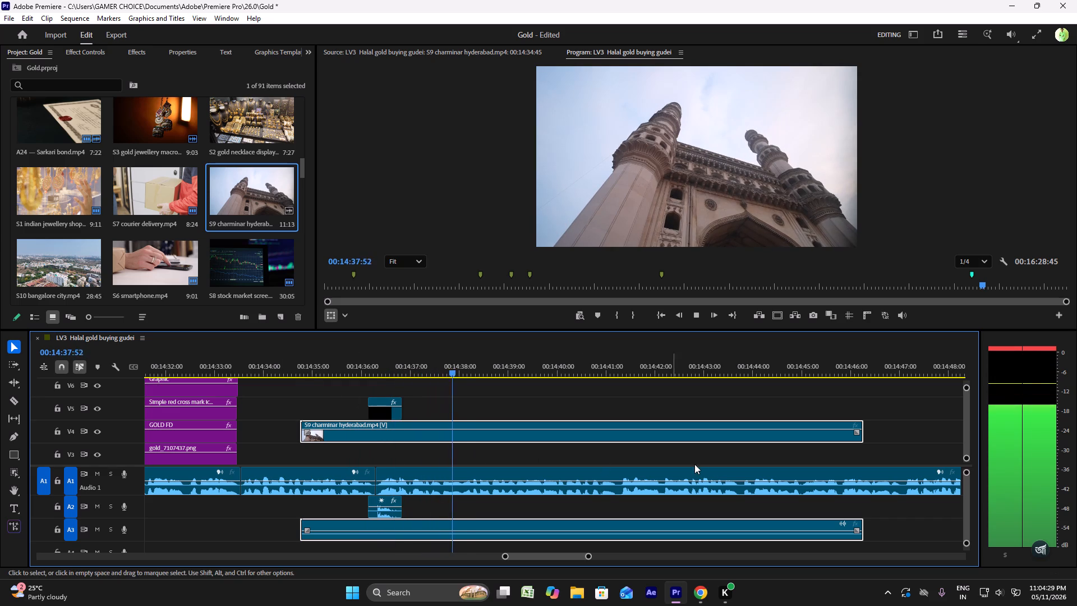
{"action": "key", "text": "space"}
{"action": "left_click_drag", "start_coordinate": [864, 434], "coordinate": [379, 428]}
Play back the trimmed Charminar clip, the Level Up transition and the narration that follows, from about 00:14:34 to 00:14:42.
{"action": "left_click", "coordinate": [269, 369]}
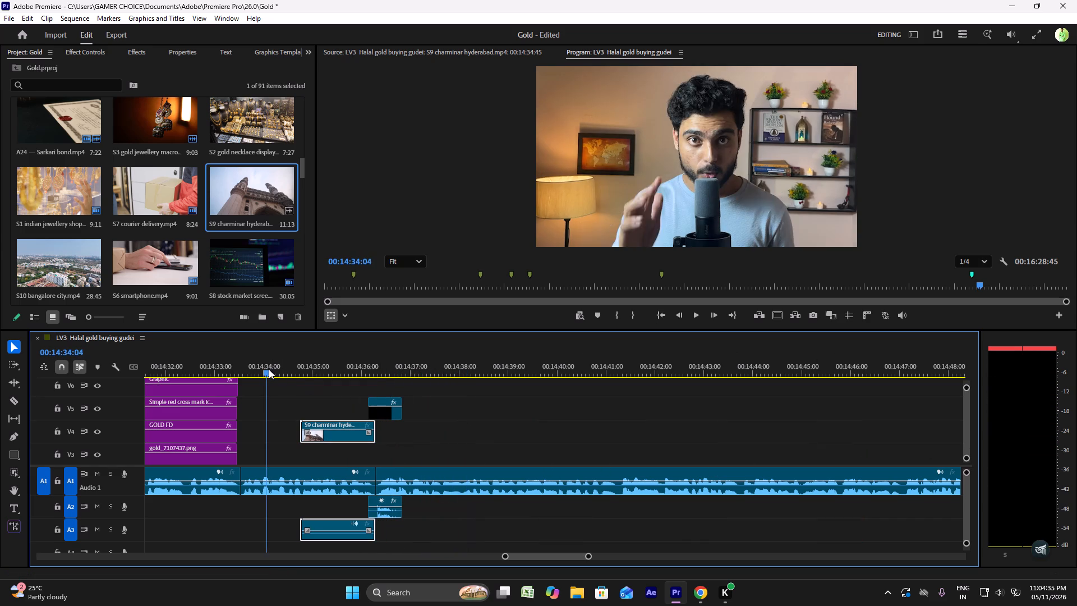
{"action": "key", "text": "space"}
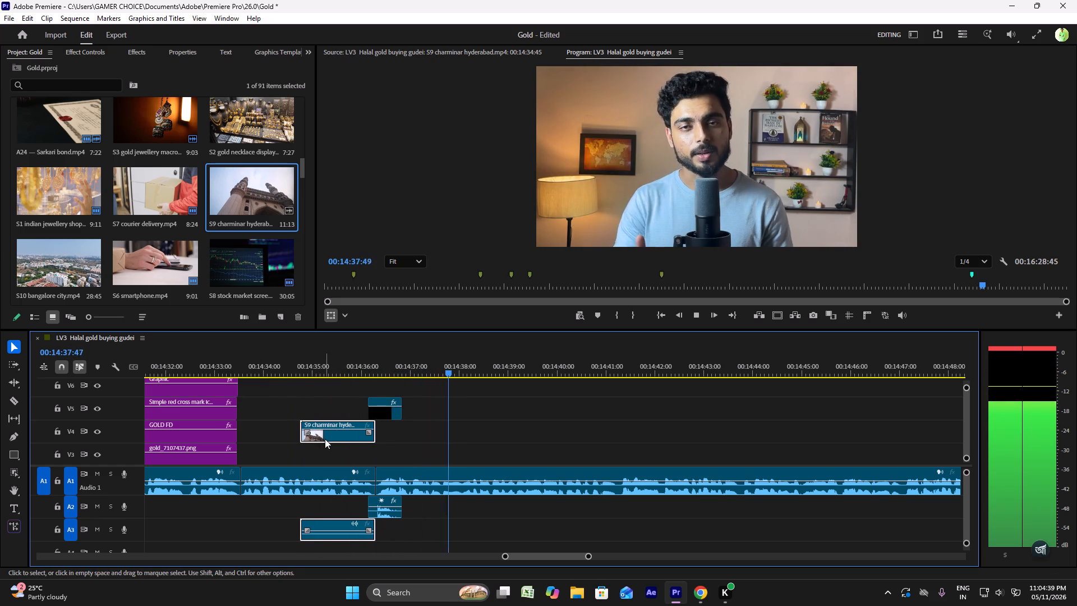
{"action": "left_click", "coordinate": [269, 379]}
{"action": "left_click", "coordinate": [270, 375]}
{"action": "key", "text": "space"}
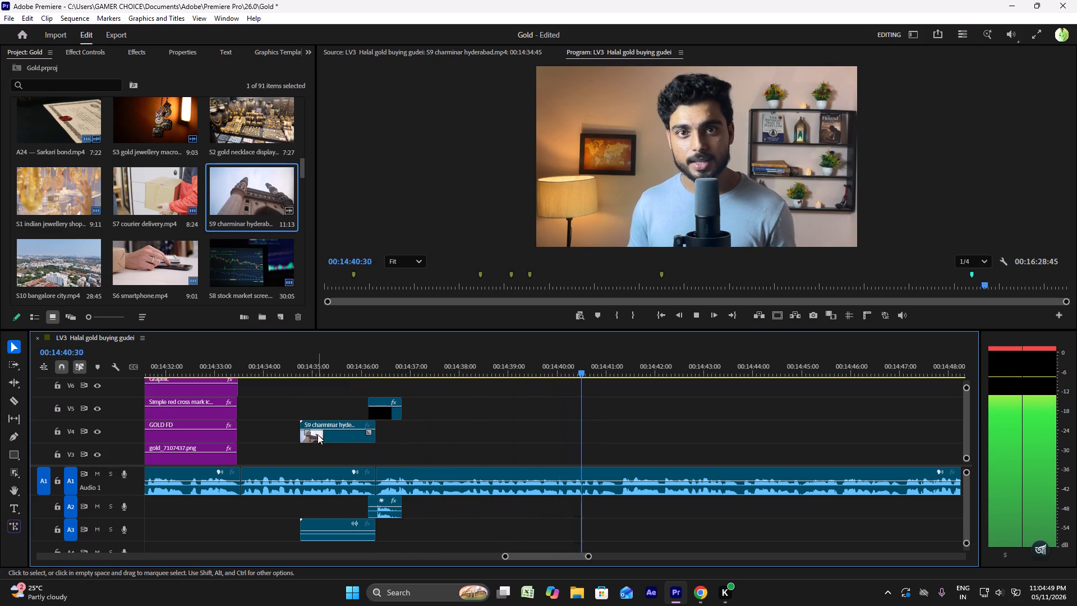
{"action": "scroll", "coordinate": [467, 447], "scroll_direction": "down", "scroll_amount": 7, "text": "ctrl"}
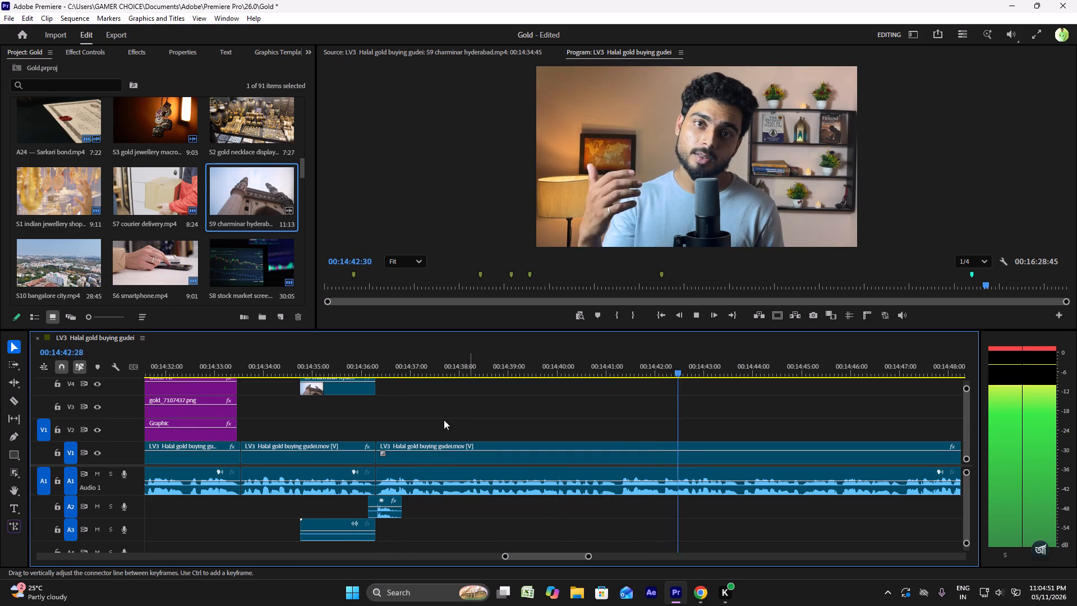
{"action": "key", "text": "space"}
{"action": "left_click", "coordinate": [369, 368]}
{"action": "key", "text": "space"}
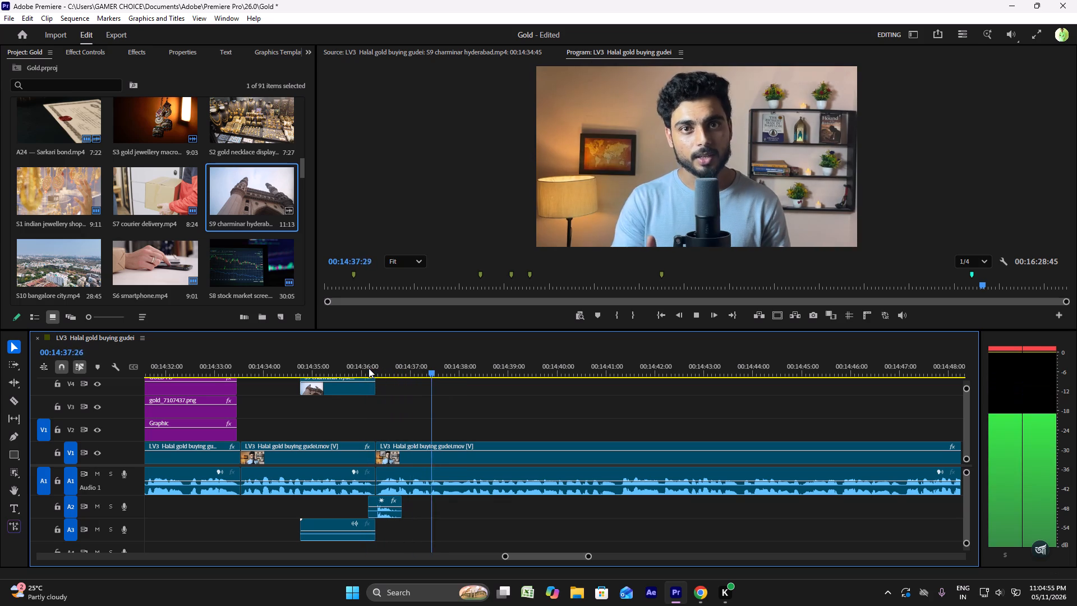
{"action": "left_click", "coordinate": [696, 316]}
Switch to Chrome and look through the second copy of the editor brief, from Part 1 to Part 11, for the Screenshot 2 reference.
{"action": "left_click", "coordinate": [693, 593]}
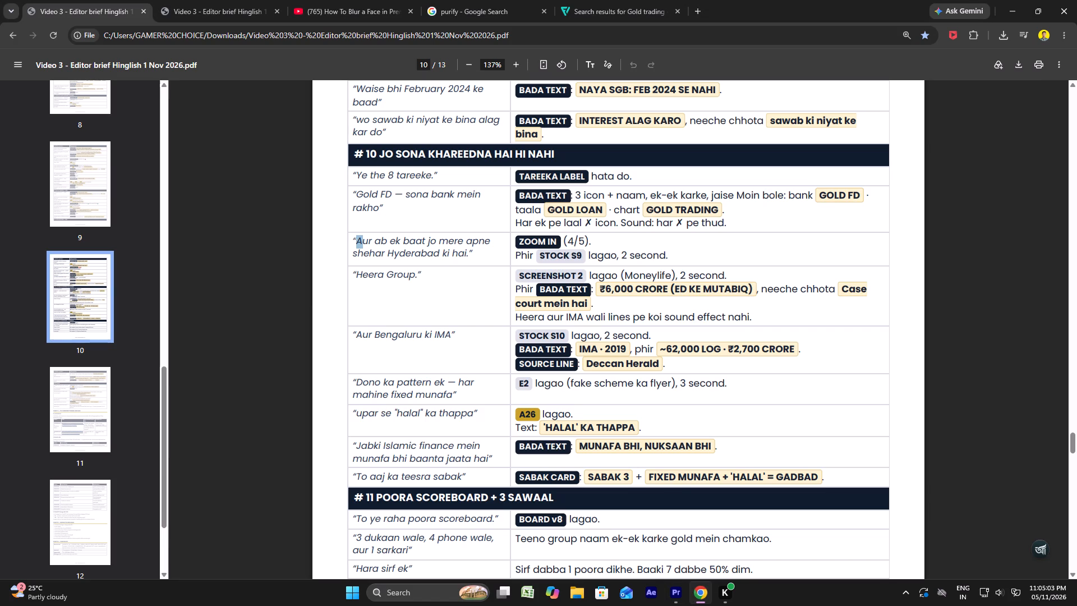
{"action": "left_click", "coordinate": [250, 0]}
{"action": "scroll", "coordinate": [599, 317], "scroll_direction": "down", "scroll_amount": 6}
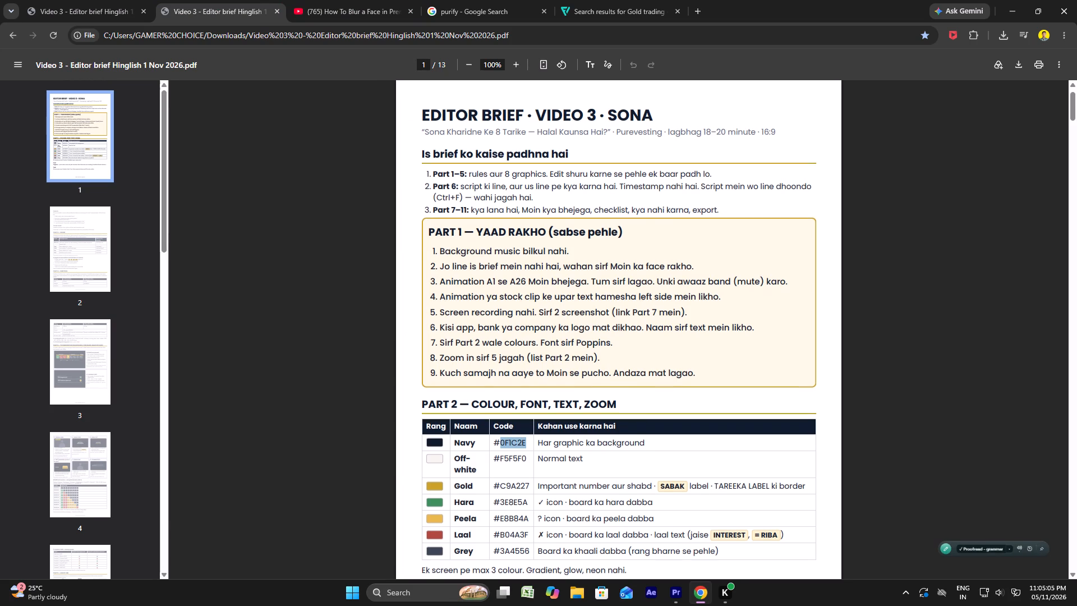
{"action": "scroll", "coordinate": [598, 330], "scroll_direction": "down", "scroll_amount": 6}
{"action": "scroll", "coordinate": [594, 334], "scroll_direction": "up", "scroll_amount": 1}
{"action": "scroll", "coordinate": [594, 334], "scroll_direction": "down", "scroll_amount": 2}
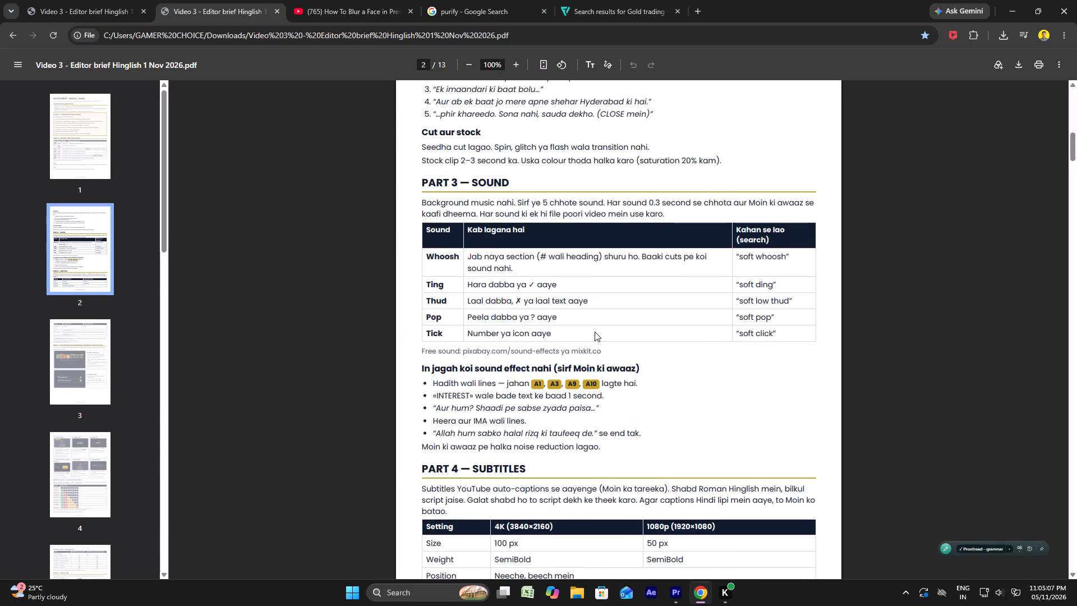
{"action": "scroll", "coordinate": [595, 332], "scroll_direction": "down", "scroll_amount": 1}
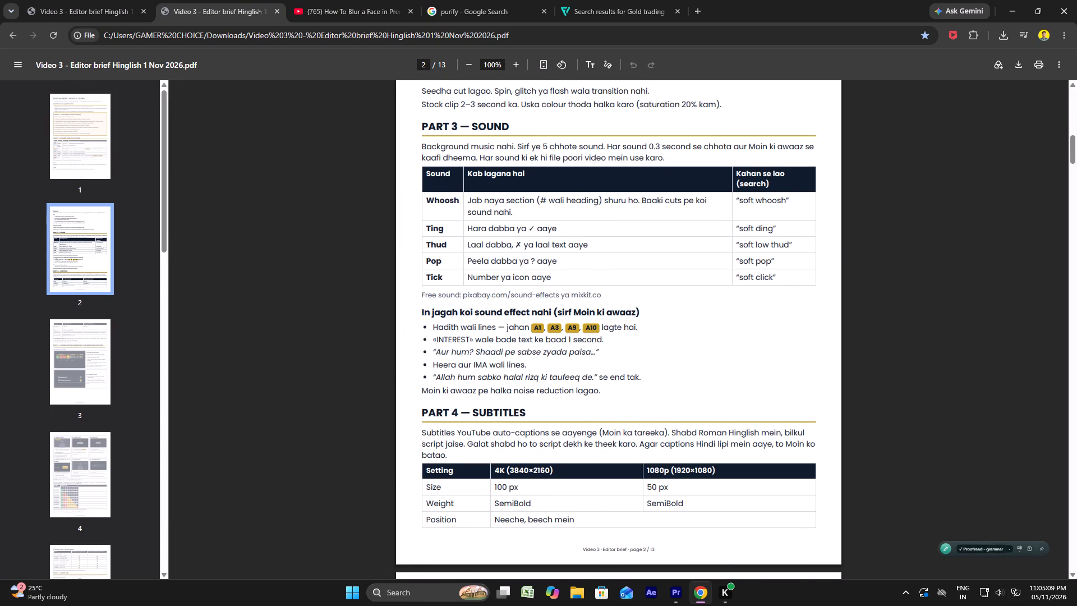
{"action": "scroll", "coordinate": [595, 331], "scroll_direction": "down", "scroll_amount": 16}
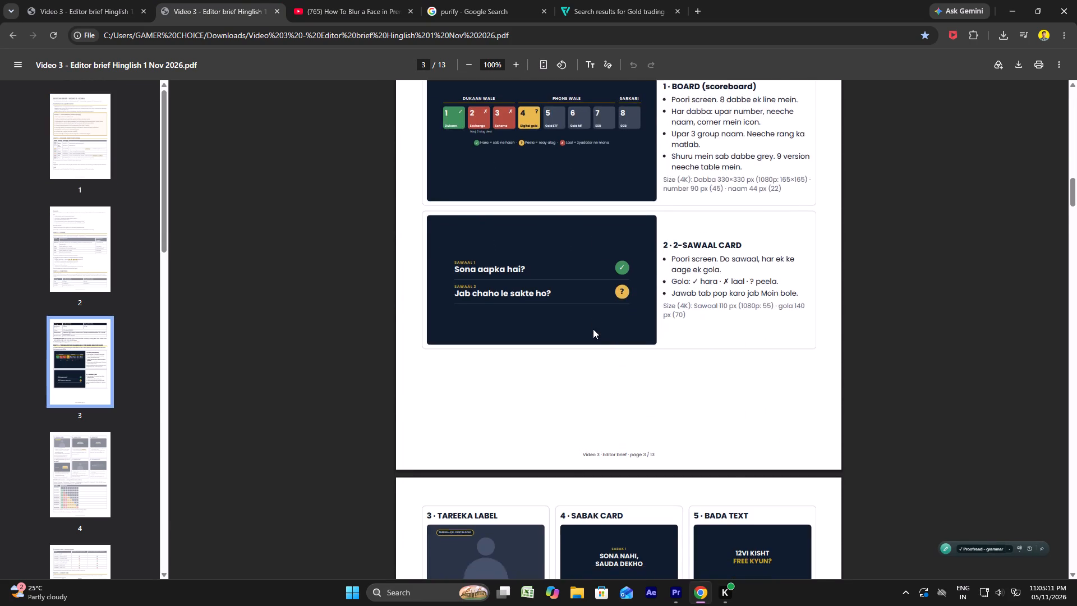
{"action": "scroll", "coordinate": [593, 329], "scroll_direction": "down", "scroll_amount": 17}
{"action": "scroll", "coordinate": [591, 329], "scroll_direction": "down", "scroll_amount": 11}
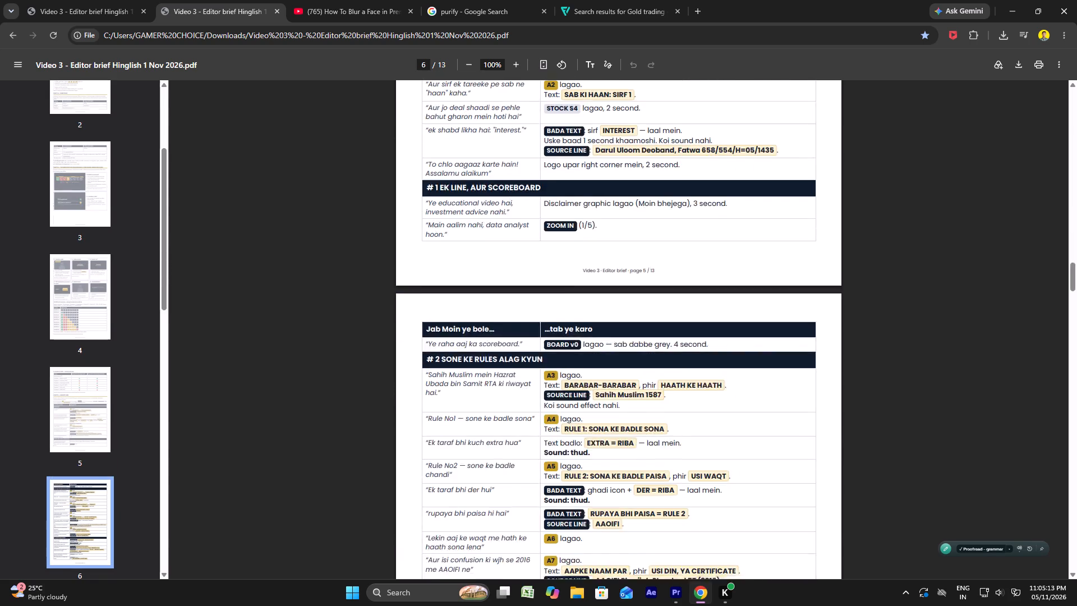
{"action": "scroll", "coordinate": [591, 329], "scroll_direction": "down", "scroll_amount": 15}
{"action": "scroll", "coordinate": [591, 331], "scroll_direction": "down", "scroll_amount": 14}
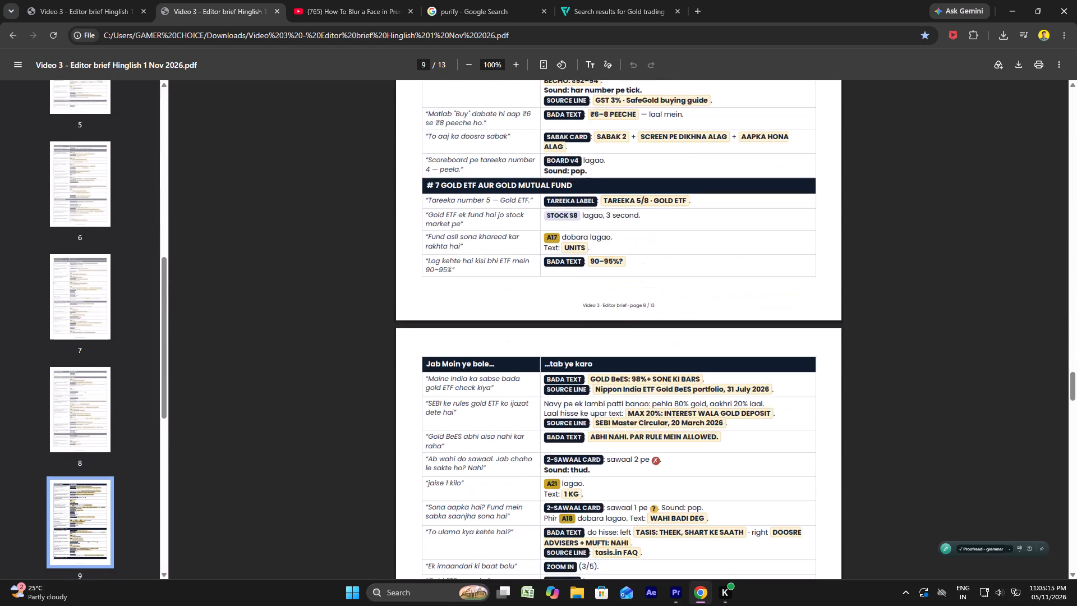
{"action": "scroll", "coordinate": [591, 333], "scroll_direction": "down", "scroll_amount": 20}
{"action": "scroll", "coordinate": [590, 335], "scroll_direction": "down", "scroll_amount": 7}
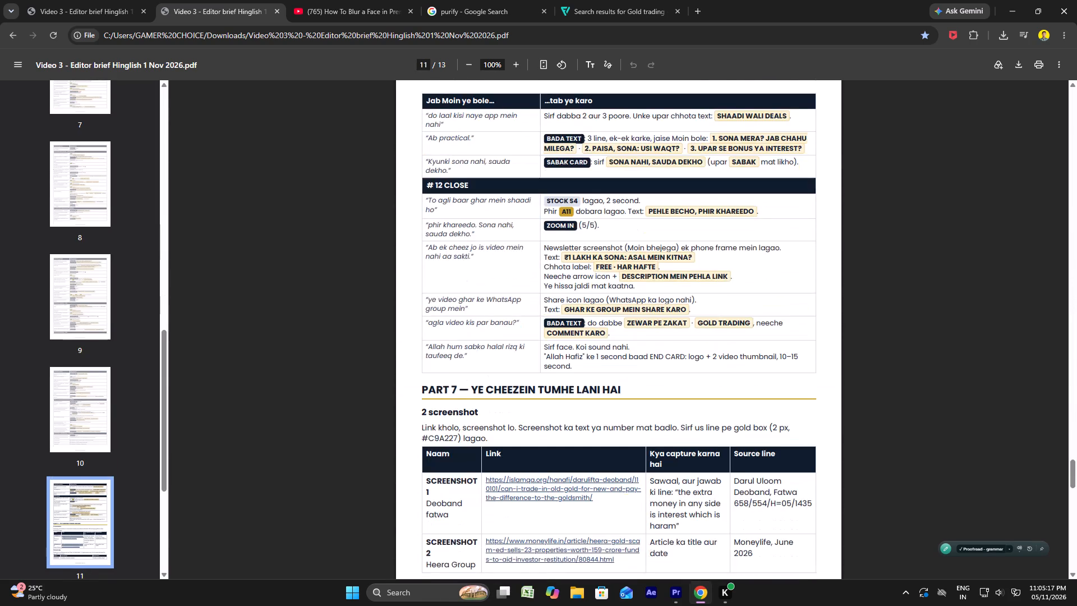
{"action": "scroll", "coordinate": [590, 335], "scroll_direction": "down", "scroll_amount": 14}
{"action": "scroll", "coordinate": [590, 336], "scroll_direction": "down", "scroll_amount": 14}
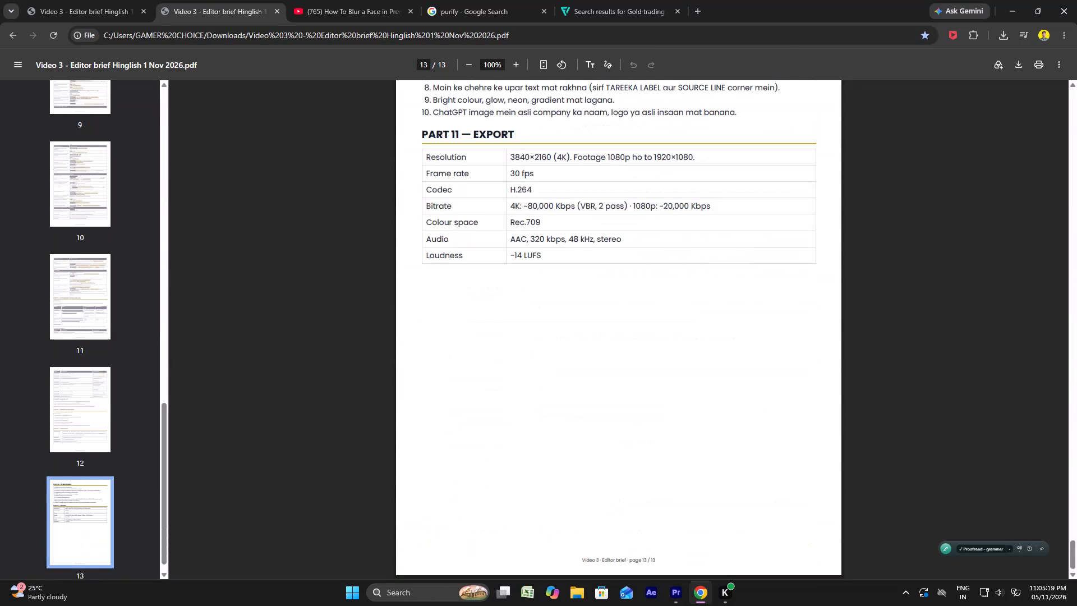
{"action": "scroll", "coordinate": [589, 335], "scroll_direction": "down", "scroll_amount": 11}
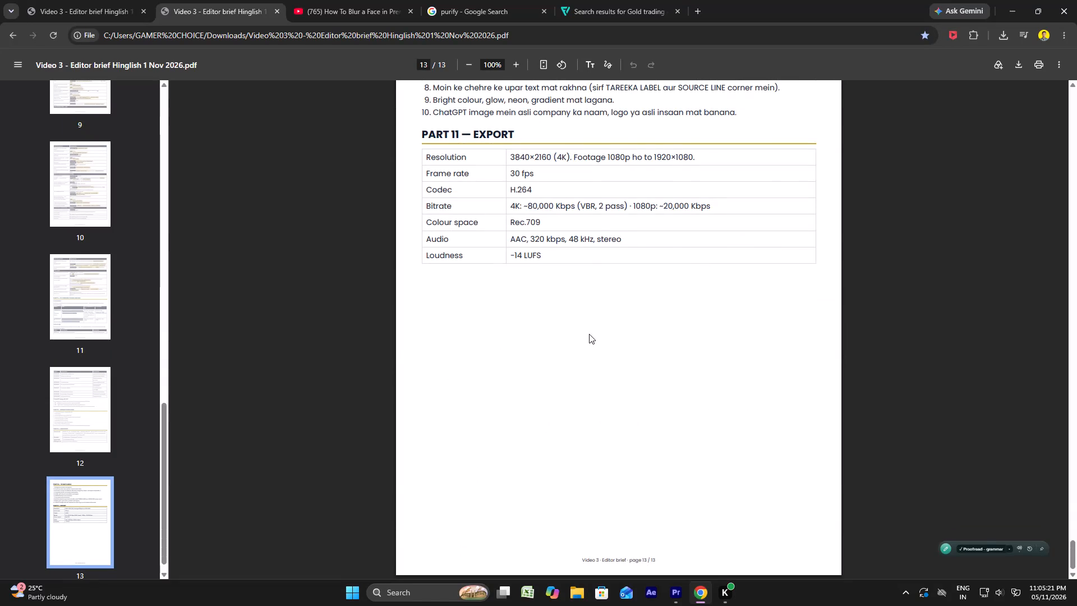
{"action": "scroll", "coordinate": [589, 334], "scroll_direction": "down", "scroll_amount": 18}
{"action": "scroll", "coordinate": [587, 328], "scroll_direction": "down", "scroll_amount": 6}
Find the Screenshot 2 (Heera Group) entry in Part 7 of the brief and open its Moneylife article link.
{"action": "scroll", "coordinate": [587, 327], "scroll_direction": "up", "scroll_amount": 5}
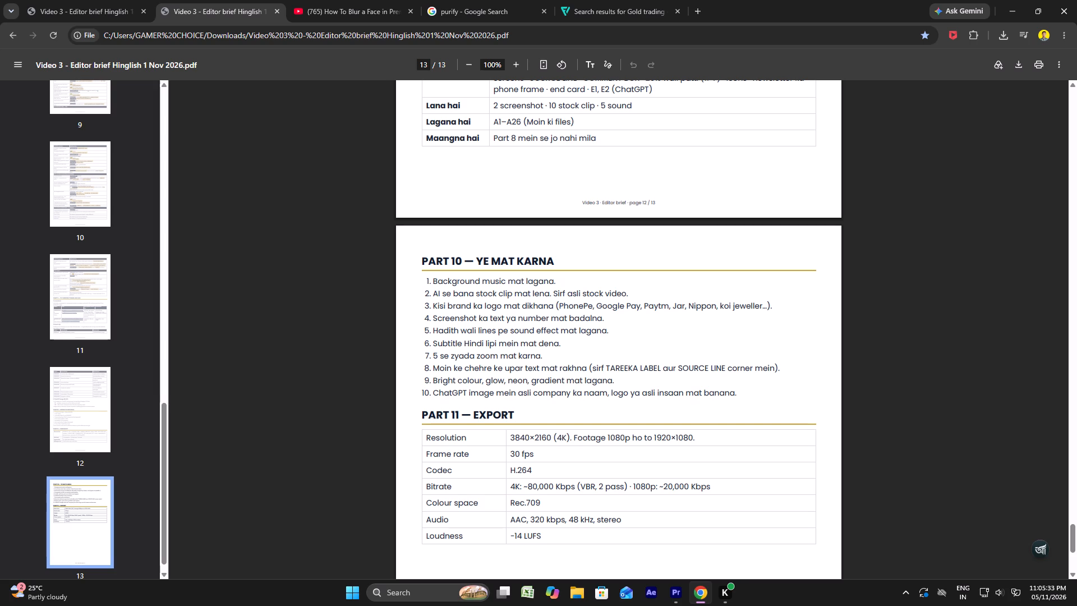
{"action": "scroll", "coordinate": [464, 284], "scroll_direction": "up", "scroll_amount": 3}
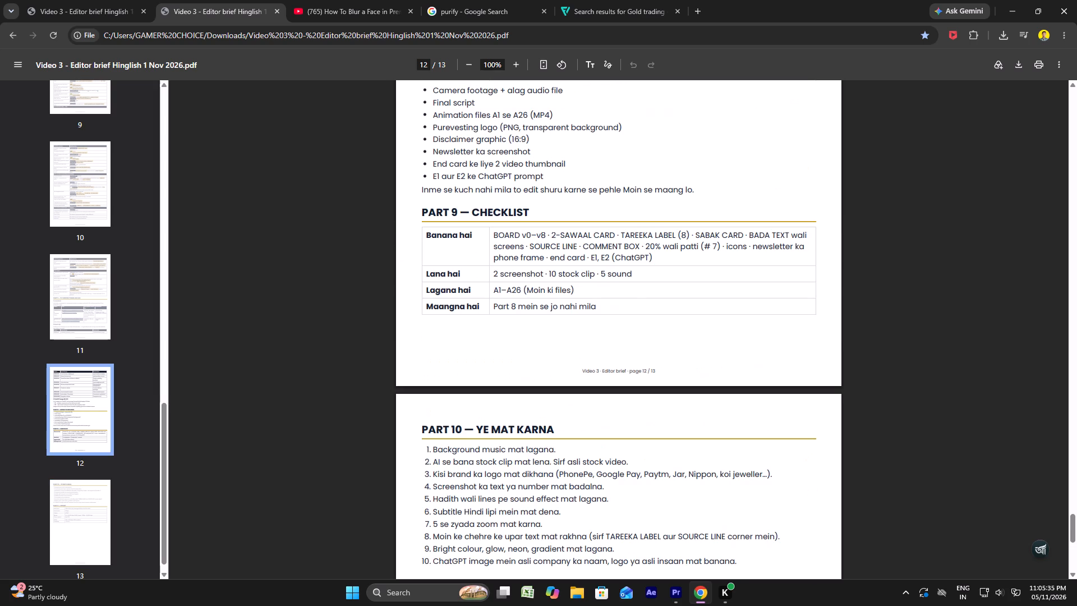
{"action": "scroll", "coordinate": [465, 288], "scroll_direction": "up", "scroll_amount": 9}
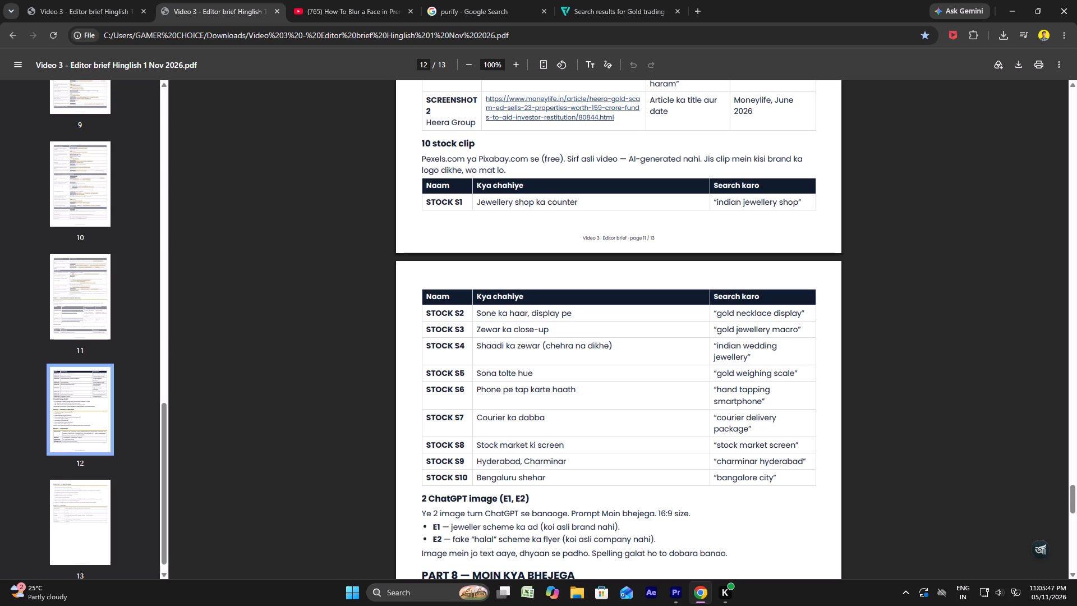
{"action": "scroll", "coordinate": [432, 389], "scroll_direction": "up", "scroll_amount": 2}
{"action": "left_click", "coordinate": [519, 228]}
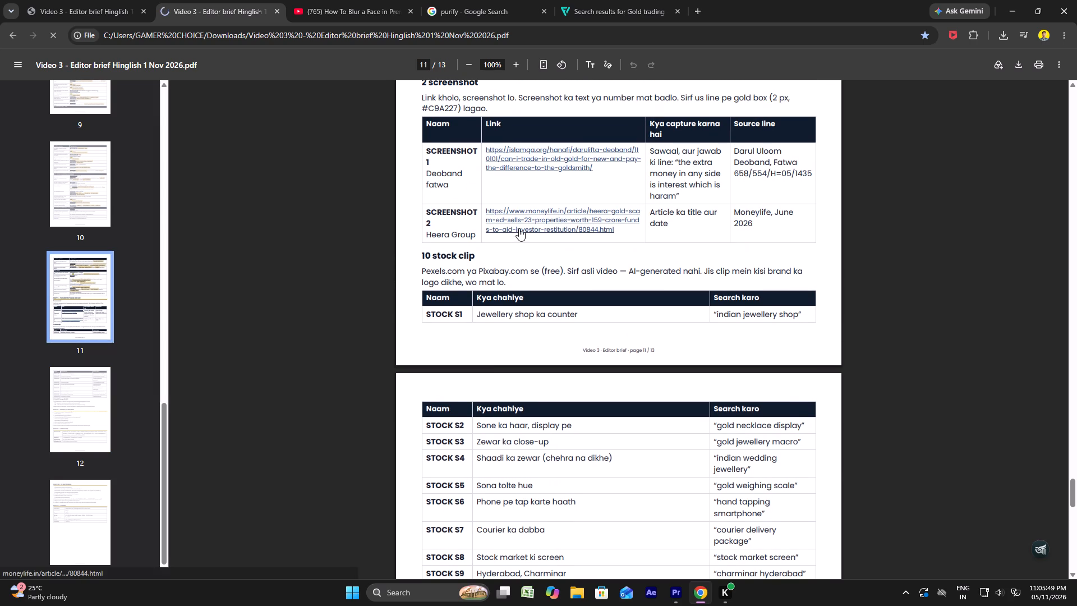
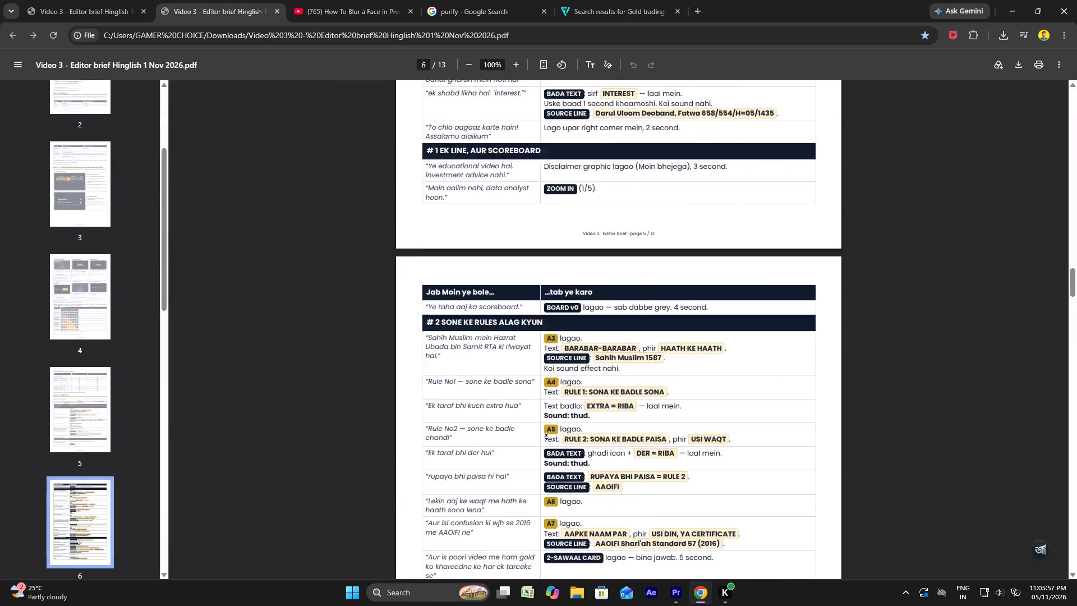
Find the Screenshot 2 (Heera Group) entry in Part 7 of the brief and open its Moneylife article link in a new tab.
{"action": "middle_click", "coordinate": [547, 435]}
{"action": "scroll", "coordinate": [547, 434], "scroll_direction": "down", "scroll_amount": 13}
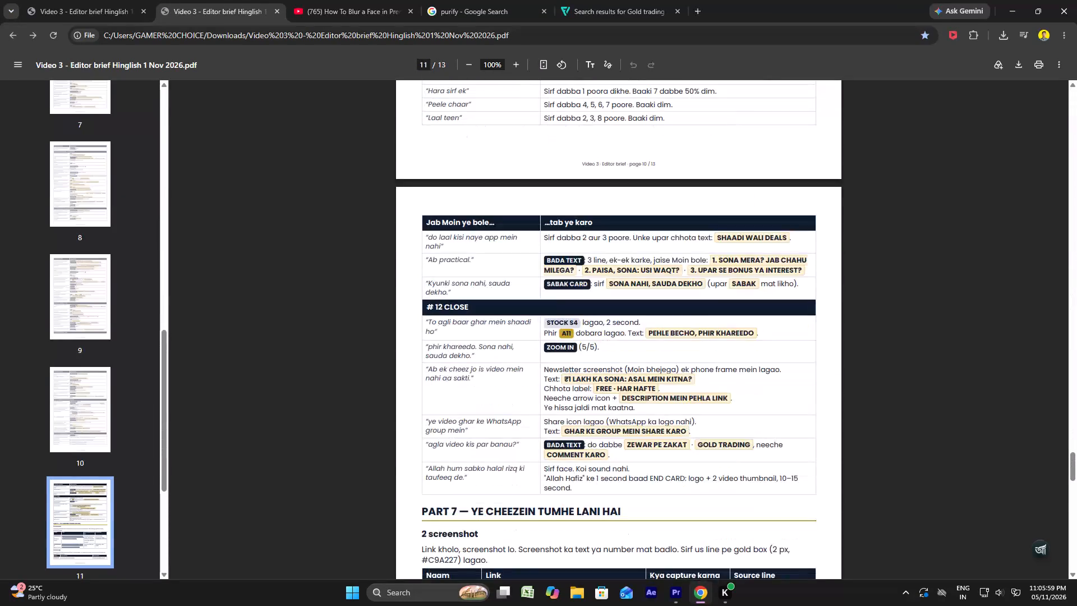
{"action": "scroll", "coordinate": [546, 429], "scroll_direction": "down", "scroll_amount": 13}
{"action": "scroll", "coordinate": [546, 428], "scroll_direction": "up", "scroll_amount": 5}
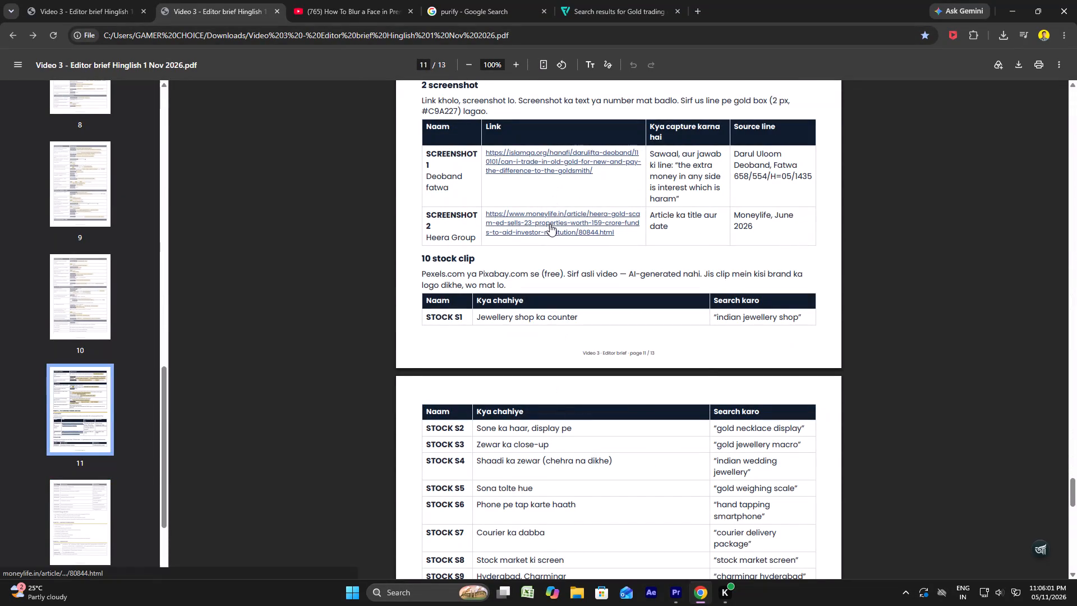
{"action": "right_click", "coordinate": [550, 227]}
{"action": "left_click", "coordinate": [594, 243]}
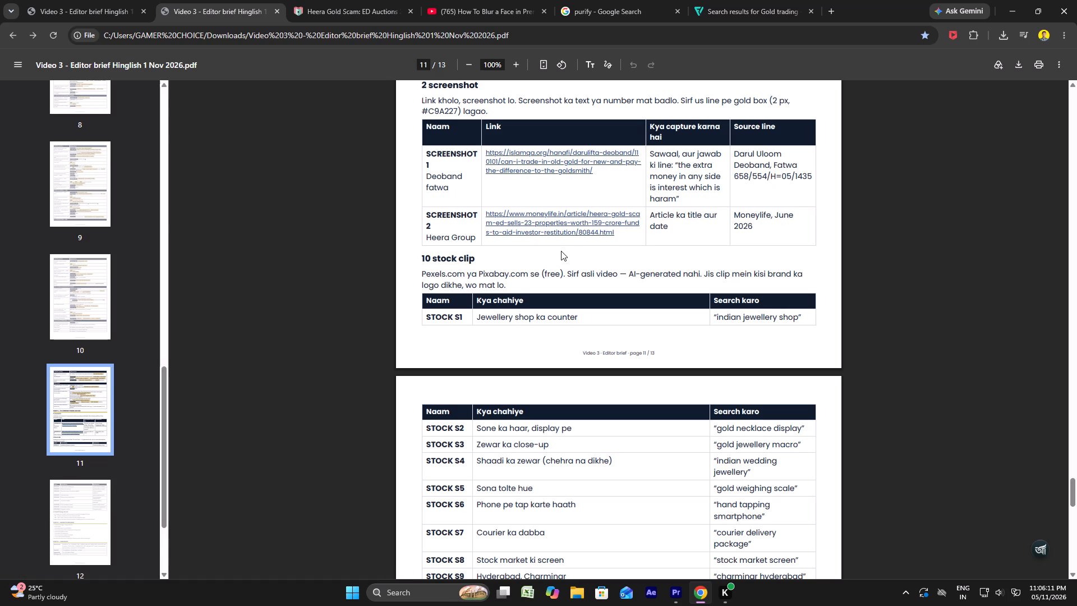
{"action": "left_click", "coordinate": [194, 0]}
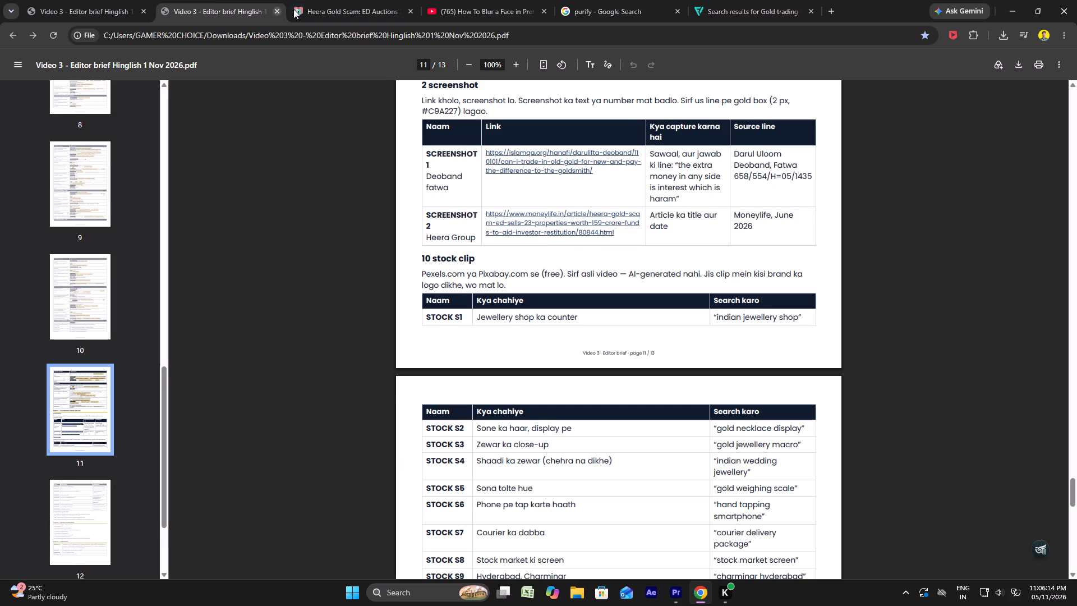
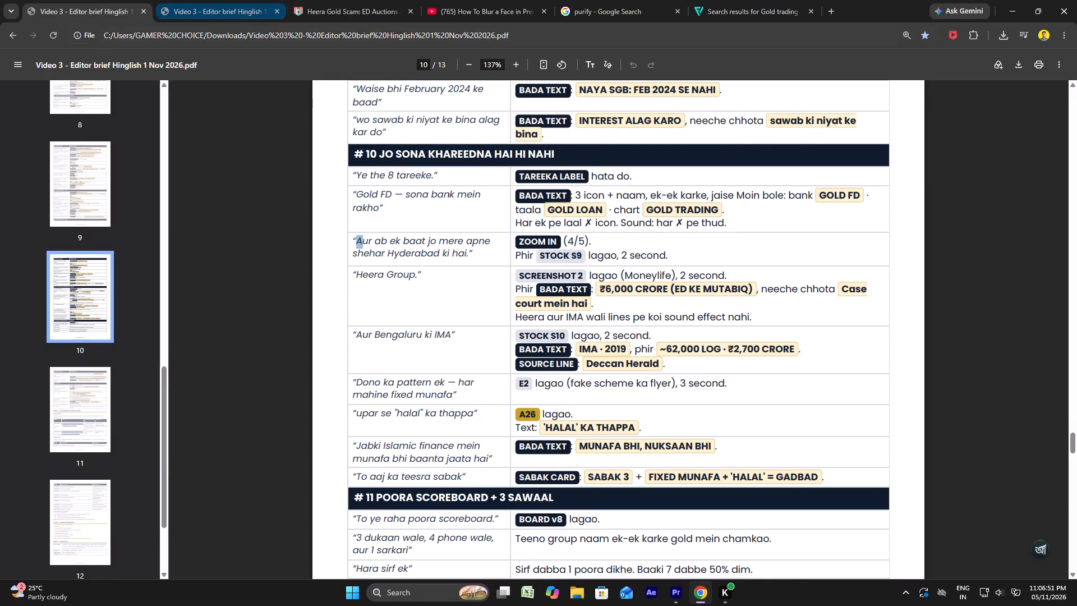
Check the brief's Screenshot 2 (Heera Group) row for its source line and what to capture from the article.
{"action": "left_click", "coordinate": [250, 4]}
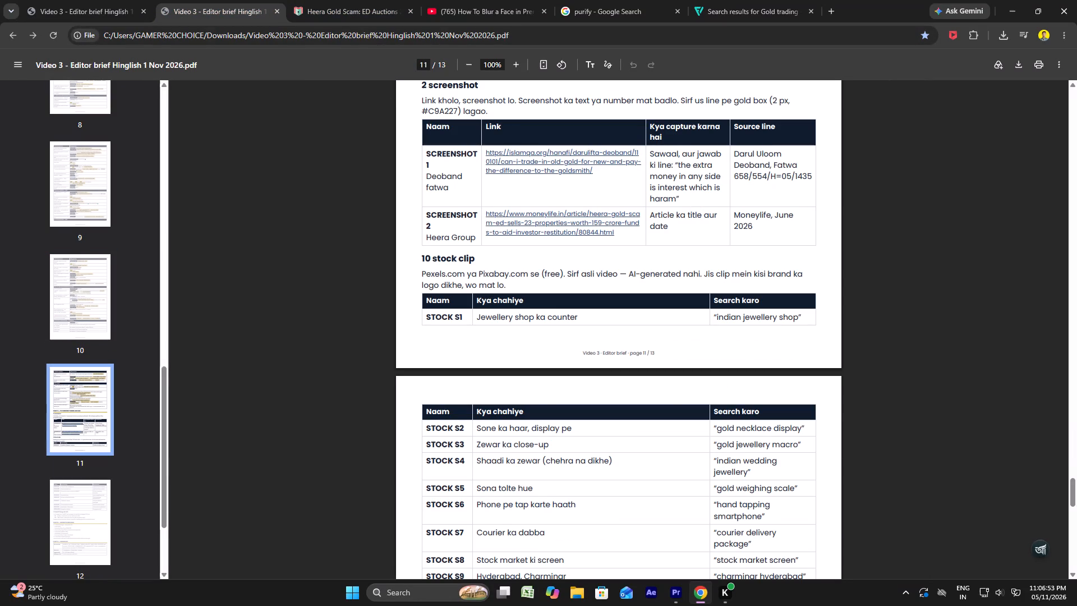
{"action": "left_click_drag", "start_coordinate": [742, 214], "coordinate": [791, 208]}
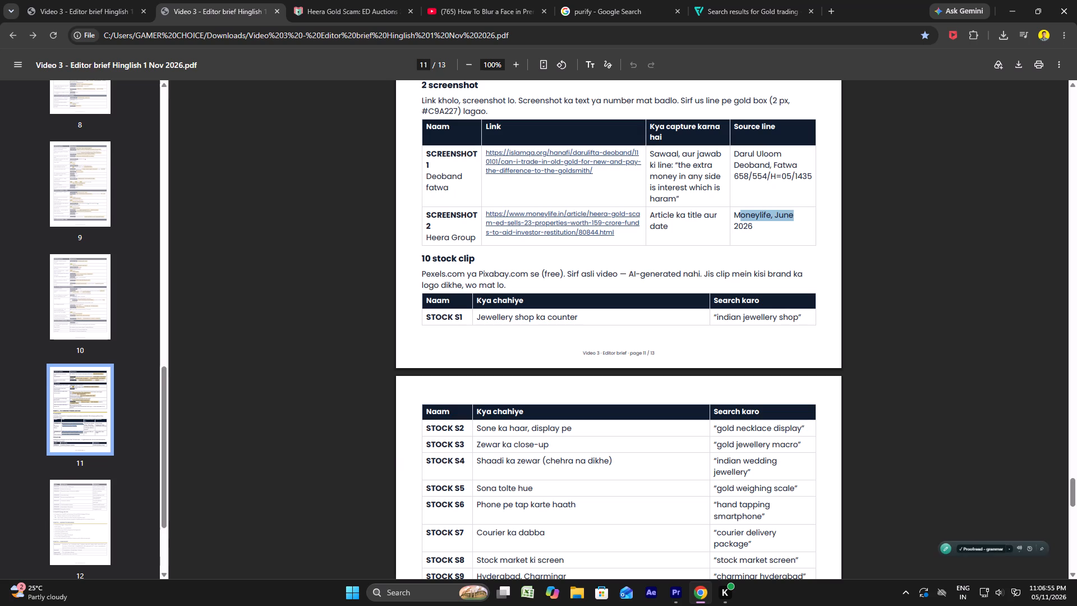
{"action": "left_click", "coordinate": [760, 229]}
{"action": "left_click_drag", "start_coordinate": [750, 224], "coordinate": [738, 216]}
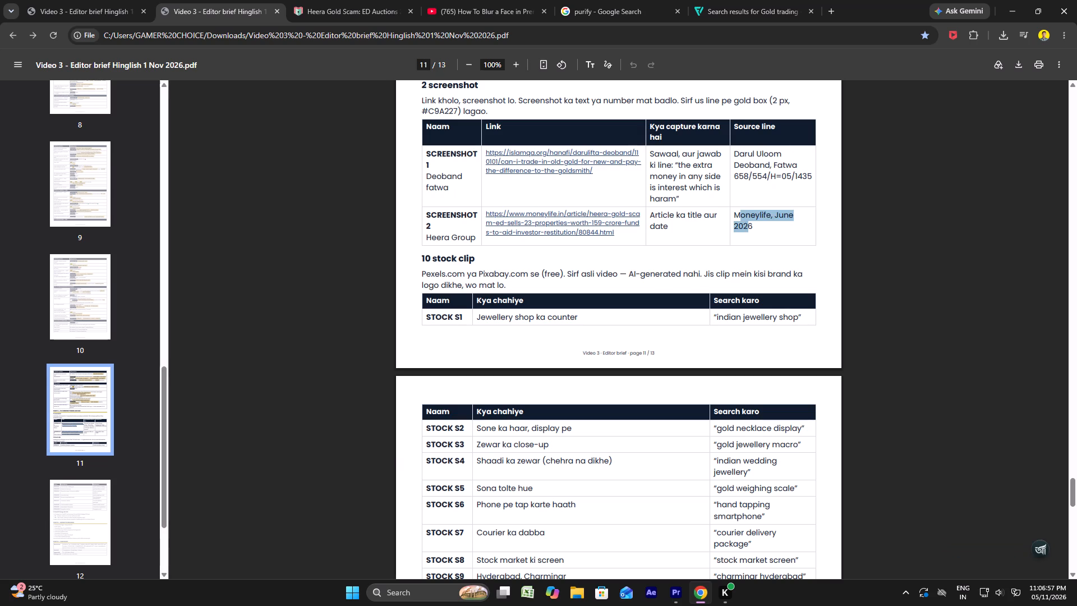
{"action": "left_click_drag", "start_coordinate": [738, 216], "coordinate": [737, 216]}
{"action": "left_click_drag", "start_coordinate": [680, 224], "coordinate": [651, 218]}
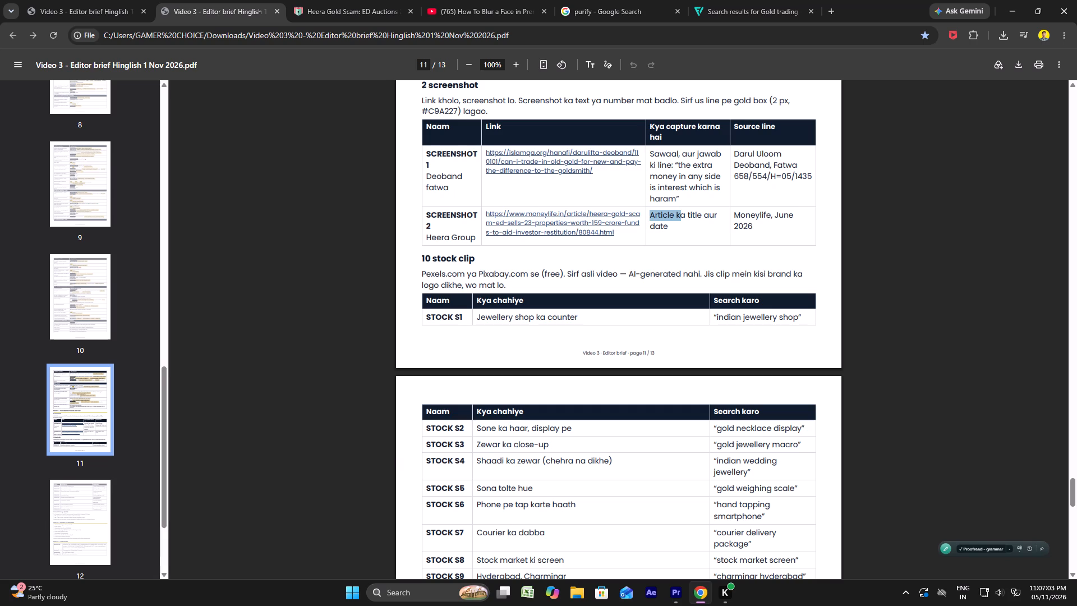
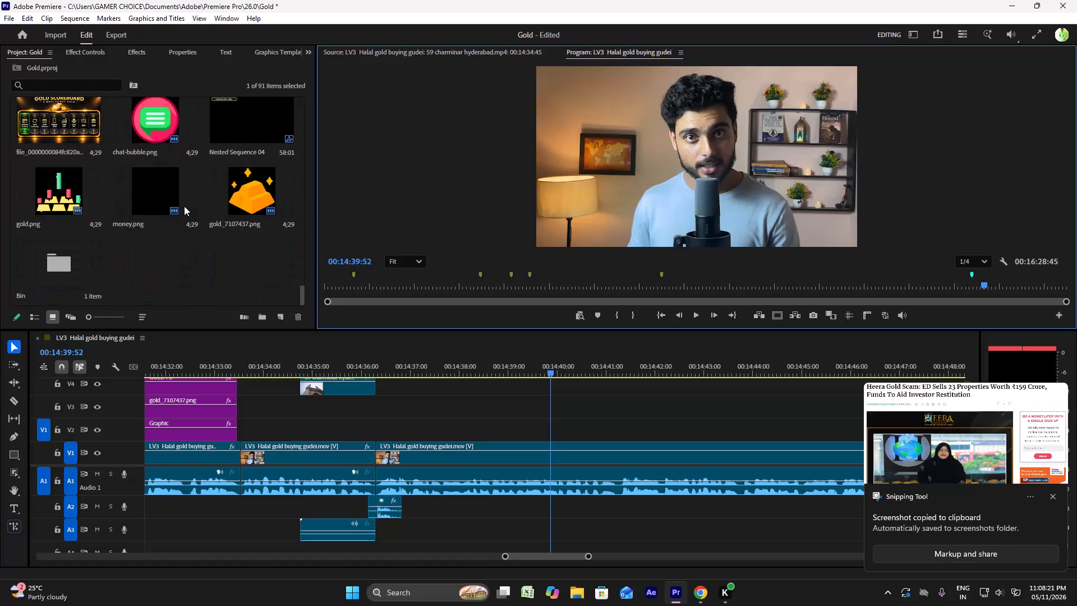
{"action": "double_click", "coordinate": [172, 251]}
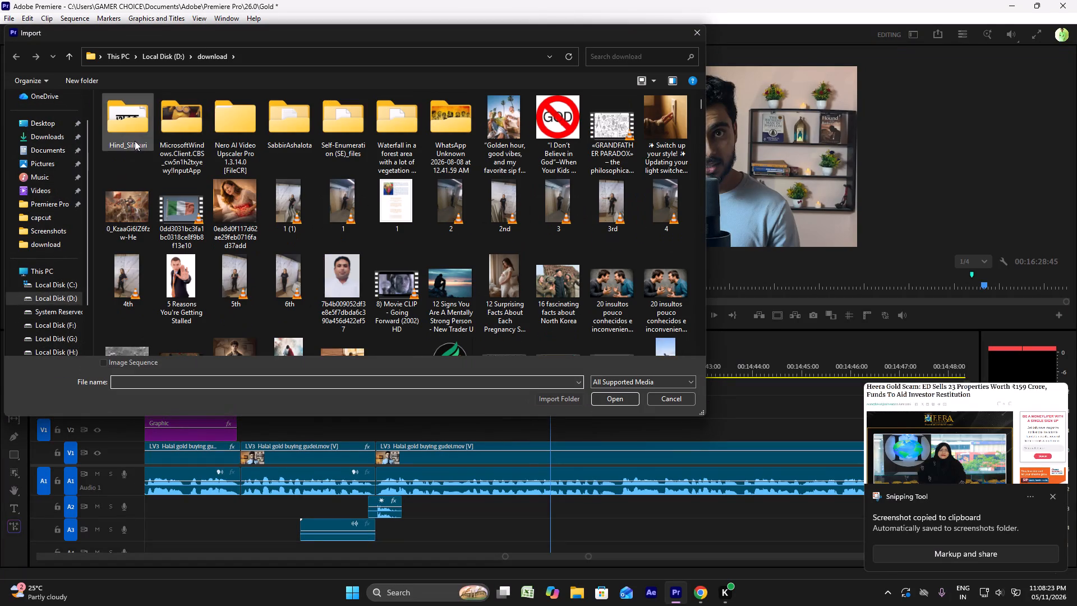
{"action": "double_click", "coordinate": [57, 135]}
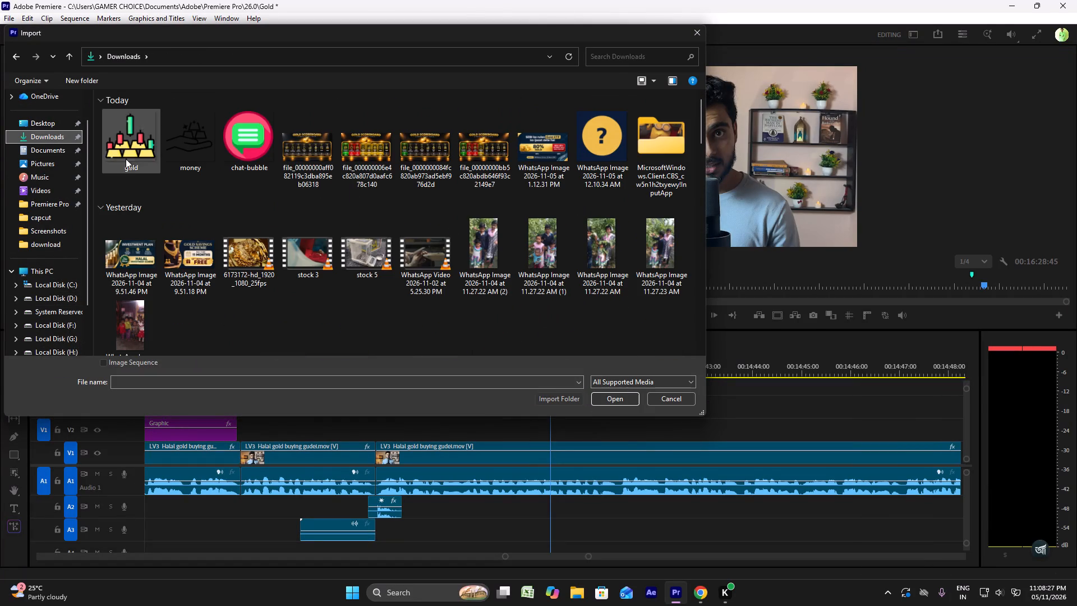
{"action": "left_click", "coordinate": [46, 213]}
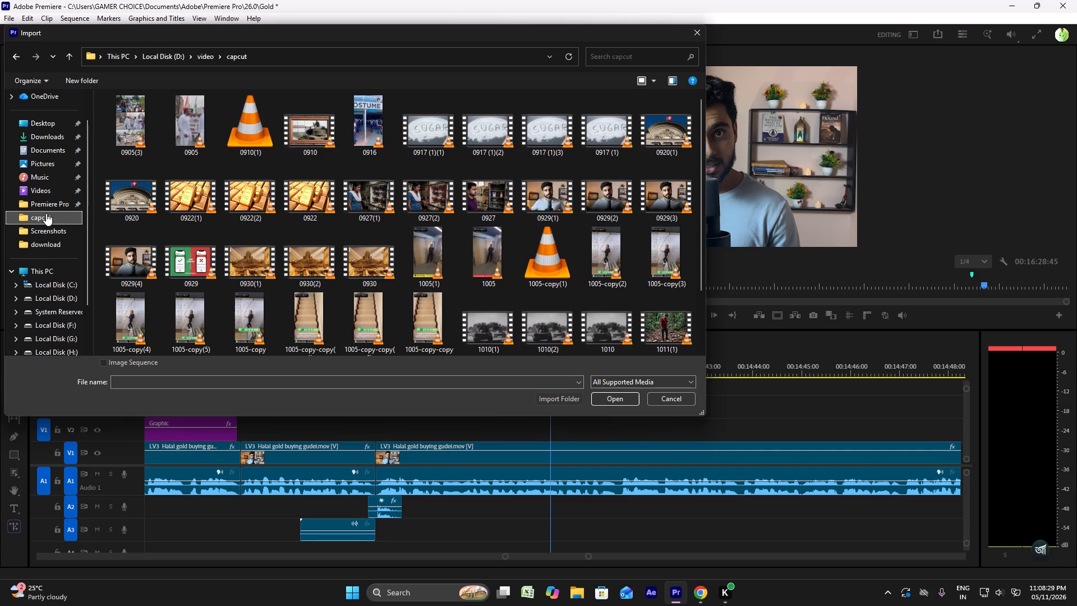
{"action": "left_click", "coordinate": [48, 241]}
{"action": "scroll", "coordinate": [122, 173], "scroll_direction": "down", "scroll_amount": 6}
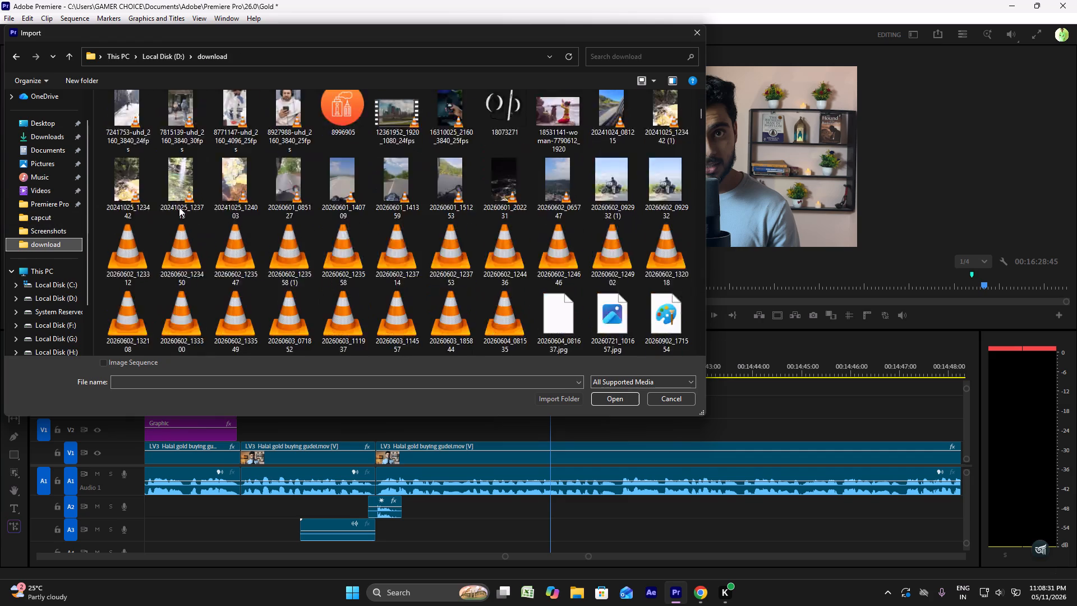
{"action": "scroll", "coordinate": [274, 218], "scroll_direction": "down", "scroll_amount": 5}
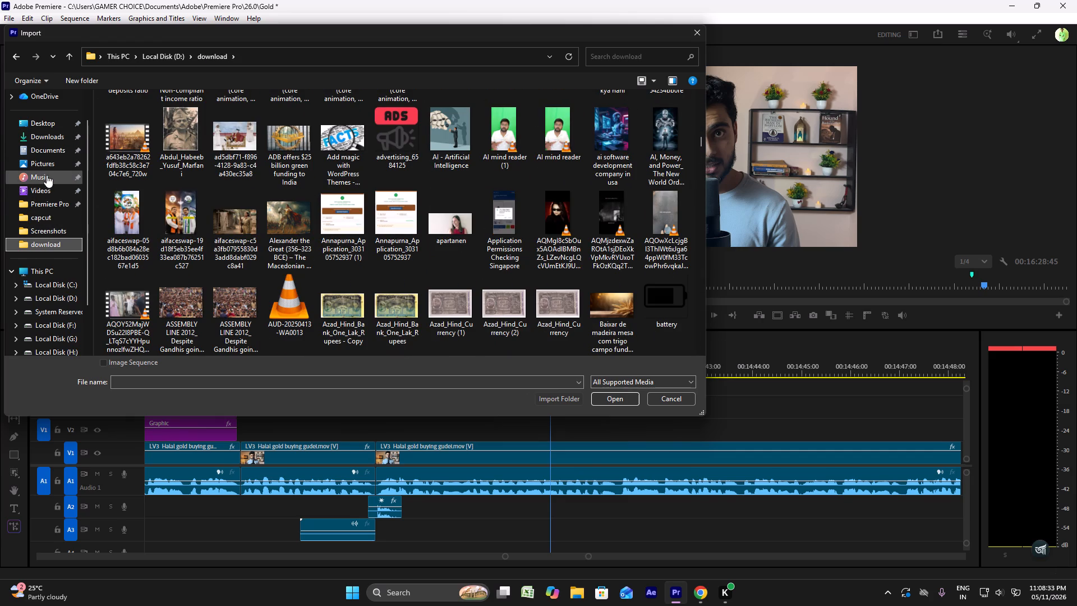
{"action": "left_click", "coordinate": [47, 162]}
{"action": "double_click", "coordinate": [144, 139]}
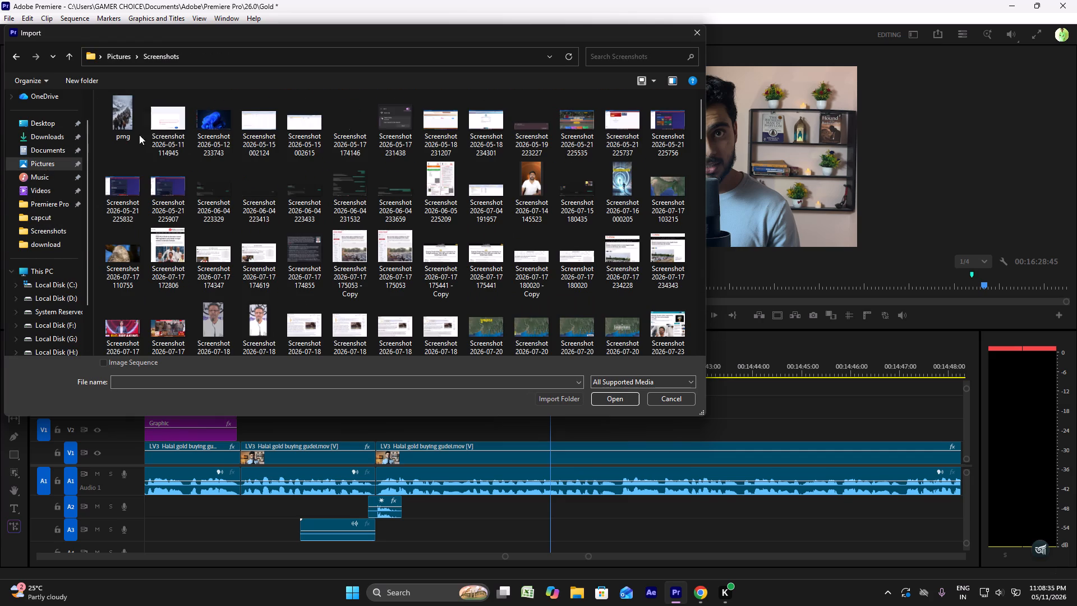
{"action": "scroll", "coordinate": [172, 132], "scroll_direction": "down", "scroll_amount": 7}
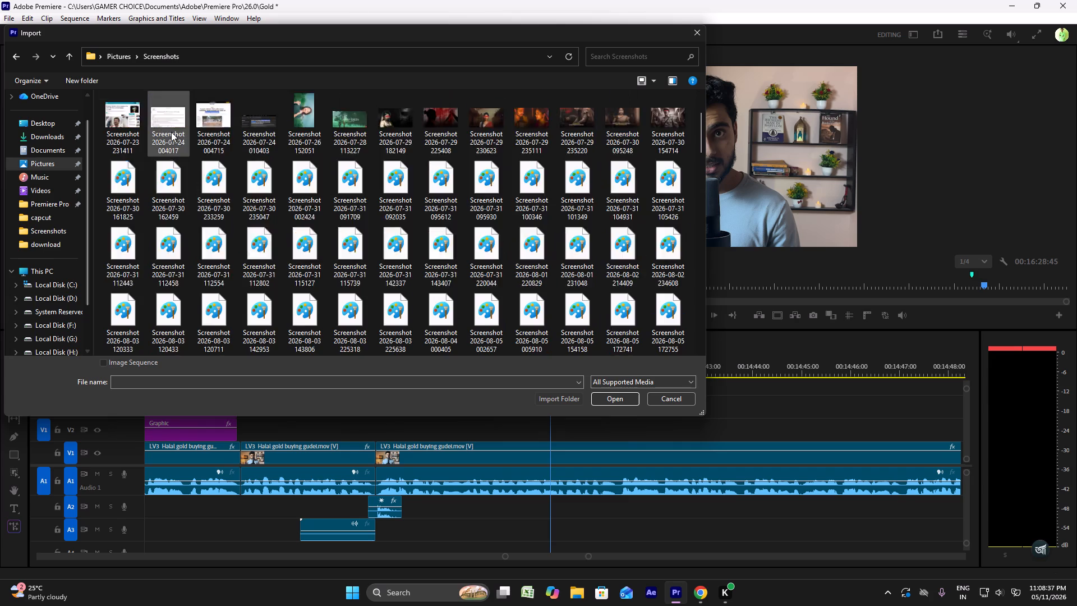
{"action": "scroll", "coordinate": [219, 151], "scroll_direction": "down", "scroll_amount": 6}
{"action": "scroll", "coordinate": [468, 223], "scroll_direction": "down", "scroll_amount": 7}
{"action": "scroll", "coordinate": [537, 284], "scroll_direction": "down", "scroll_amount": 12}
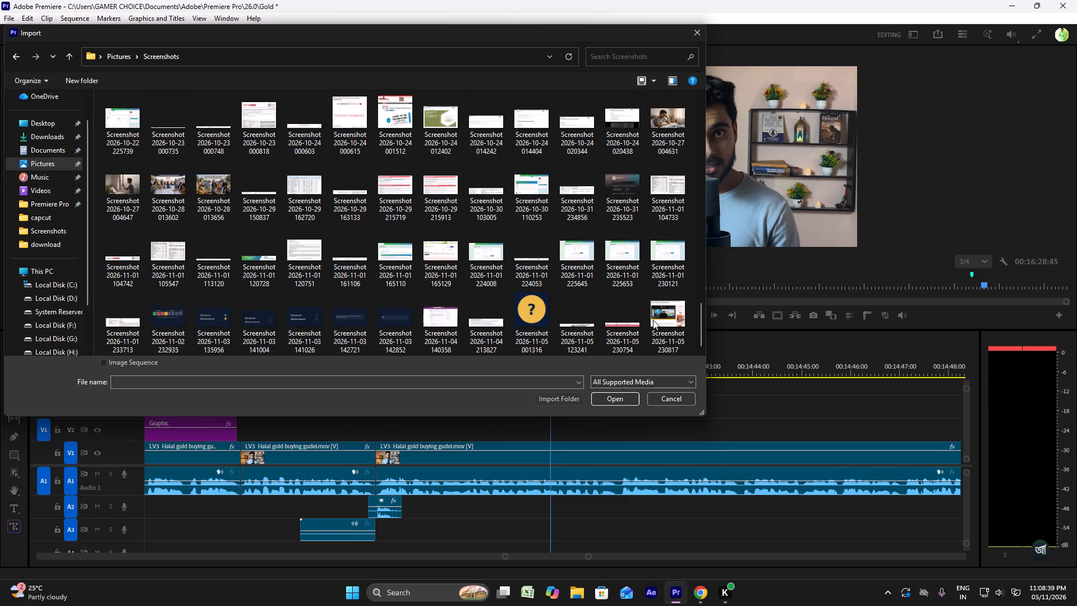
{"action": "left_click", "coordinate": [665, 322], "text": "ctrl"}
{"action": "left_click", "coordinate": [631, 328], "text": "ctrl"}
{"action": "left_click", "coordinate": [618, 397]}
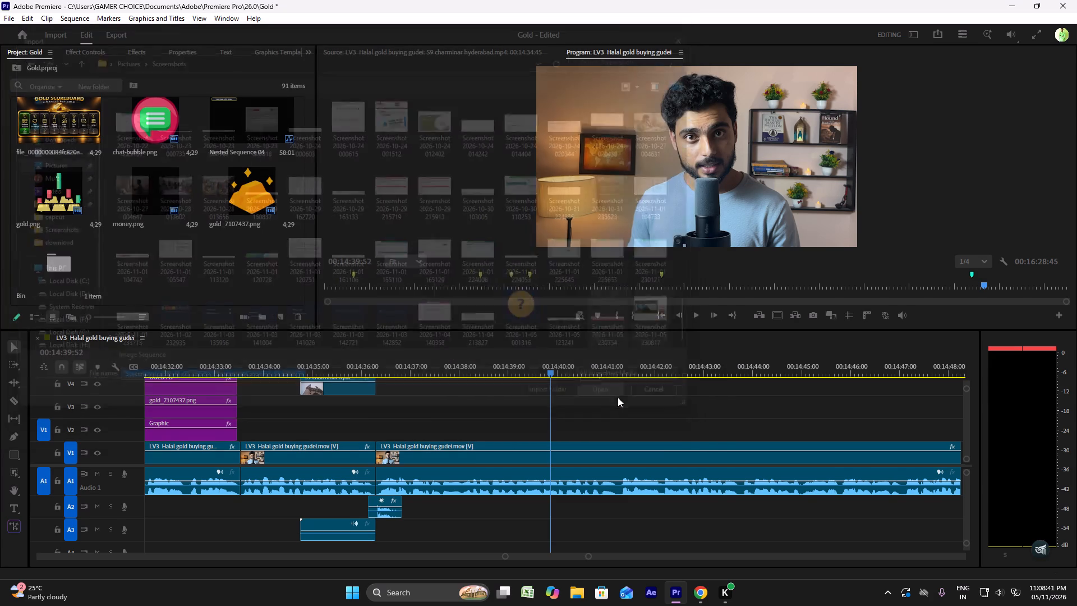
{"action": "double_click", "coordinate": [434, 378]}
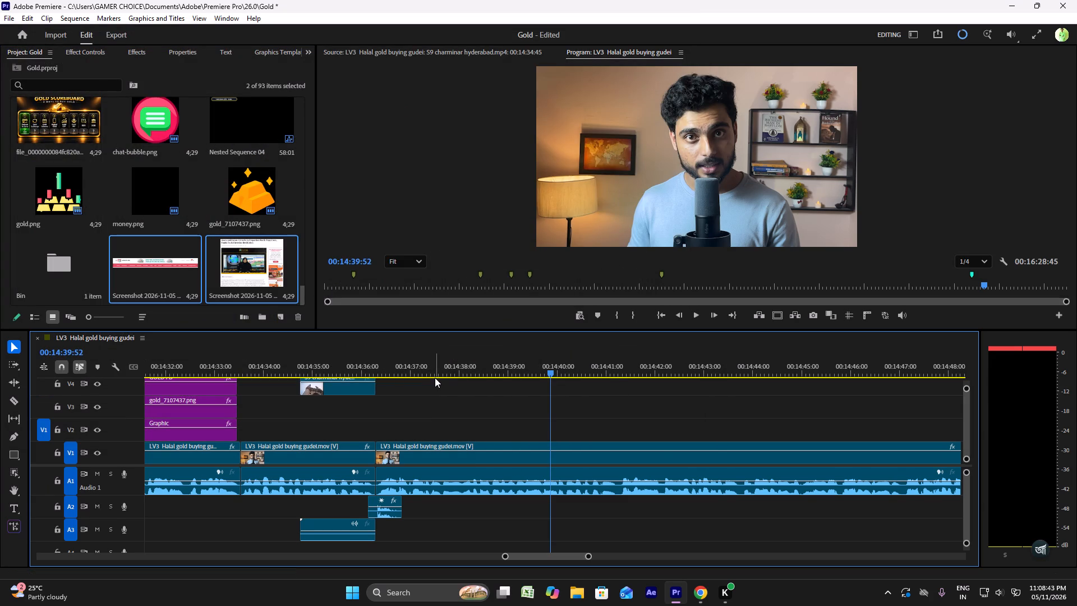
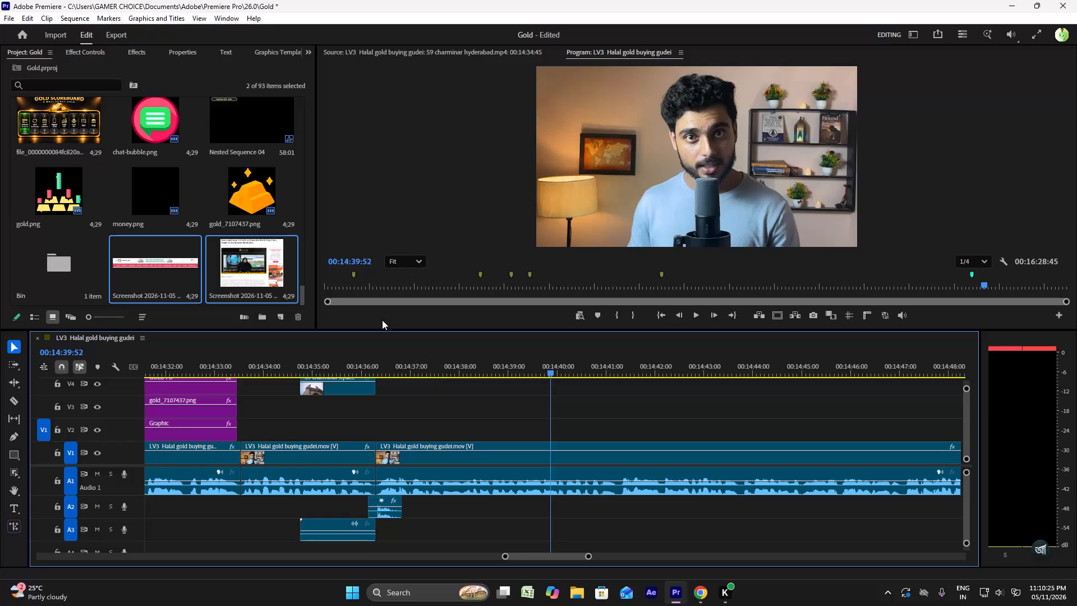
Play the narration from the end of the Charminar clip, around 00:14:36, to judge where the article screenshots belong.
{"action": "left_click", "coordinate": [366, 362]}
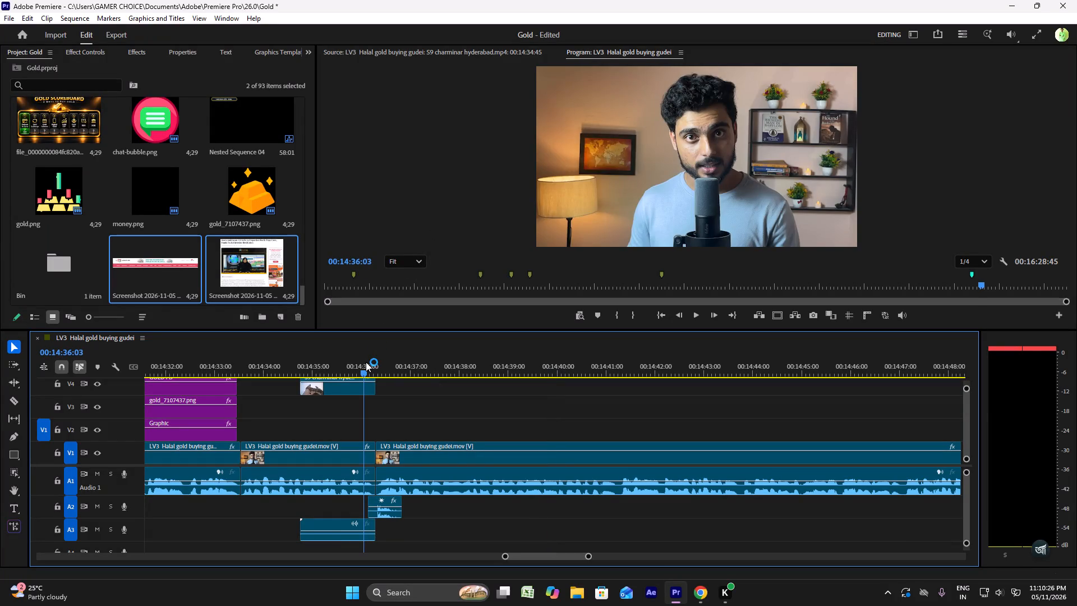
{"action": "key", "text": "space"}
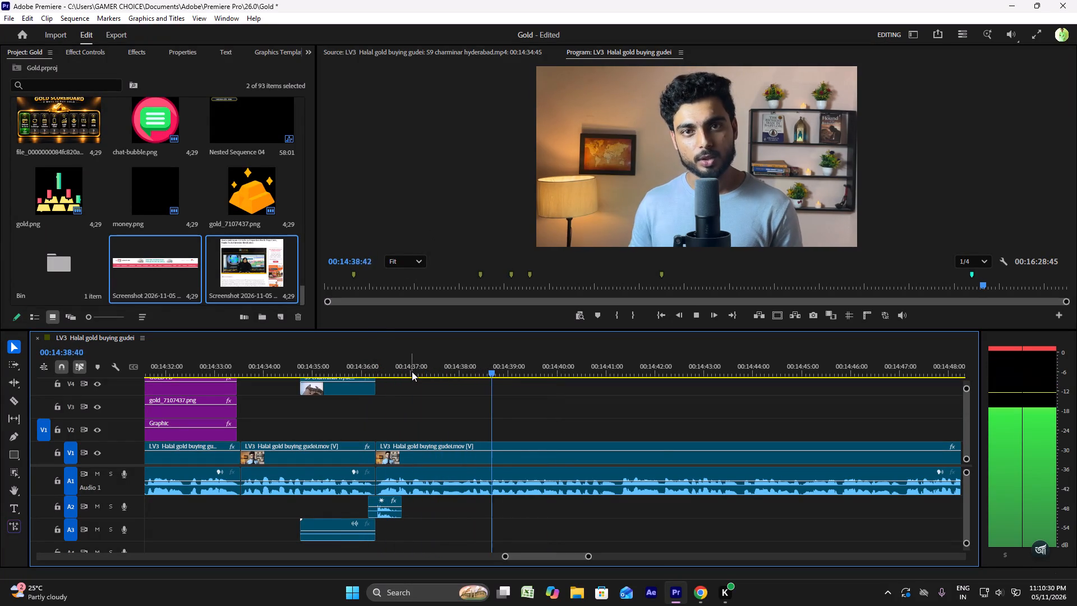
{"action": "left_click", "coordinate": [365, 374]}
{"action": "key", "text": "space"}
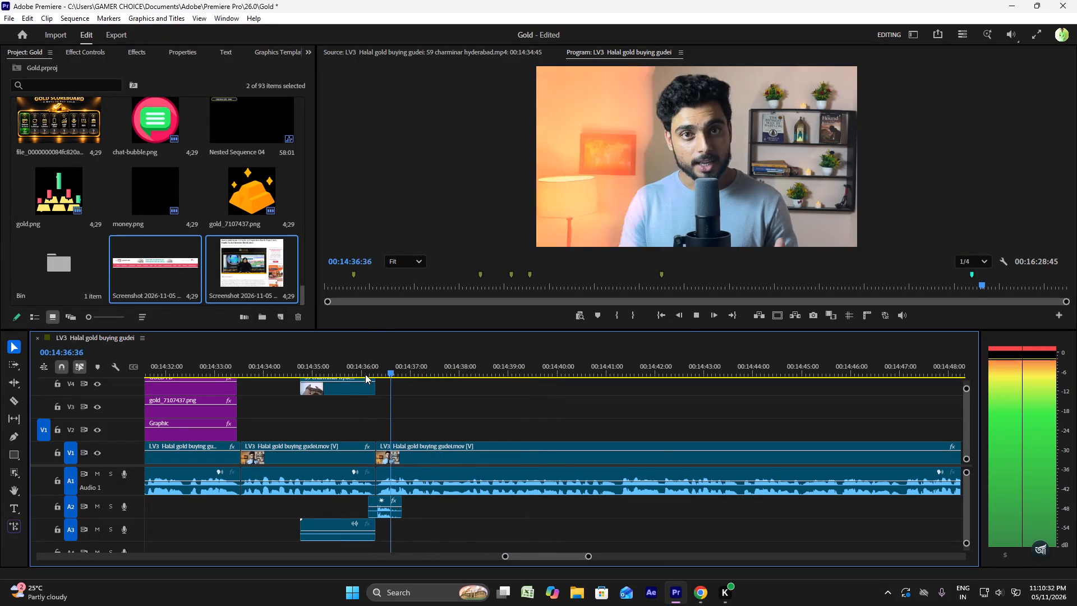
{"action": "left_click", "coordinate": [366, 371]}
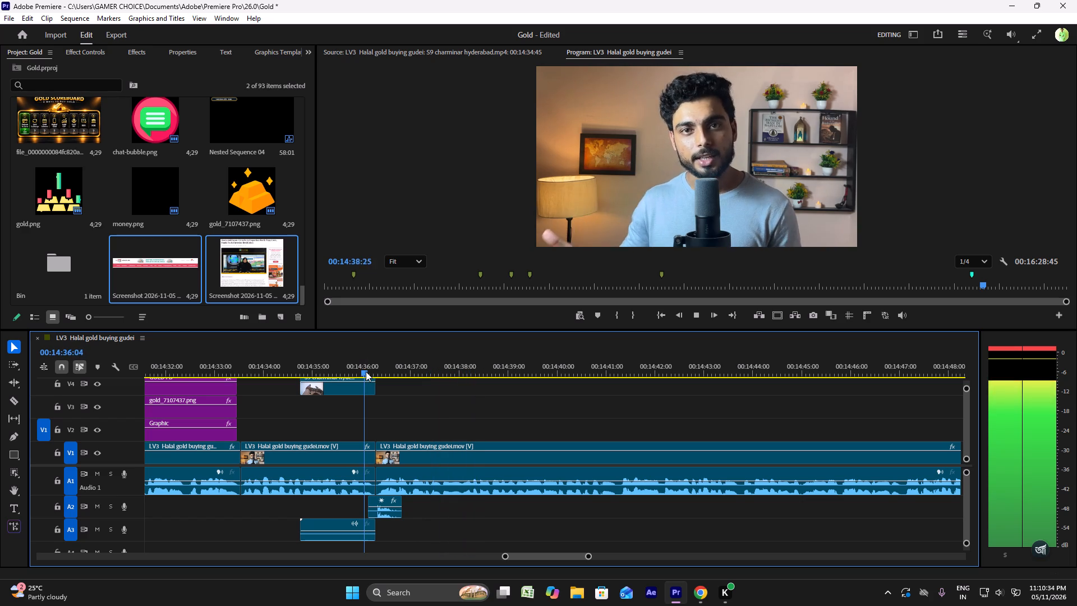
{"action": "key", "text": "space"}
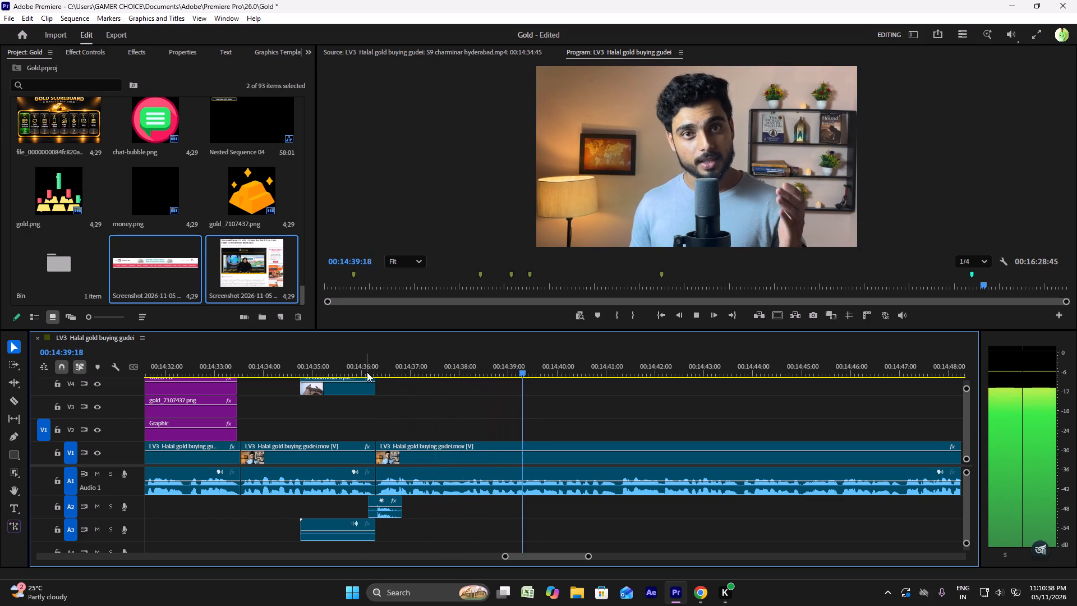
{"action": "left_click", "coordinate": [367, 371]}
{"action": "key", "text": "space"}
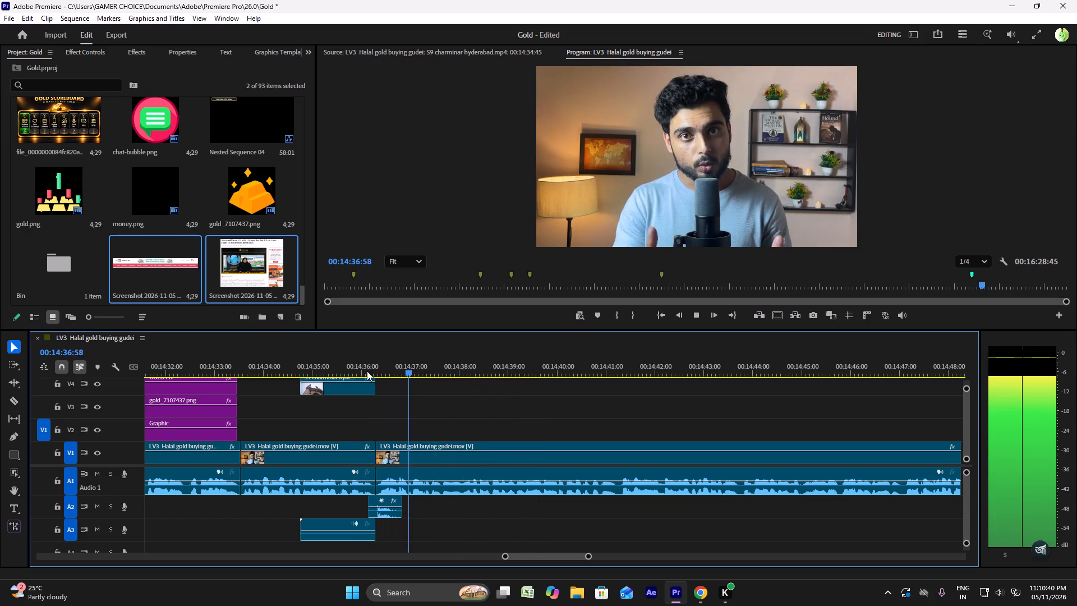
{"action": "left_click", "coordinate": [365, 369]}
{"action": "key", "text": "space"}
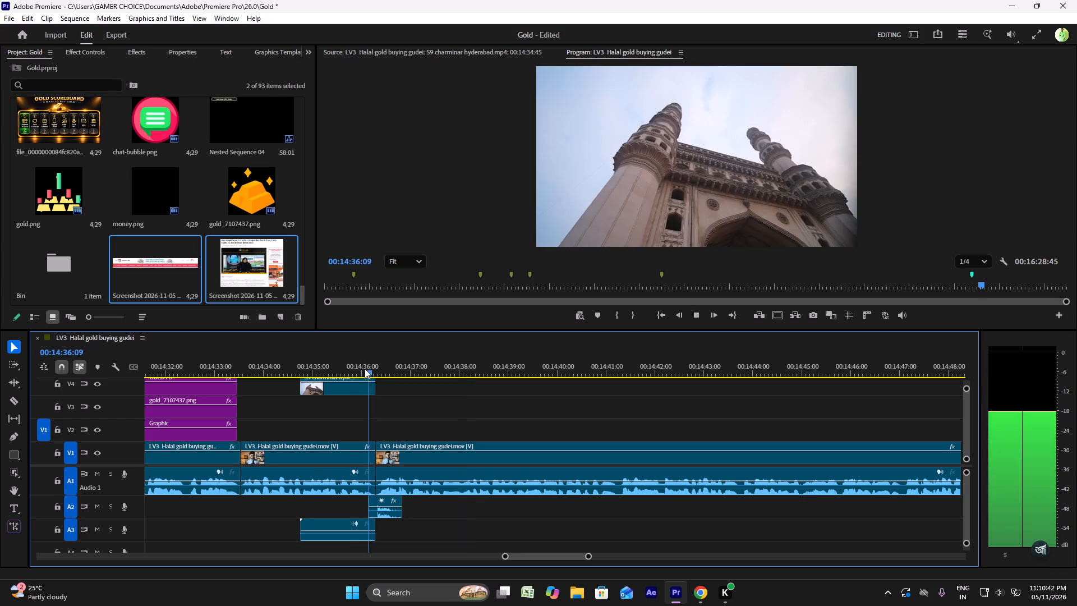
{"action": "key", "text": "space"}
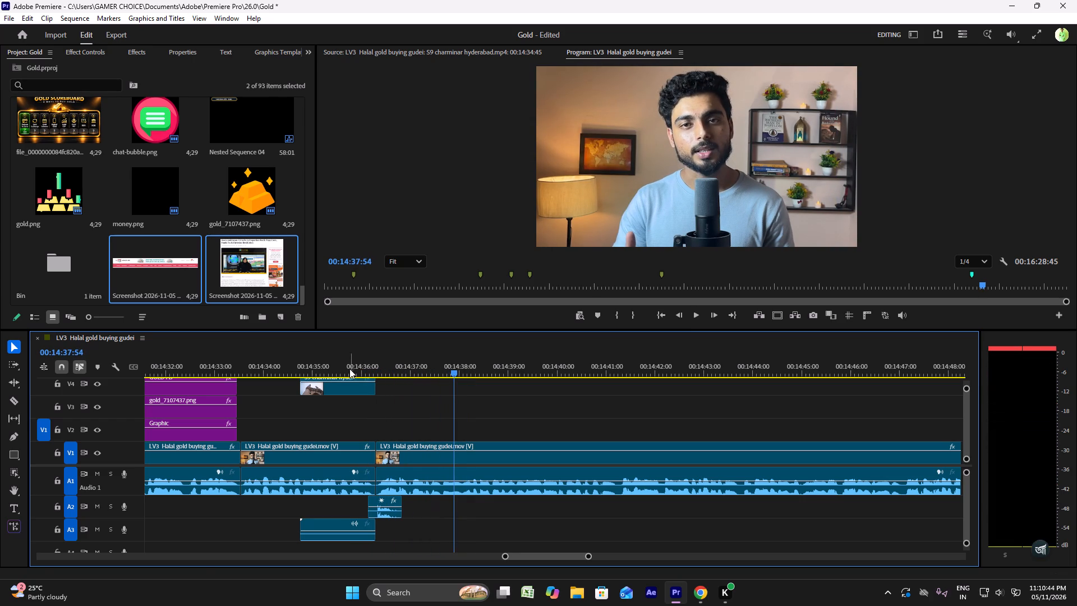
{"action": "left_click", "coordinate": [412, 425]}
{"action": "left_click_drag", "start_coordinate": [186, 279], "coordinate": [641, 424]}
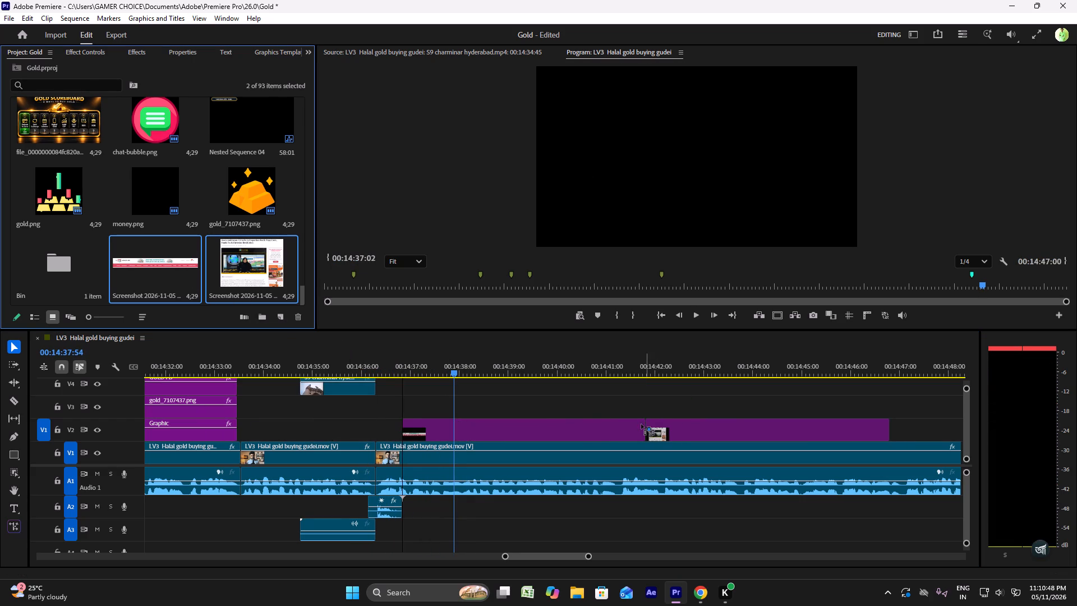
{"action": "left_click_drag", "start_coordinate": [641, 424], "coordinate": [622, 424]}
{"action": "left_click", "coordinate": [536, 405]}
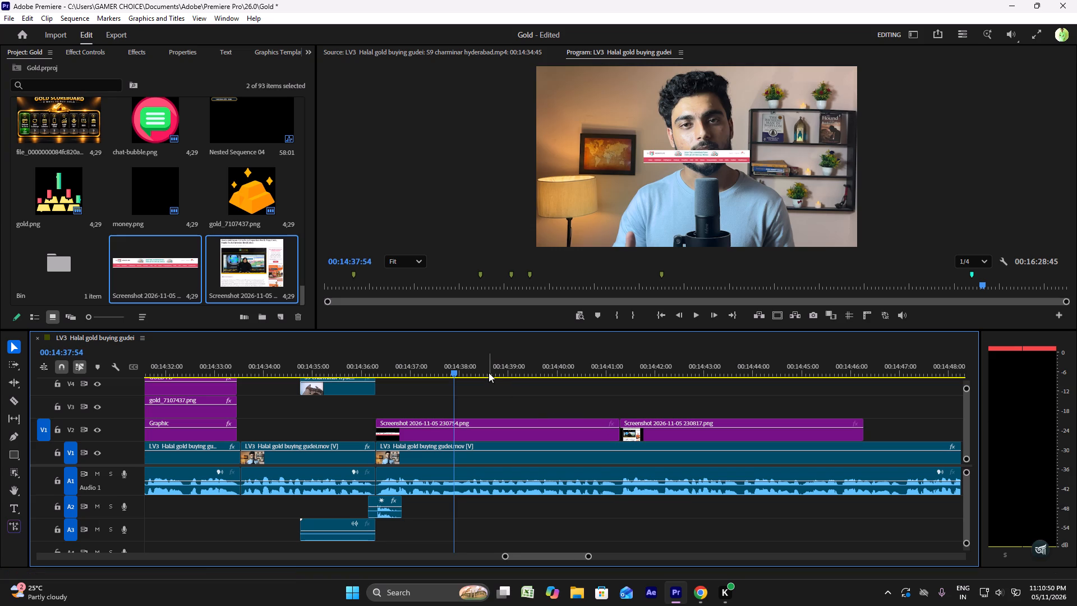
{"action": "left_click", "coordinate": [489, 373]}
{"action": "left_click", "coordinate": [485, 429]}
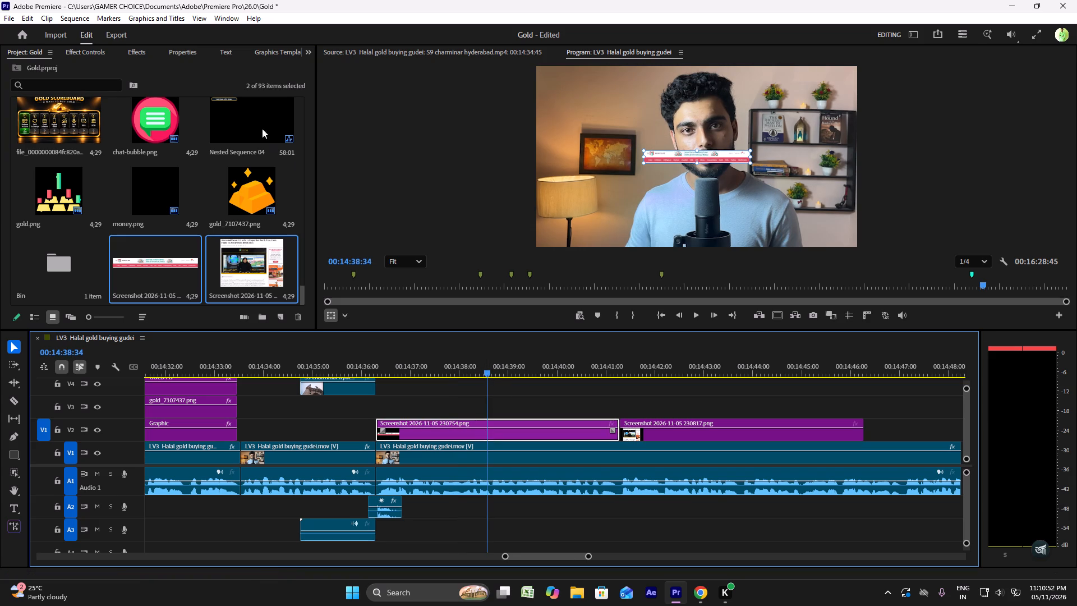
{"action": "left_click", "coordinate": [186, 51]}
{"action": "left_click_drag", "start_coordinate": [141, 169], "coordinate": [167, 172]}
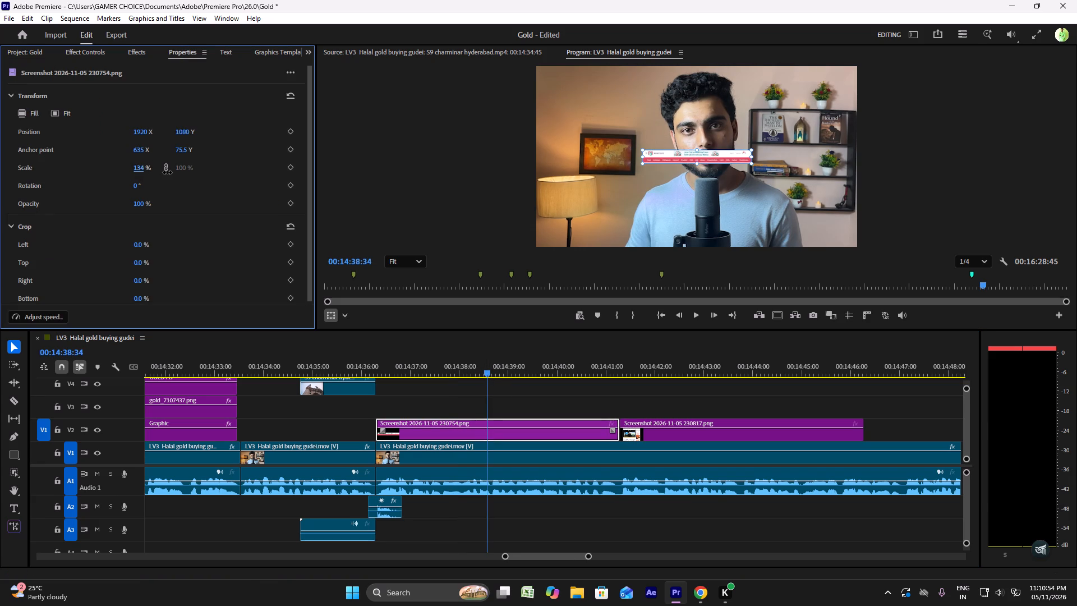
{"action": "left_click_drag", "start_coordinate": [167, 172], "coordinate": [238, 175]}
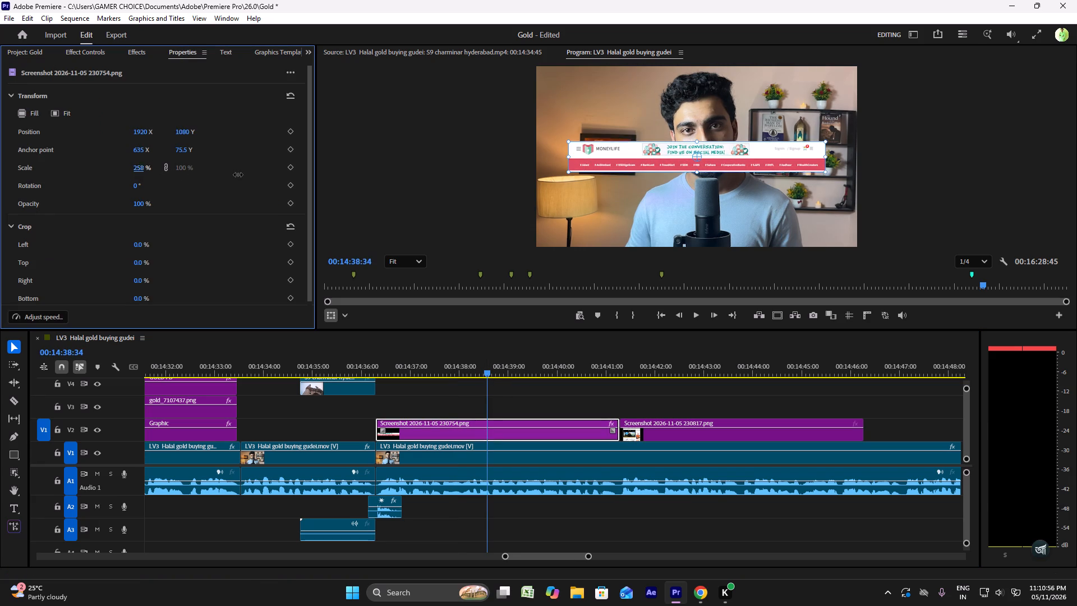
{"action": "left_click_drag", "start_coordinate": [238, 175], "coordinate": [254, 175]}
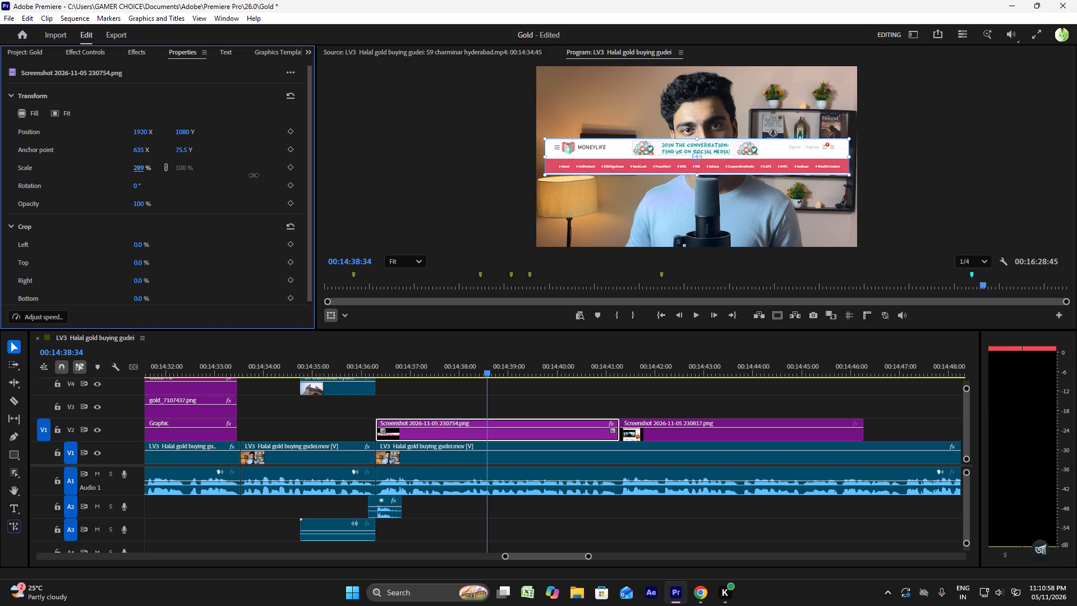
{"action": "left_click_drag", "start_coordinate": [254, 175], "coordinate": [261, 175]}
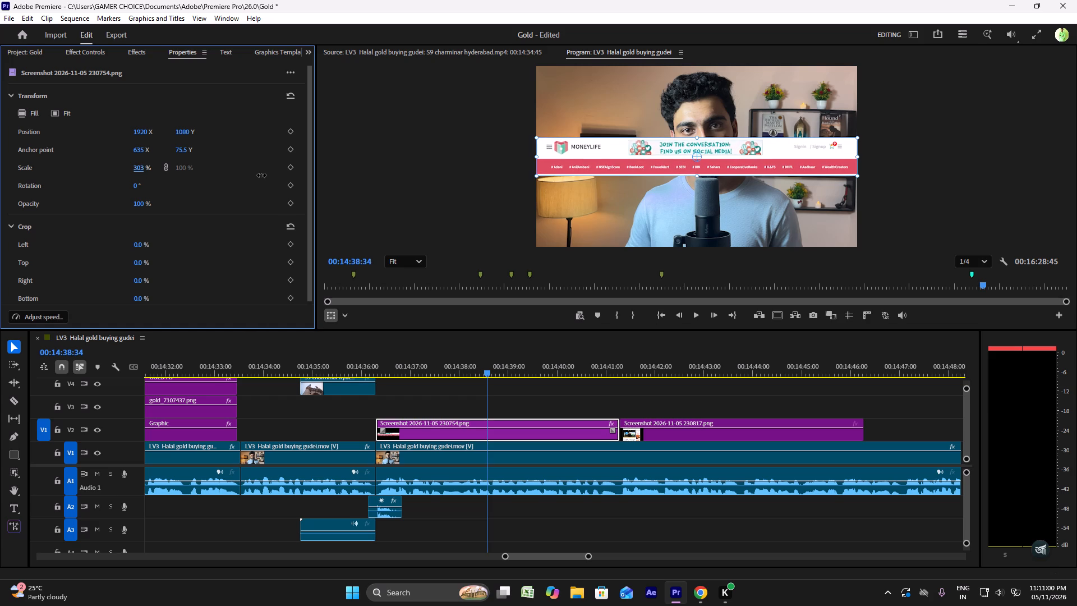
{"action": "left_click_drag", "start_coordinate": [261, 175], "coordinate": [262, 176]}
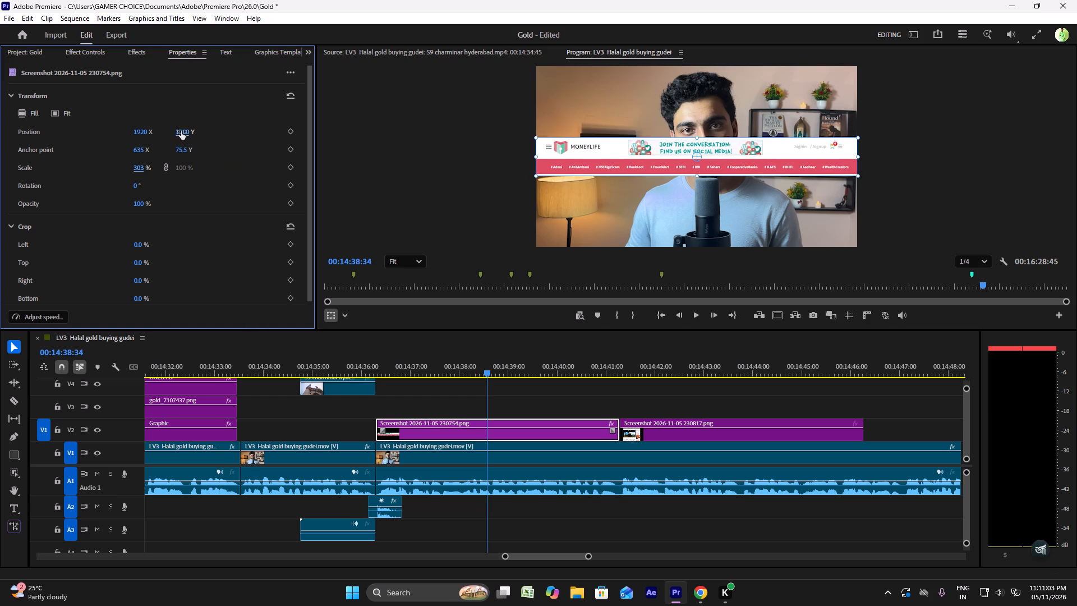
Set the header capture's vertical position to 214 so it sits flush with the top of the frame.
{"action": "left_click_drag", "start_coordinate": [182, 131], "coordinate": [43, 130]}
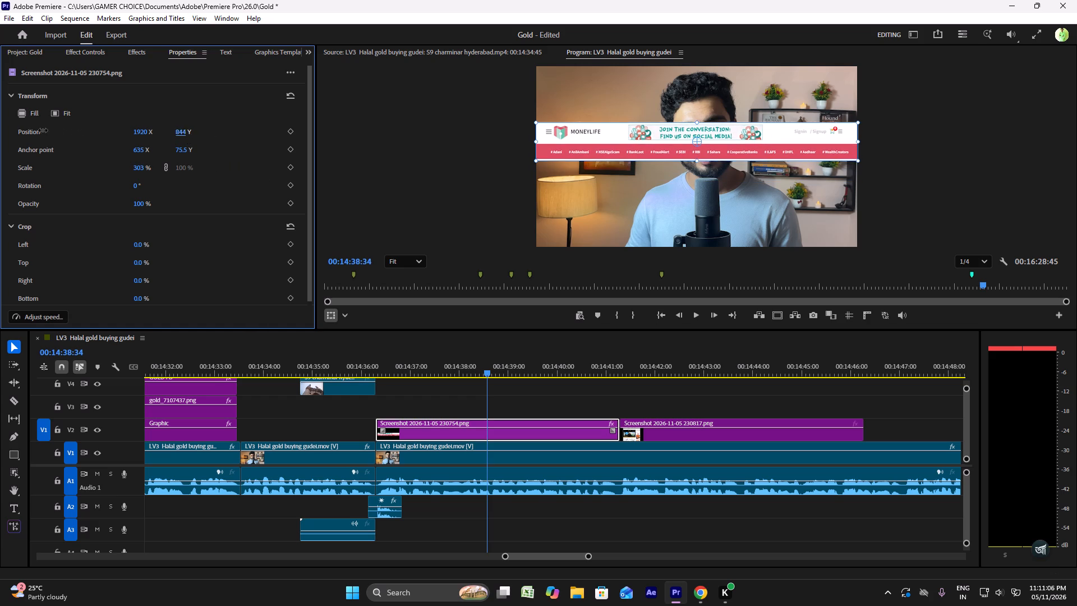
{"action": "left_click_drag", "start_coordinate": [43, 130], "coordinate": [0, 131]}
{"action": "left_click_drag", "start_coordinate": [180, 132], "coordinate": [3, 129]}
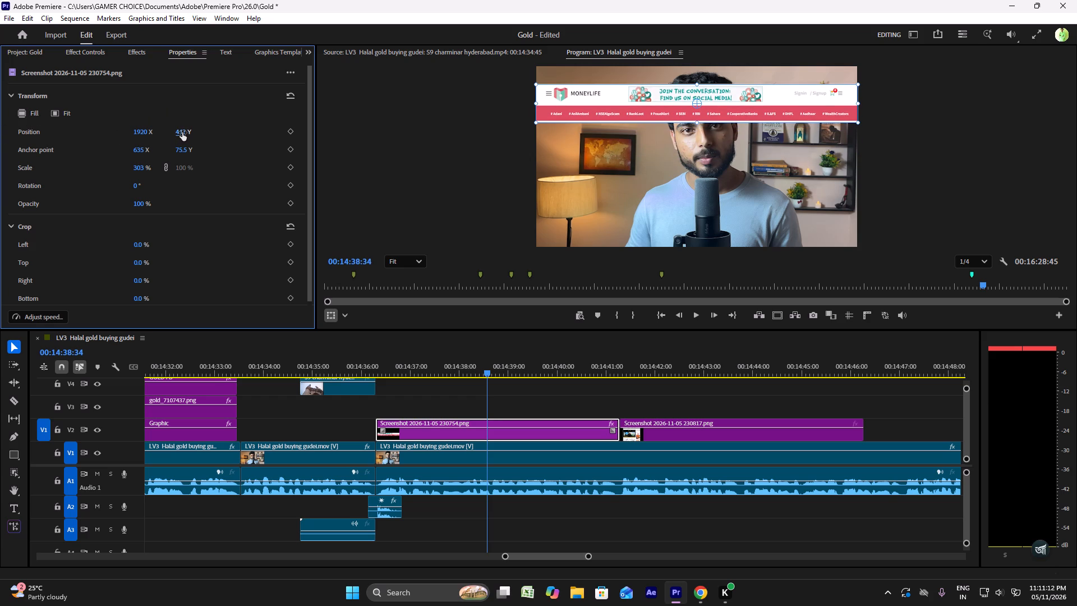
{"action": "left_click_drag", "start_coordinate": [182, 132], "coordinate": [51, 127]}
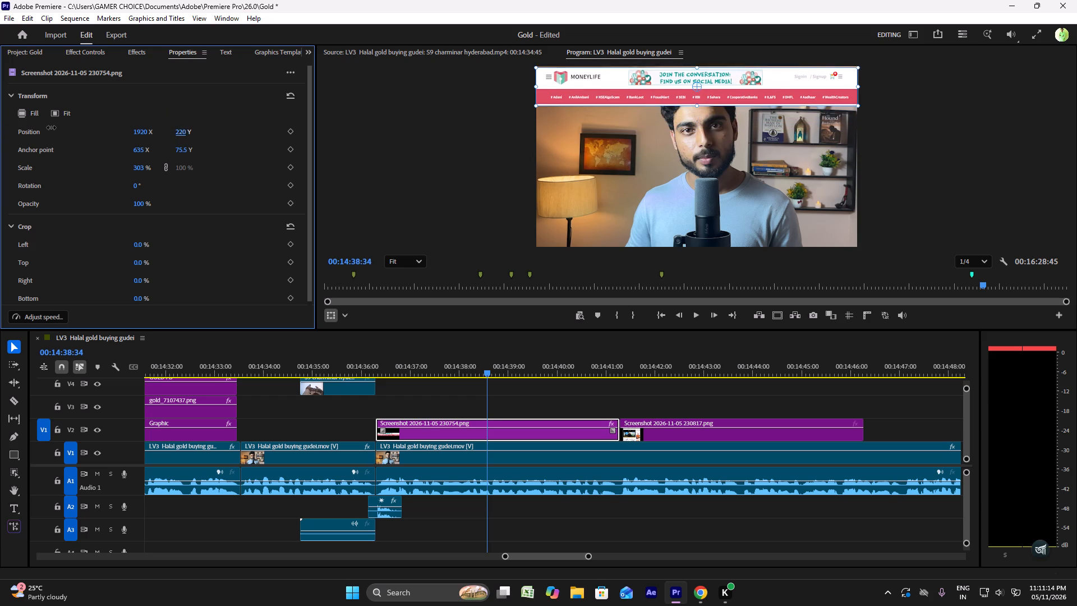
{"action": "left_click_drag", "start_coordinate": [51, 127], "coordinate": [48, 127]}
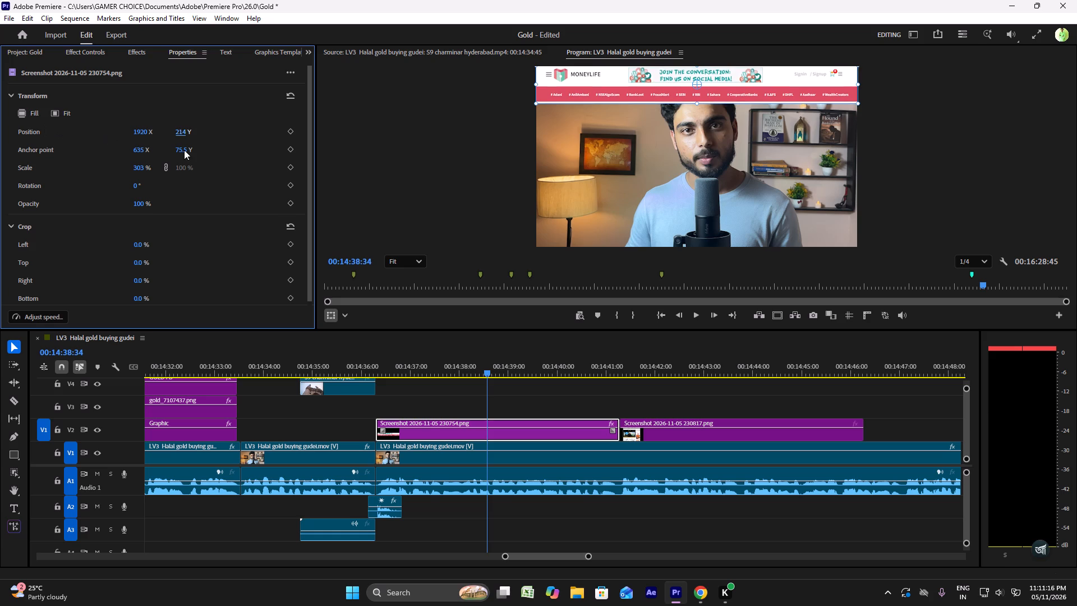
{"action": "left_click_drag", "start_coordinate": [654, 439], "coordinate": [557, 395]}
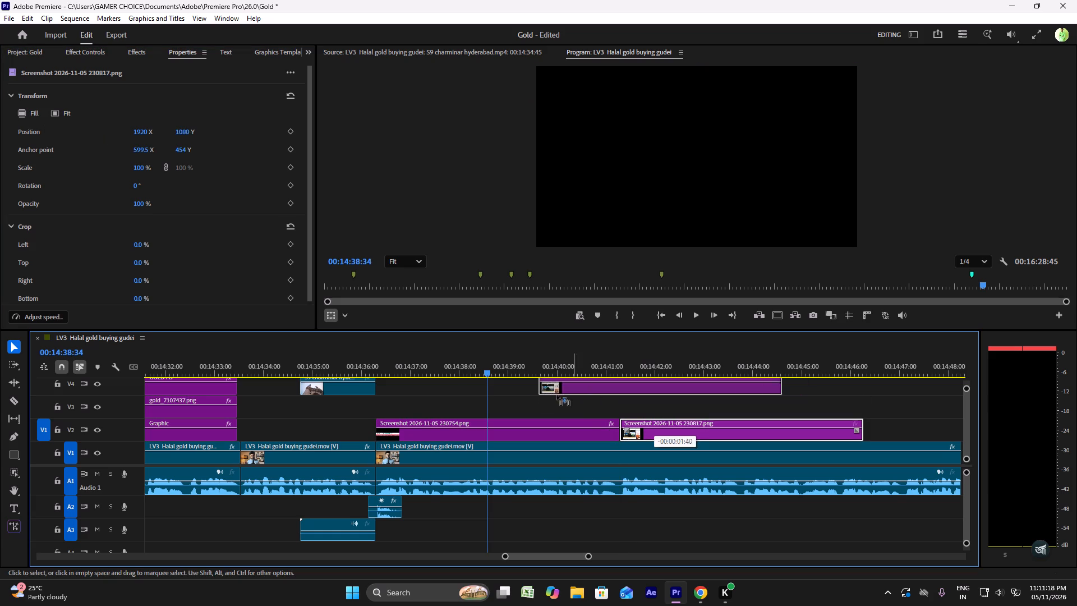
{"action": "left_click_drag", "start_coordinate": [557, 395], "coordinate": [416, 407]}
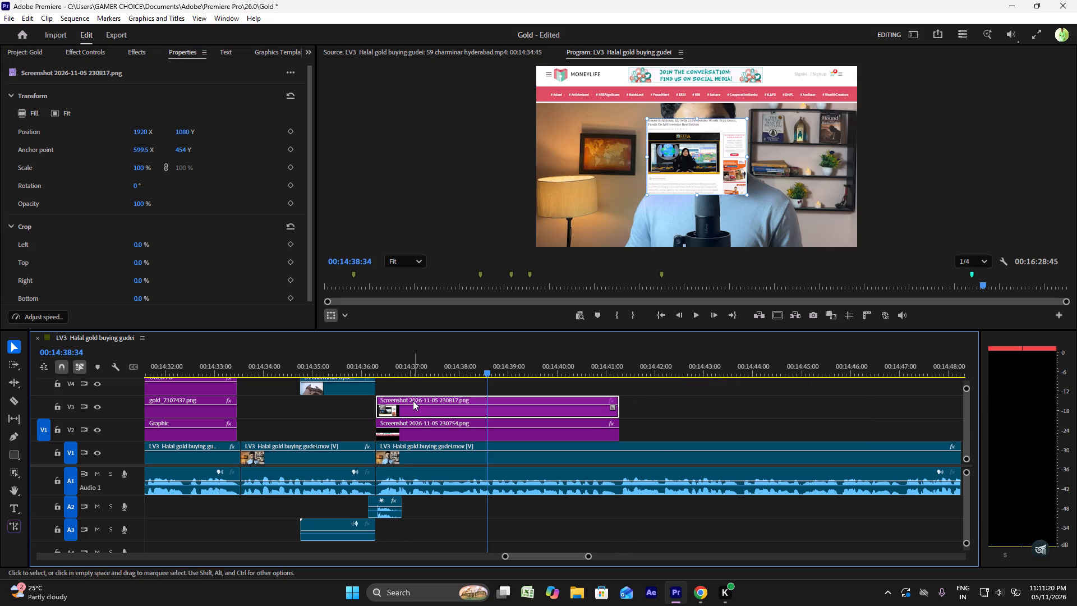
{"action": "left_click", "coordinate": [412, 372]}
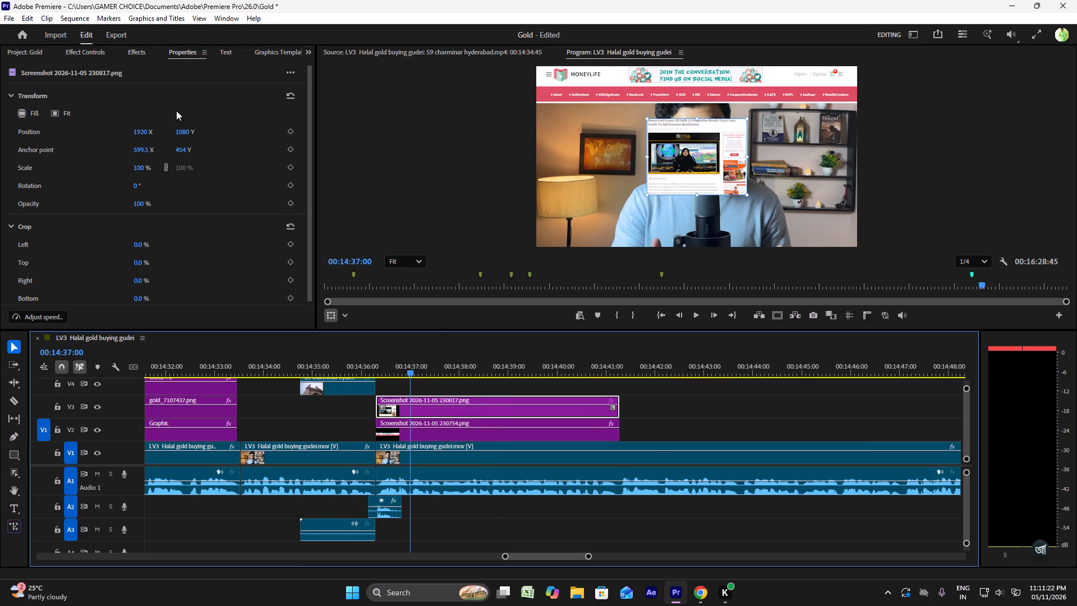
{"action": "left_click_drag", "start_coordinate": [148, 168], "coordinate": [237, 172]}
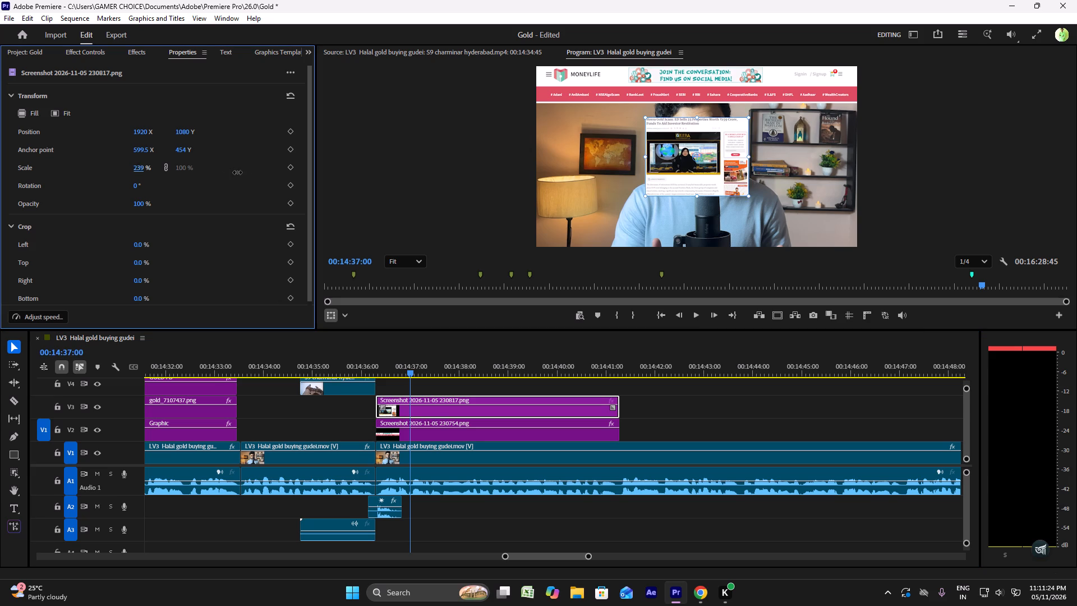
{"action": "left_click_drag", "start_coordinate": [237, 172], "coordinate": [273, 173]}
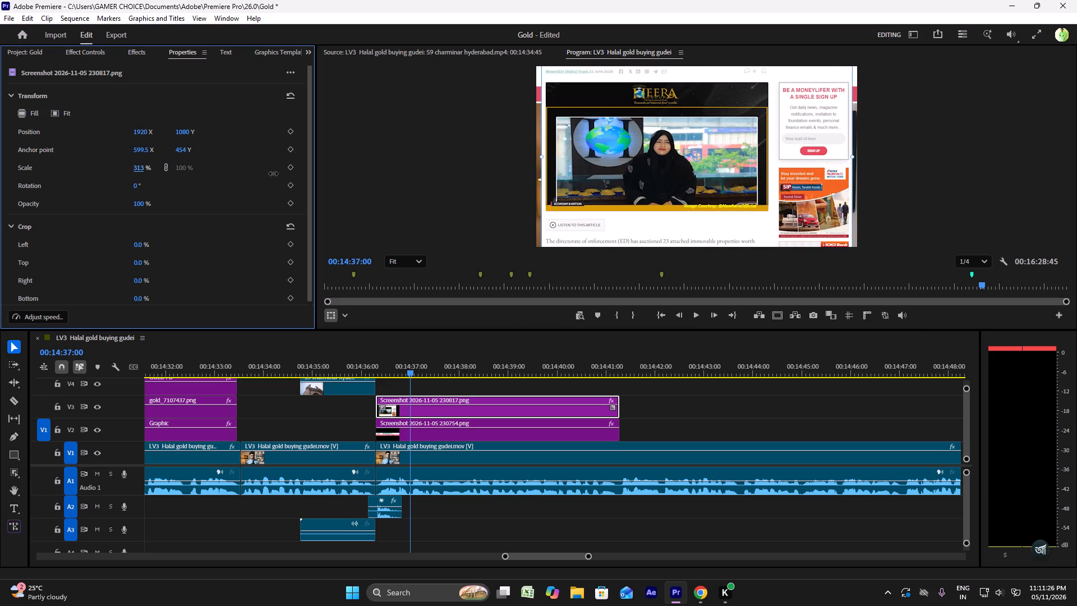
{"action": "left_click_drag", "start_coordinate": [273, 173], "coordinate": [280, 174]}
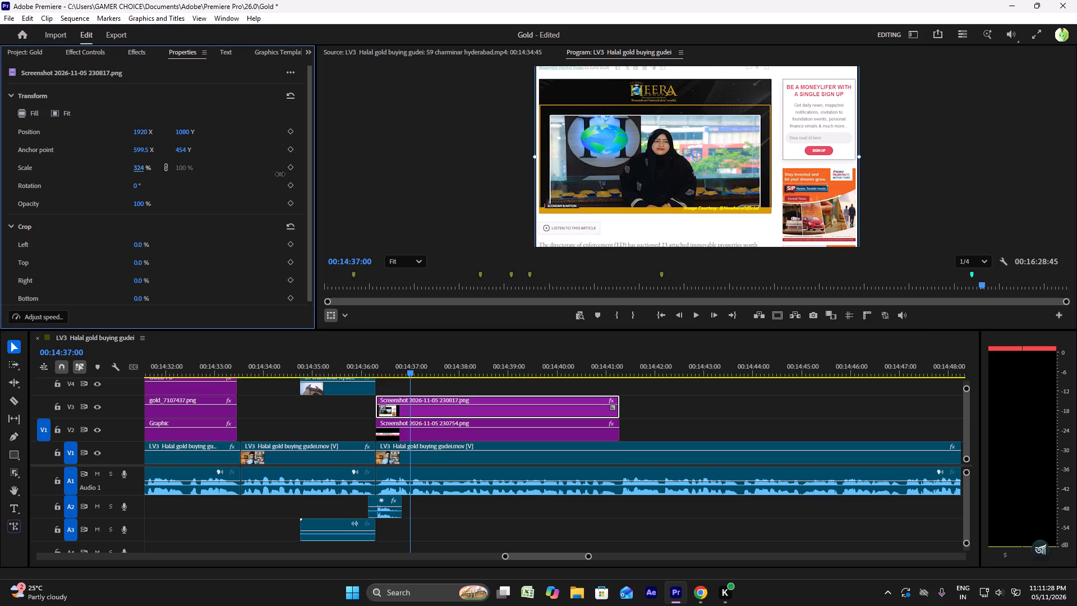
{"action": "left_click_drag", "start_coordinate": [280, 174], "coordinate": [280, 174]}
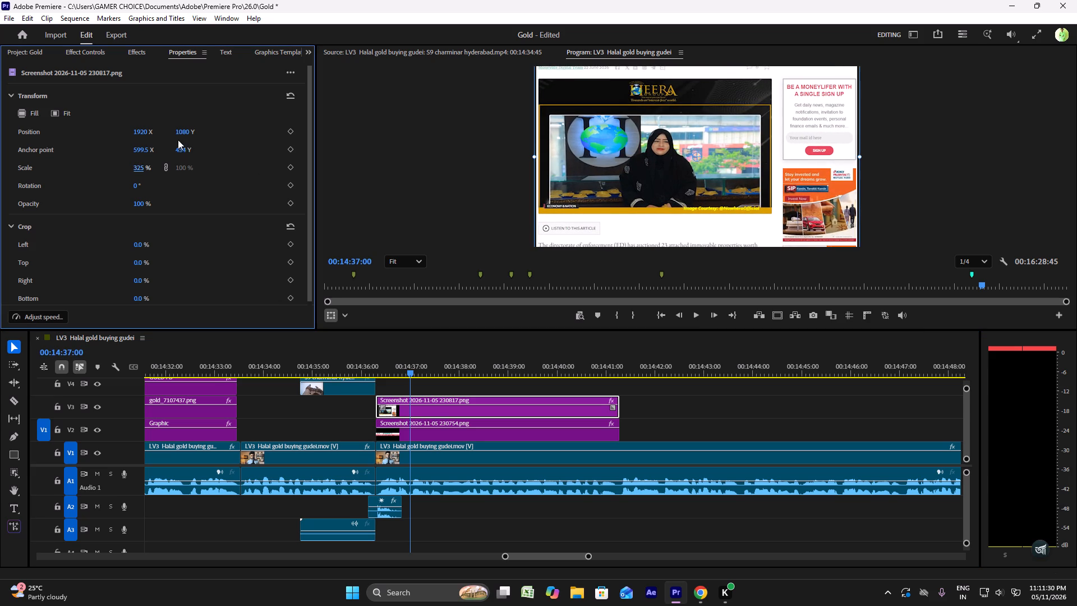
Set the article capture's vertical position to 1910 so its headline sits just below the Moneylife header.
{"action": "left_click_drag", "start_coordinate": [182, 131], "coordinate": [279, 140]}
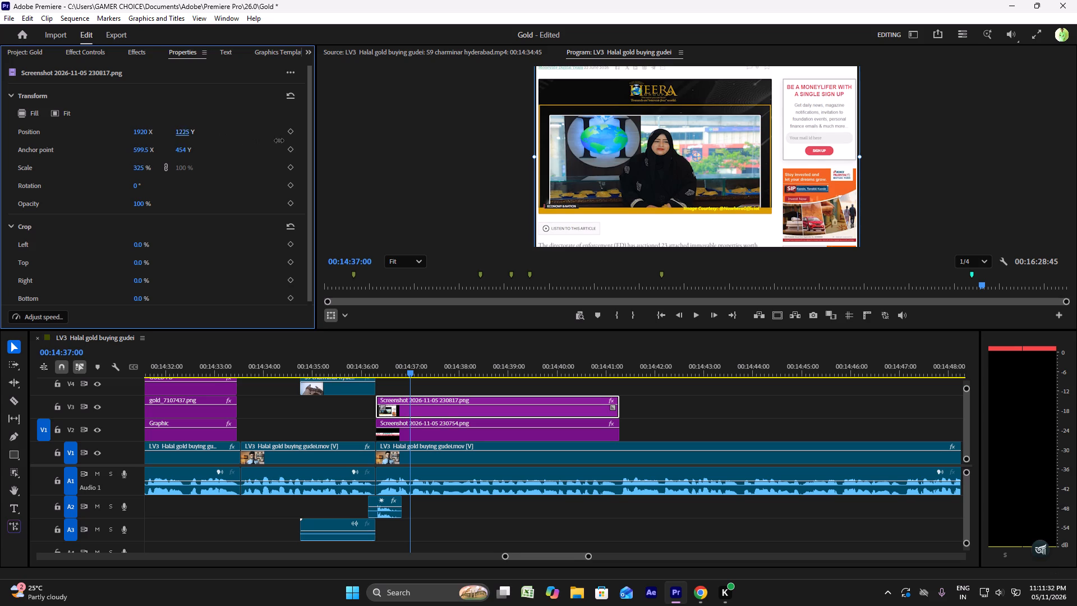
{"action": "left_click_drag", "start_coordinate": [279, 140], "coordinate": [370, 142]}
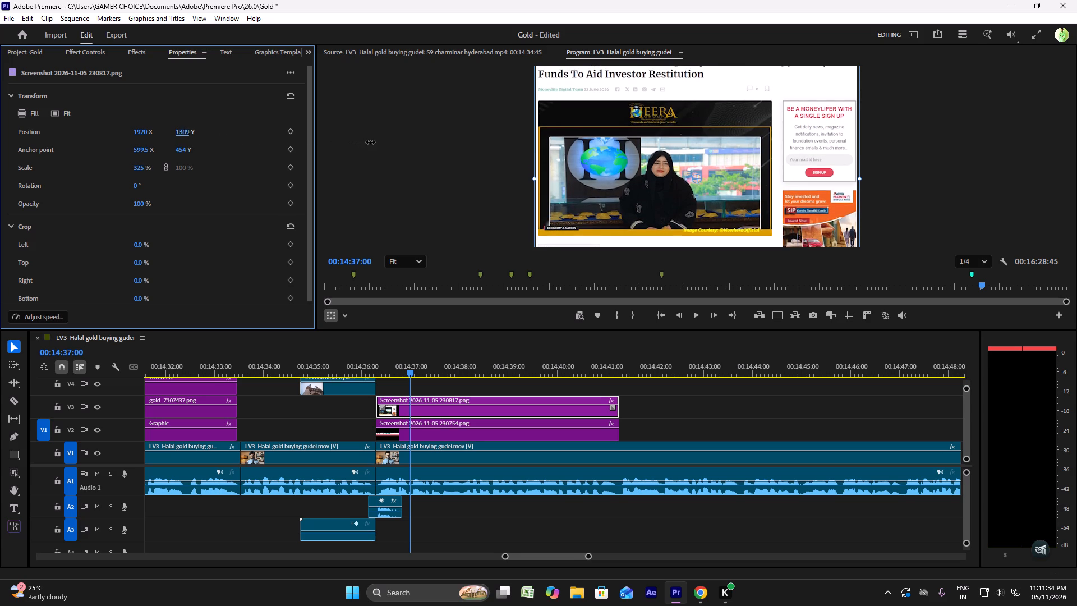
{"action": "left_click_drag", "start_coordinate": [370, 142], "coordinate": [494, 137]}
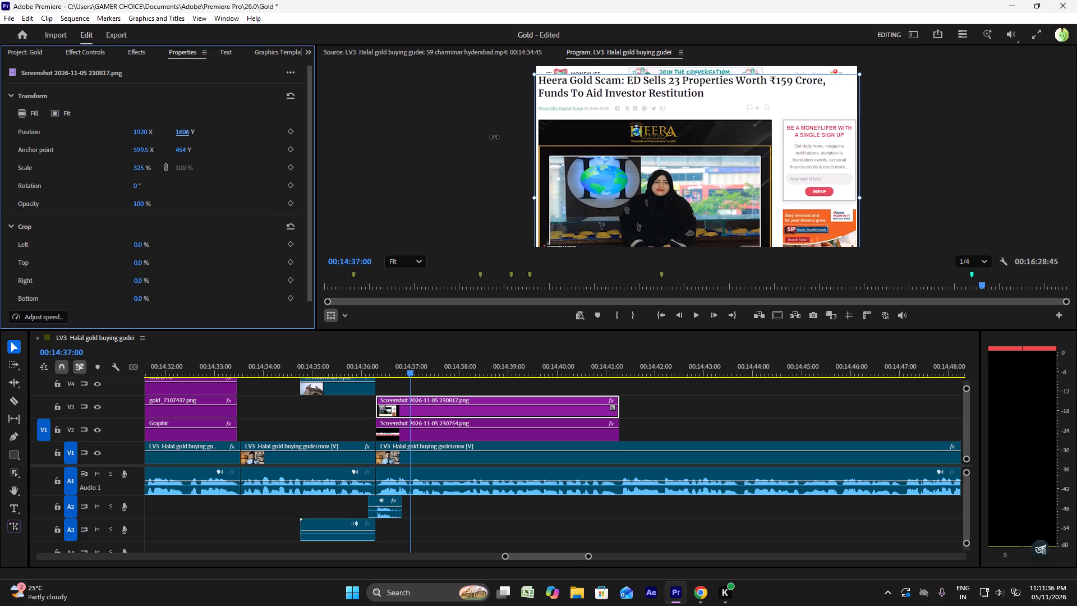
{"action": "left_click_drag", "start_coordinate": [494, 137], "coordinate": [610, 133]}
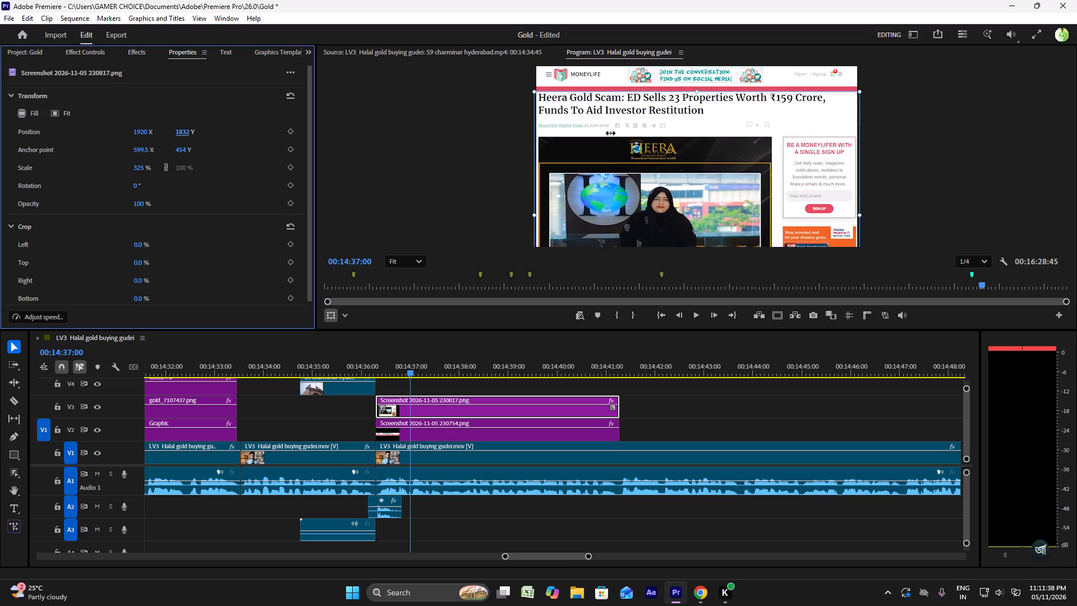
{"action": "left_click_drag", "start_coordinate": [610, 133], "coordinate": [683, 133]}
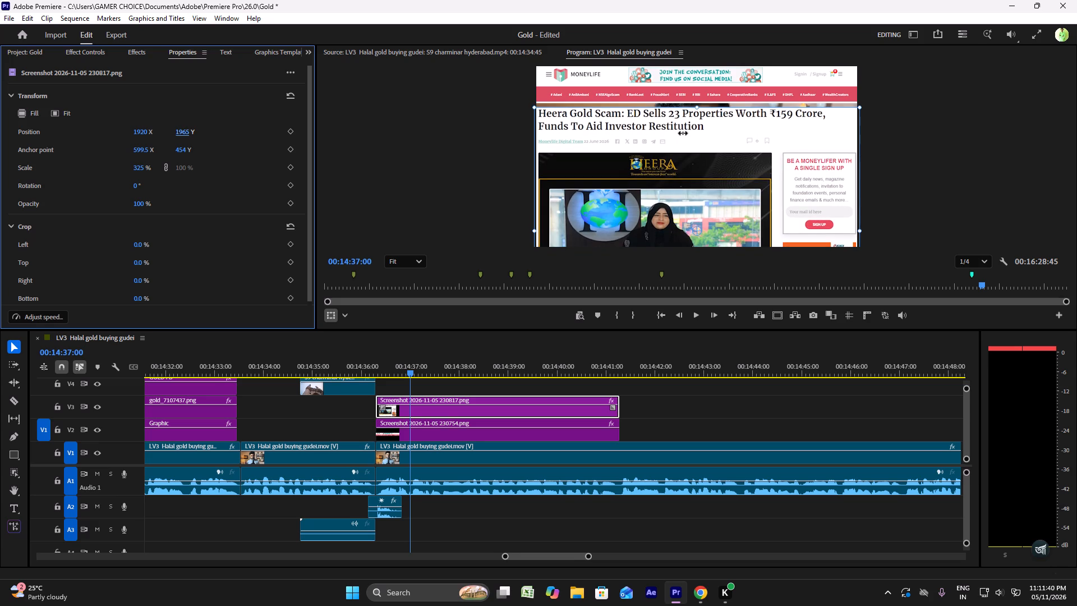
{"action": "left_click_drag", "start_coordinate": [683, 133], "coordinate": [647, 128]}
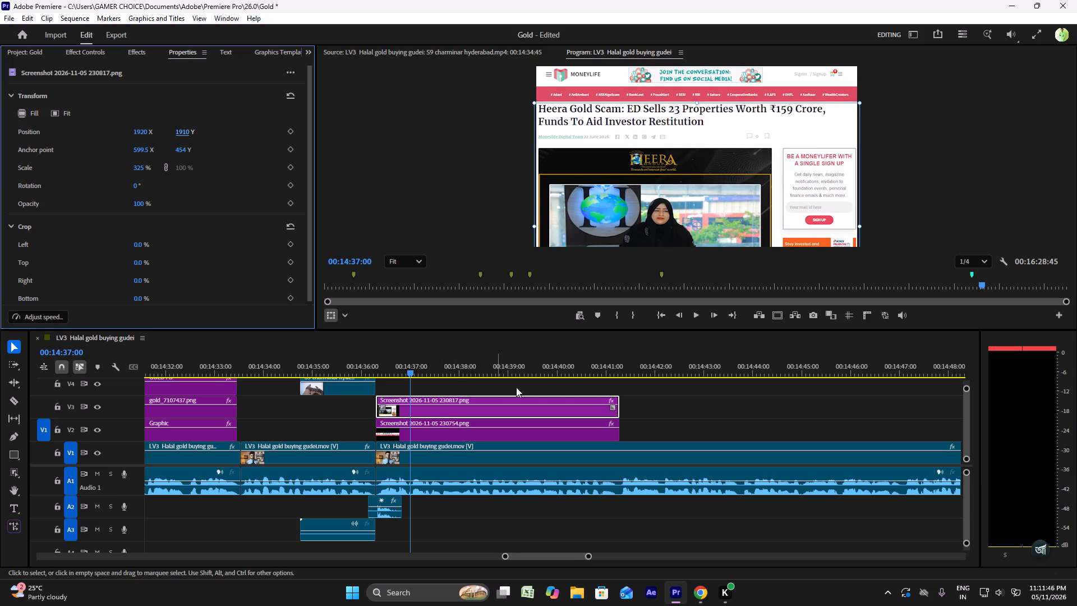
{"action": "left_click", "coordinate": [636, 389]}
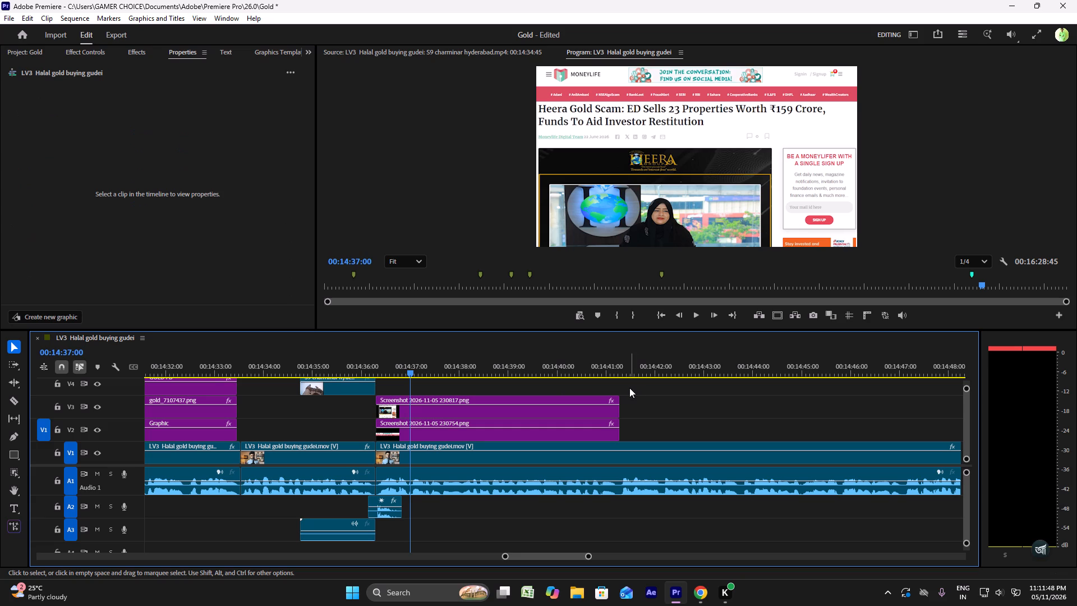
Play back the stacked article screenshots against the narration, including the transition from the Charminar clip.
{"action": "key", "text": "space"}
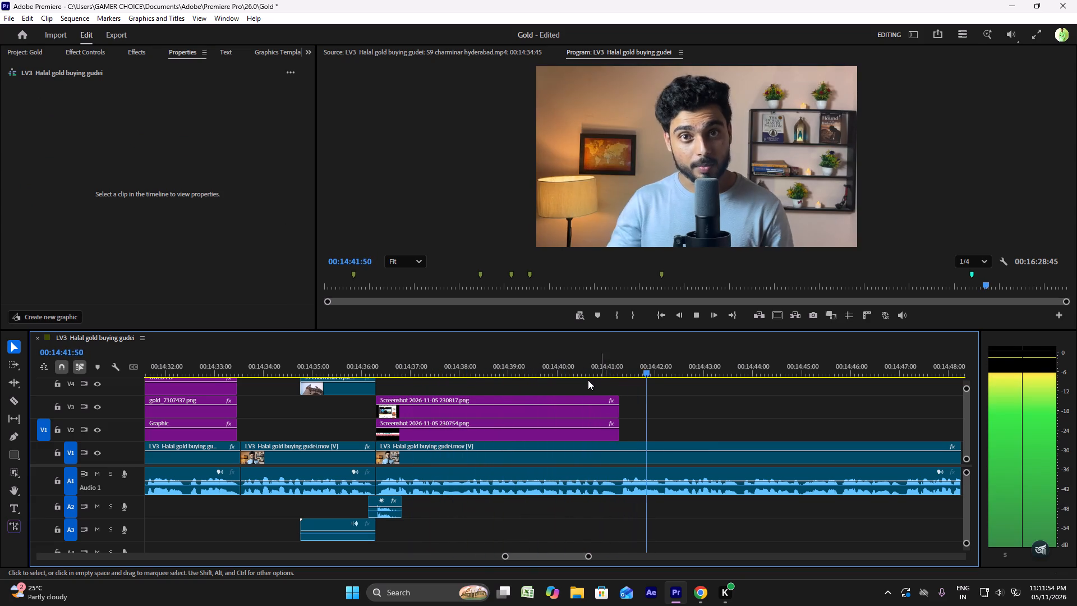
{"action": "key", "text": "space"}
{"action": "left_click", "coordinate": [399, 373]}
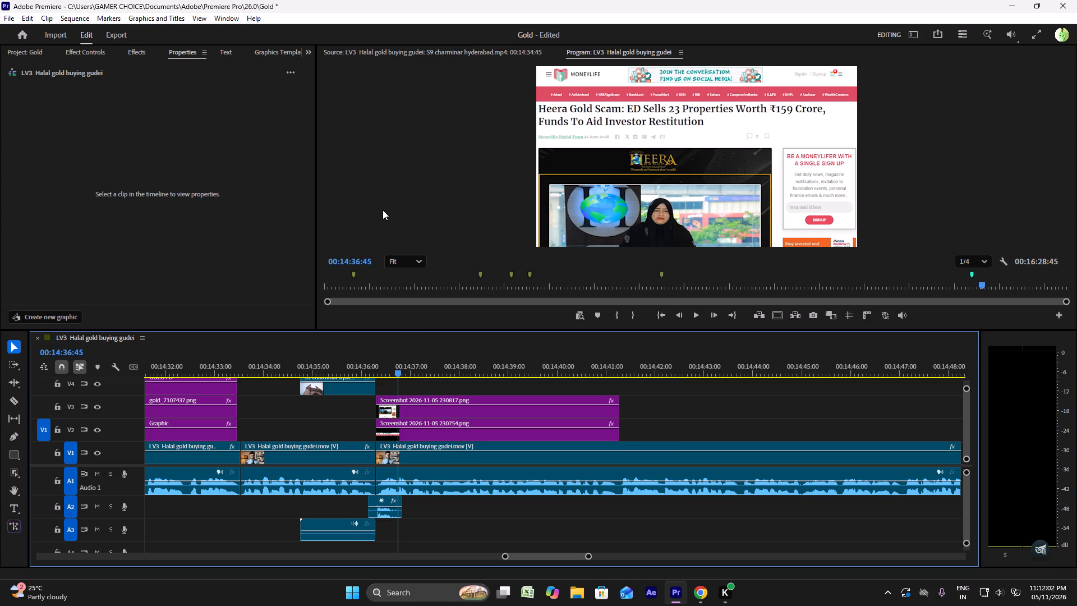
{"action": "left_click", "coordinate": [426, 361]}
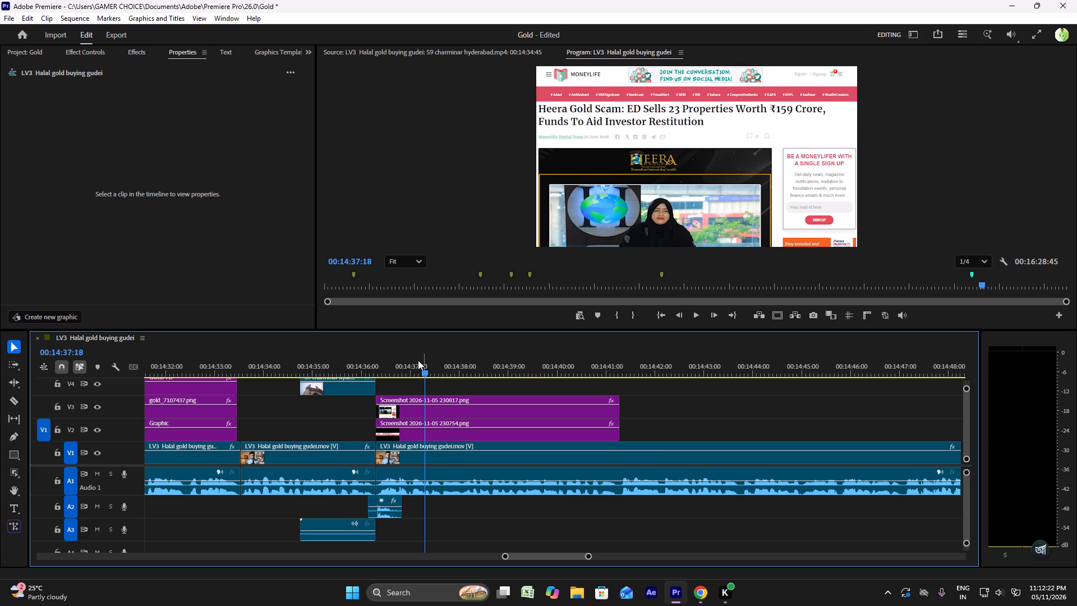
{"action": "left_click", "coordinate": [366, 369]}
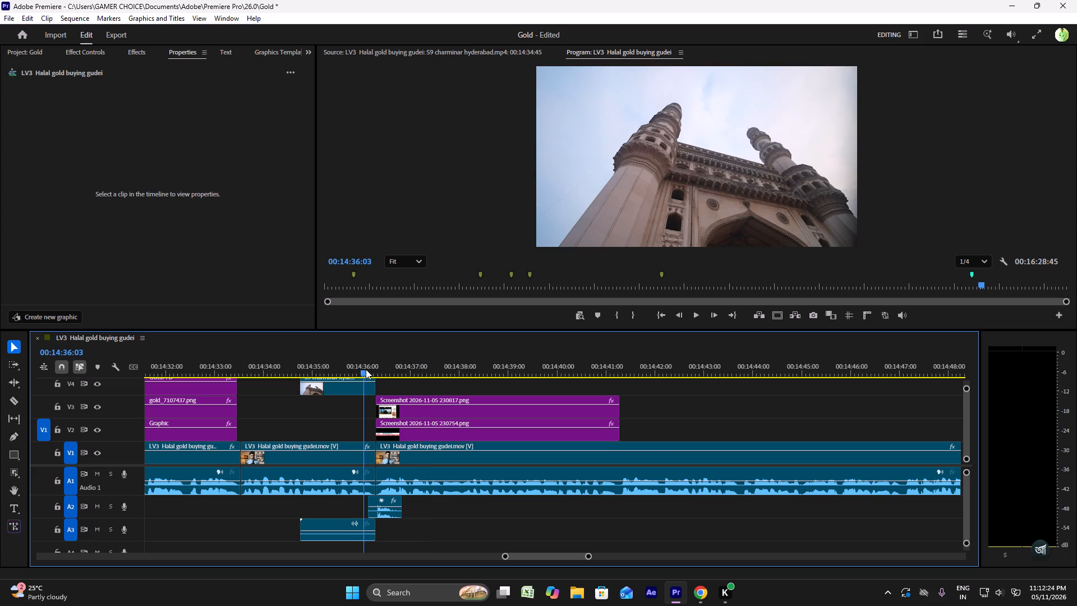
{"action": "key", "text": "space"}
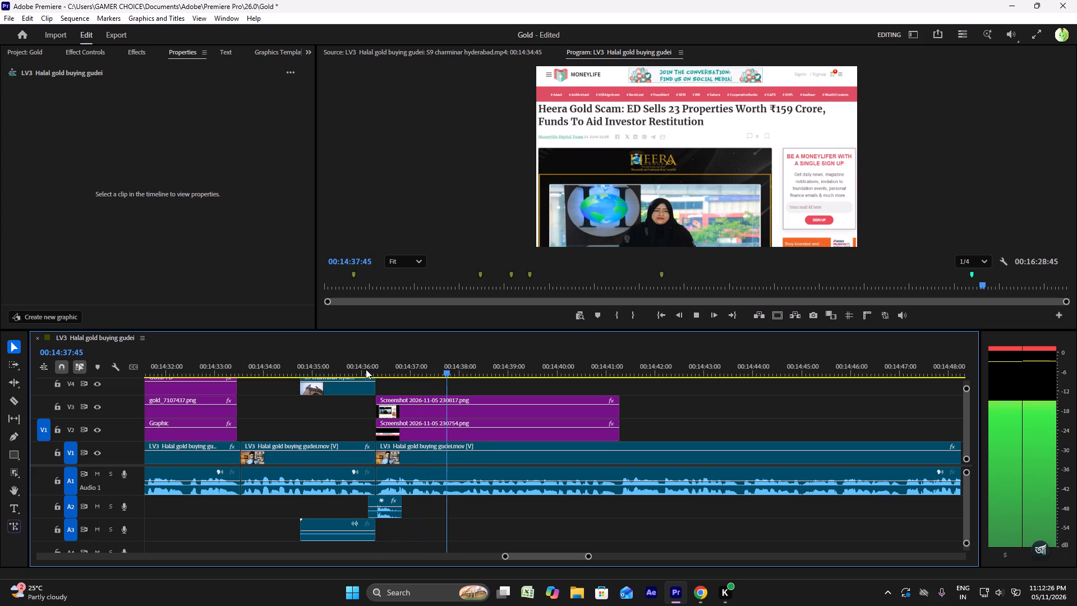
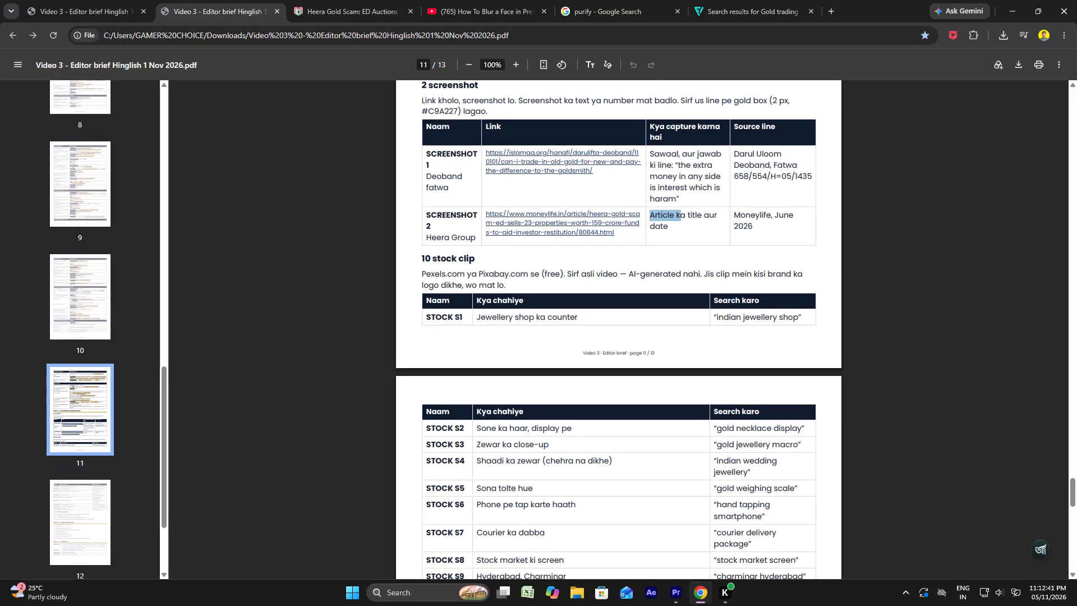
Copy the SCREENSHOT 2 source line "Moneylife, June 2026" from the editor brief.
{"action": "left_click_drag", "start_coordinate": [731, 216], "coordinate": [757, 229]}
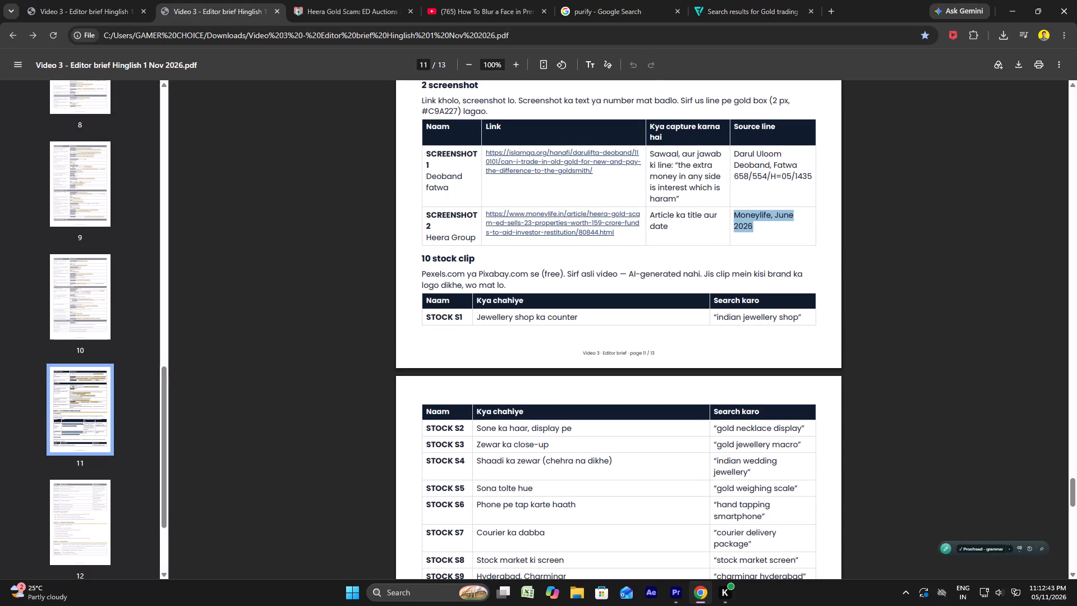
{"action": "right_click", "coordinate": [750, 225]}
{"action": "left_click", "coordinate": [765, 237]}
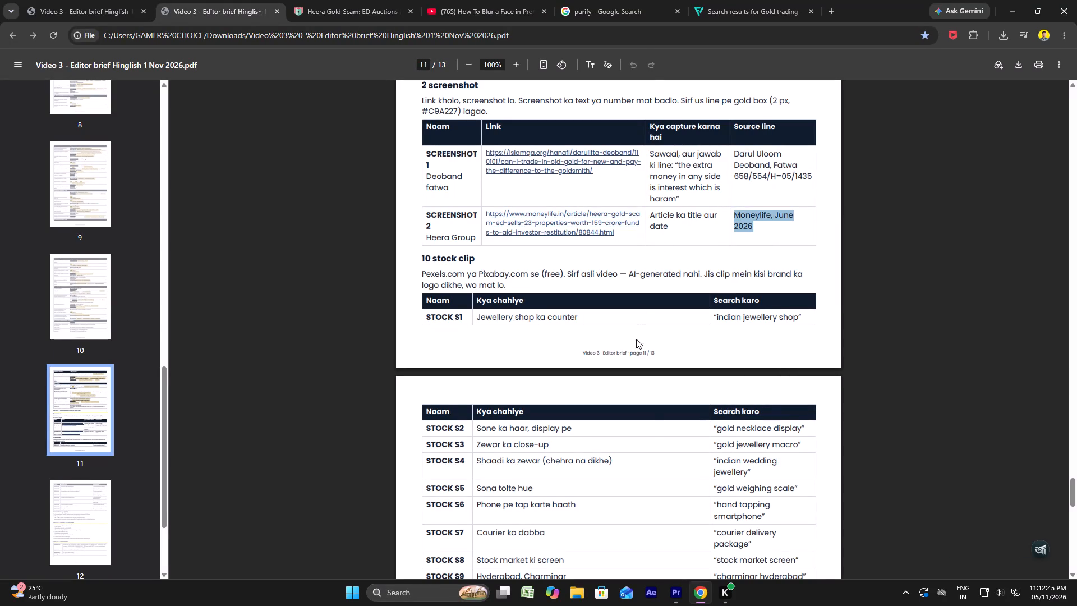
In Premiere, place the saved source-line graphic template "S" on V4, starting where the Moneylife screenshot clips begin.
{"action": "left_click", "coordinate": [679, 594]}
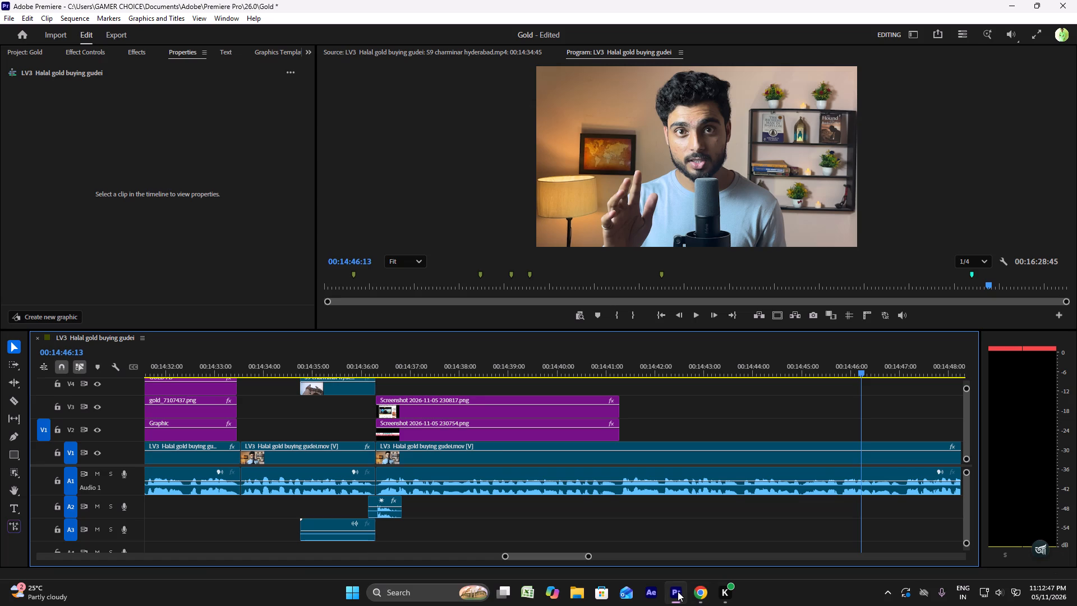
{"action": "left_click", "coordinate": [436, 368]}
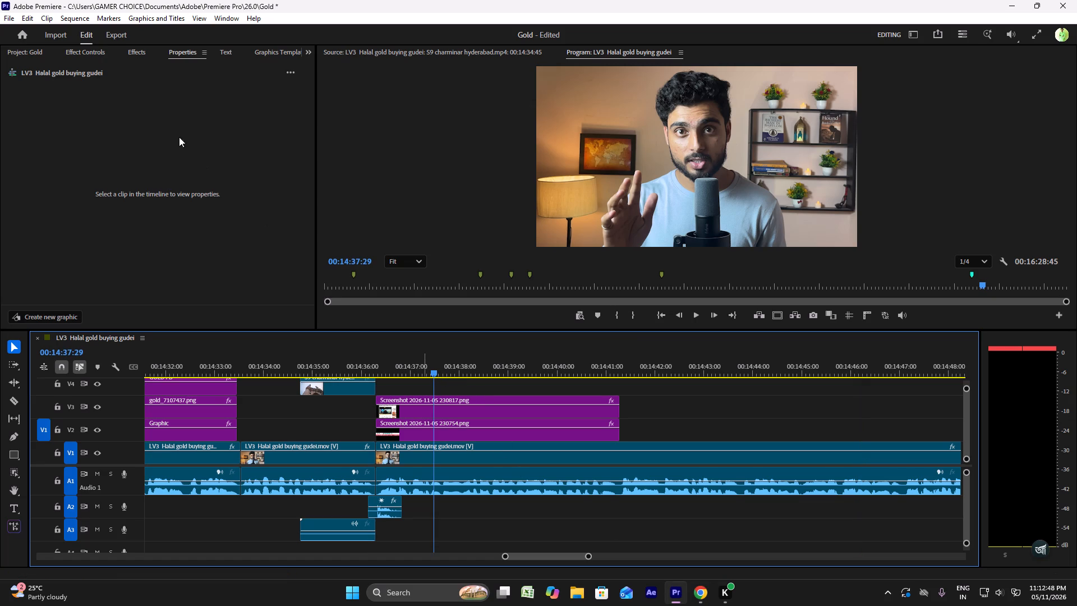
{"action": "left_click", "coordinate": [269, 44]}
{"action": "left_click", "coordinate": [268, 47]}
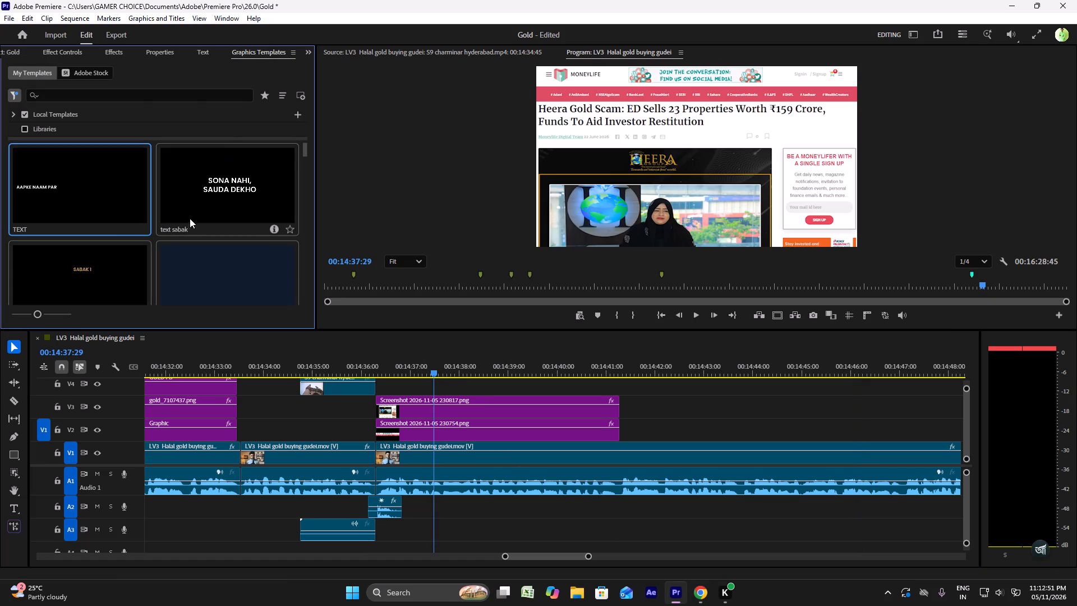
{"action": "scroll", "coordinate": [99, 215], "scroll_direction": "down", "scroll_amount": 11}
{"action": "scroll", "coordinate": [98, 217], "scroll_direction": "up", "scroll_amount": 8}
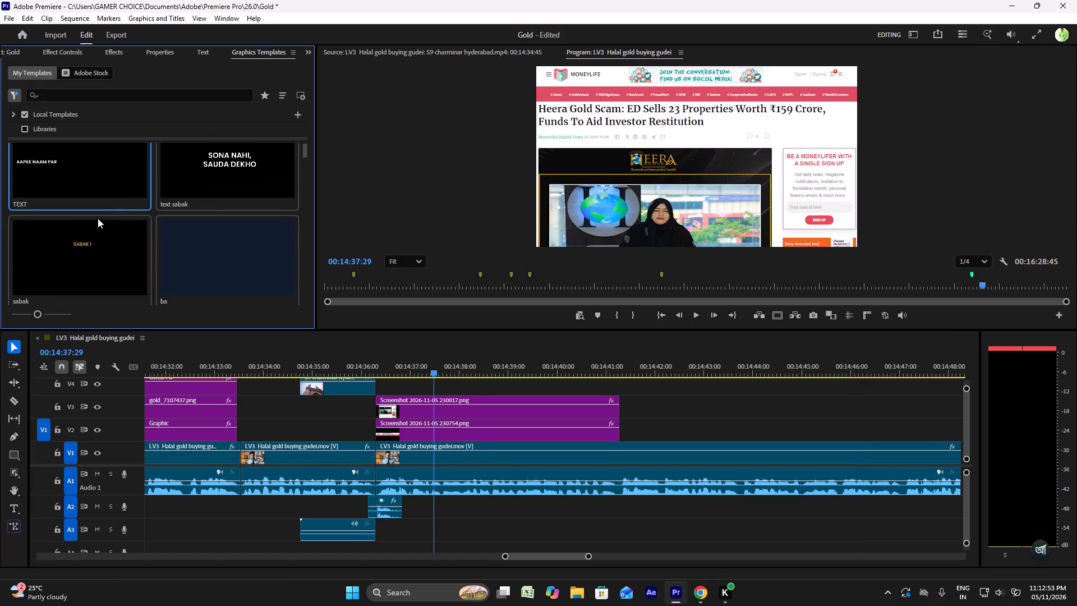
{"action": "scroll", "coordinate": [98, 218], "scroll_direction": "up", "scroll_amount": 2}
{"action": "scroll", "coordinate": [98, 218], "scroll_direction": "down", "scroll_amount": 20}
{"action": "scroll", "coordinate": [98, 218], "scroll_direction": "down", "scroll_amount": 3}
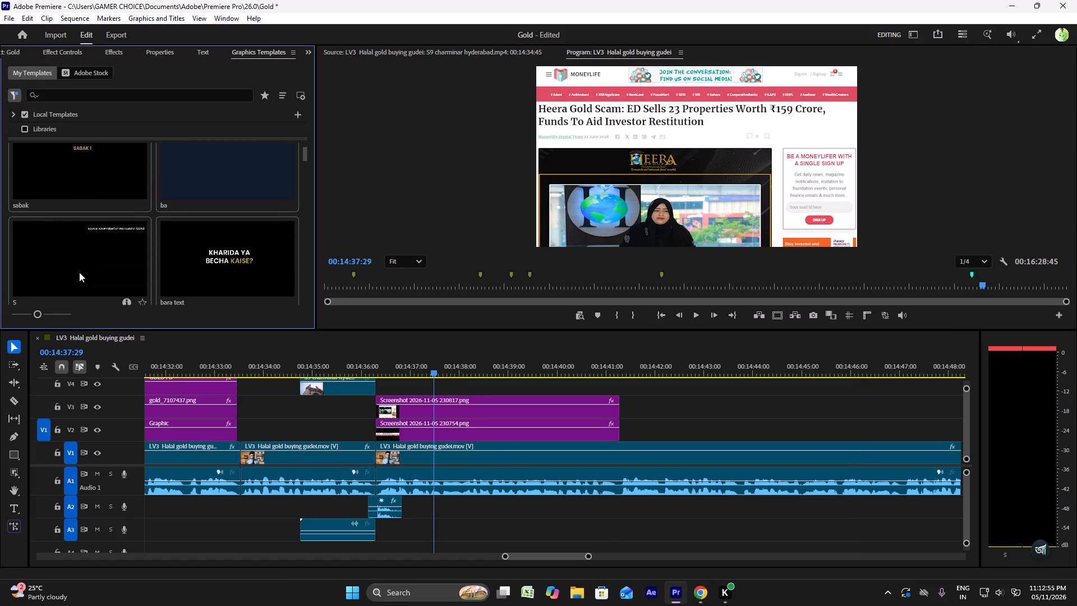
{"action": "left_click_drag", "start_coordinate": [77, 281], "coordinate": [393, 387]}
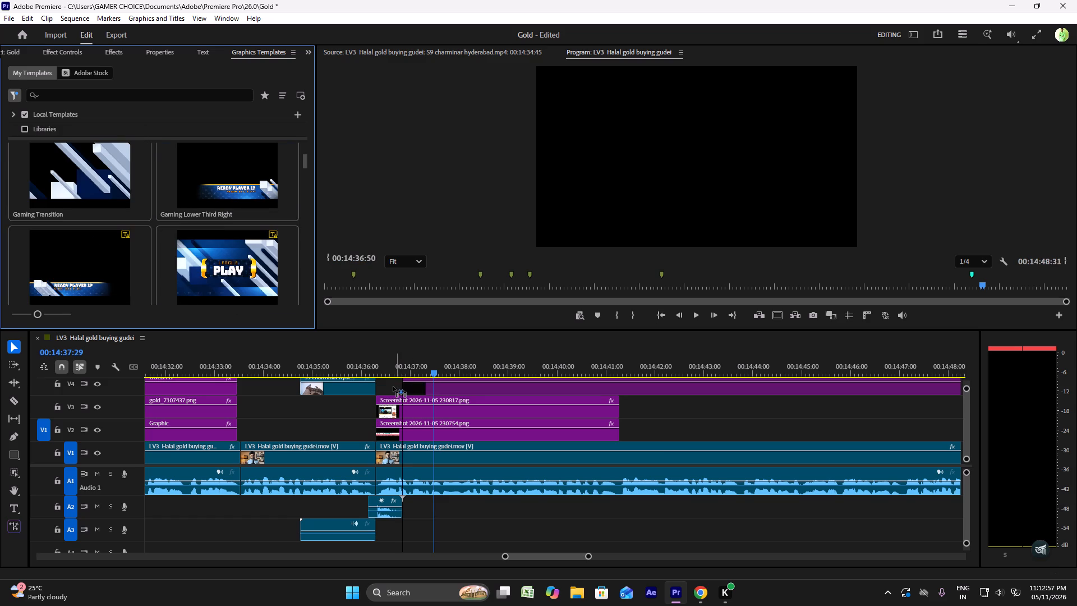
{"action": "left_click_drag", "start_coordinate": [393, 387], "coordinate": [377, 387]}
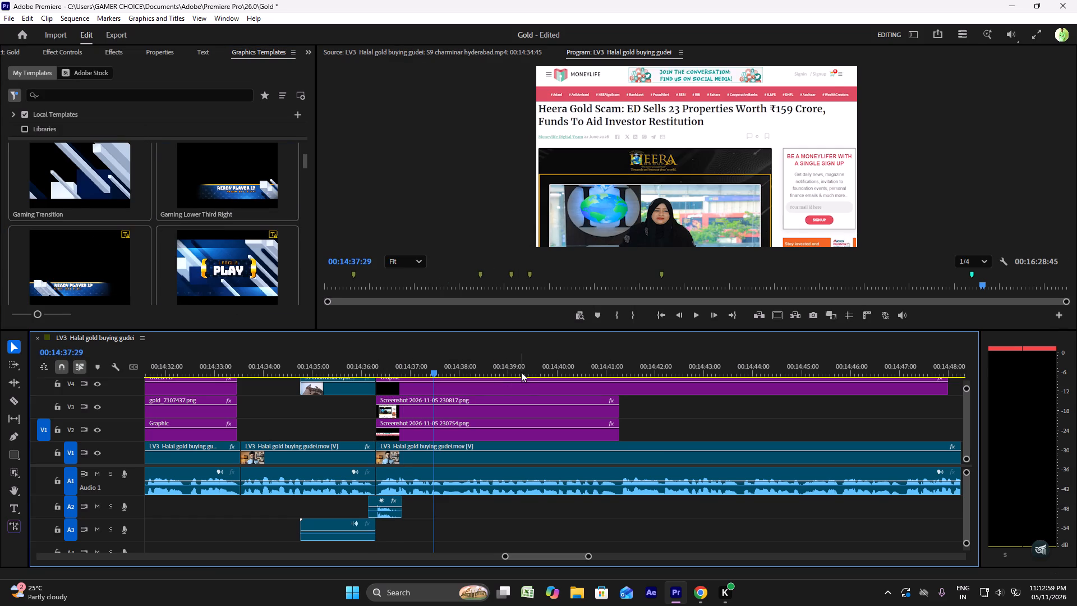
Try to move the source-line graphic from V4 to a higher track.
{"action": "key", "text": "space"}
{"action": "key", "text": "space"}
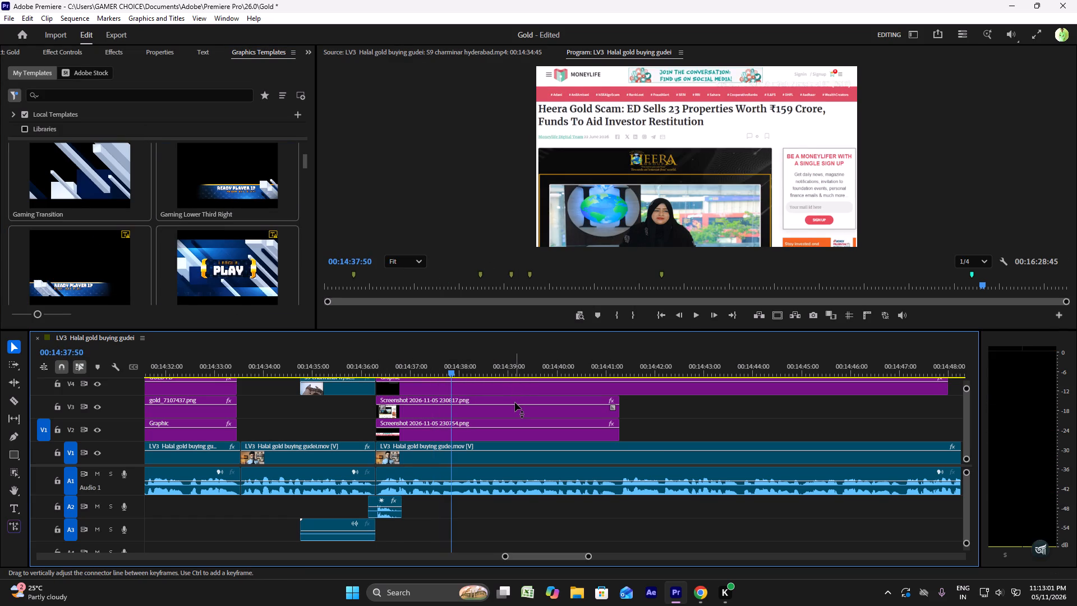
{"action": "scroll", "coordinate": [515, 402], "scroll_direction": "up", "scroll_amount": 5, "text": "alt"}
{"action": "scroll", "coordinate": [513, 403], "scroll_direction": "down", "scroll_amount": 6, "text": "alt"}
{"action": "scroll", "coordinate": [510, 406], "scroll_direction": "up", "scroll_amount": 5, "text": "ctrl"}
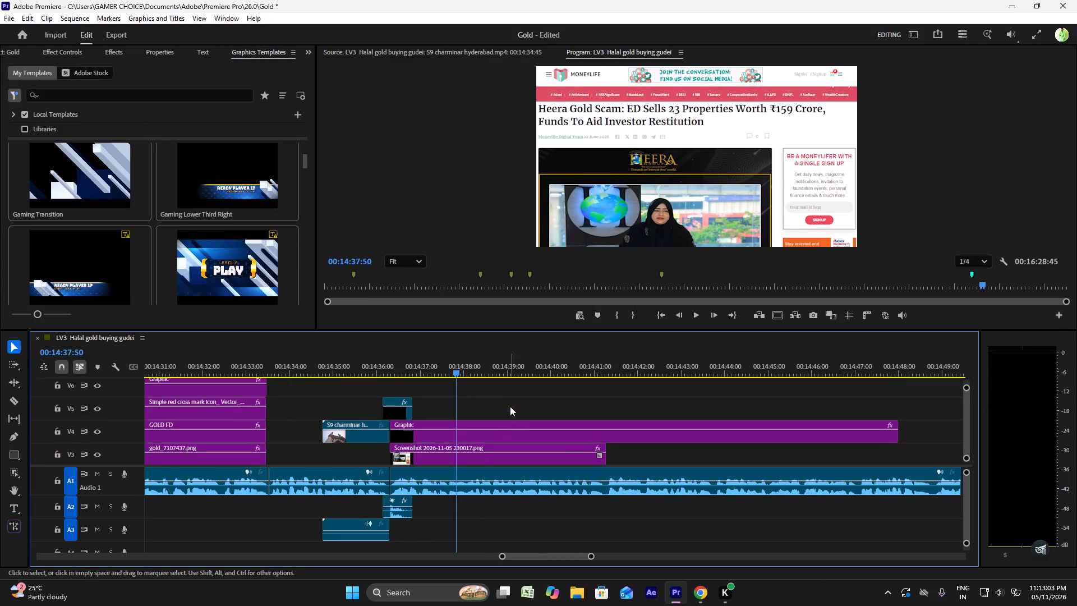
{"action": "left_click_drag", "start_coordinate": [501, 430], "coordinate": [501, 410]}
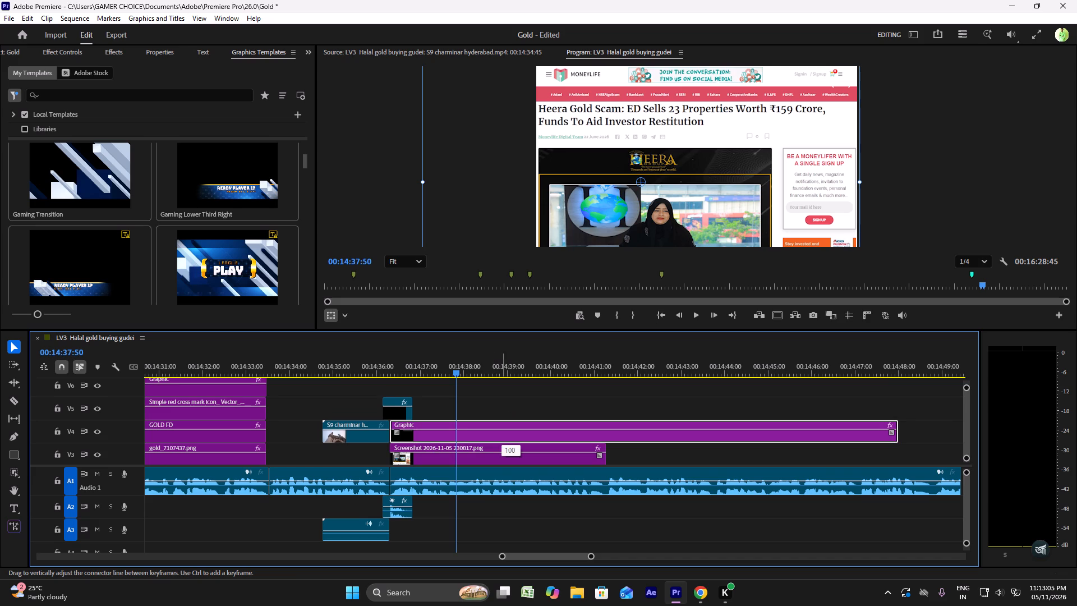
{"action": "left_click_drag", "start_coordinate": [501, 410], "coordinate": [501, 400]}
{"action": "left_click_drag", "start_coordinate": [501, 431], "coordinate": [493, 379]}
Move the short V5 overlay clip and its A2 sound back to the start of the Charminar clip.
{"action": "left_click_drag", "start_coordinate": [397, 415], "coordinate": [336, 412]}
Move the source-line graphic from V4 up to V6, keeping its start aligned with the Moneylife screenshots.
{"action": "left_click_drag", "start_coordinate": [417, 434], "coordinate": [412, 405]}
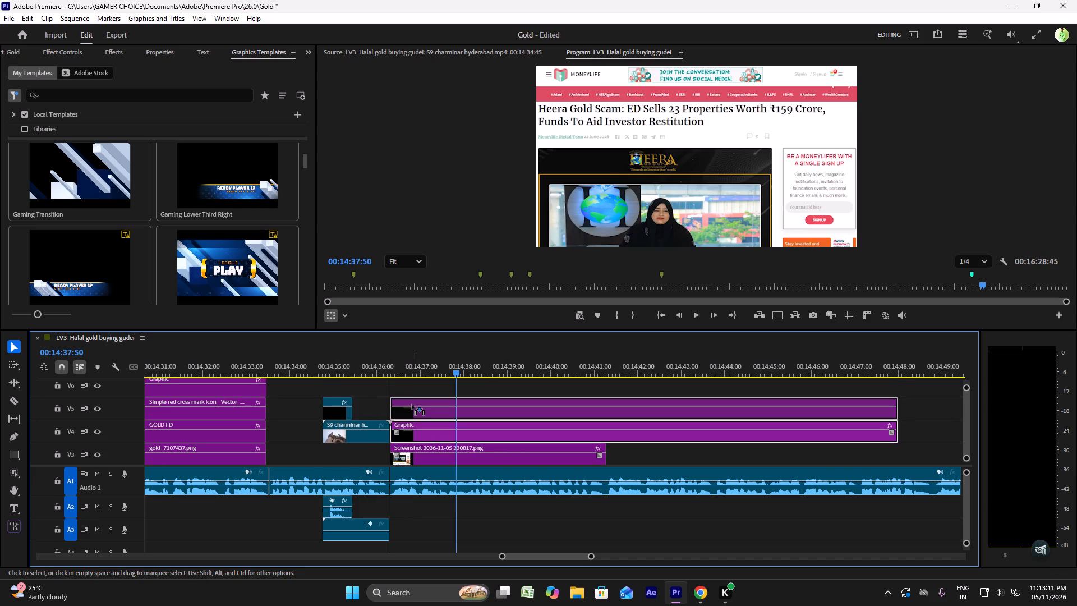
{"action": "left_click_drag", "start_coordinate": [412, 405], "coordinate": [411, 393]}
Play back from the end of the Charminar clip through the Moneylife screenshots and past their end.
{"action": "left_click", "coordinate": [386, 370]}
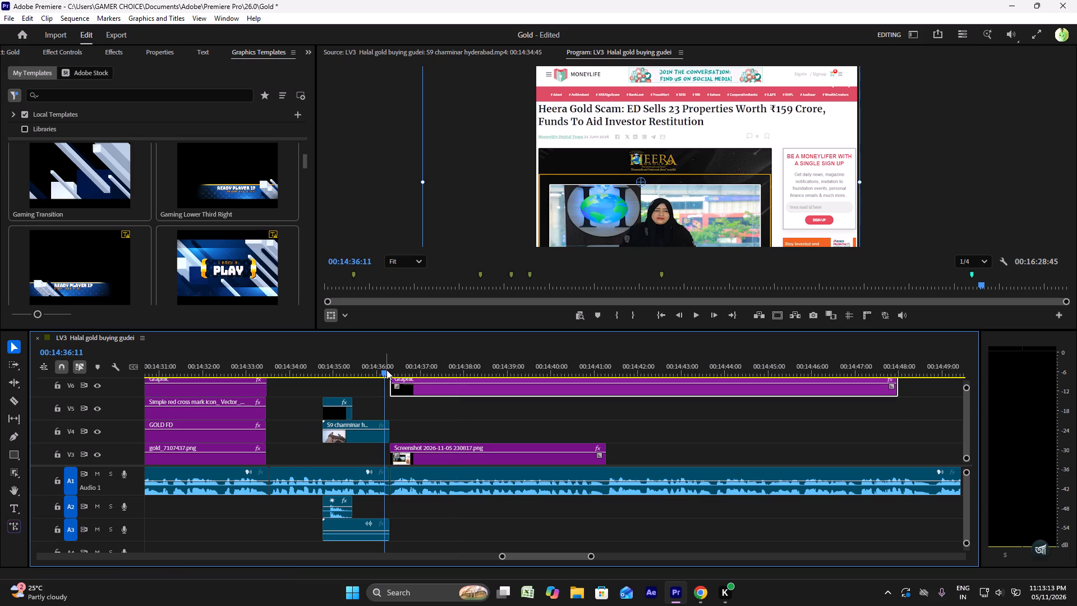
{"action": "key", "text": "space"}
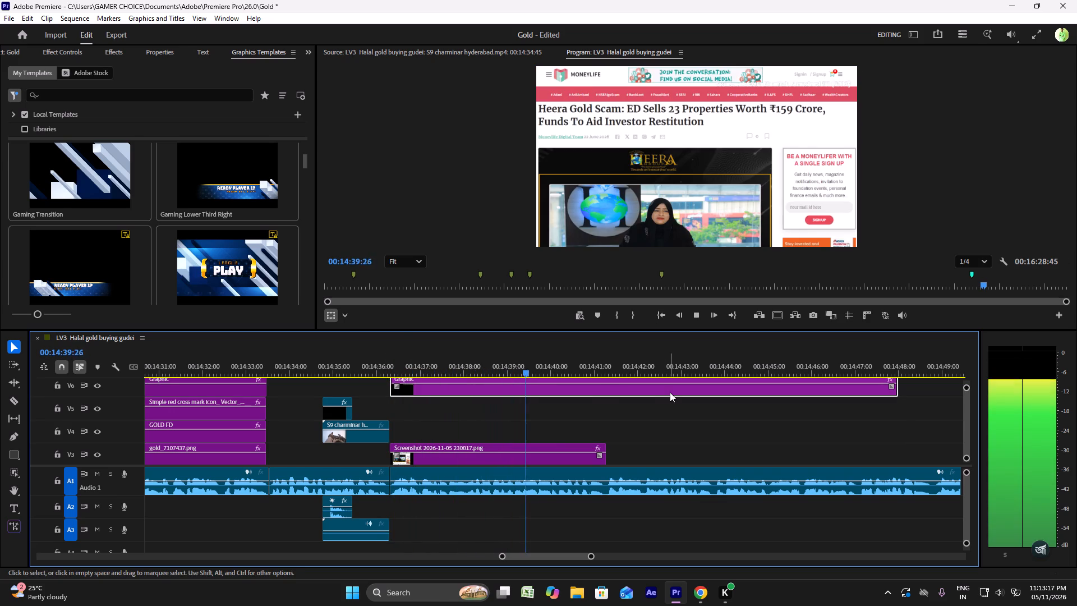
{"action": "key", "text": "space"}
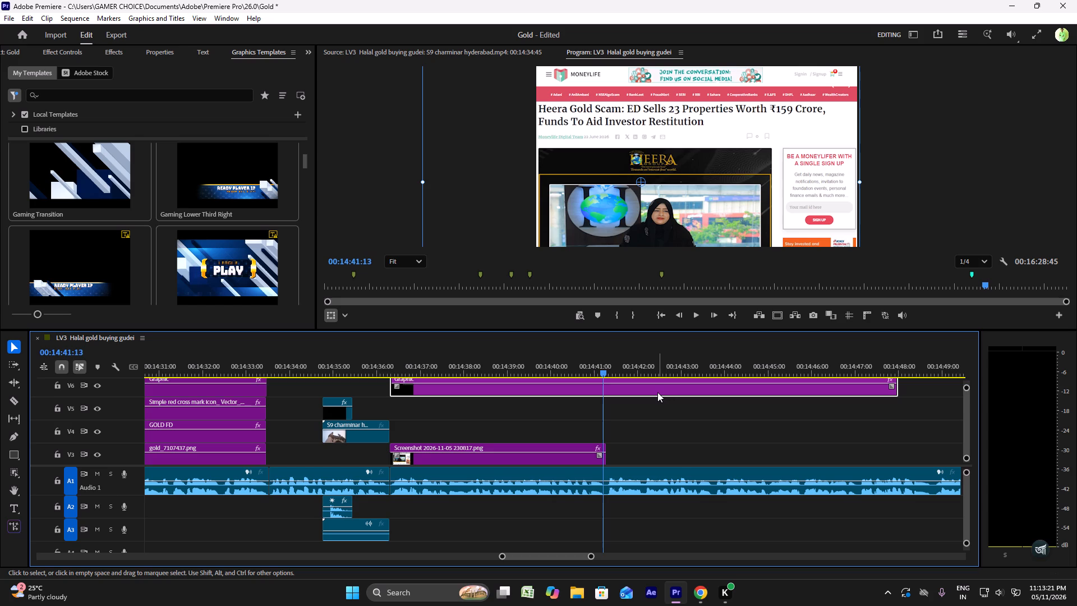
{"action": "key", "text": "space"}
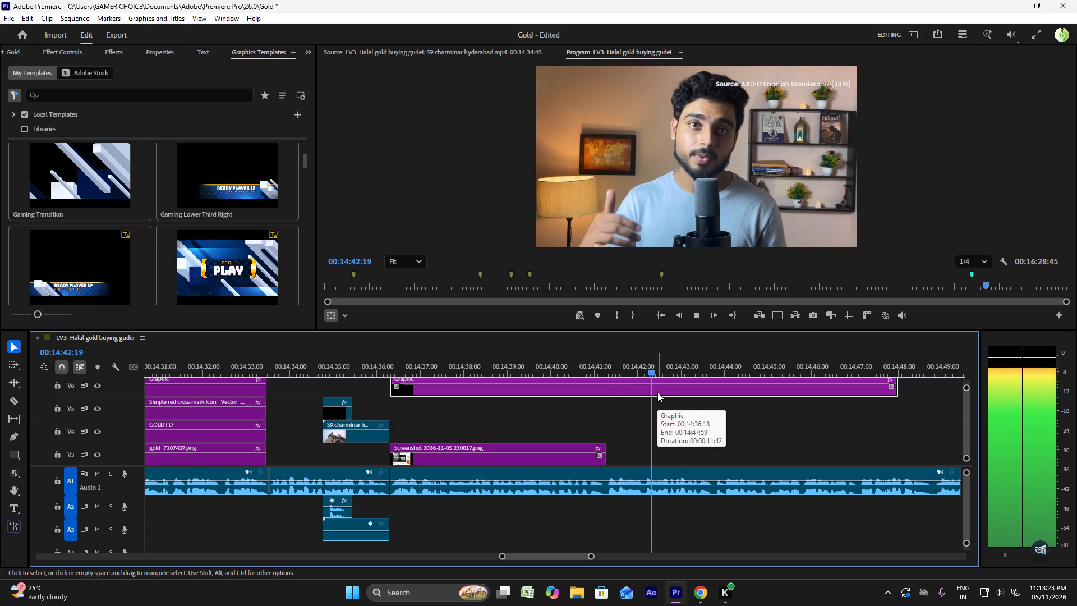
{"action": "key", "text": "space"}
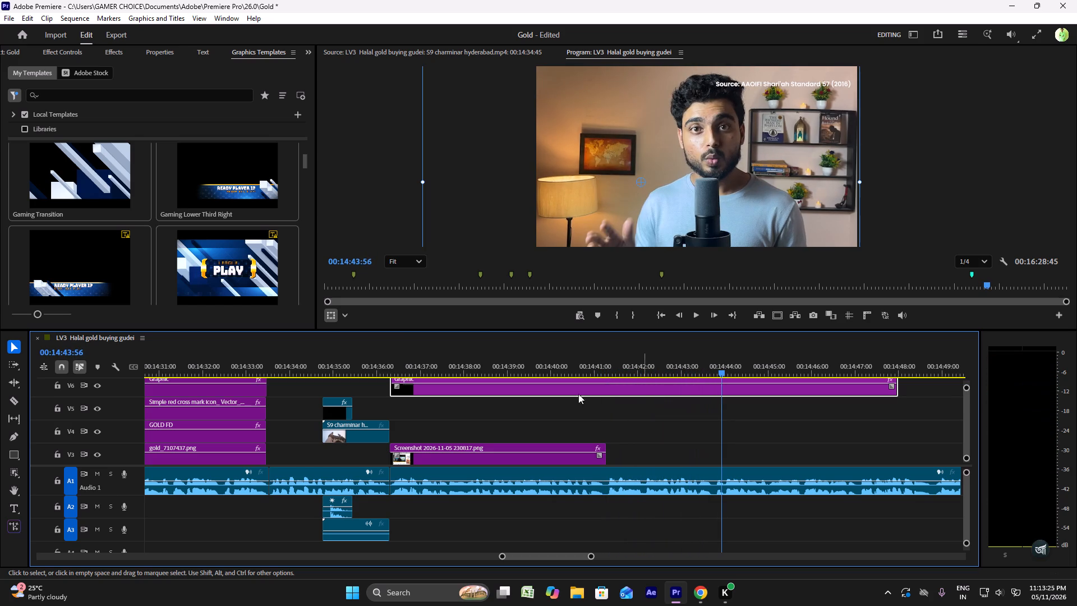
Change the V6 graphic's text to "Source: Moneylife, June 2026" on a single line.
{"action": "left_click", "coordinate": [159, 52]}
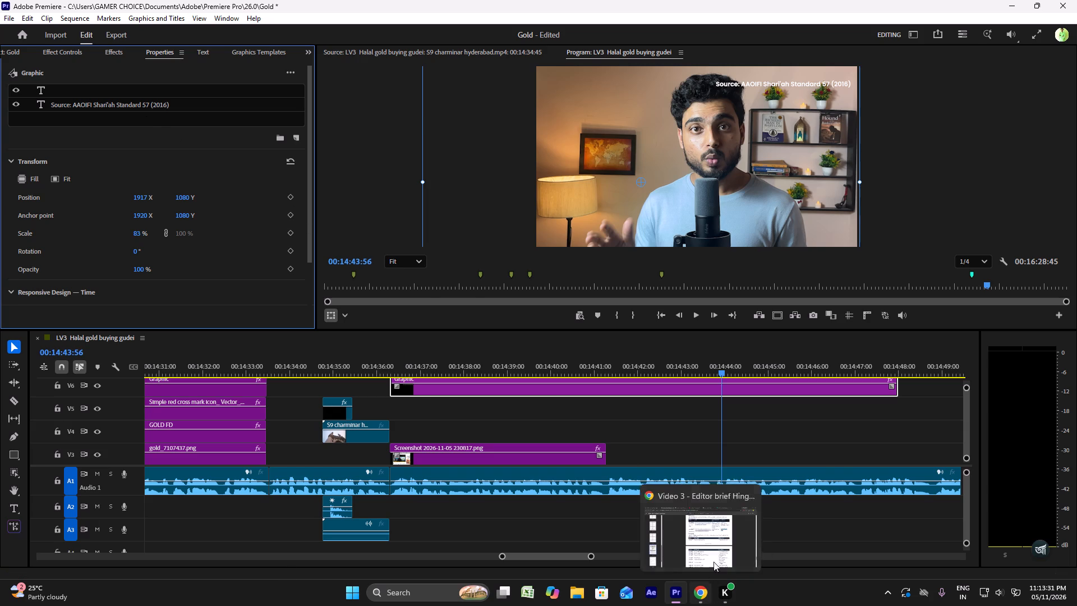
{"action": "double_click", "coordinate": [145, 104]}
{"action": "double_click", "coordinate": [145, 104]}
{"action": "scroll", "coordinate": [151, 214], "scroll_direction": "down", "scroll_amount": 5}
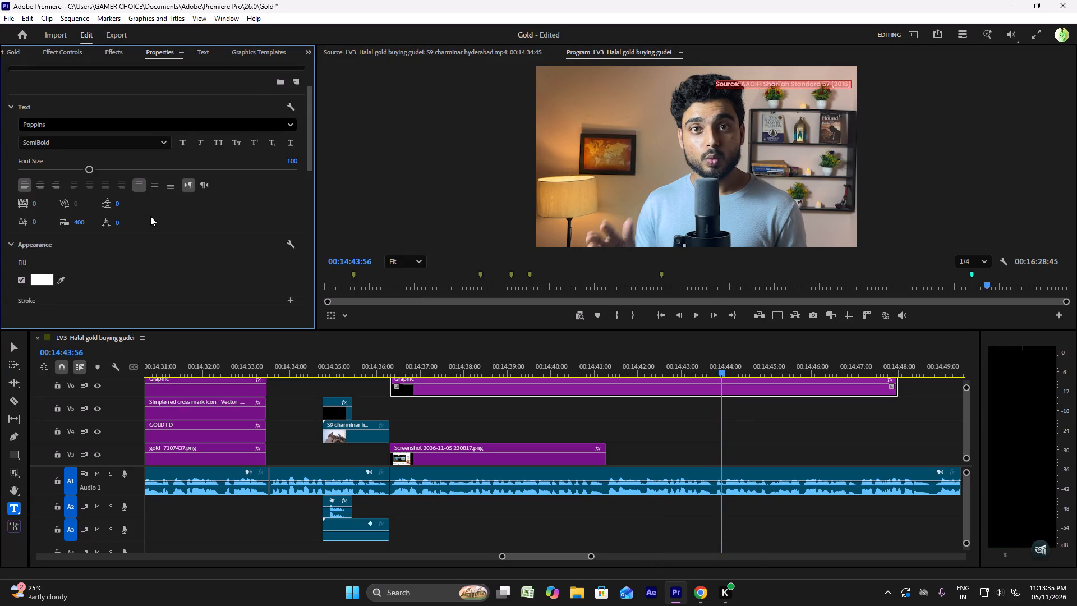
{"action": "scroll", "coordinate": [150, 216], "scroll_direction": "down", "scroll_amount": 10}
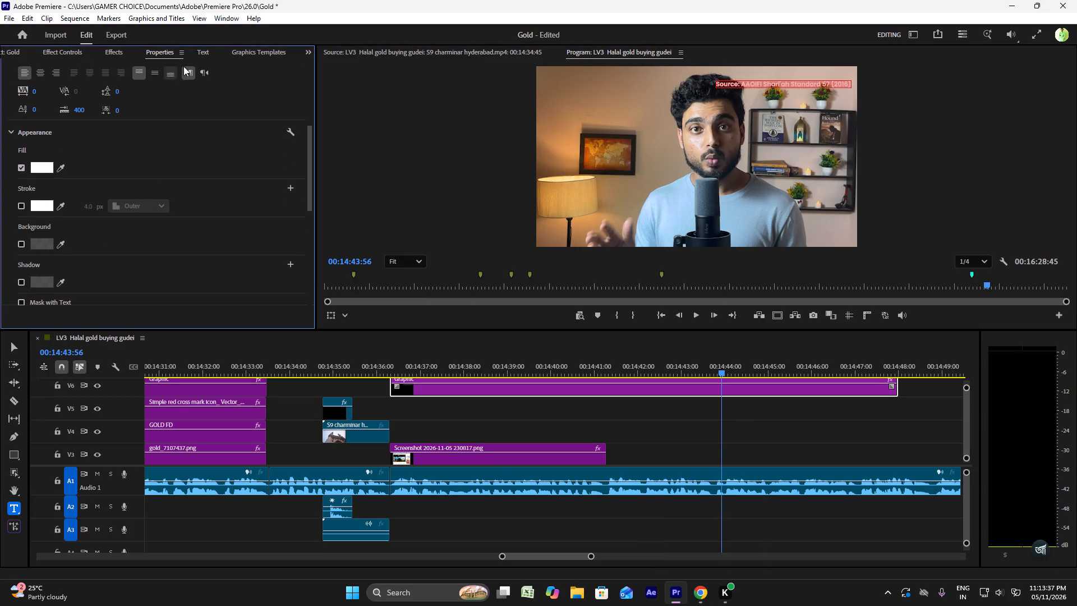
{"action": "left_click", "coordinate": [197, 50]}
{"action": "left_click", "coordinate": [146, 284]}
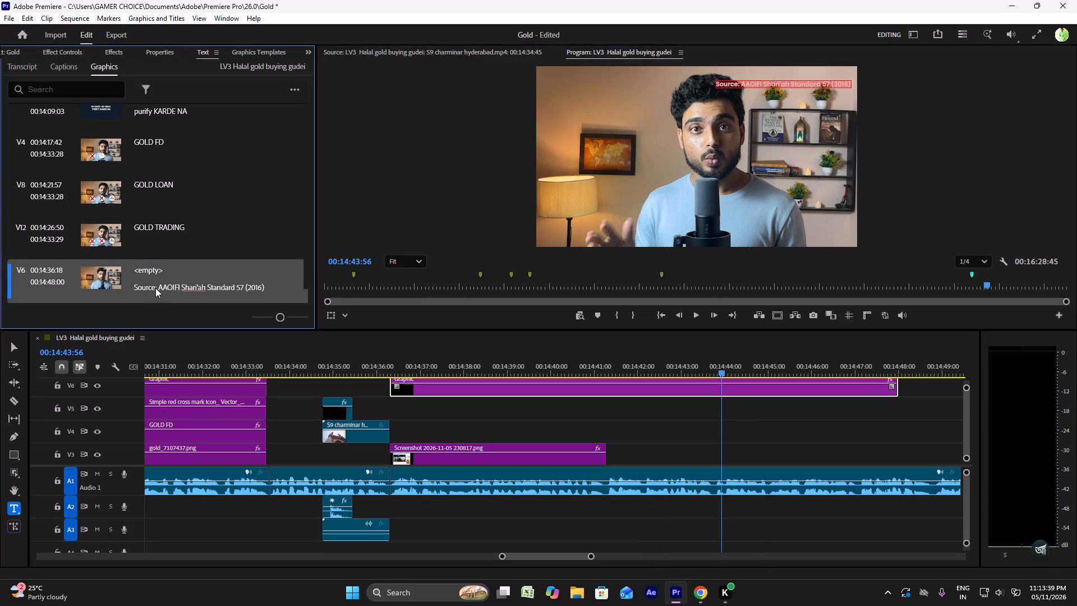
{"action": "triple_click", "coordinate": [158, 289]}
{"action": "left_click_drag", "start_coordinate": [171, 283], "coordinate": [176, 305]}
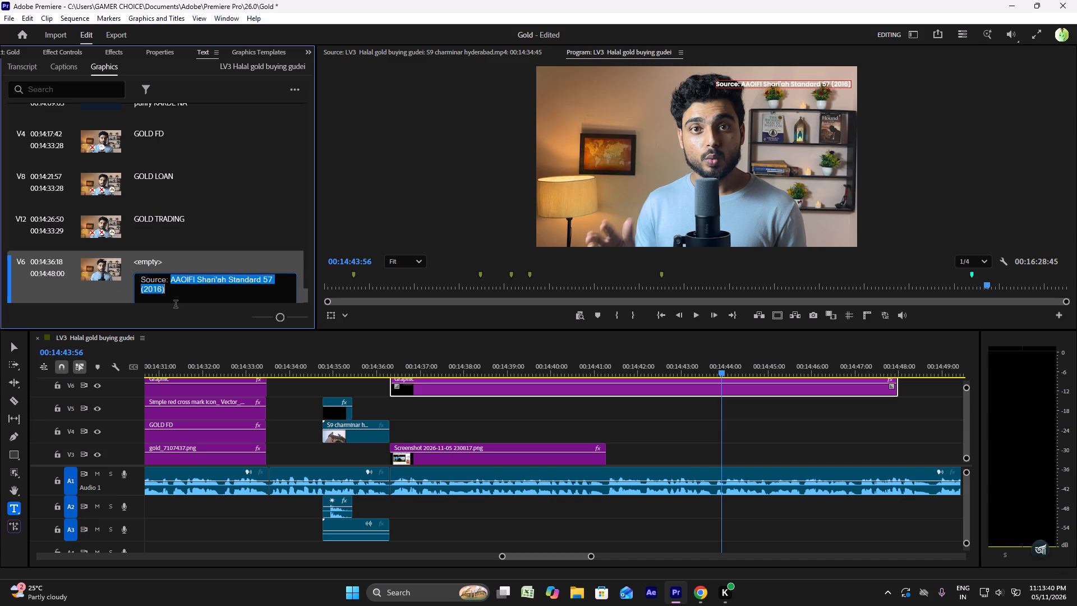
{"action": "left_click_drag", "start_coordinate": [176, 305], "coordinate": [176, 306]}
{"action": "key", "text": "ctrl+v"}
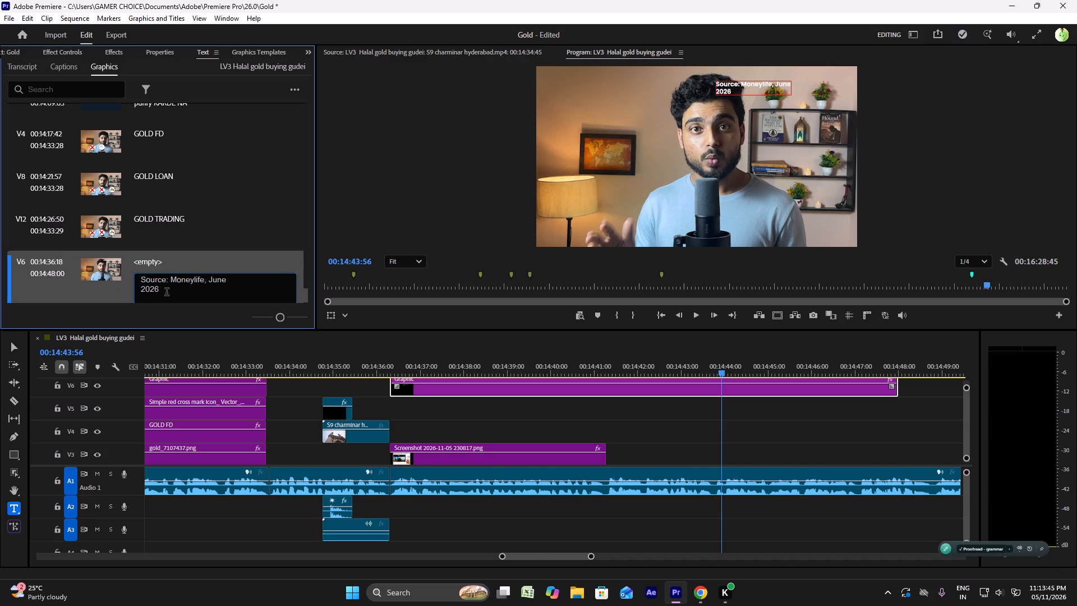
{"action": "left_click", "coordinate": [142, 288]}
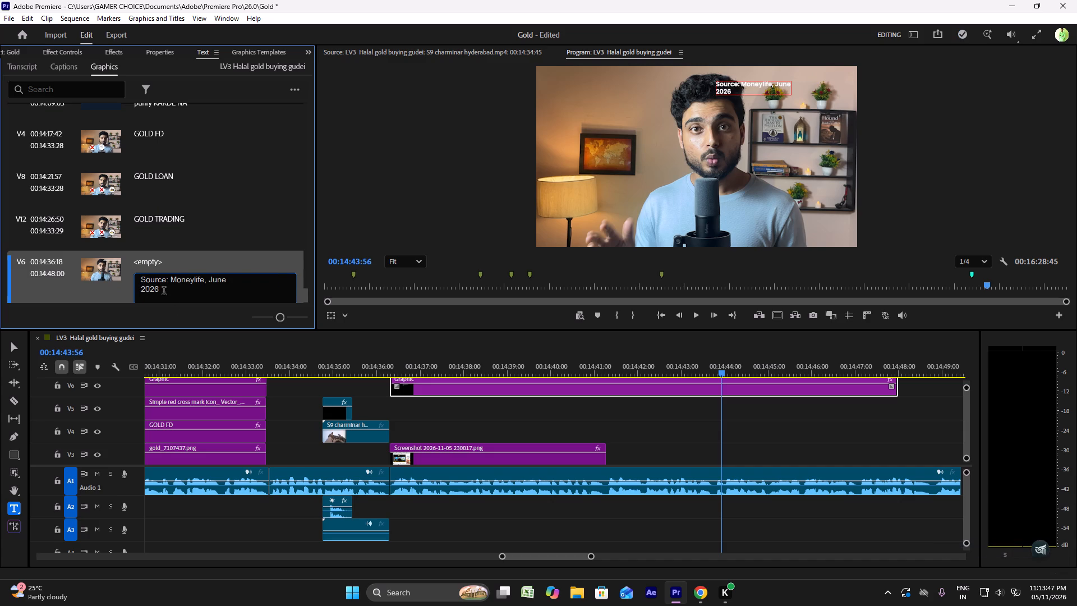
{"action": "key", "text": "BackSpace"}
{"action": "key", "text": "space"}
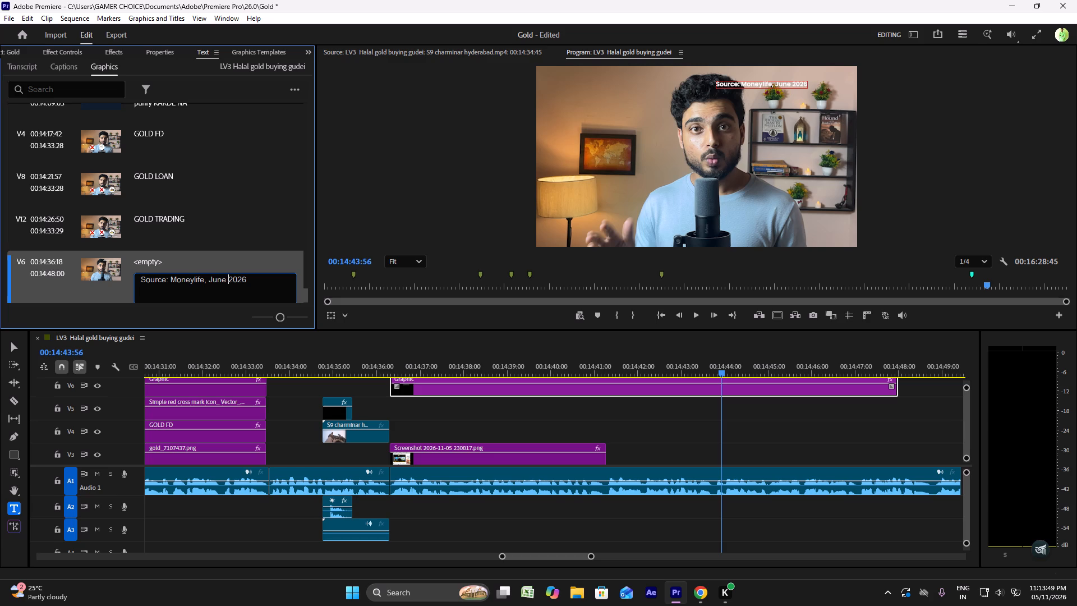
Set the source text's Poppins font style to Black.
{"action": "left_click", "coordinate": [141, 52]}
{"action": "scroll", "coordinate": [105, 194], "scroll_direction": "up", "scroll_amount": 12}
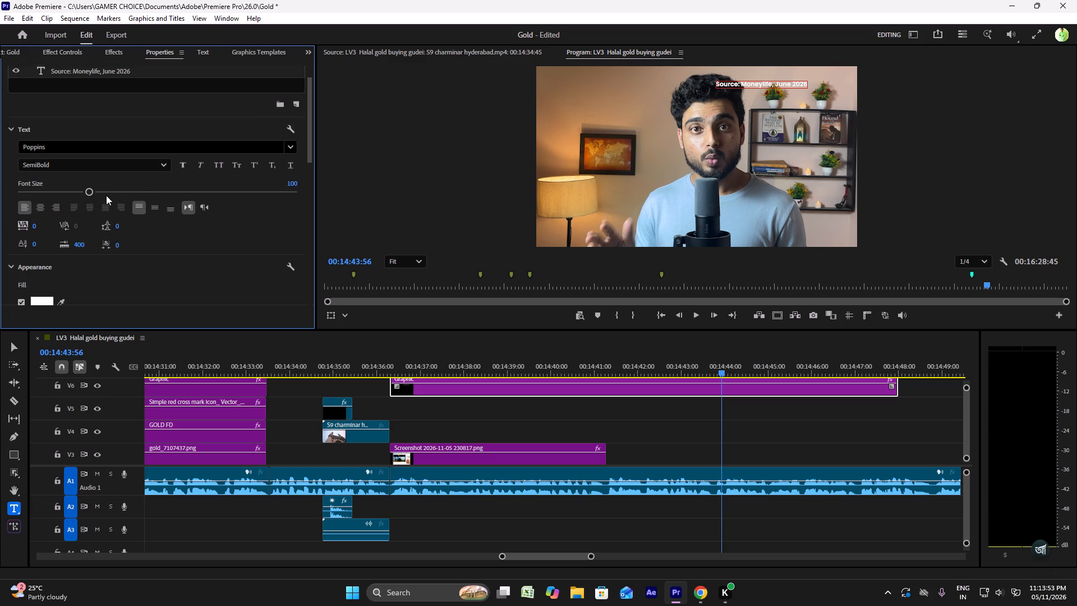
{"action": "scroll", "coordinate": [106, 195], "scroll_direction": "up", "scroll_amount": 5}
{"action": "scroll", "coordinate": [107, 203], "scroll_direction": "down", "scroll_amount": 6}
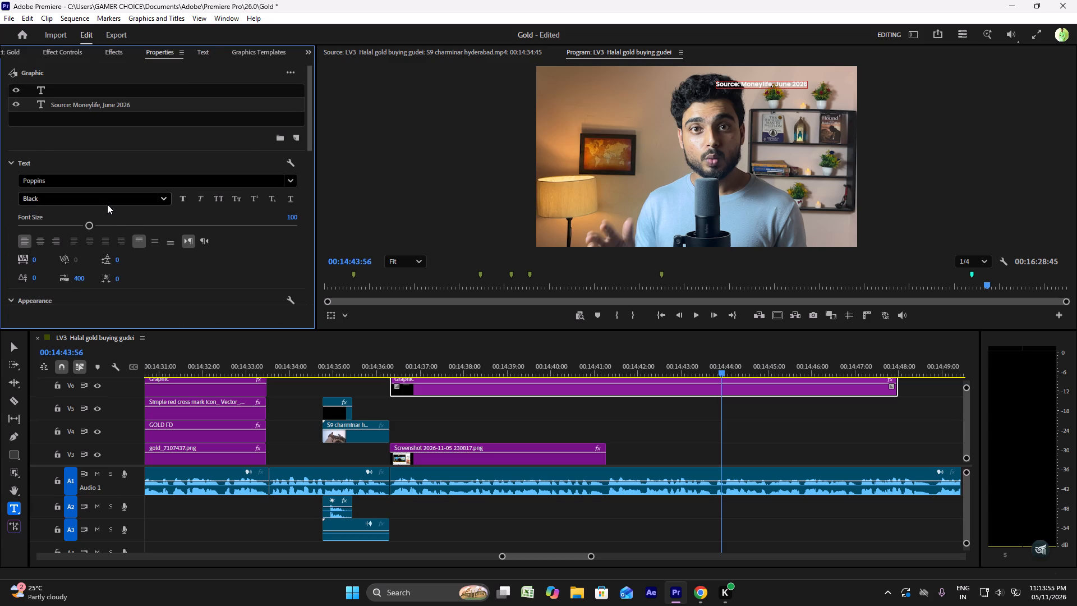
Reposition the source text to X 2928, Y 200, near the video frame's upper-right corner.
{"action": "scroll", "coordinate": [216, 279], "scroll_direction": "down", "scroll_amount": 9}
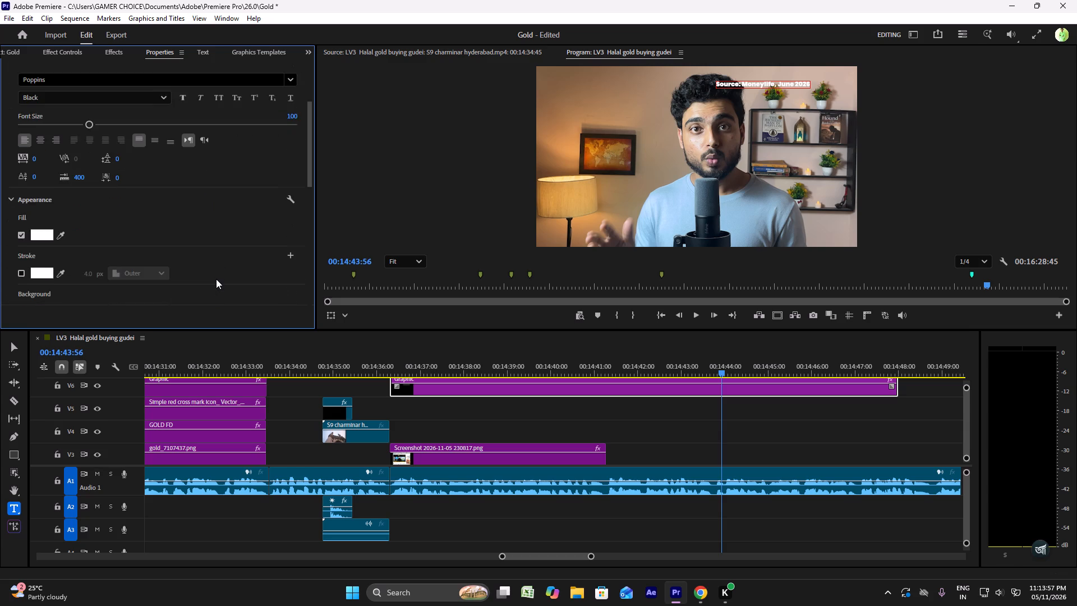
{"action": "scroll", "coordinate": [216, 278], "scroll_direction": "down", "scroll_amount": 16}
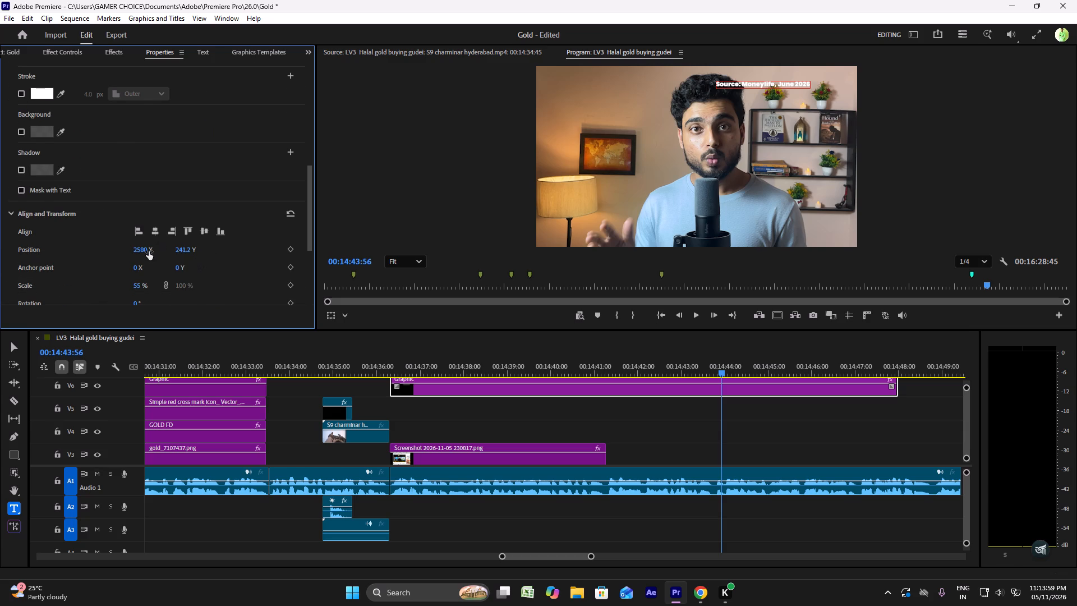
{"action": "left_click_drag", "start_coordinate": [144, 250], "coordinate": [360, 238]}
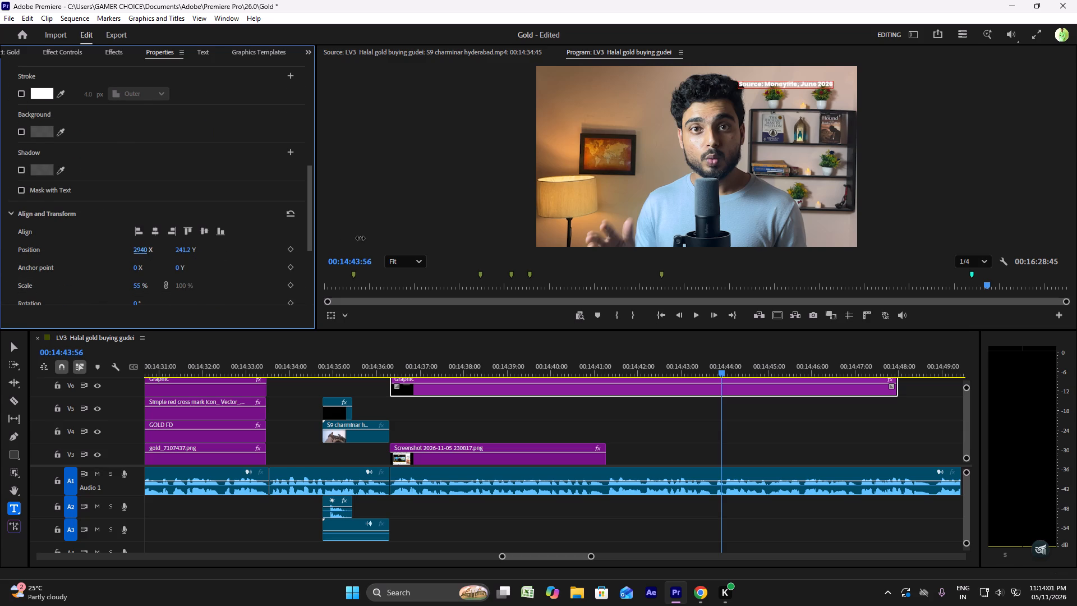
{"action": "left_click_drag", "start_coordinate": [360, 238], "coordinate": [327, 236]}
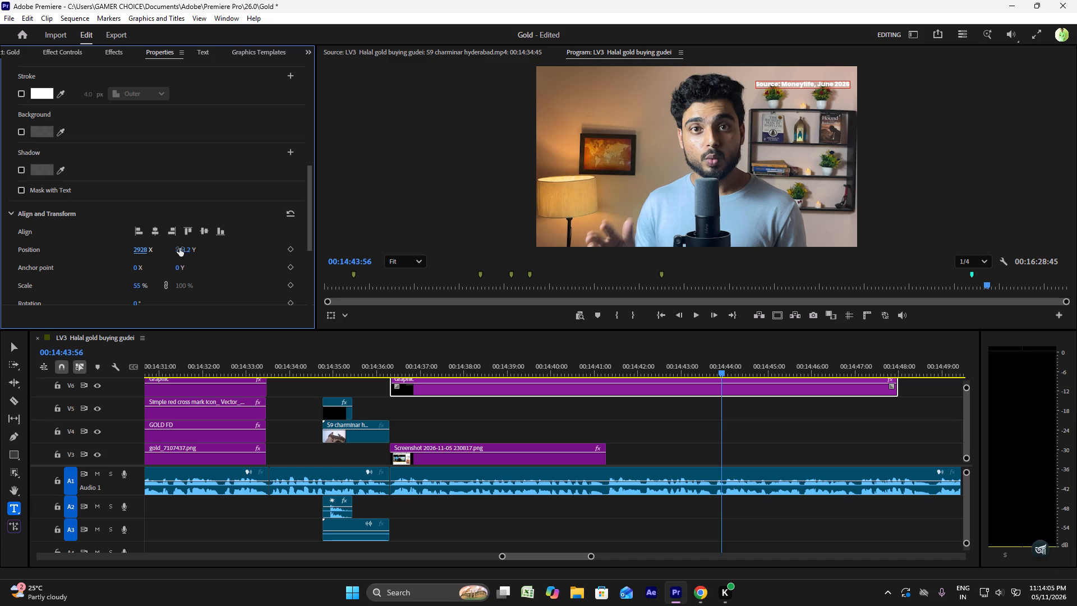
{"action": "left_click_drag", "start_coordinate": [181, 248], "coordinate": [172, 248]}
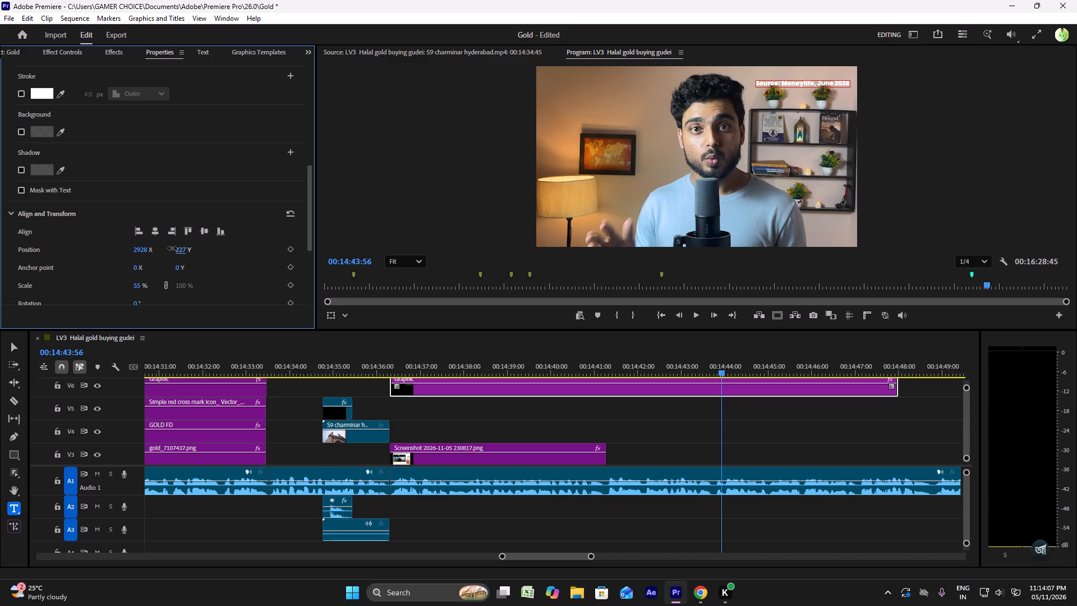
{"action": "left_click_drag", "start_coordinate": [172, 248], "coordinate": [159, 249]}
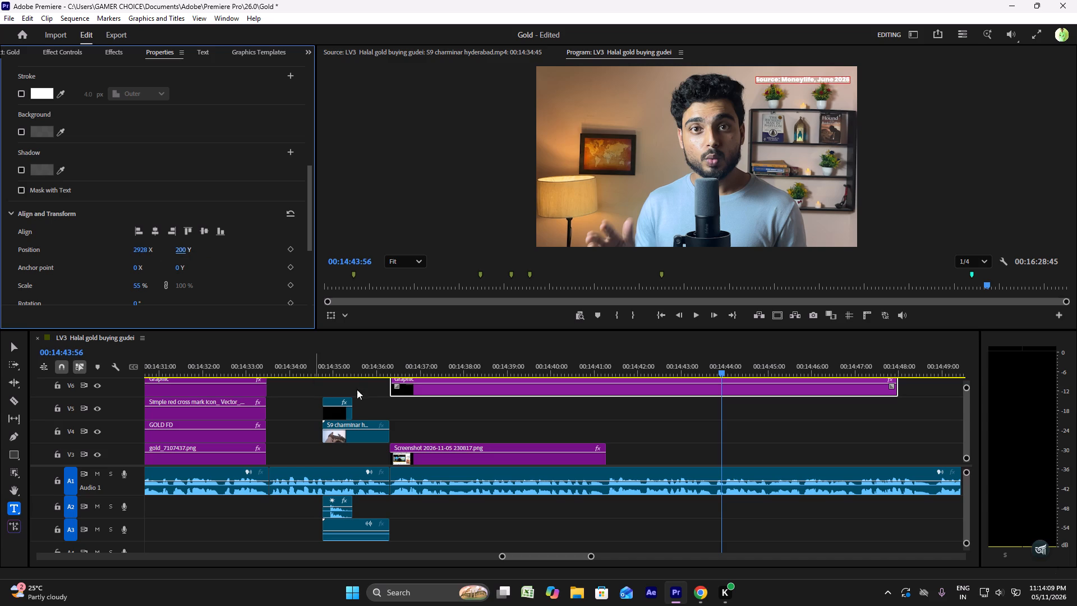
{"action": "left_click", "coordinate": [427, 405]}
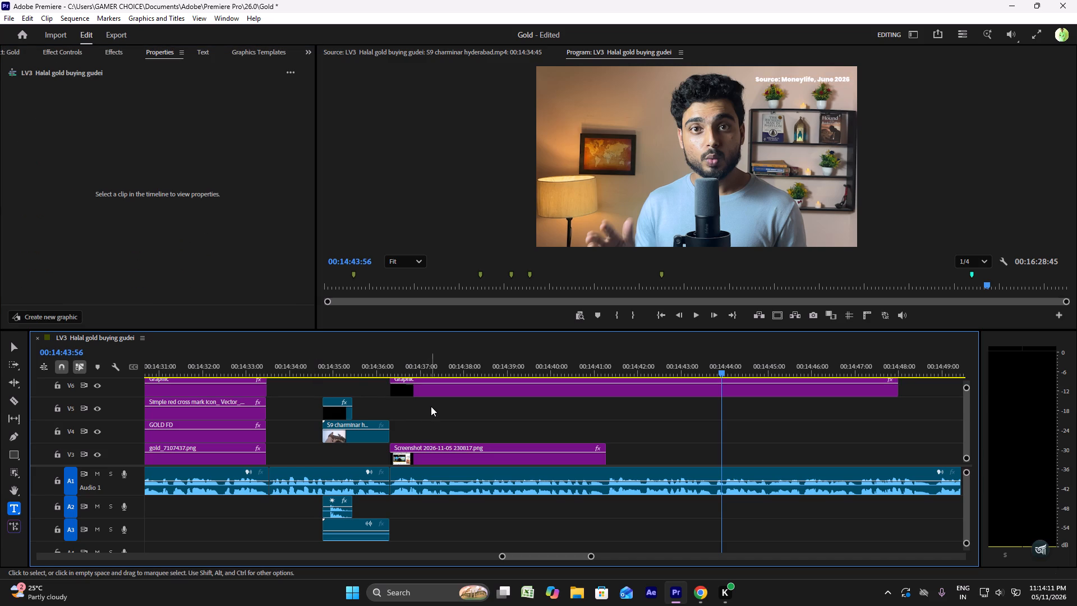
Move the source graphic from V6 down to track V5 and trim its end to match the Moneylife screenshot clip on V3.
{"action": "left_click_drag", "start_coordinate": [436, 394], "coordinate": [433, 411]}
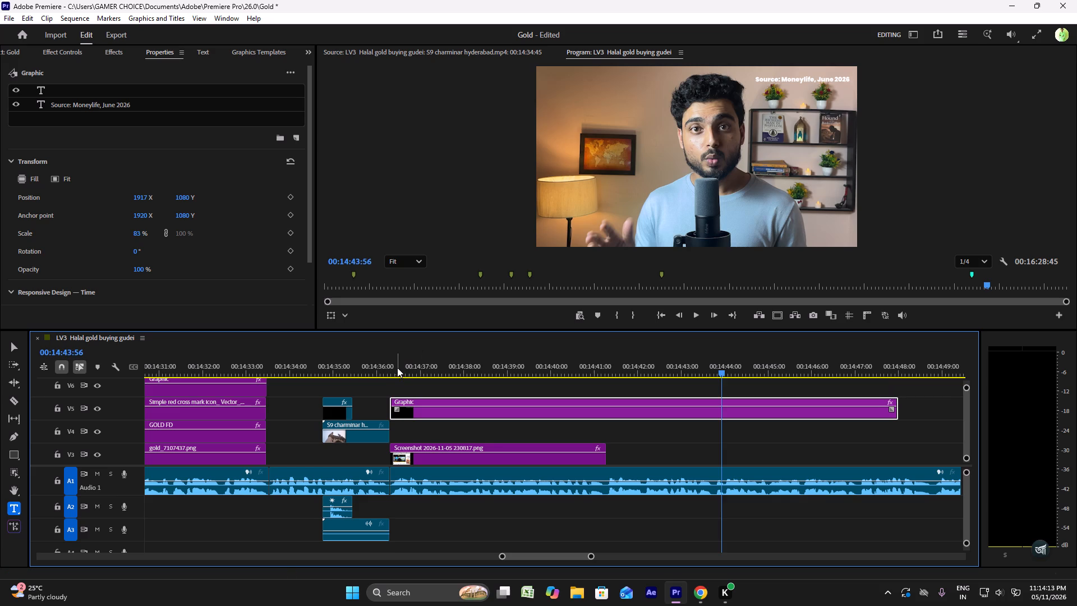
{"action": "left_click", "coordinate": [396, 367]}
{"action": "key", "text": "space"}
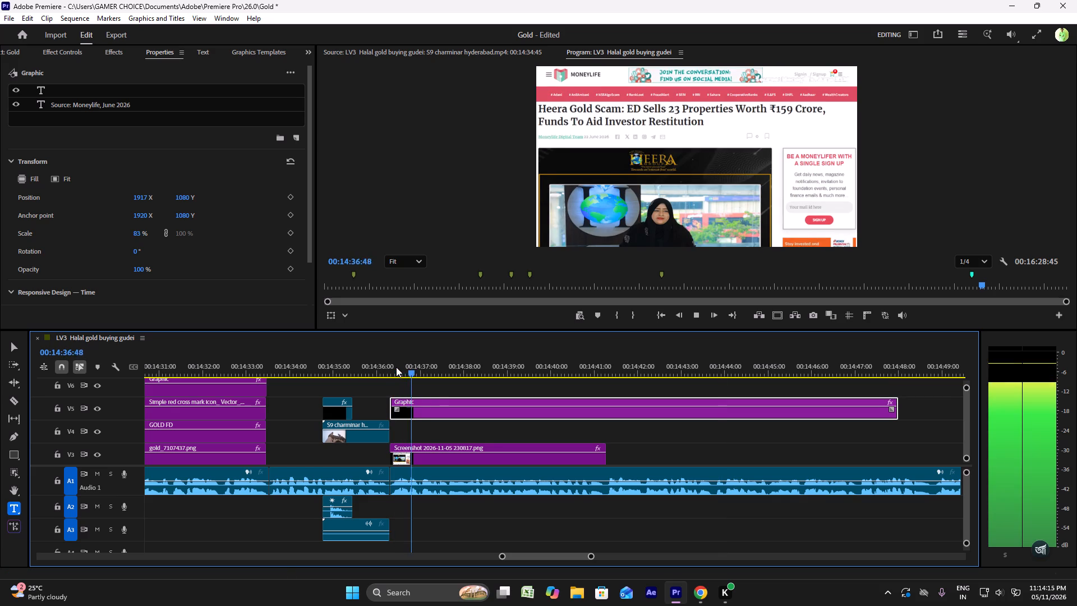
{"action": "key", "text": "space"}
{"action": "left_click_drag", "start_coordinate": [904, 406], "coordinate": [895, 406]}
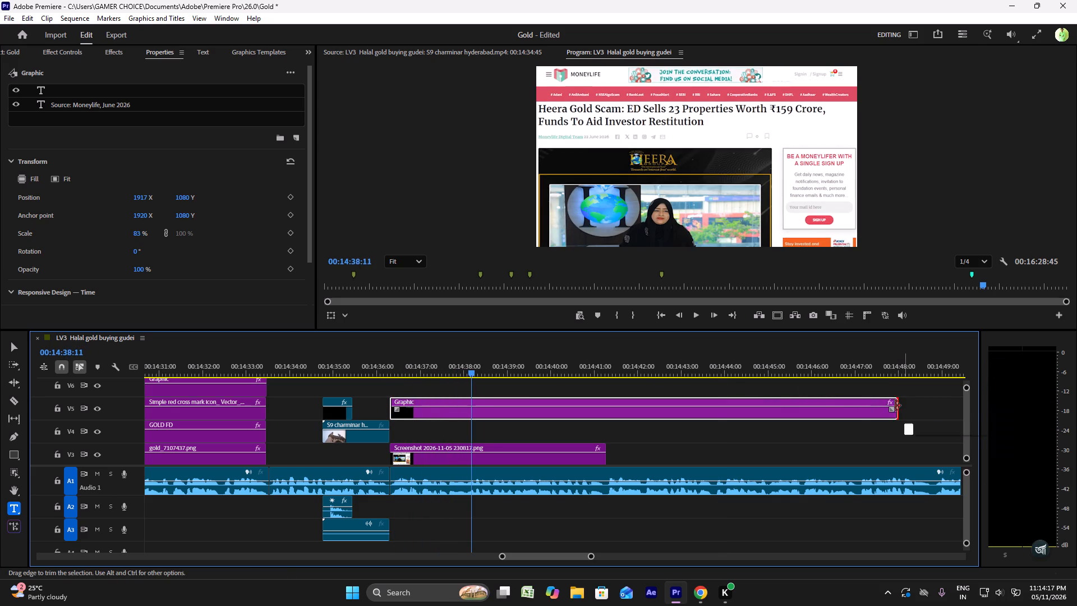
{"action": "left_click_drag", "start_coordinate": [895, 406], "coordinate": [609, 412]}
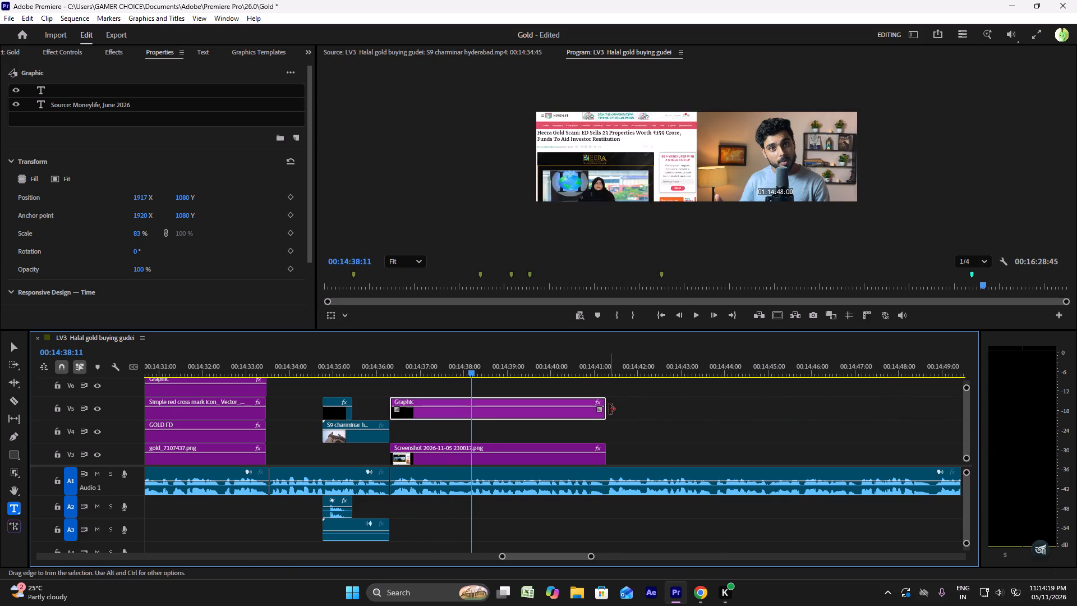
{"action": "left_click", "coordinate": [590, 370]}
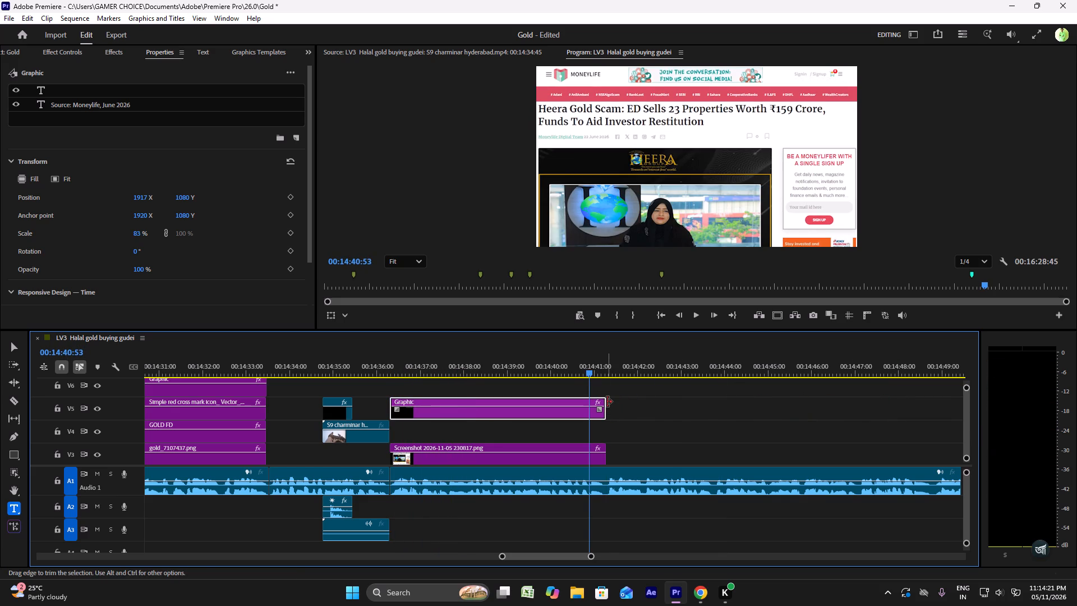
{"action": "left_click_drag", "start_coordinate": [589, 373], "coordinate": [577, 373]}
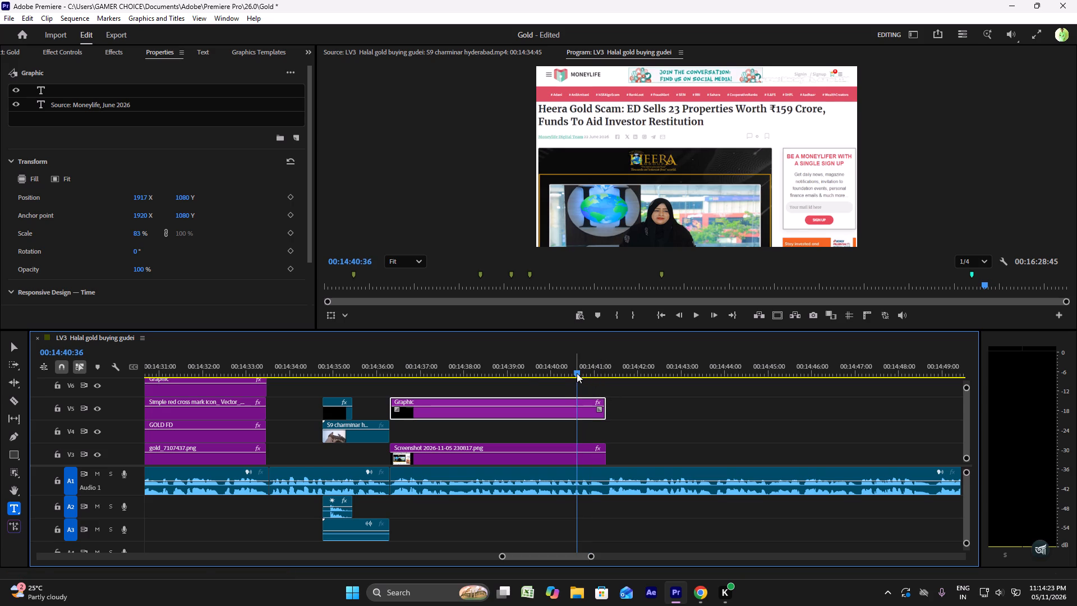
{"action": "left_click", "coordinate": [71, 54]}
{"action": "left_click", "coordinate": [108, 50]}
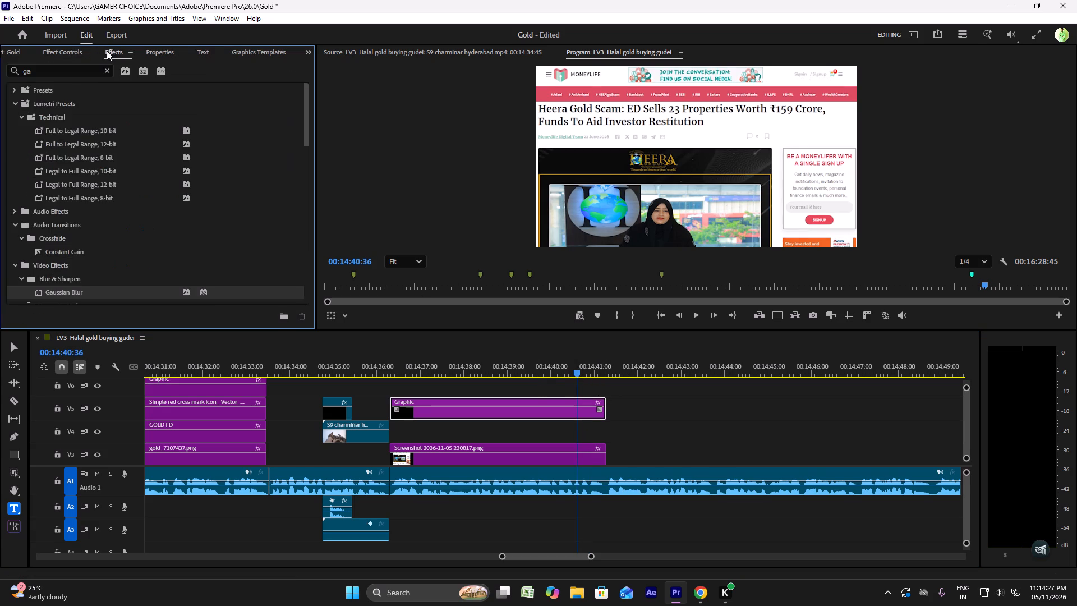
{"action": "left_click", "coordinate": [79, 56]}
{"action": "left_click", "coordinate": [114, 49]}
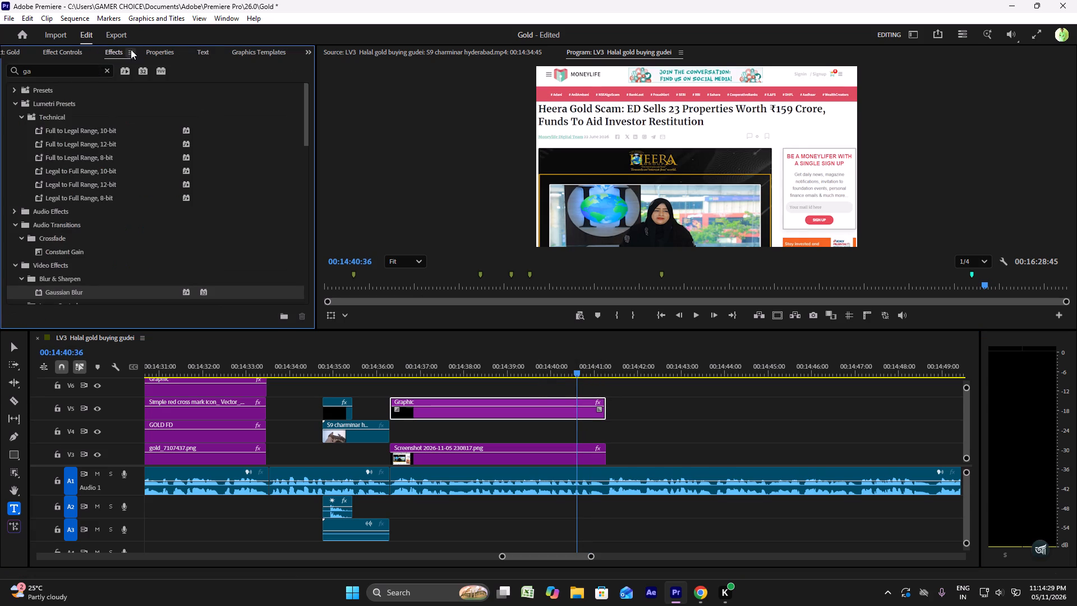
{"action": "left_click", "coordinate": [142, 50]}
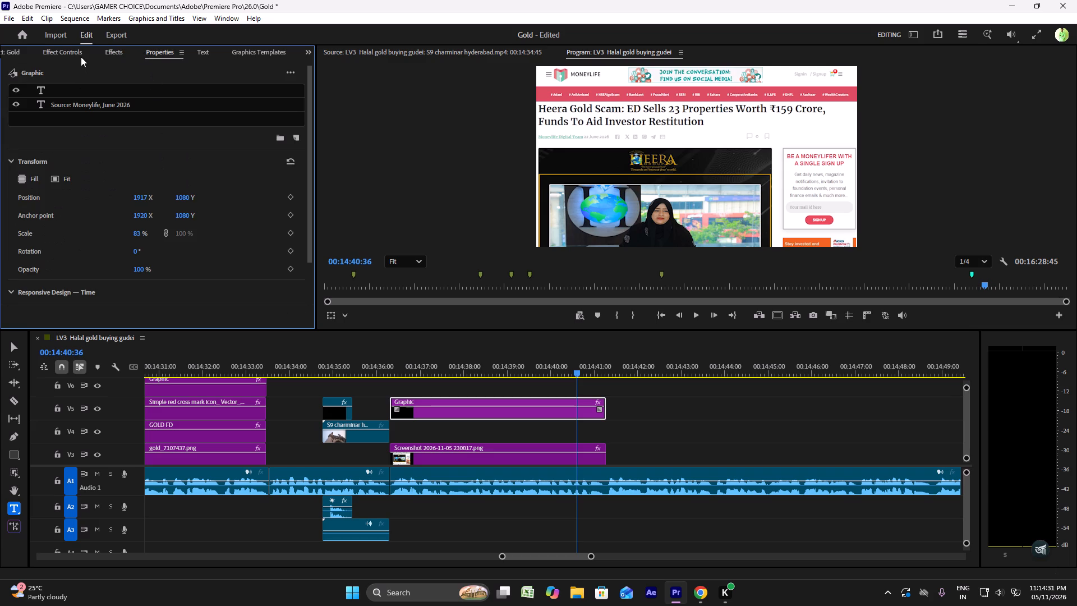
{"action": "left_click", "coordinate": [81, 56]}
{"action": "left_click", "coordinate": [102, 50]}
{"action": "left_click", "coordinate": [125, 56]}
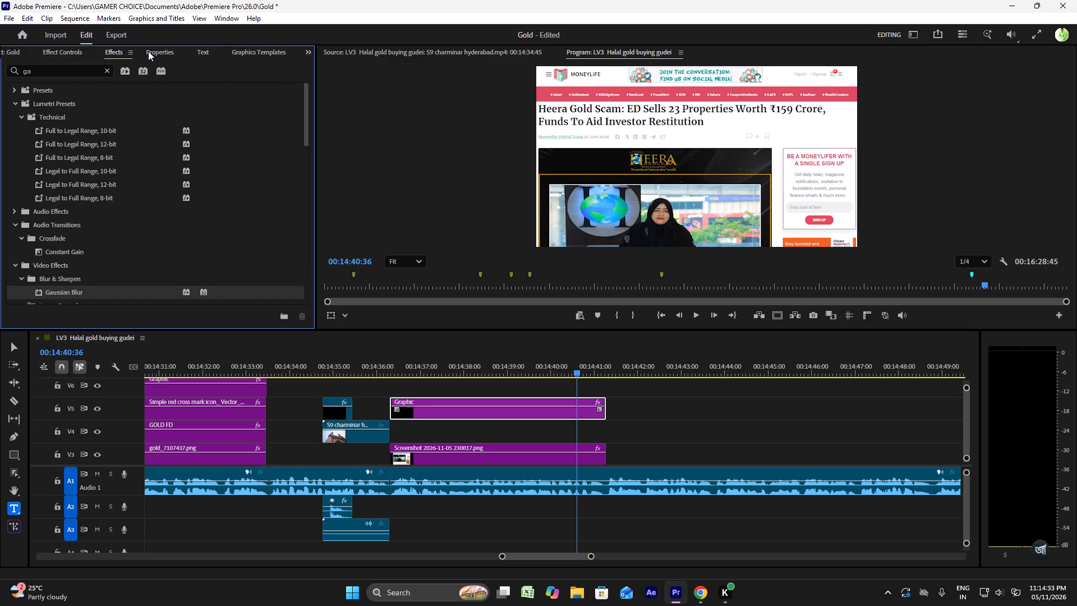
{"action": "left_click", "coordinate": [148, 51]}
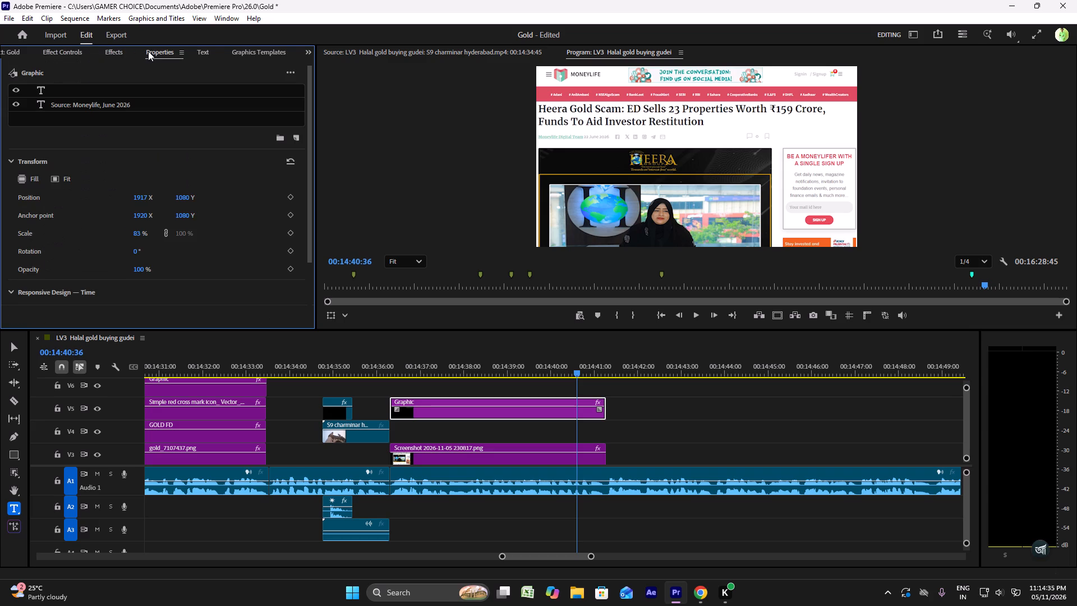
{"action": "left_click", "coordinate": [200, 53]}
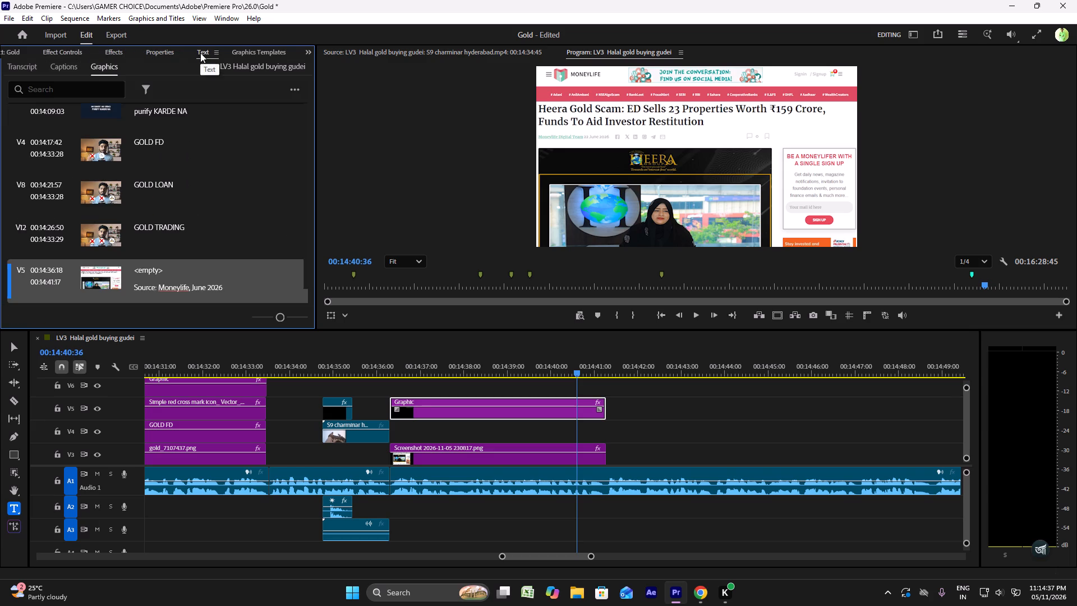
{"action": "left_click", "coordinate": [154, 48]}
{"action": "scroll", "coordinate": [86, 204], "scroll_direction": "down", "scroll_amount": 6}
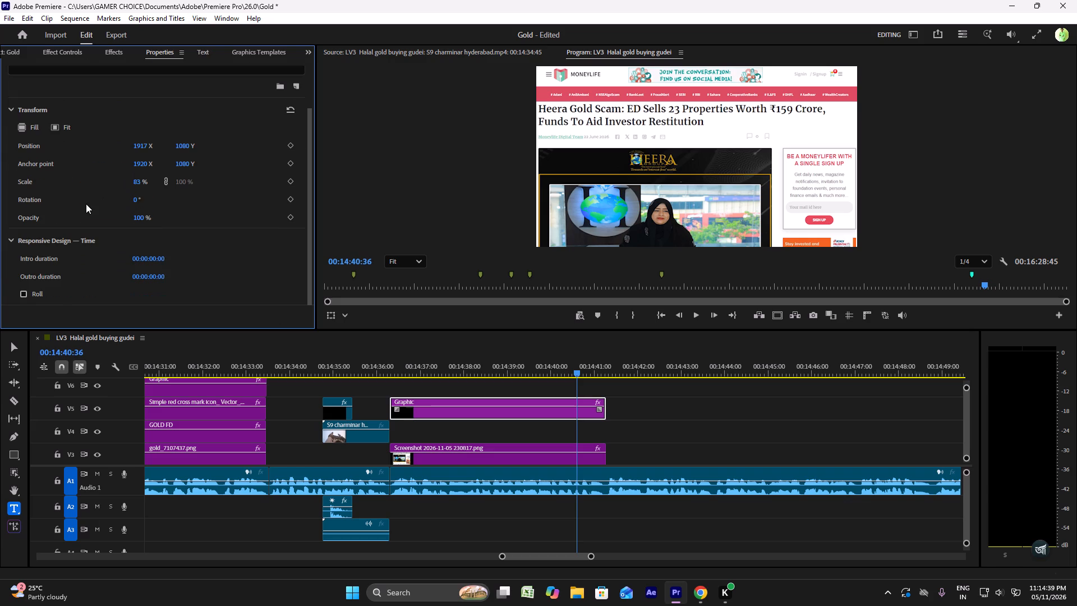
Set the "Source: Moneylife, June 2026" text's fill color to black (000000).
{"action": "left_click", "coordinate": [442, 366]}
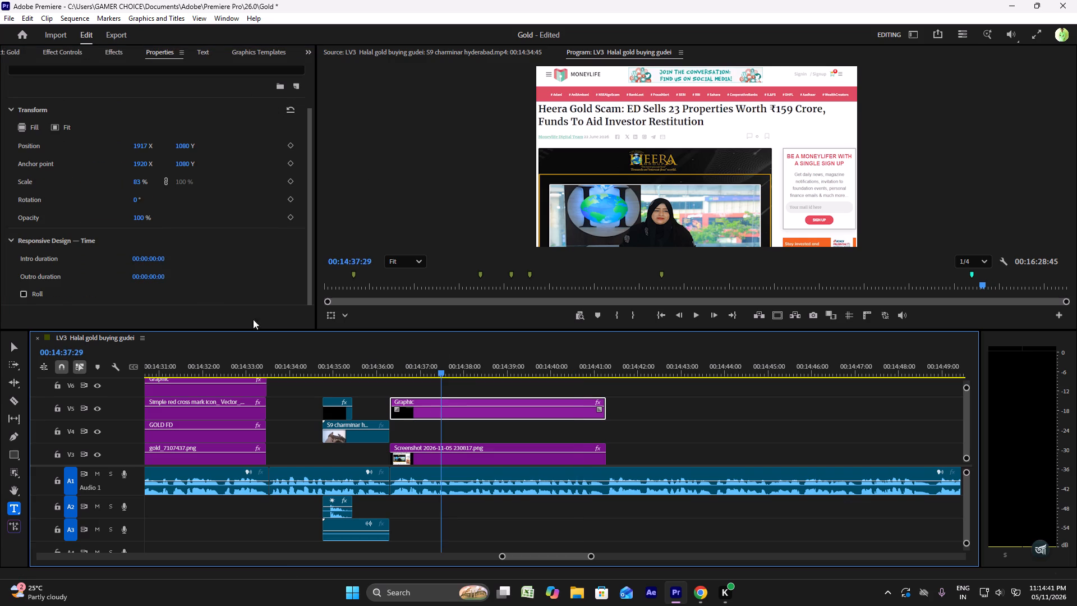
{"action": "scroll", "coordinate": [149, 226], "scroll_direction": "up", "scroll_amount": 9}
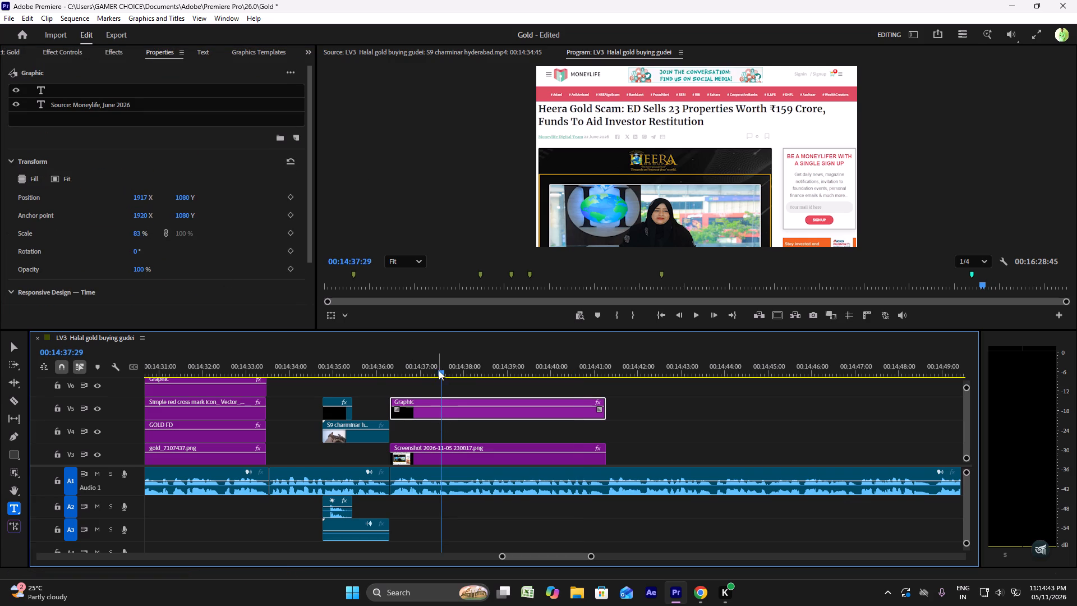
{"action": "scroll", "coordinate": [107, 256], "scroll_direction": "down", "scroll_amount": 5}
{"action": "scroll", "coordinate": [113, 259], "scroll_direction": "up", "scroll_amount": 4}
{"action": "left_click", "coordinate": [89, 95]}
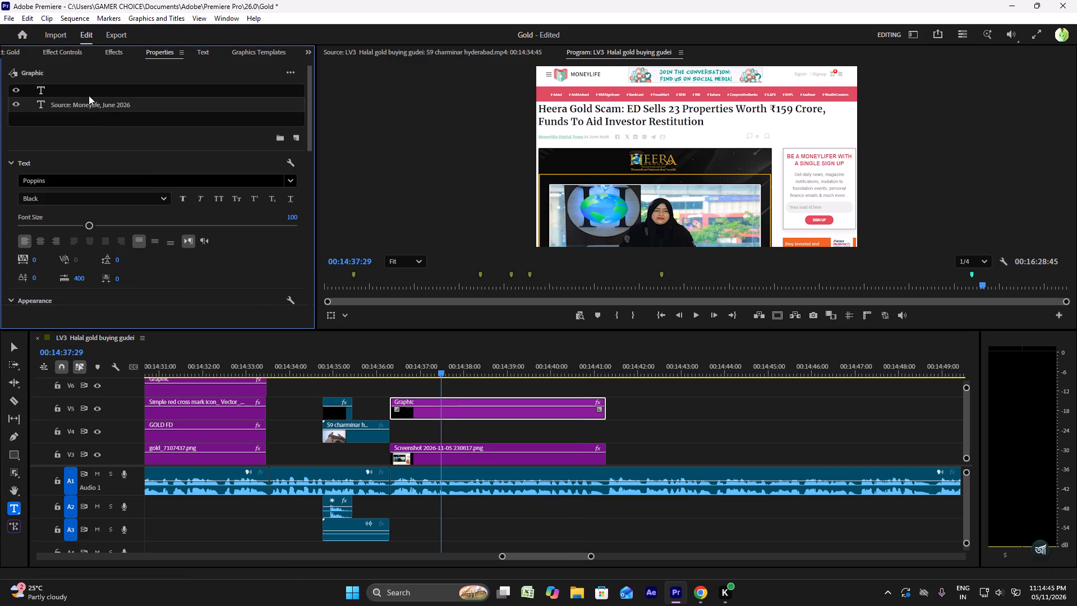
{"action": "left_click", "coordinate": [91, 105]}
{"action": "left_click", "coordinate": [91, 105]}
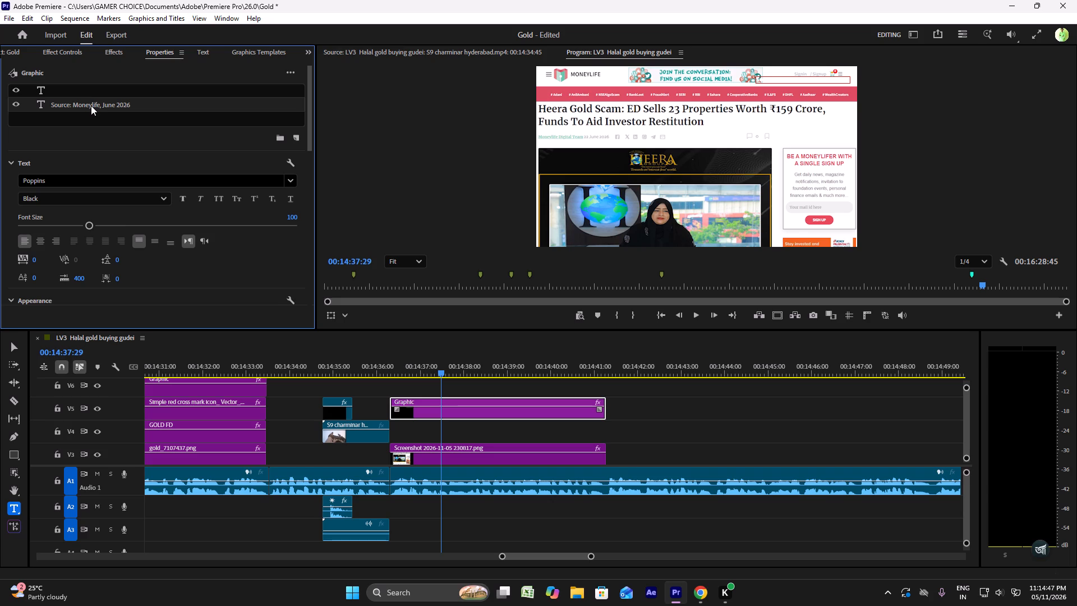
{"action": "double_click", "coordinate": [91, 105]}
{"action": "scroll", "coordinate": [73, 221], "scroll_direction": "down", "scroll_amount": 11}
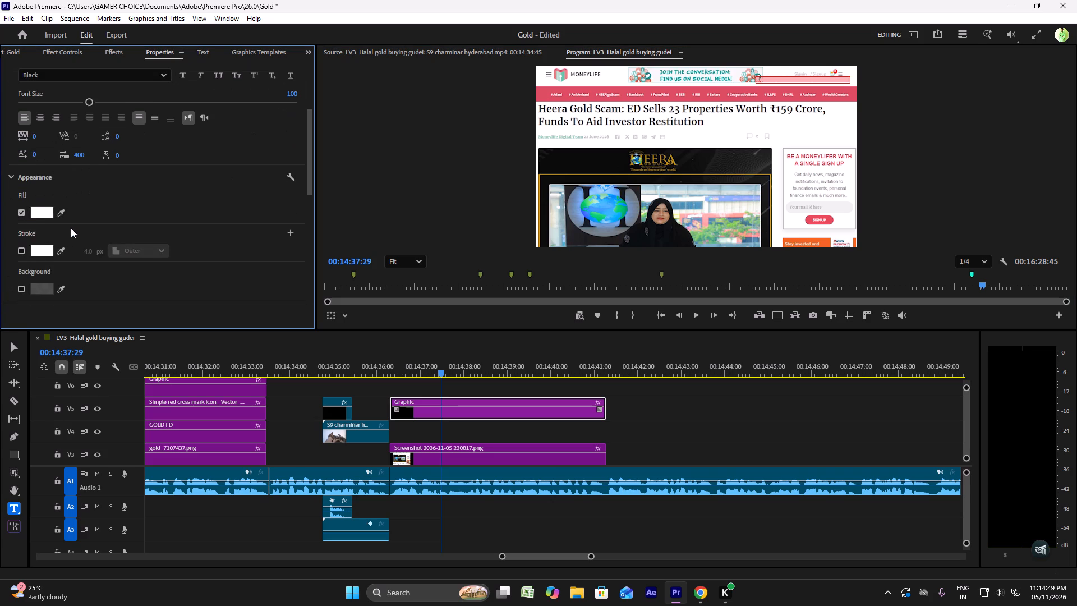
{"action": "left_click", "coordinate": [39, 214]}
{"action": "left_click_drag", "start_coordinate": [421, 247], "coordinate": [406, 193]}
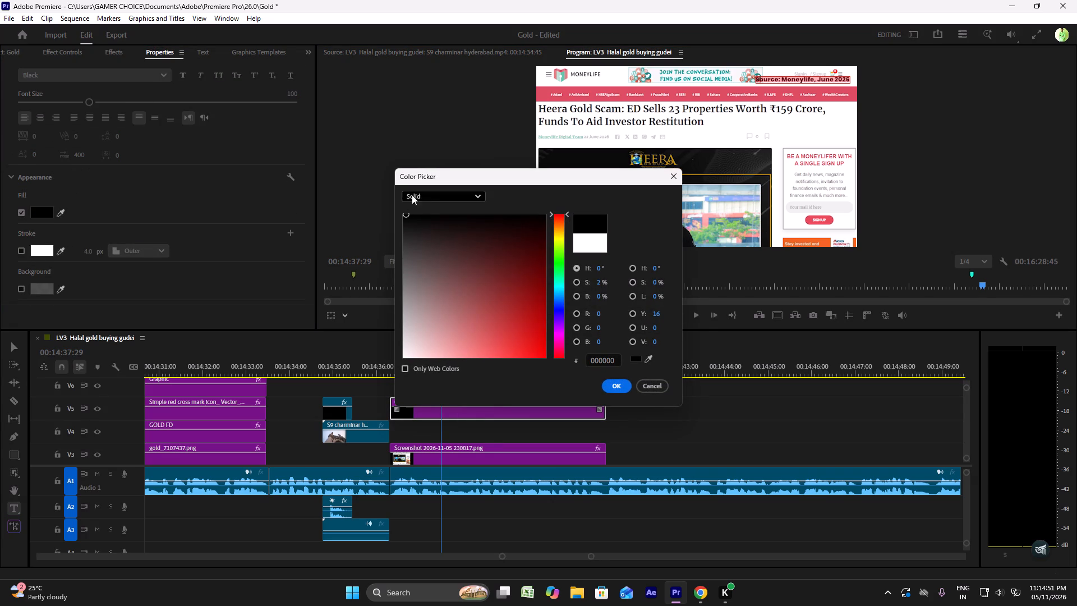
{"action": "left_click", "coordinate": [618, 385]}
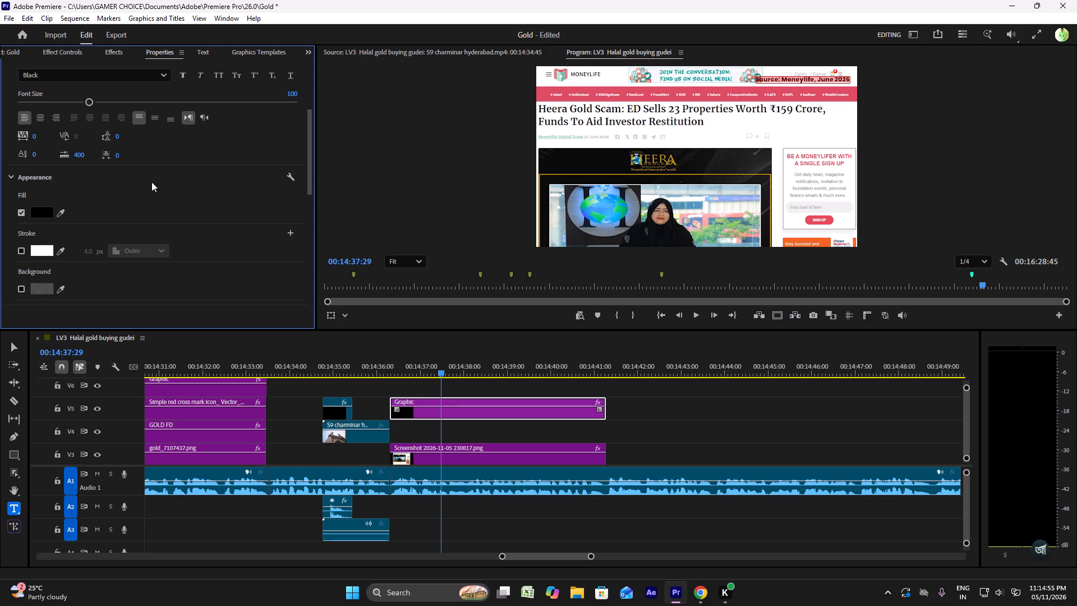
Shift the source text horizontally to position X 2923.
{"action": "scroll", "coordinate": [146, 151], "scroll_direction": "up", "scroll_amount": 19}
{"action": "scroll", "coordinate": [145, 156], "scroll_direction": "down", "scroll_amount": 7}
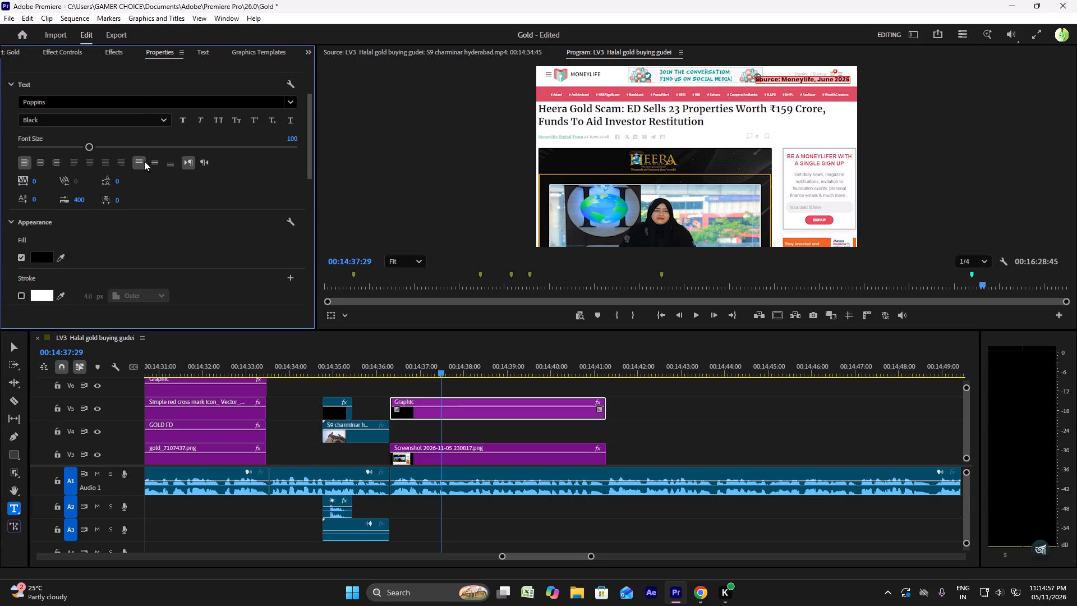
{"action": "scroll", "coordinate": [144, 161], "scroll_direction": "down", "scroll_amount": 18}
{"action": "scroll", "coordinate": [140, 172], "scroll_direction": "down", "scroll_amount": 5}
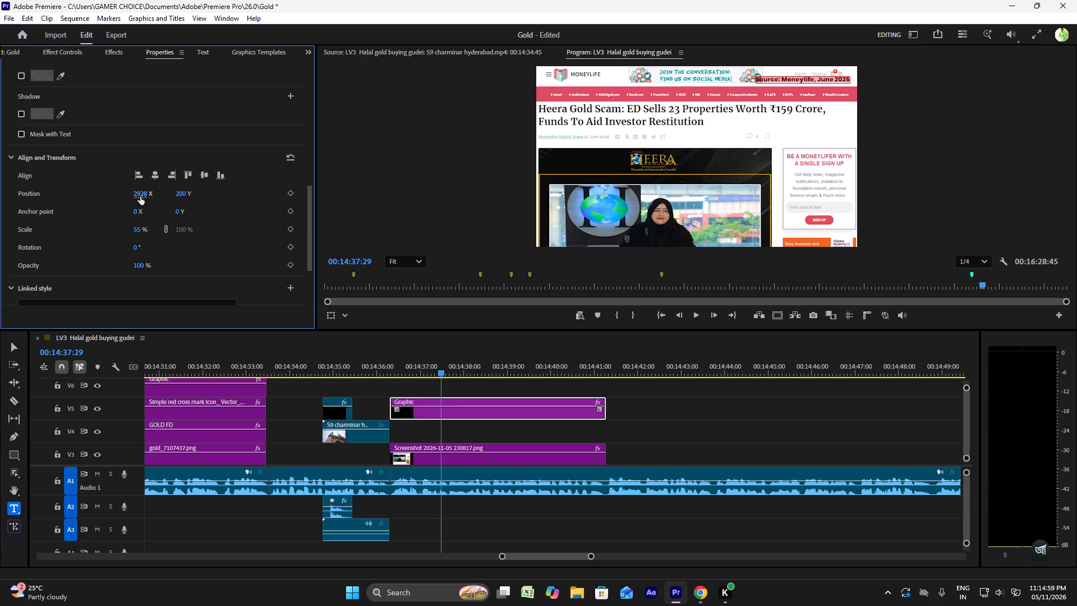
{"action": "left_click_drag", "start_coordinate": [141, 192], "coordinate": [176, 195]}
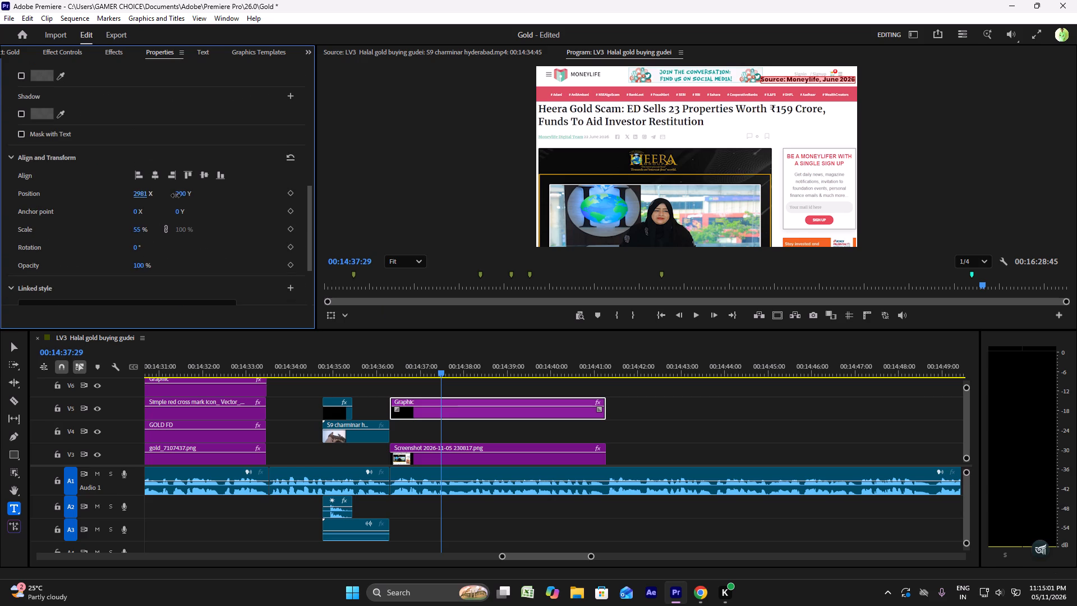
{"action": "left_click_drag", "start_coordinate": [176, 195], "coordinate": [145, 197]}
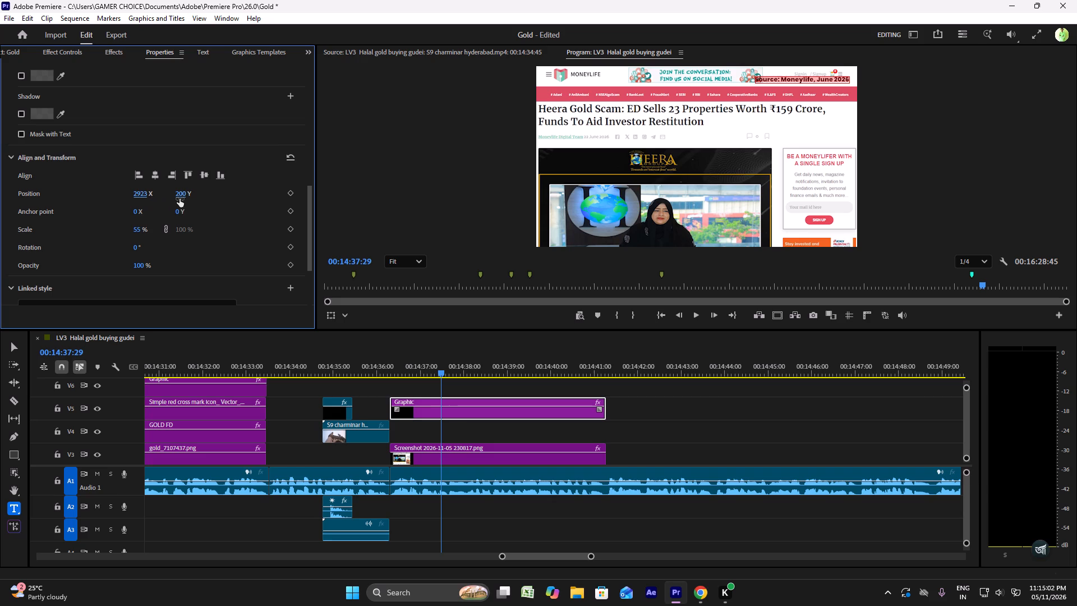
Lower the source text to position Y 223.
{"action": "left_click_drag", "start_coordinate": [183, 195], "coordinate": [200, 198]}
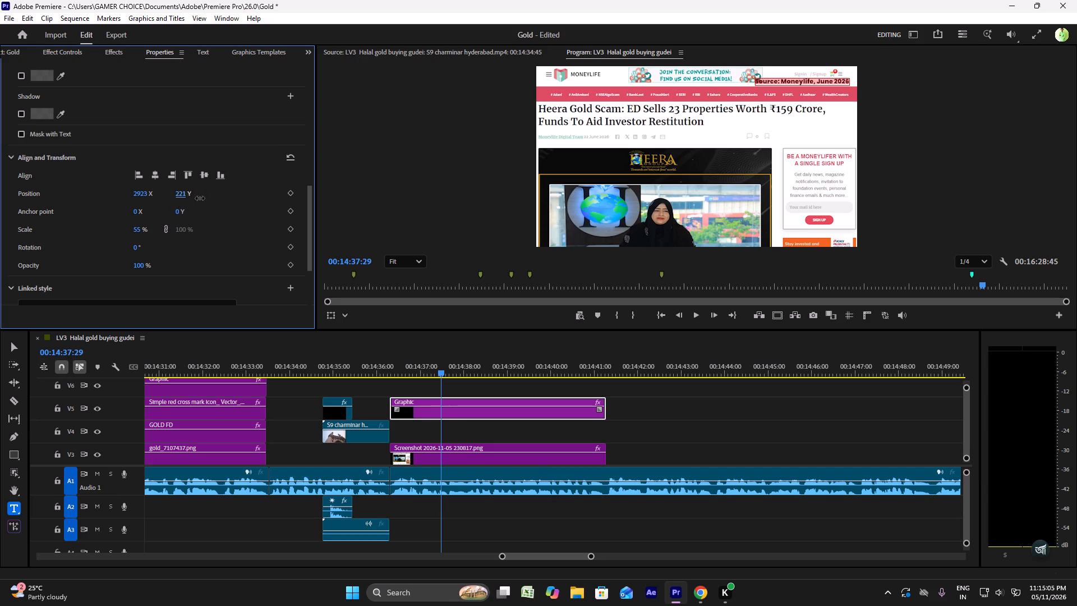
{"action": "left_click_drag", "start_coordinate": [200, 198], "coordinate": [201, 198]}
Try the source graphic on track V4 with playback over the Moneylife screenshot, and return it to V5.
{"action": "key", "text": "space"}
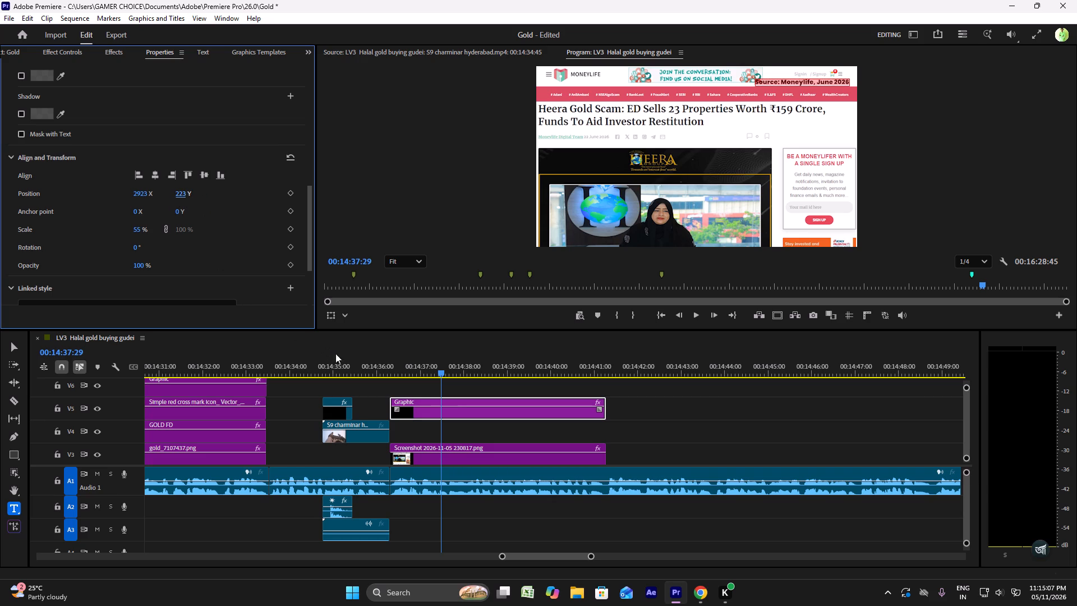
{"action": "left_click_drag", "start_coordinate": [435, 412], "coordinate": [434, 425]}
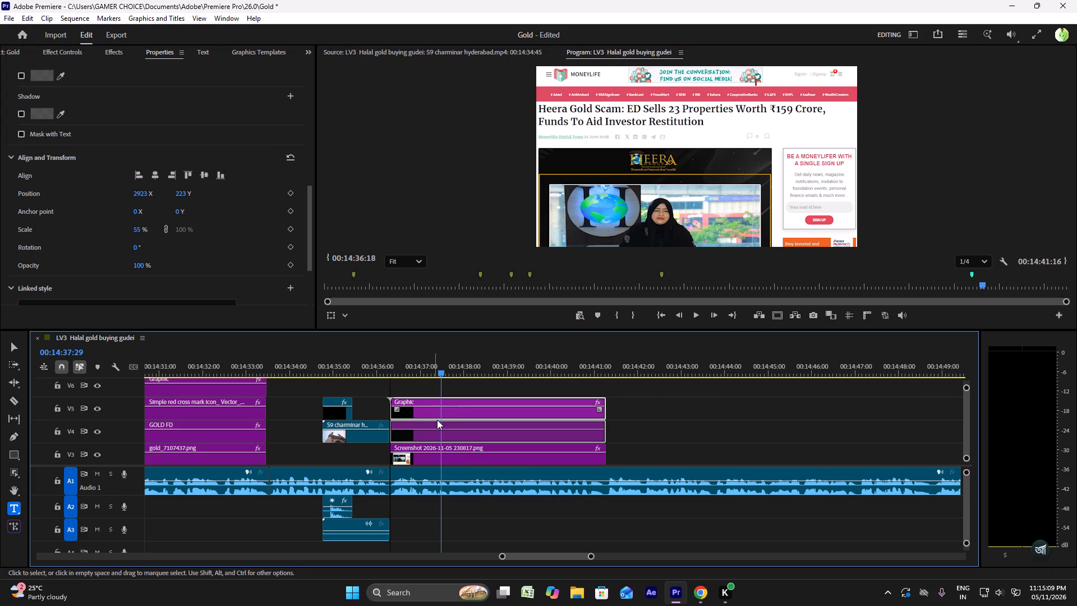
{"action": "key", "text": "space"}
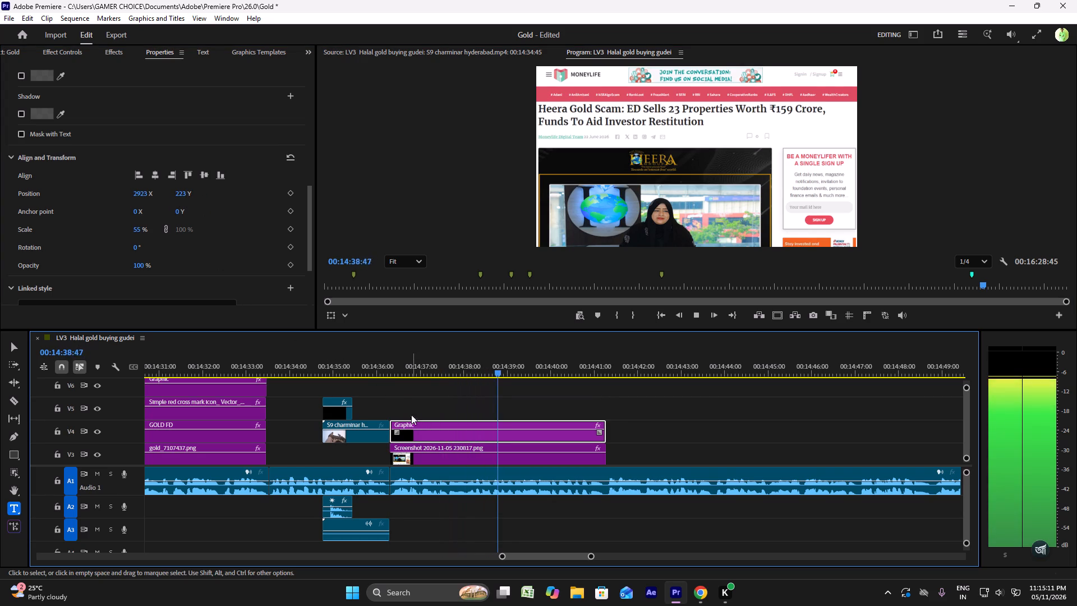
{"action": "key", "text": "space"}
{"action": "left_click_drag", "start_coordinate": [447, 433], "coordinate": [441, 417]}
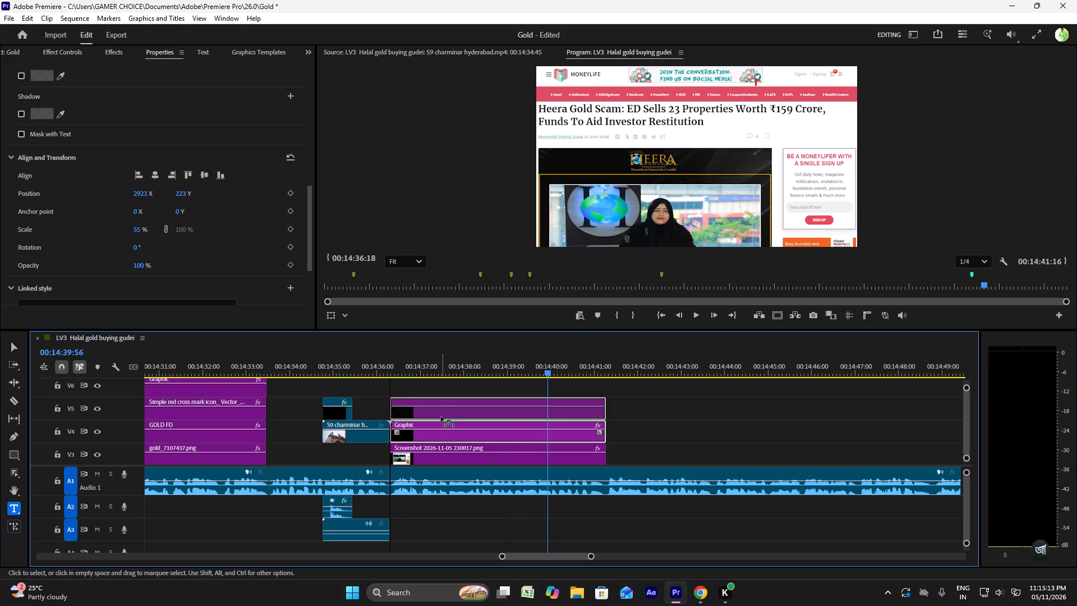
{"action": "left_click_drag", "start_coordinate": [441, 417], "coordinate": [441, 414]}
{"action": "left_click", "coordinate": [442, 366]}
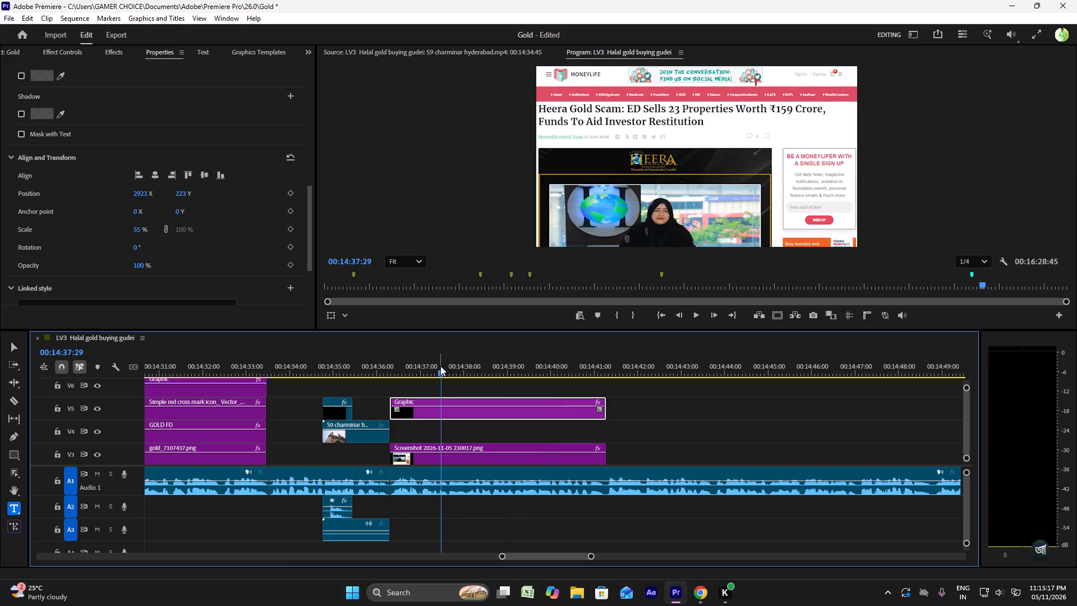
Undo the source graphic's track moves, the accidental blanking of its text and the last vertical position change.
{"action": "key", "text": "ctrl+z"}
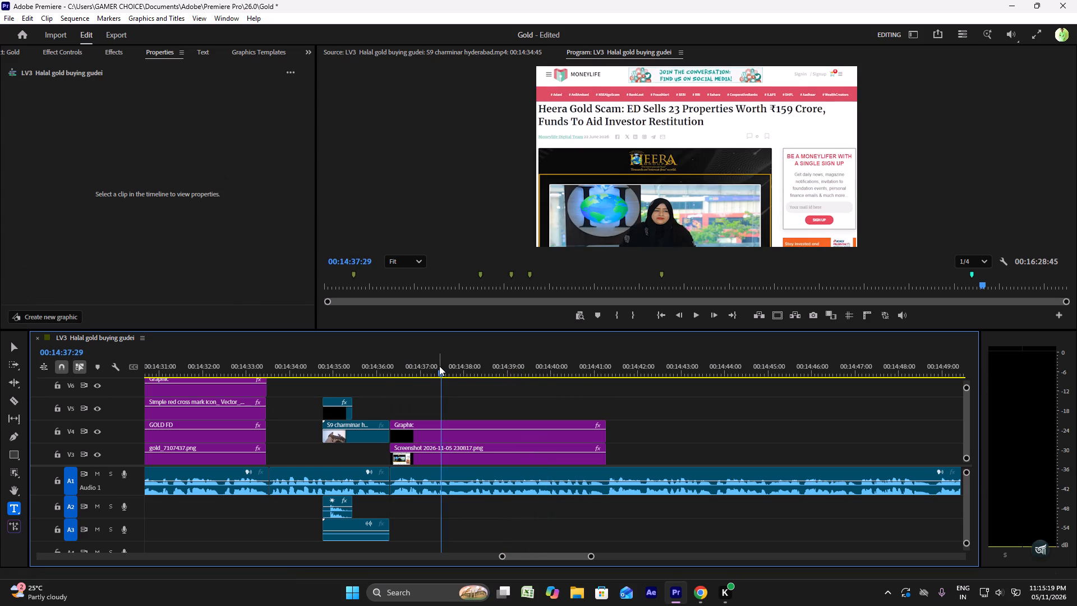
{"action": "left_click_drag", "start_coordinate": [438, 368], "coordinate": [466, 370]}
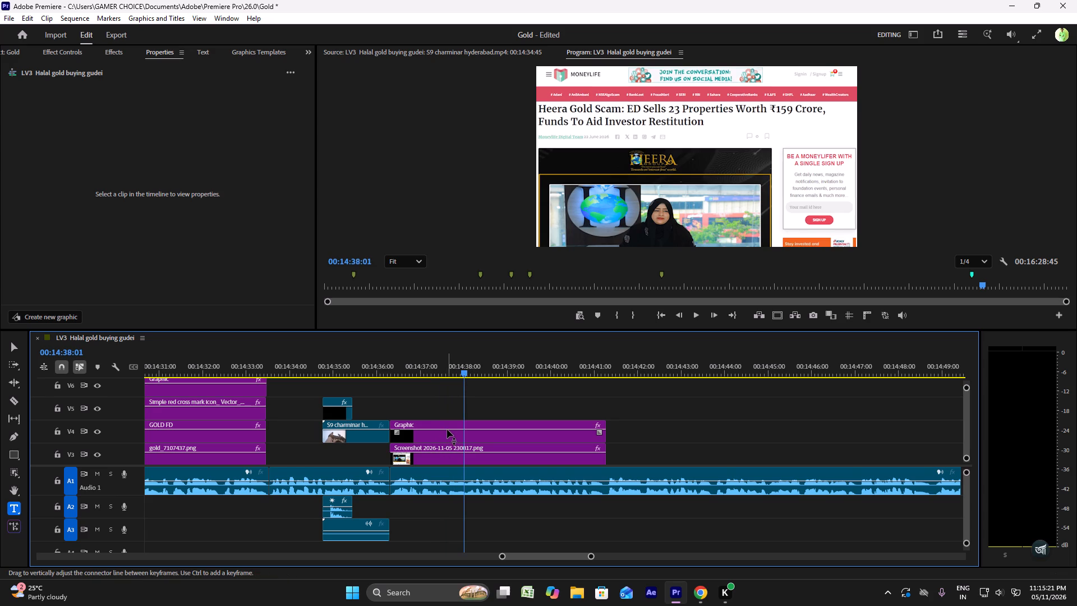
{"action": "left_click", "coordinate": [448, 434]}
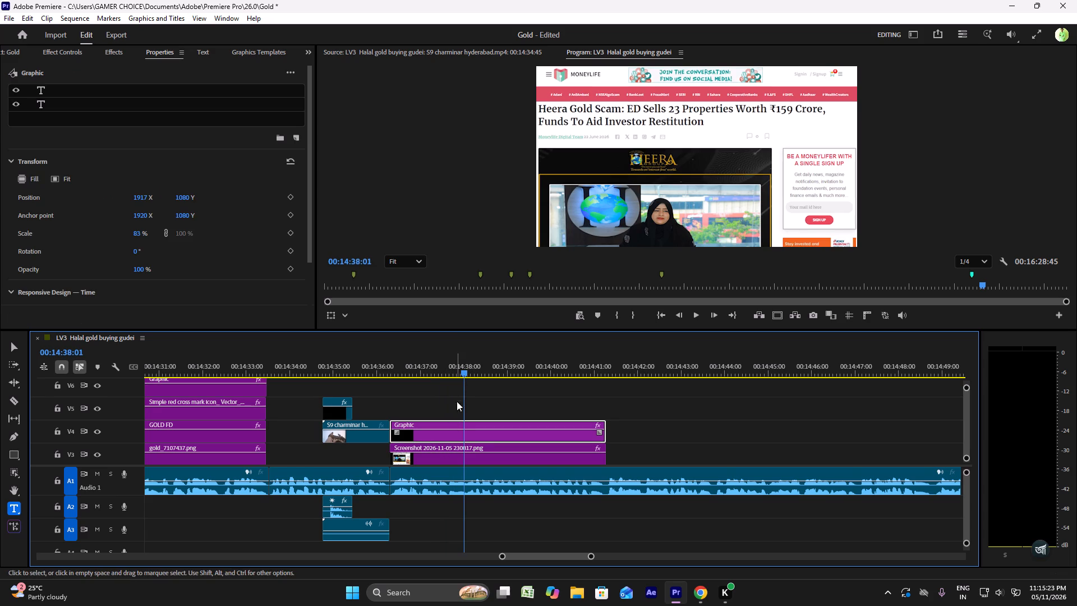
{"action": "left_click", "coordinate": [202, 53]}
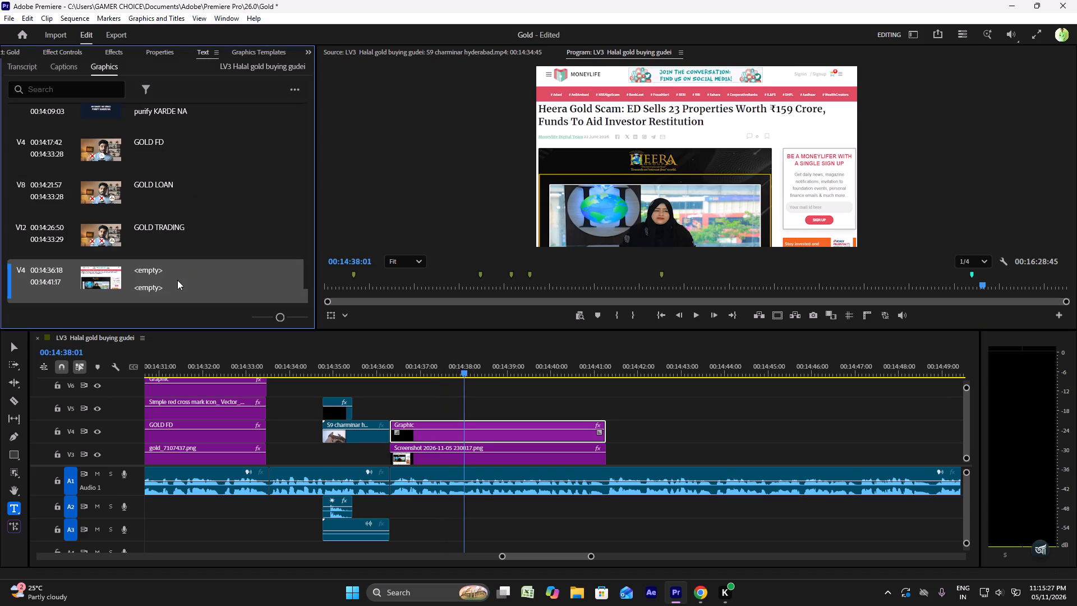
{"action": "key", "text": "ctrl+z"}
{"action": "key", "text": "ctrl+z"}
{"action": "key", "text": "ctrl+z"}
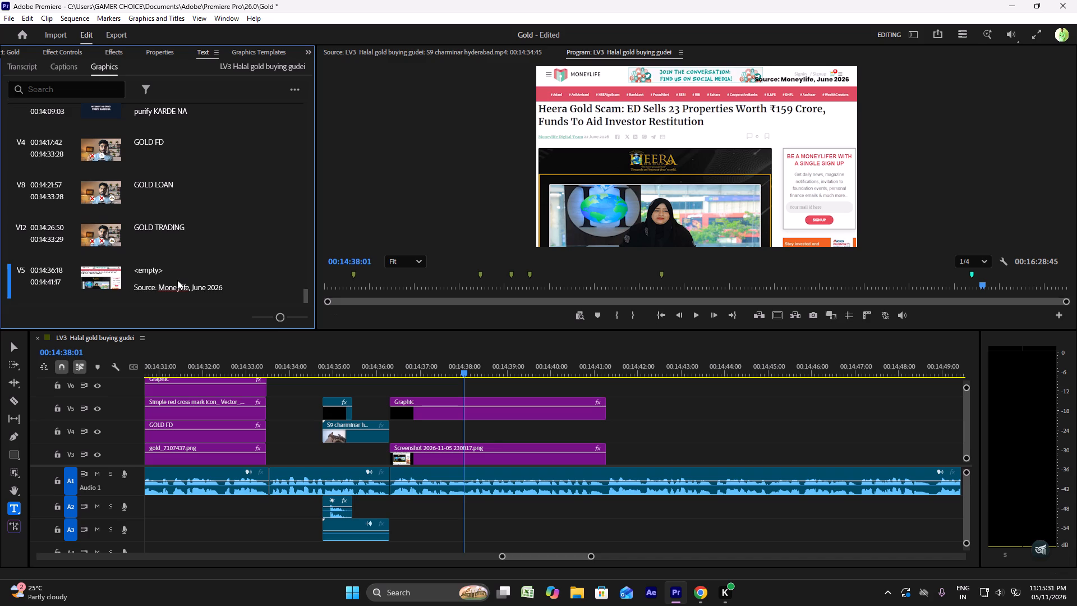
Lower the whole source graphic on V5 to position Y 1110 and play it back over the Moneylife screenshot.
{"action": "left_click", "coordinate": [454, 413]}
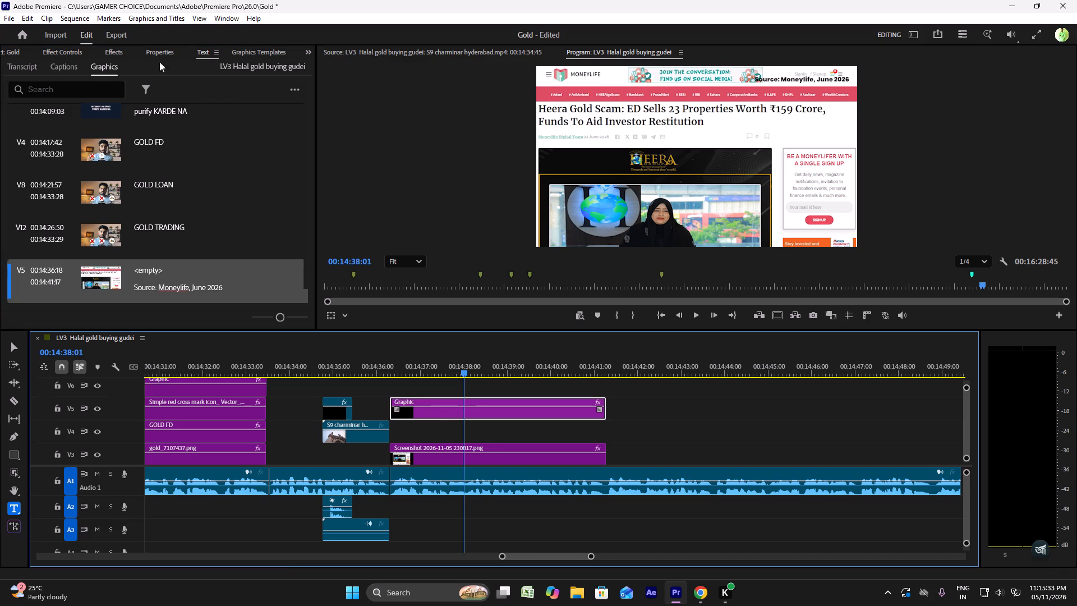
{"action": "left_click", "coordinate": [155, 50]}
{"action": "left_click_drag", "start_coordinate": [184, 195], "coordinate": [205, 199]}
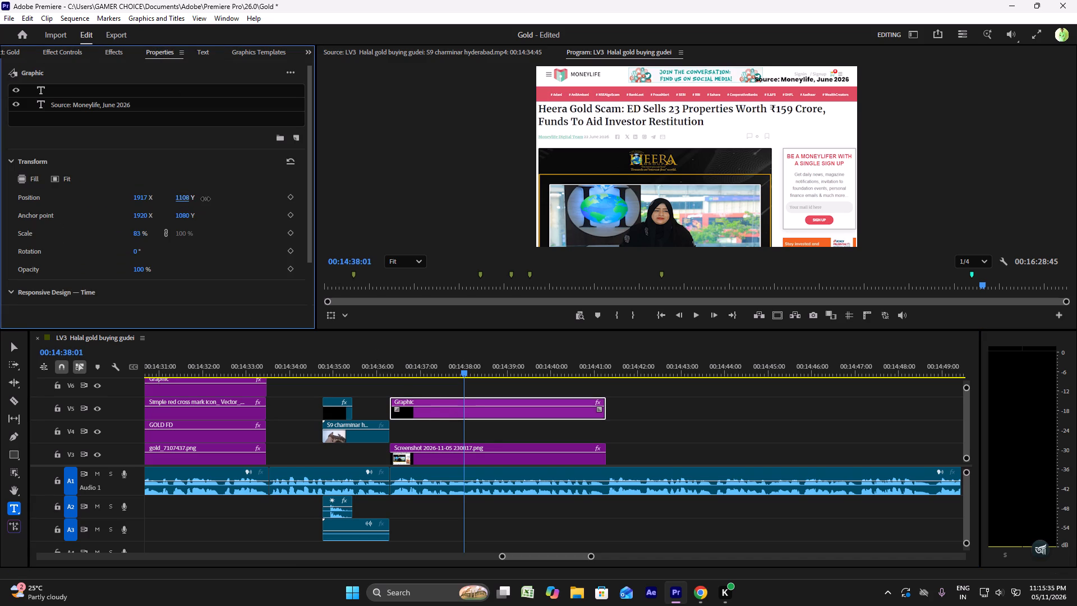
{"action": "left_click_drag", "start_coordinate": [205, 199], "coordinate": [202, 195]}
{"action": "key", "text": "space"}
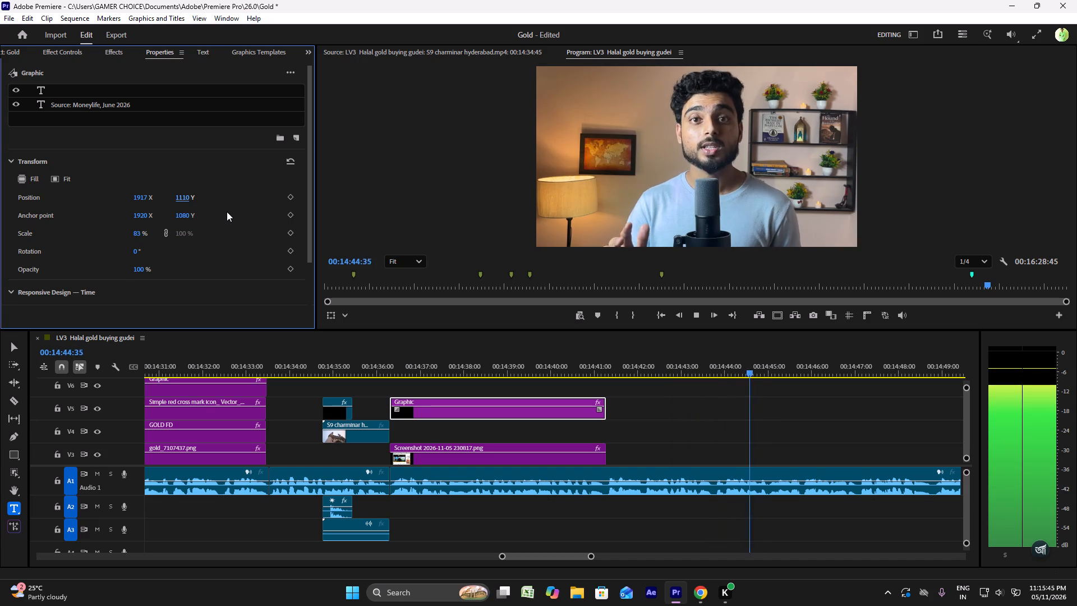
{"action": "left_click", "coordinate": [390, 371]}
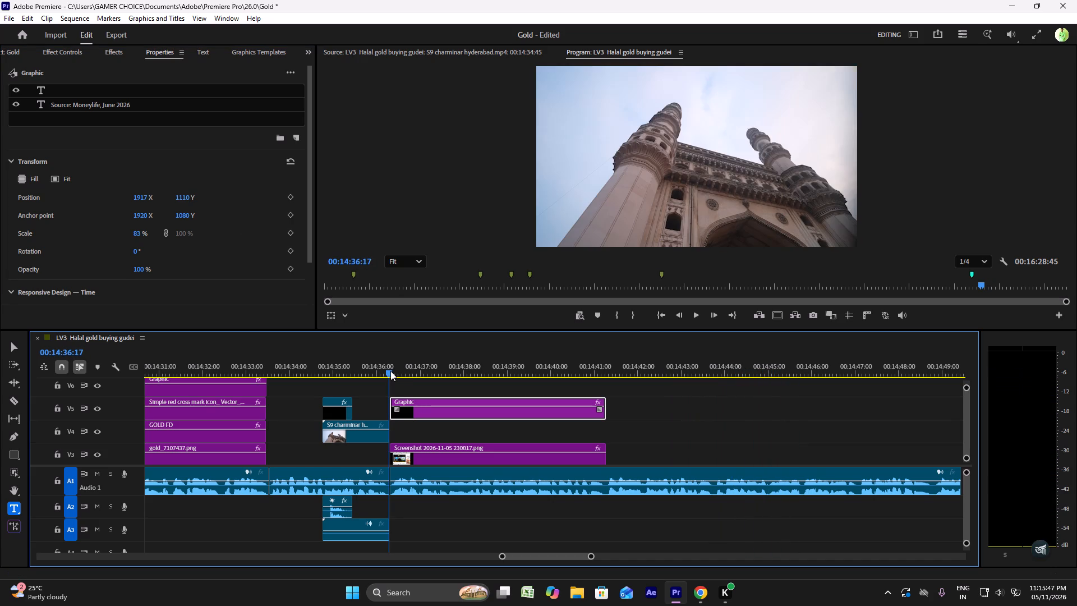
{"action": "key", "text": "space"}
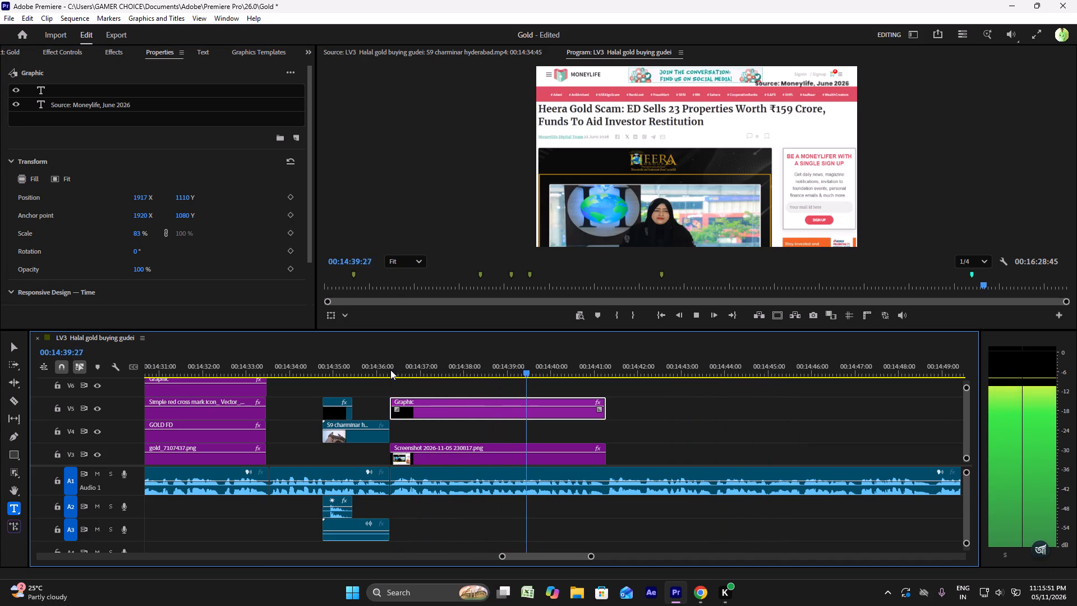
{"action": "key", "text": "space"}
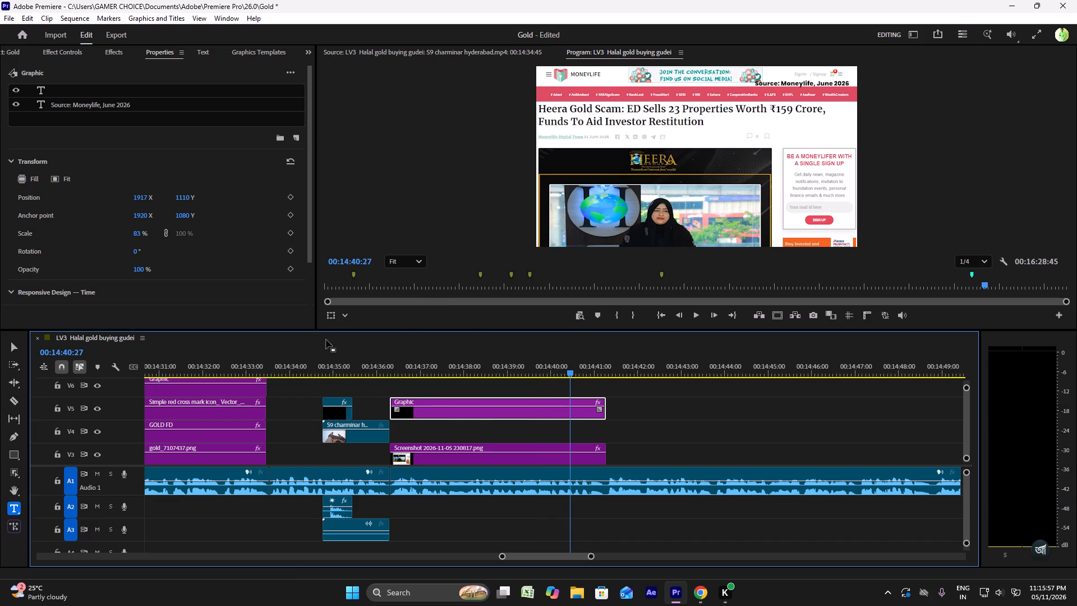
Draw a rectangle about 241 by 44 px around the date in the Moneylife article's byline.
{"action": "left_click", "coordinate": [14, 456]}
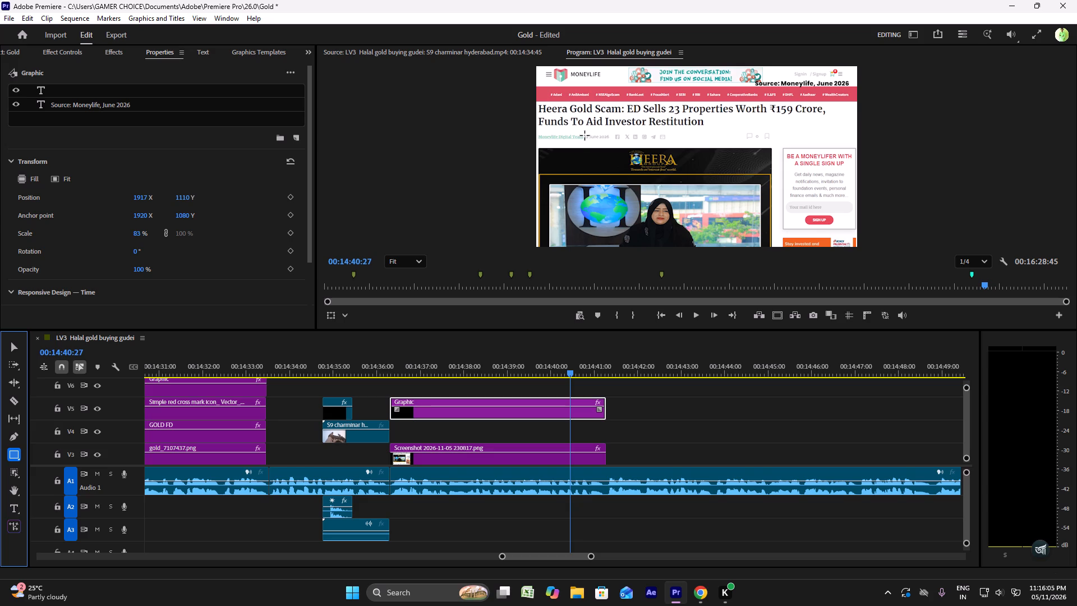
{"action": "left_click_drag", "start_coordinate": [583, 135], "coordinate": [608, 140]}
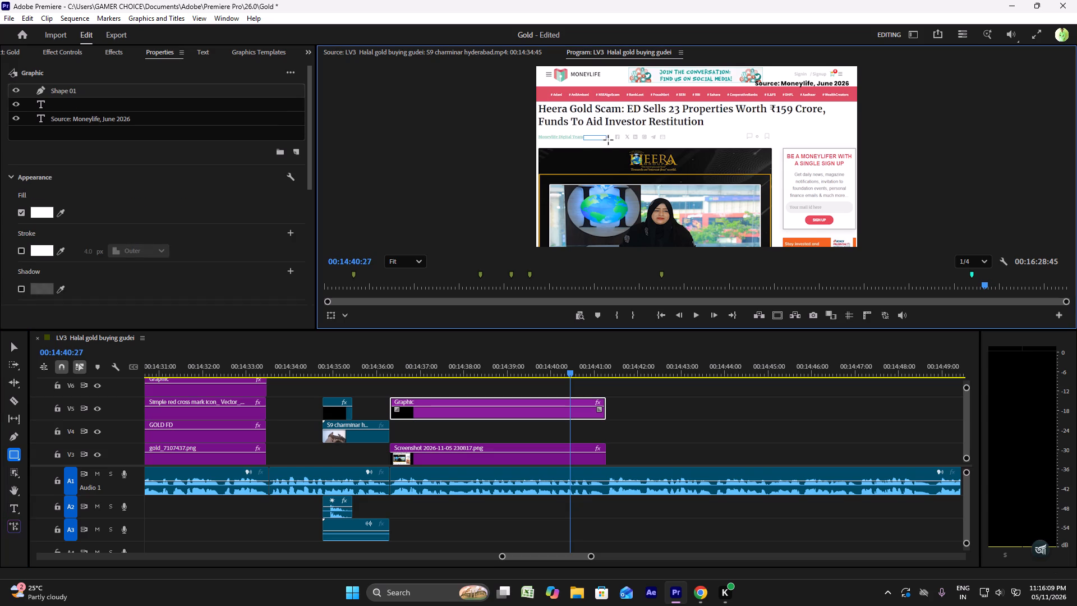
{"action": "left_click_drag", "start_coordinate": [608, 140], "coordinate": [609, 139]}
{"action": "left_click_drag", "start_coordinate": [609, 139], "coordinate": [611, 139]}
{"action": "left_click_drag", "start_coordinate": [611, 139], "coordinate": [611, 140]}
Raise the new rectangle slightly to position Y 655.
{"action": "left_click", "coordinate": [79, 91]}
{"action": "left_click", "coordinate": [107, 91]}
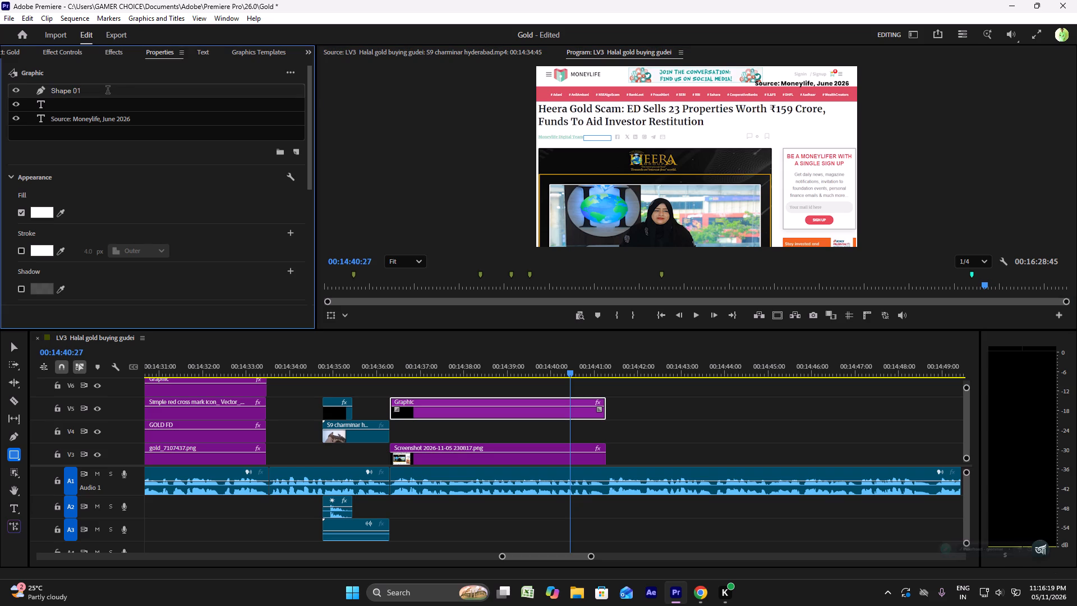
{"action": "scroll", "coordinate": [108, 225], "scroll_direction": "up", "scroll_amount": 4}
{"action": "scroll", "coordinate": [108, 226], "scroll_direction": "down", "scroll_amount": 18}
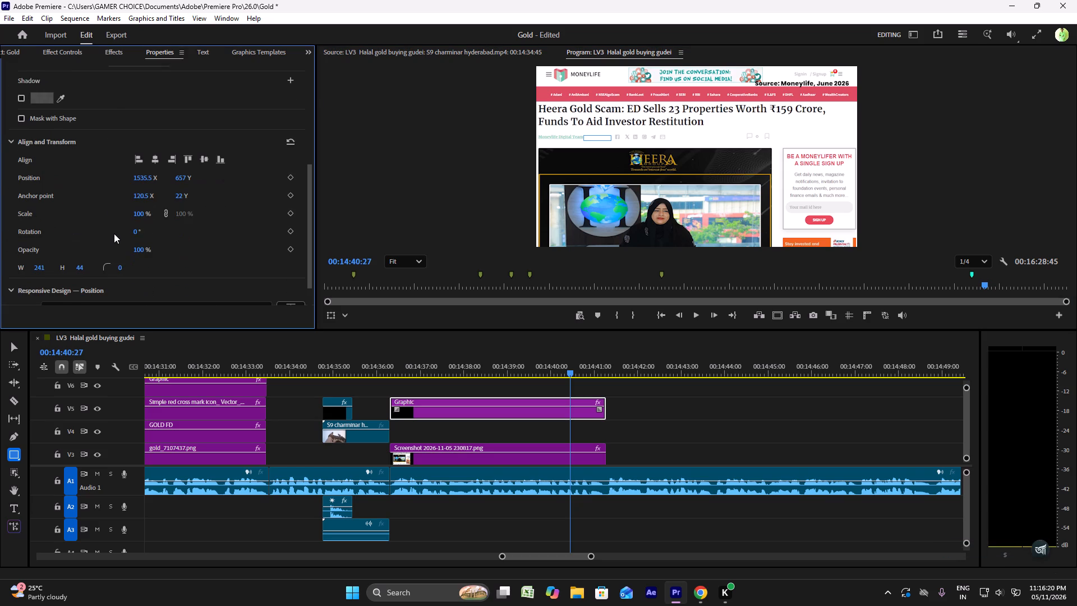
{"action": "left_click", "coordinate": [178, 168]}
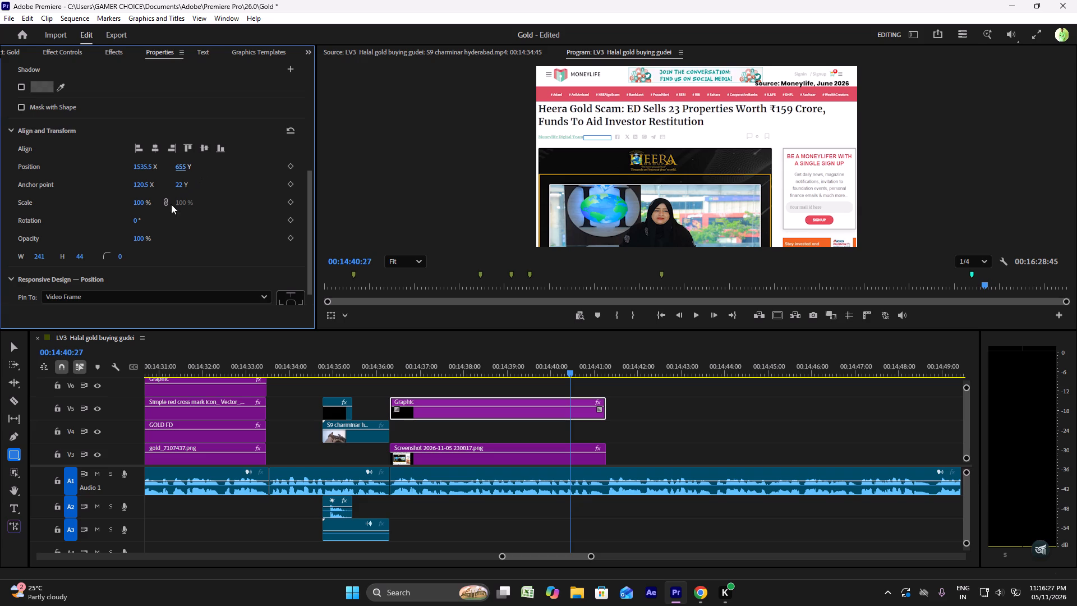
Open the rectangle's fill colour, and copy the Gold code C9A227 from the Part 2 colour table of the editor brief in Chrome.
{"action": "scroll", "coordinate": [61, 167], "scroll_direction": "up", "scroll_amount": 10}
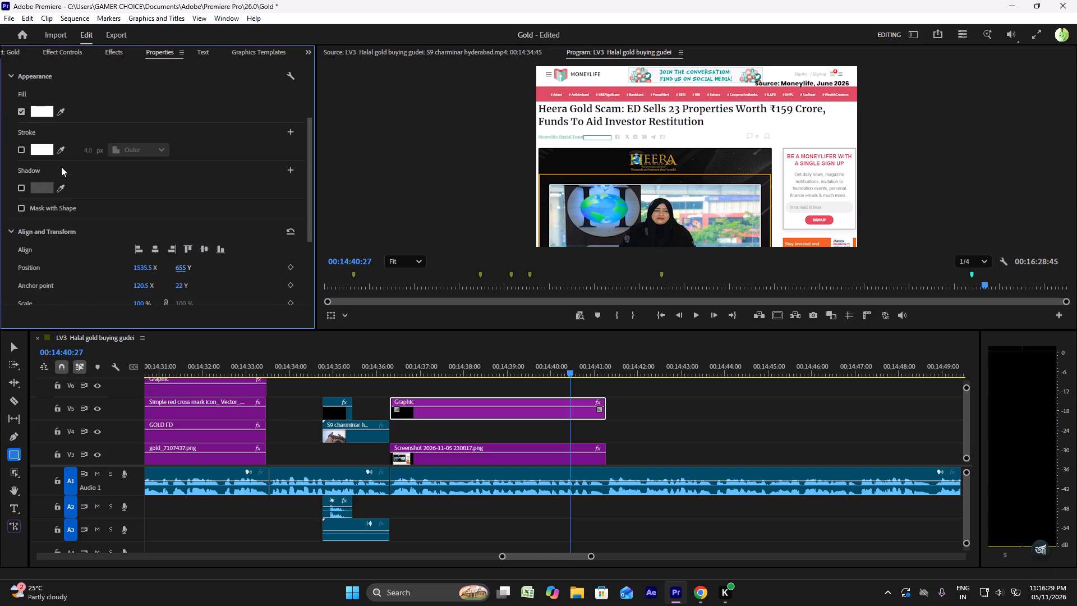
{"action": "left_click", "coordinate": [50, 120]}
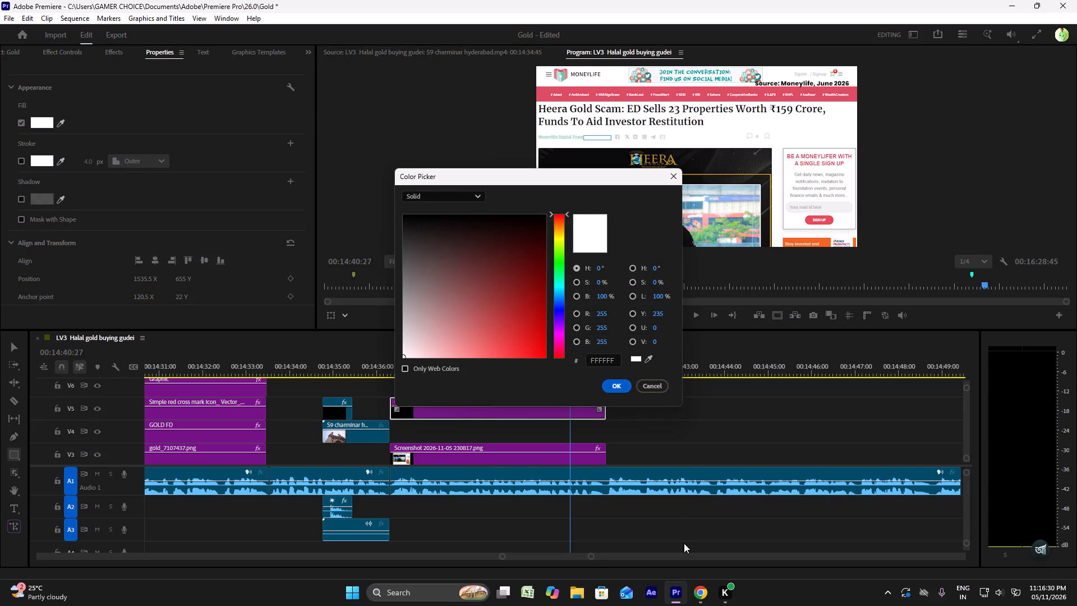
{"action": "left_click", "coordinate": [696, 588]}
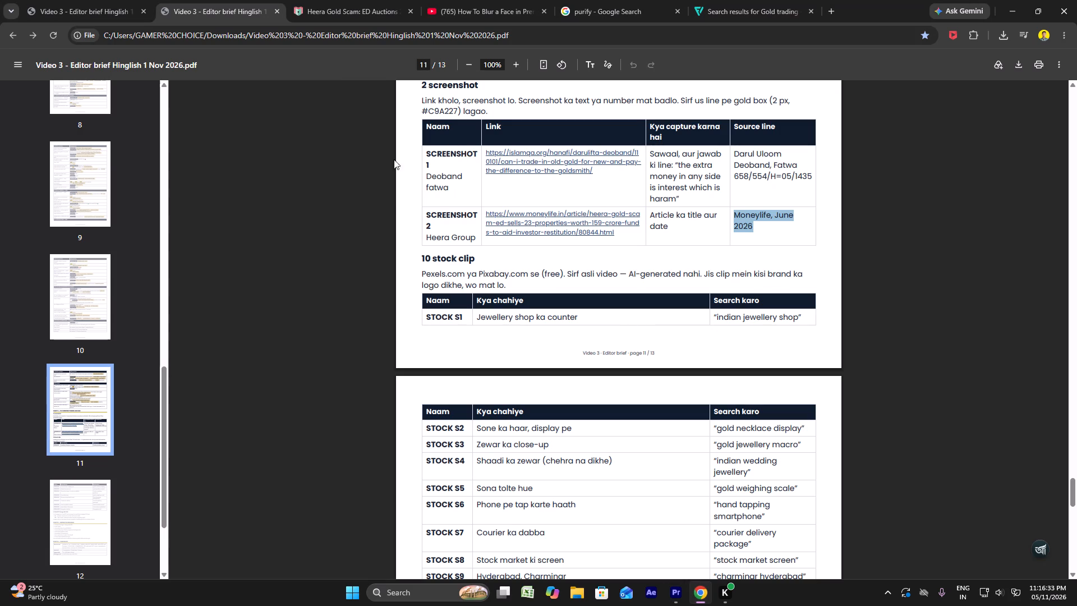
{"action": "left_click", "coordinate": [251, 9]}
{"action": "left_click", "coordinate": [107, 0]}
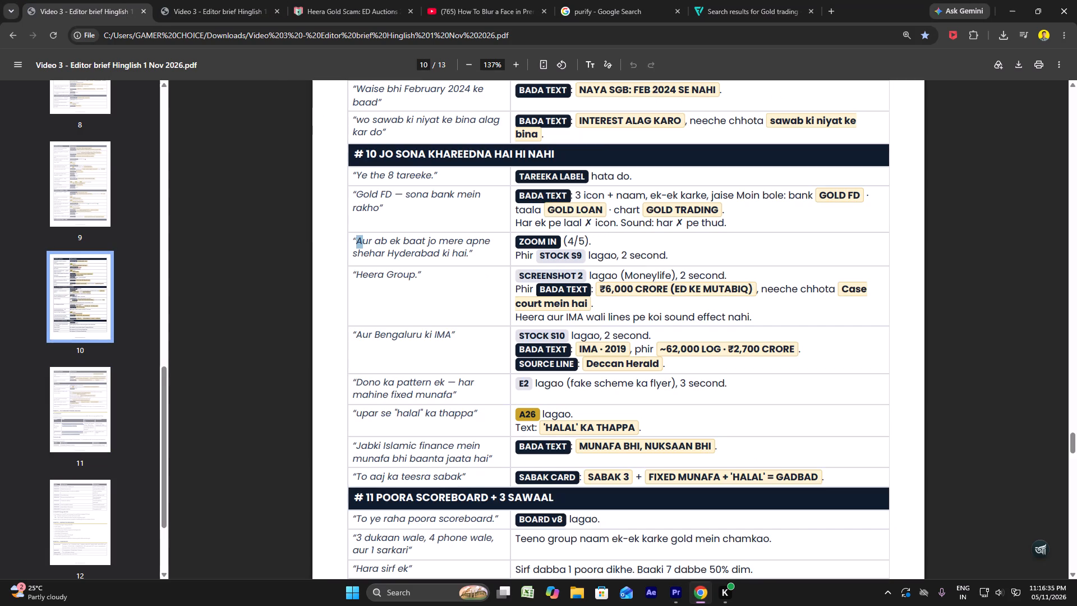
{"action": "left_click", "coordinate": [215, 0]}
{"action": "scroll", "coordinate": [655, 235], "scroll_direction": "up", "scroll_amount": 10}
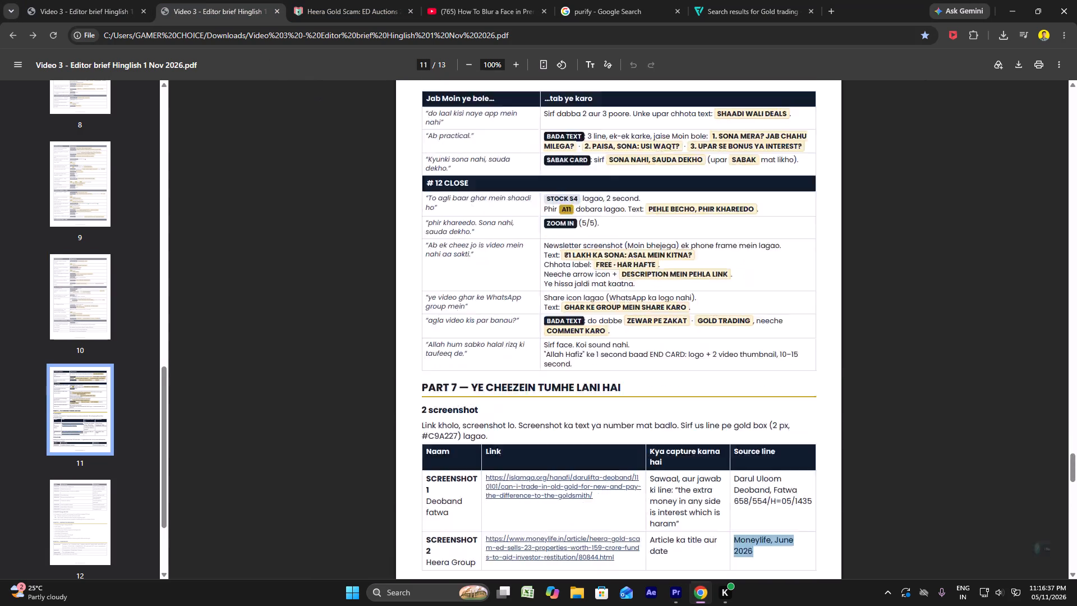
{"action": "scroll", "coordinate": [656, 235], "scroll_direction": "up", "scroll_amount": 7}
{"action": "middle_click", "coordinate": [660, 235]}
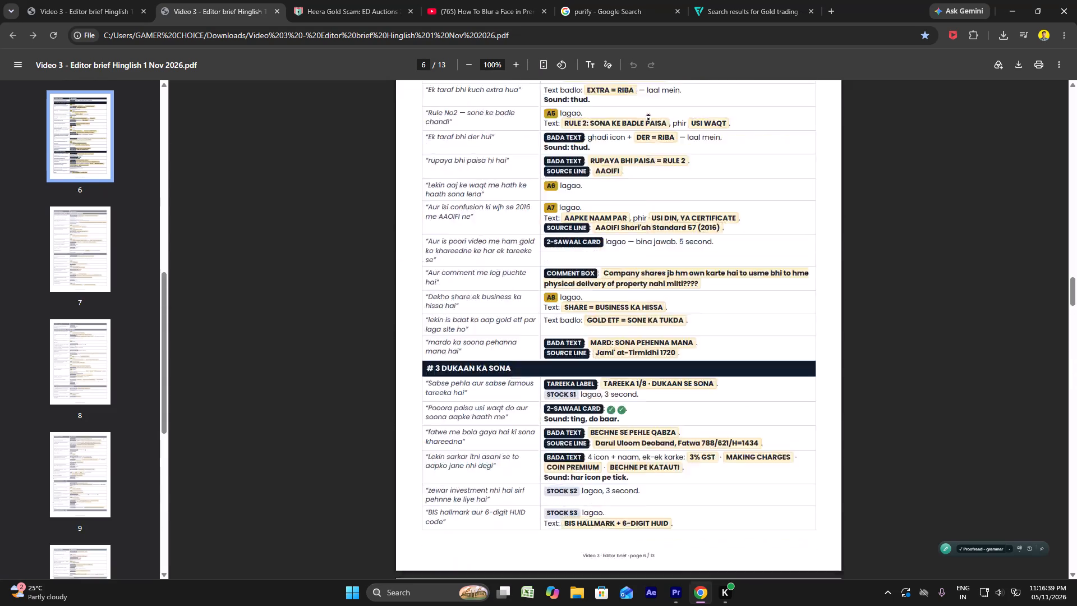
{"action": "scroll", "coordinate": [648, 119], "scroll_direction": "down", "scroll_amount": 1}
{"action": "middle_click", "coordinate": [648, 119]}
{"action": "scroll", "coordinate": [605, 227], "scroll_direction": "up", "scroll_amount": 10}
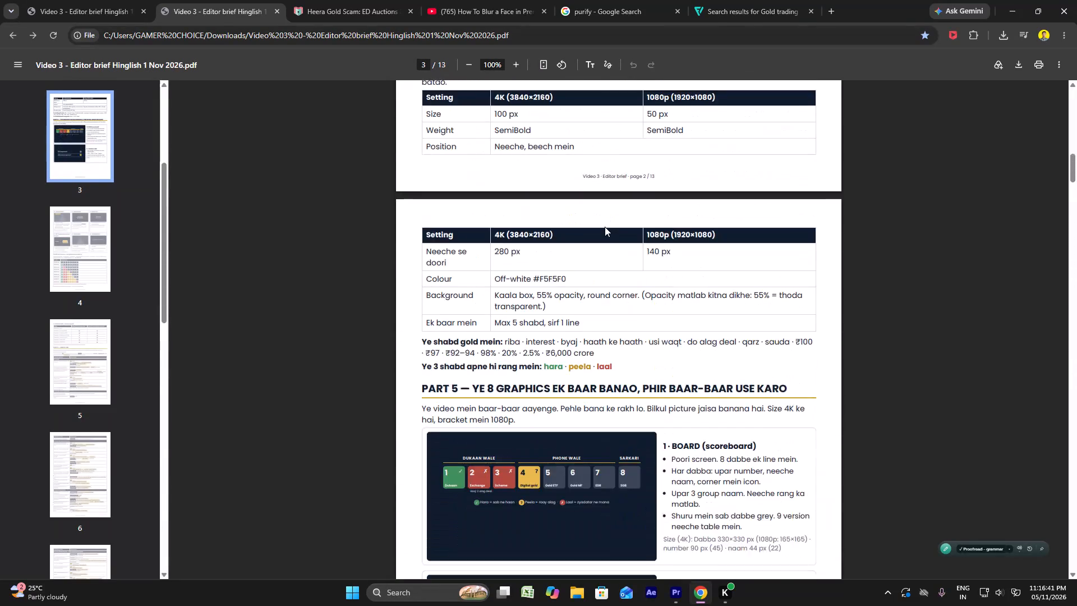
{"action": "scroll", "coordinate": [605, 227], "scroll_direction": "up", "scroll_amount": 20}
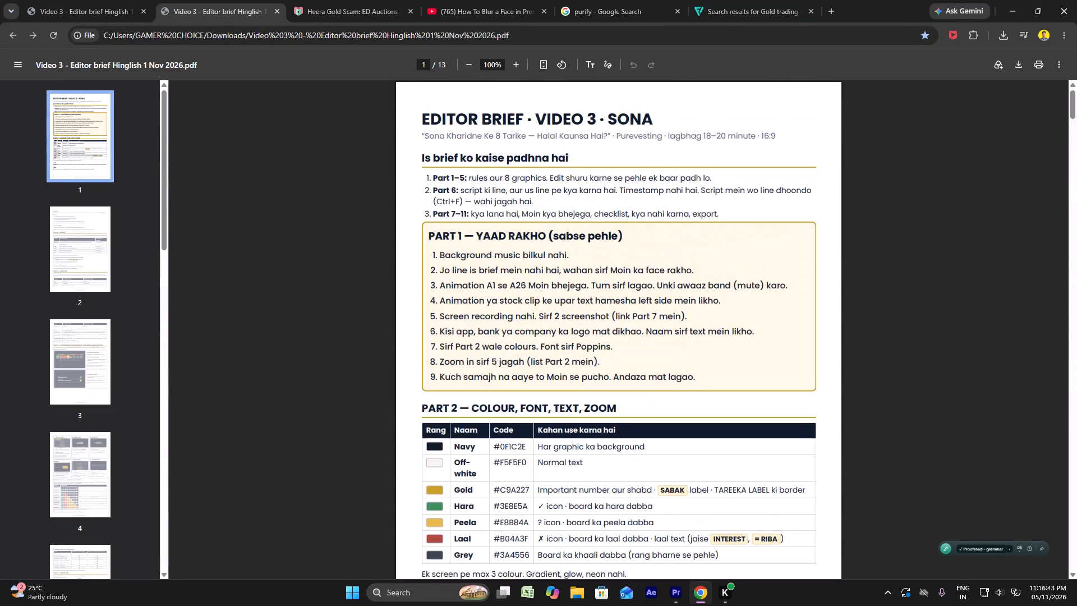
{"action": "scroll", "coordinate": [549, 328], "scroll_direction": "down", "scroll_amount": 3}
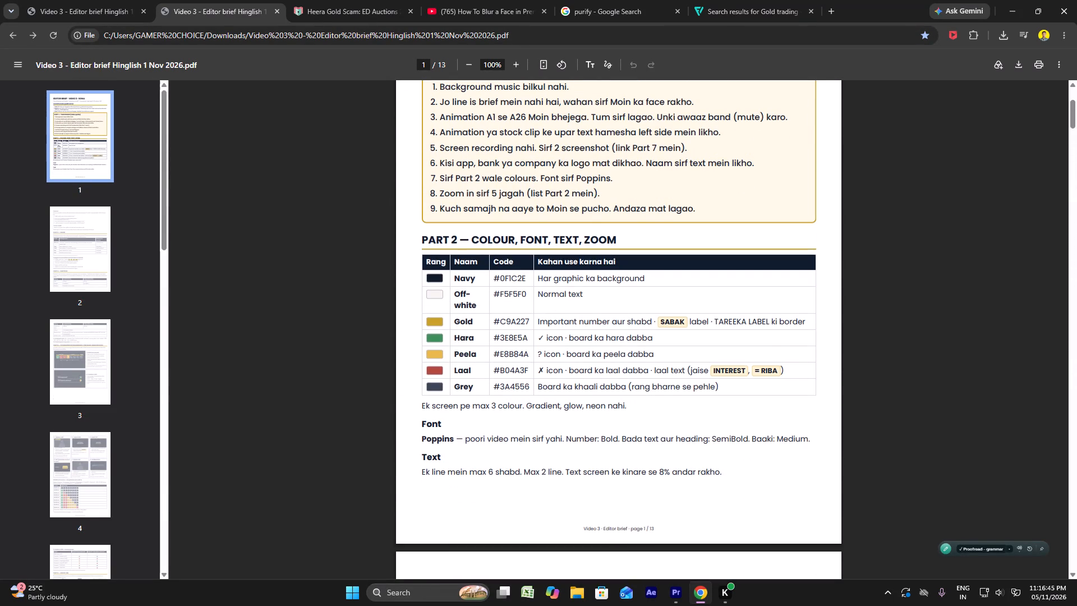
{"action": "left_click_drag", "start_coordinate": [533, 322], "coordinate": [500, 322]}
{"action": "right_click", "coordinate": [501, 320]}
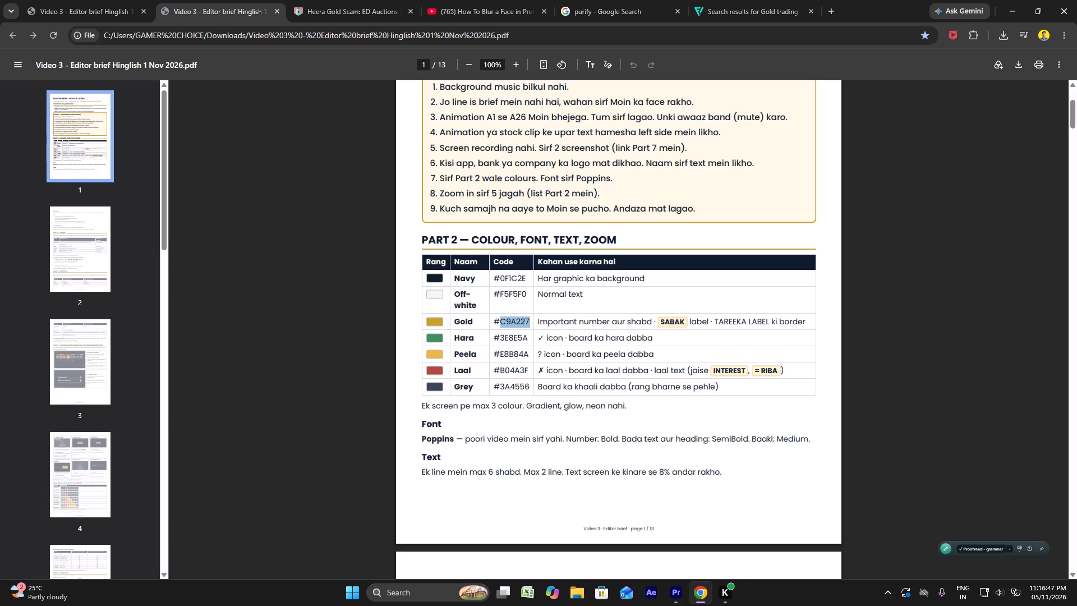
{"action": "left_click", "coordinate": [538, 331]}
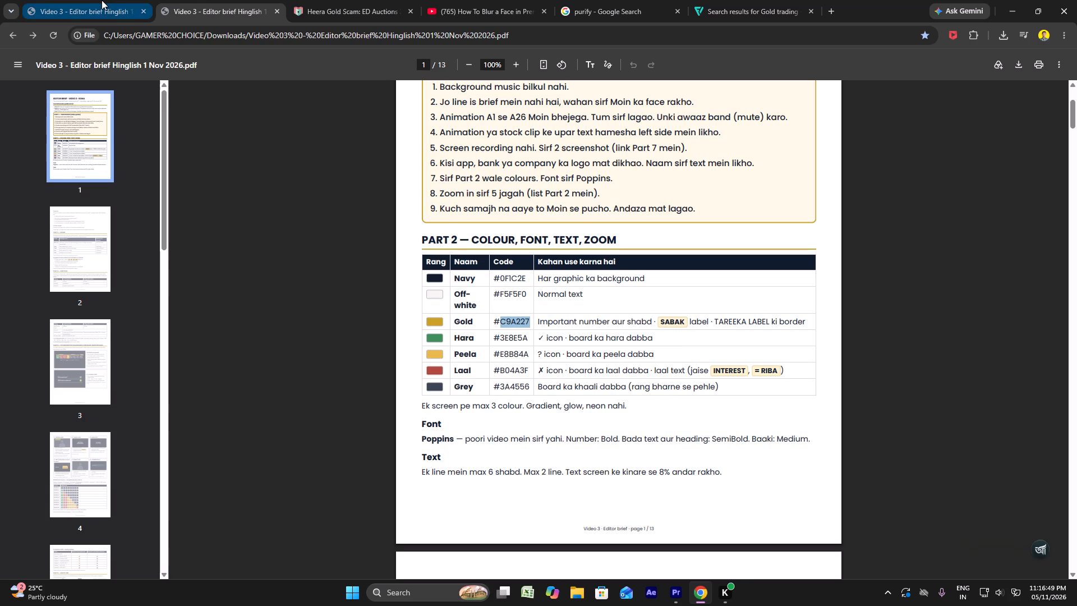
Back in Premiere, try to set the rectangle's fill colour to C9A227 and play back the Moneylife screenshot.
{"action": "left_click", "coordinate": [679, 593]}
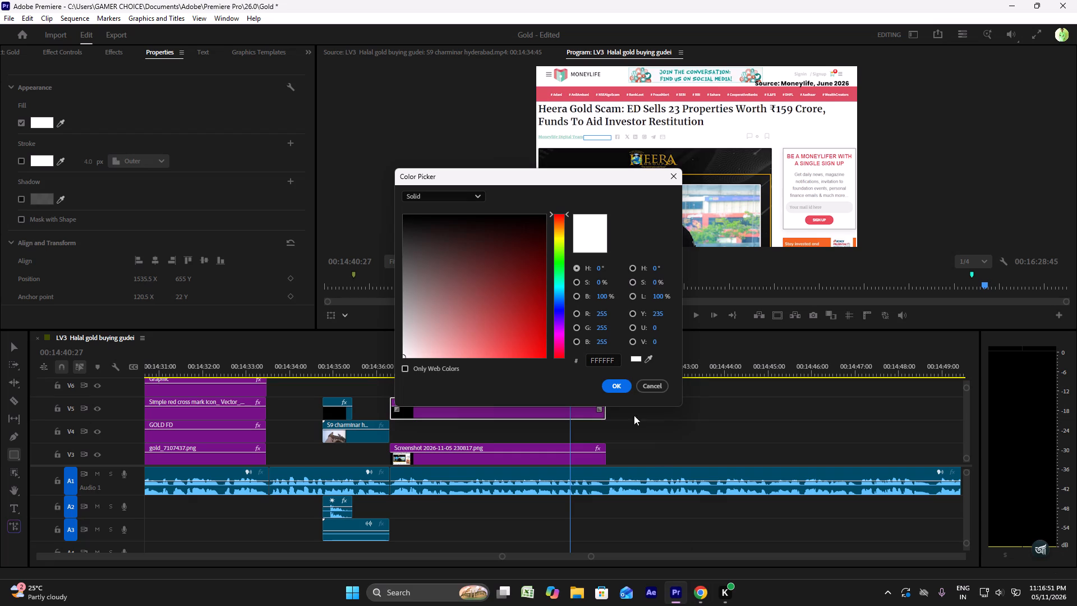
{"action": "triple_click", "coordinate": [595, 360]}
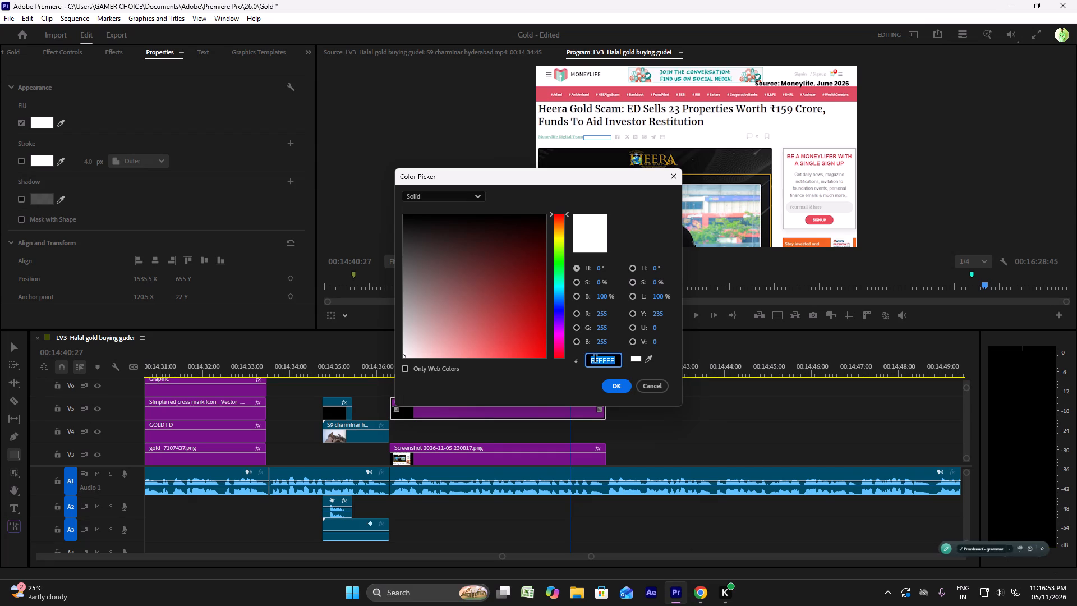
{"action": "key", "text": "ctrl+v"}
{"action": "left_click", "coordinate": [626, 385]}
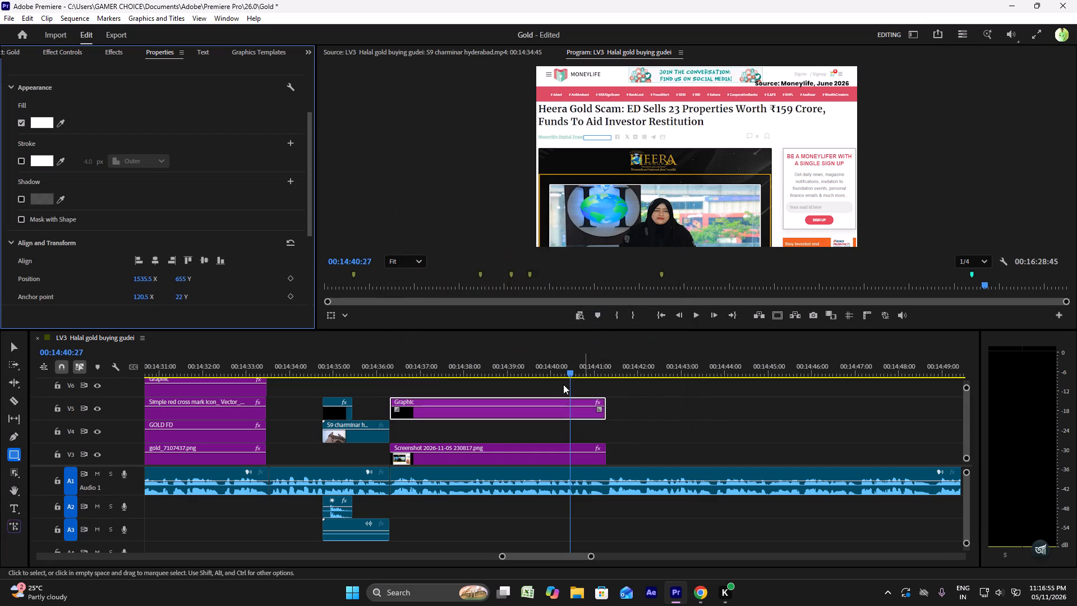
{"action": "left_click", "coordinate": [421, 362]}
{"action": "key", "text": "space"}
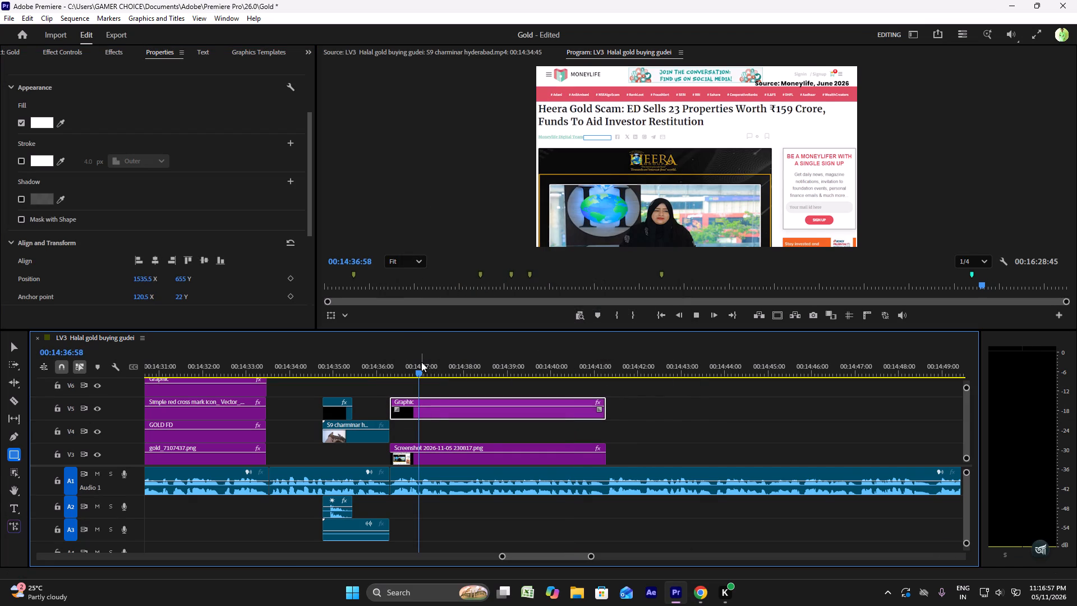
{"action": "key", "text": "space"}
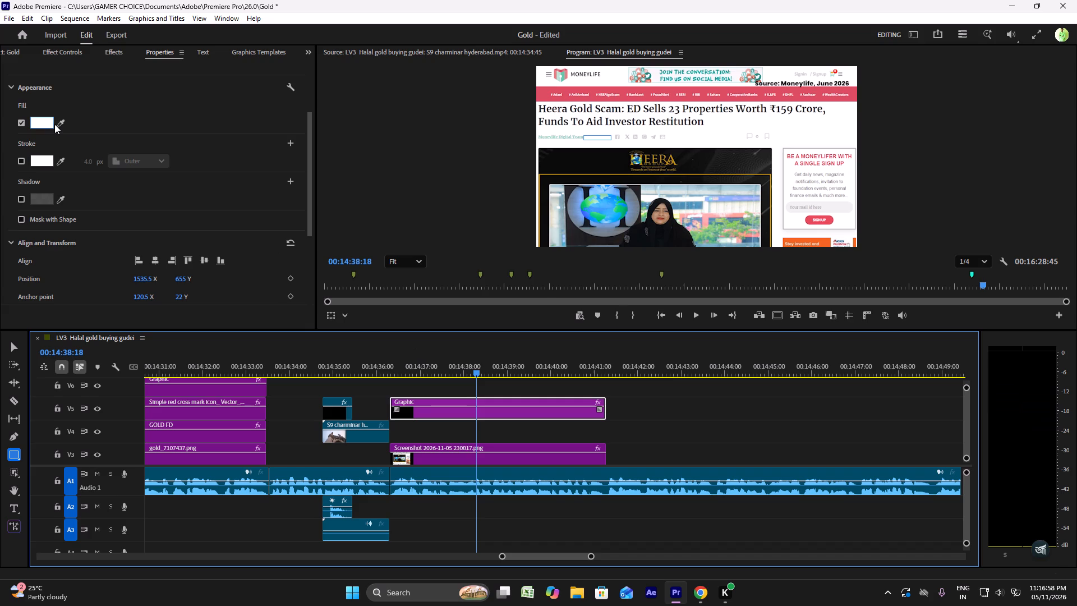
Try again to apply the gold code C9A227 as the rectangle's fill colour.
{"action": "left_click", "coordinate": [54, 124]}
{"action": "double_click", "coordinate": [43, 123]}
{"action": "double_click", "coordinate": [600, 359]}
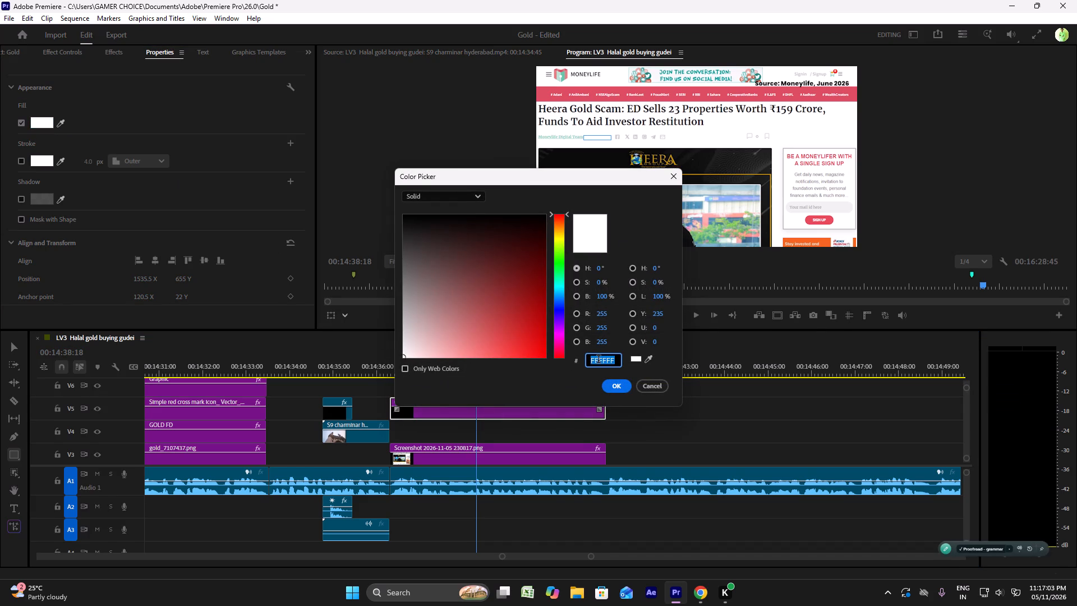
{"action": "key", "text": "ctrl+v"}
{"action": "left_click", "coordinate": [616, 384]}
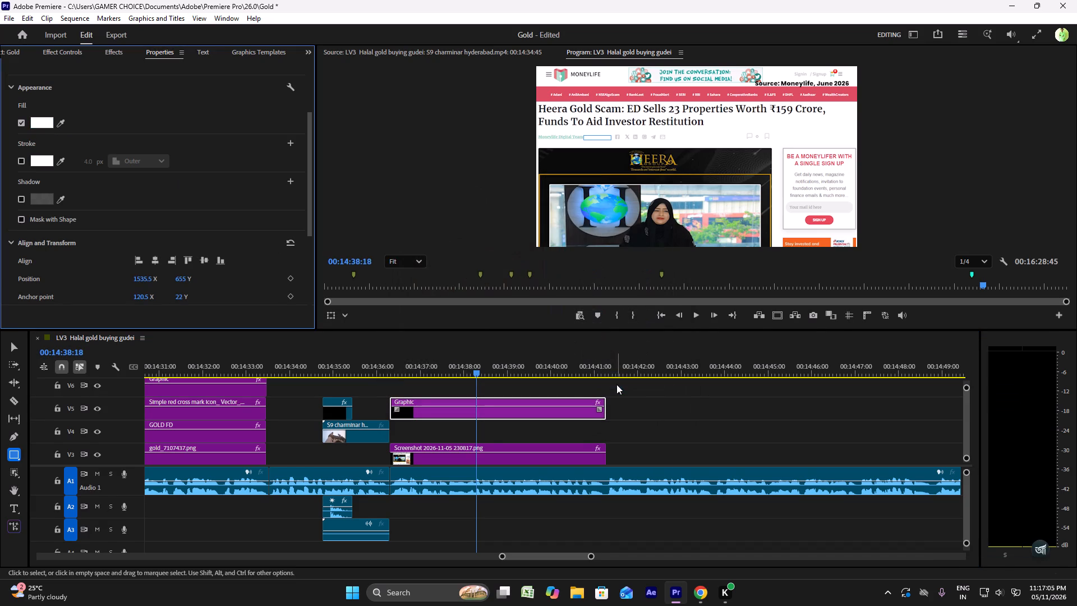
Set the rectangle's fill to the yellow F8BC12 by sampling it from the Chrome logo with the eyedropper.
{"action": "scroll", "coordinate": [104, 215], "scroll_direction": "up", "scroll_amount": 10}
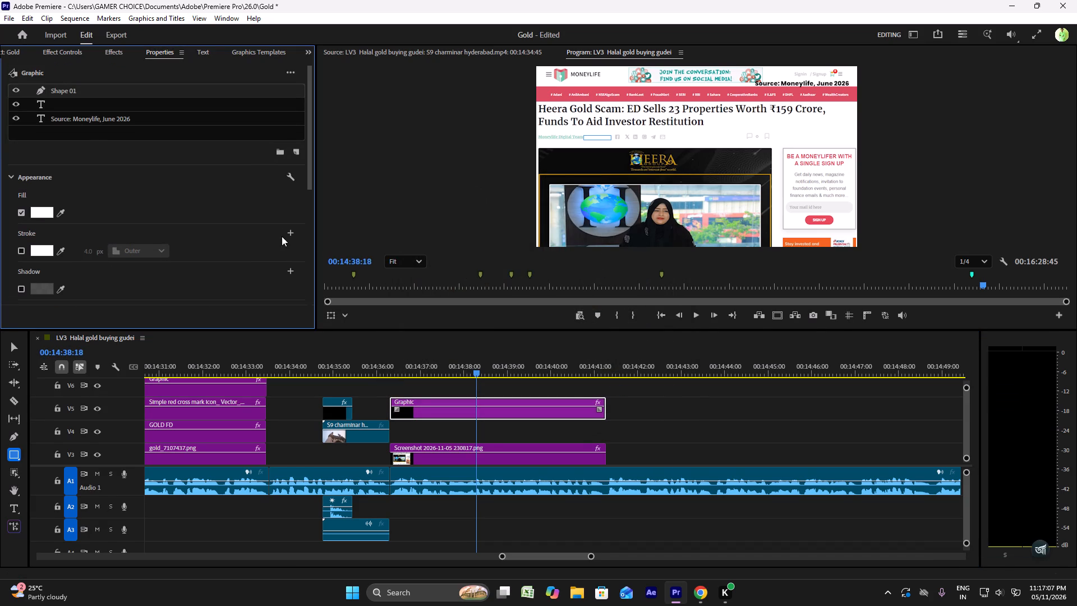
{"action": "double_click", "coordinate": [41, 214]}
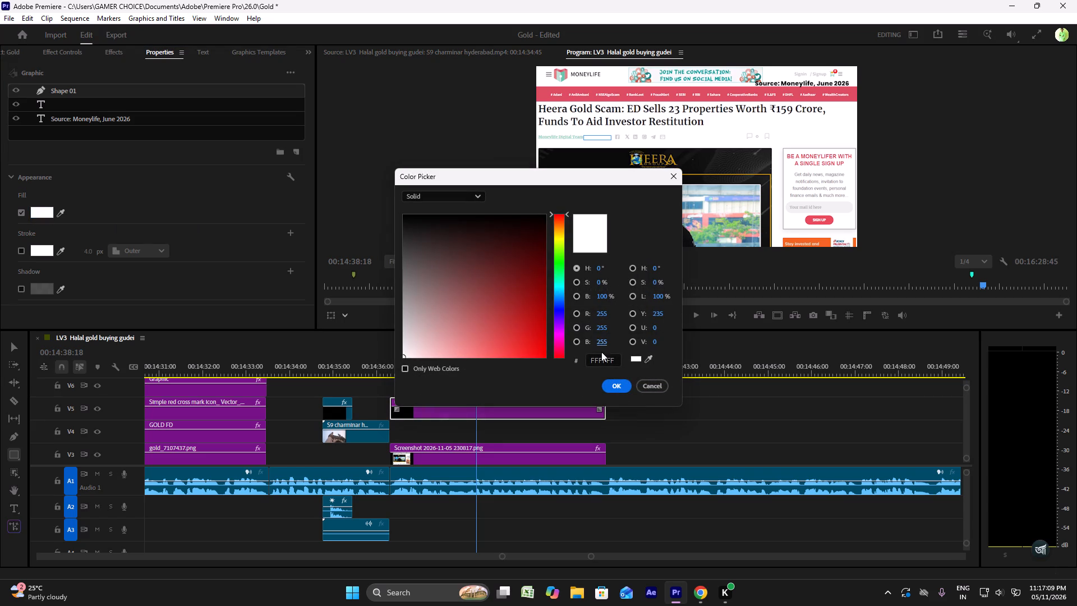
{"action": "triple_click", "coordinate": [608, 359]}
{"action": "key", "text": "ctrl+v"}
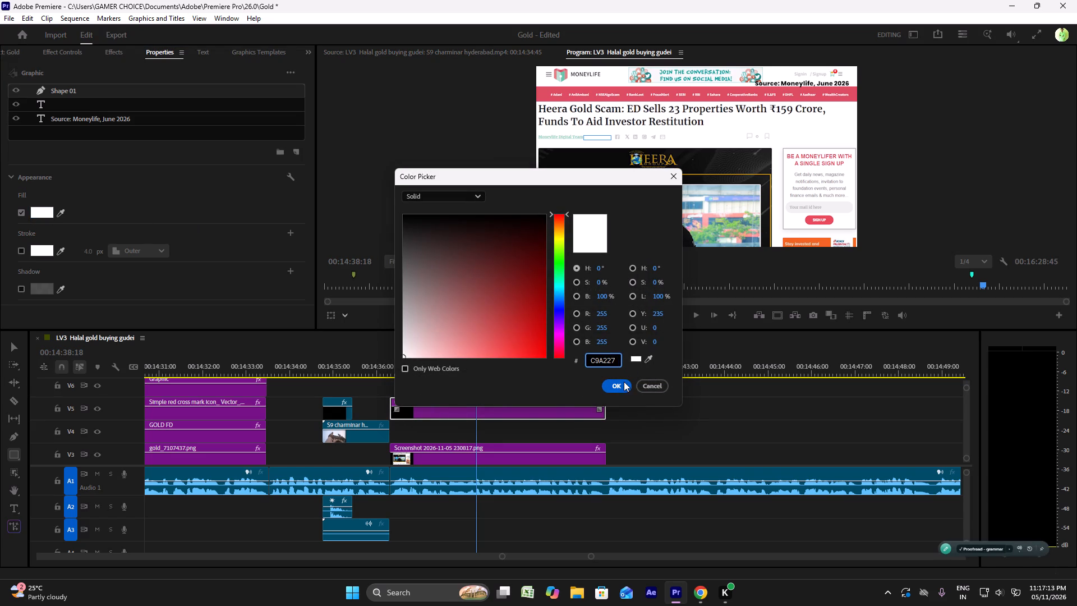
{"action": "left_click", "coordinate": [646, 359]}
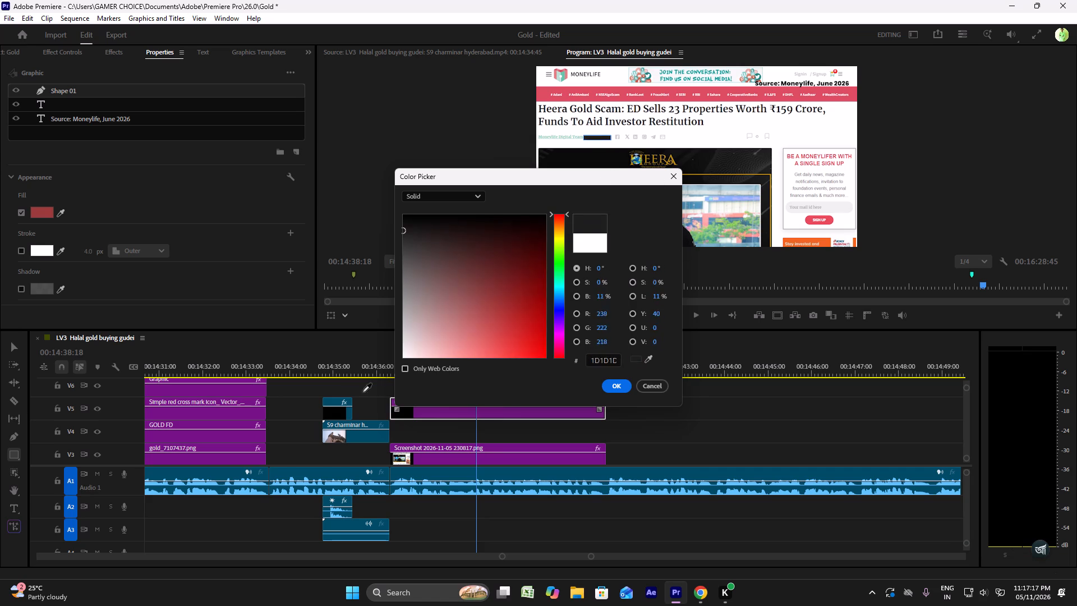
{"action": "left_click", "coordinate": [705, 596]}
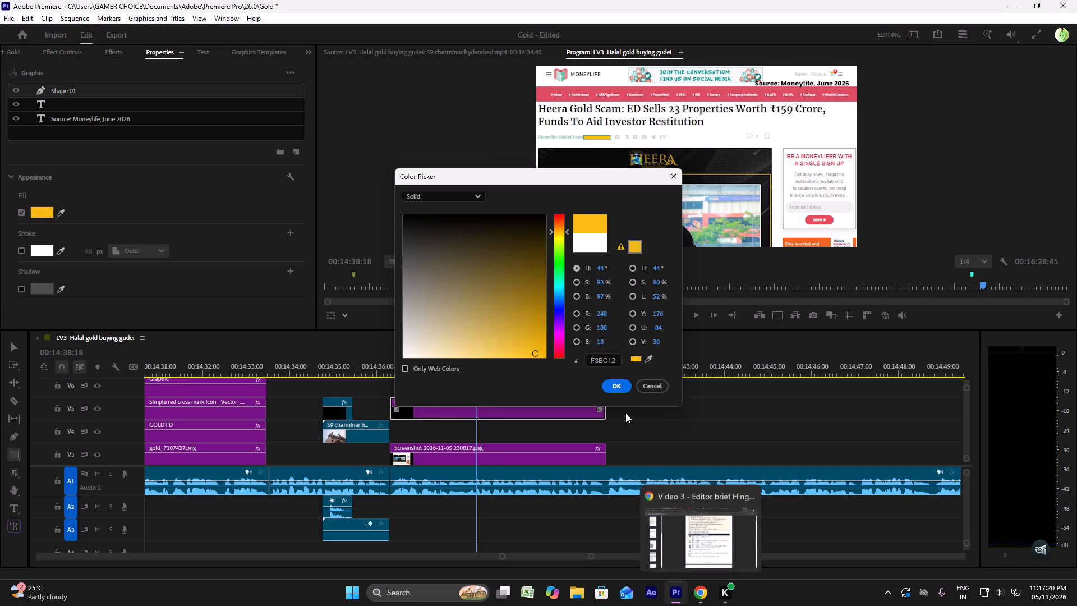
{"action": "left_click", "coordinate": [615, 388]}
Look through the rectangle's appearance, transform and responsive design properties for a blending option.
{"action": "scroll", "coordinate": [103, 274], "scroll_direction": "down", "scroll_amount": 13}
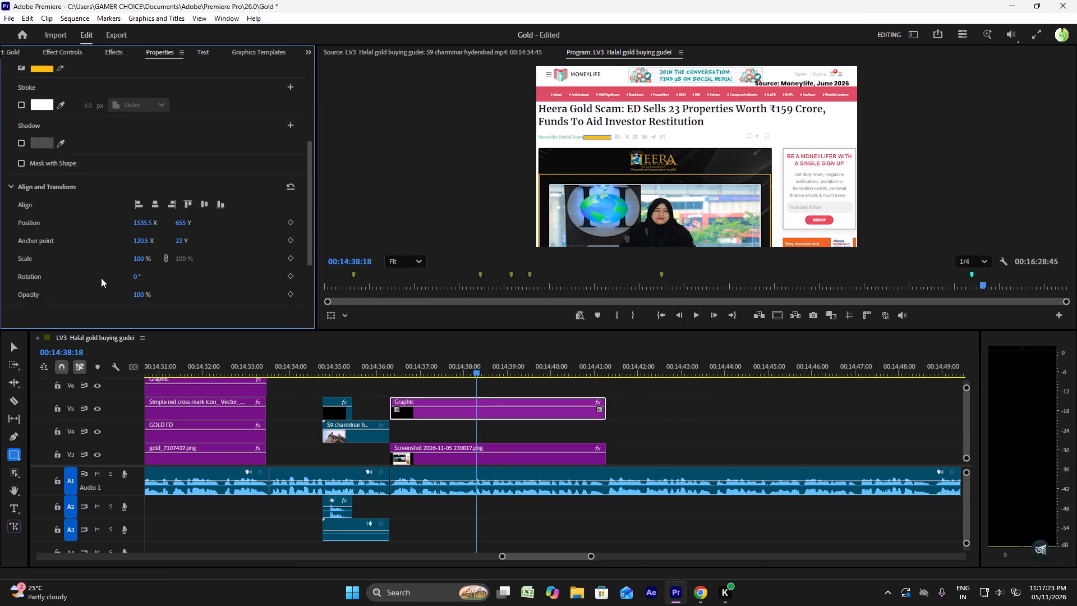
{"action": "scroll", "coordinate": [101, 278], "scroll_direction": "down", "scroll_amount": 14}
{"action": "scroll", "coordinate": [101, 281], "scroll_direction": "up", "scroll_amount": 4}
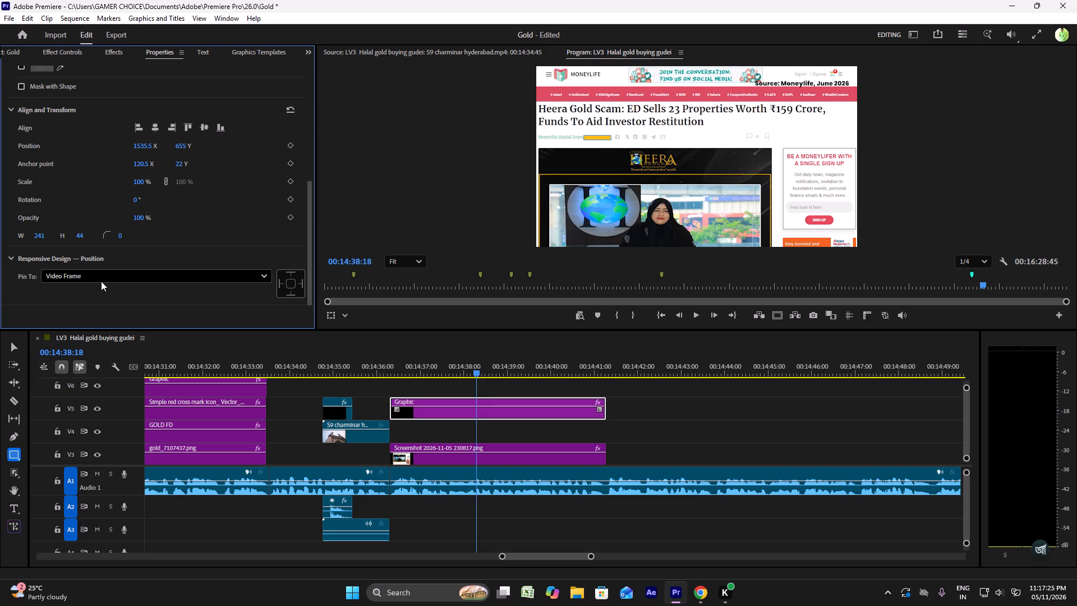
{"action": "scroll", "coordinate": [98, 183], "scroll_direction": "up", "scroll_amount": 12}
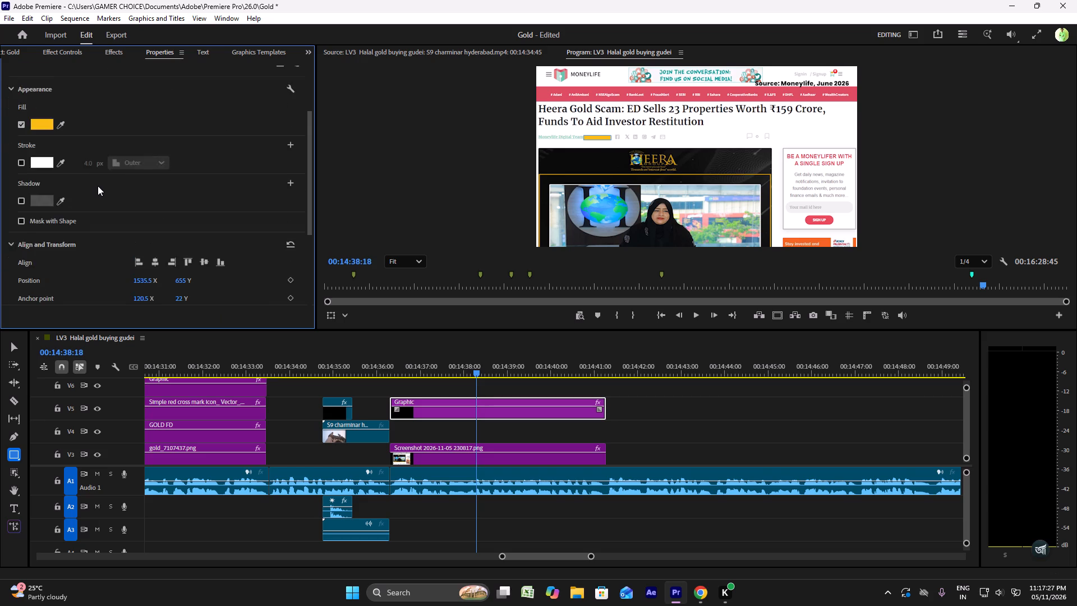
{"action": "scroll", "coordinate": [98, 186], "scroll_direction": "up", "scroll_amount": 18}
{"action": "scroll", "coordinate": [98, 187], "scroll_direction": "down", "scroll_amount": 11}
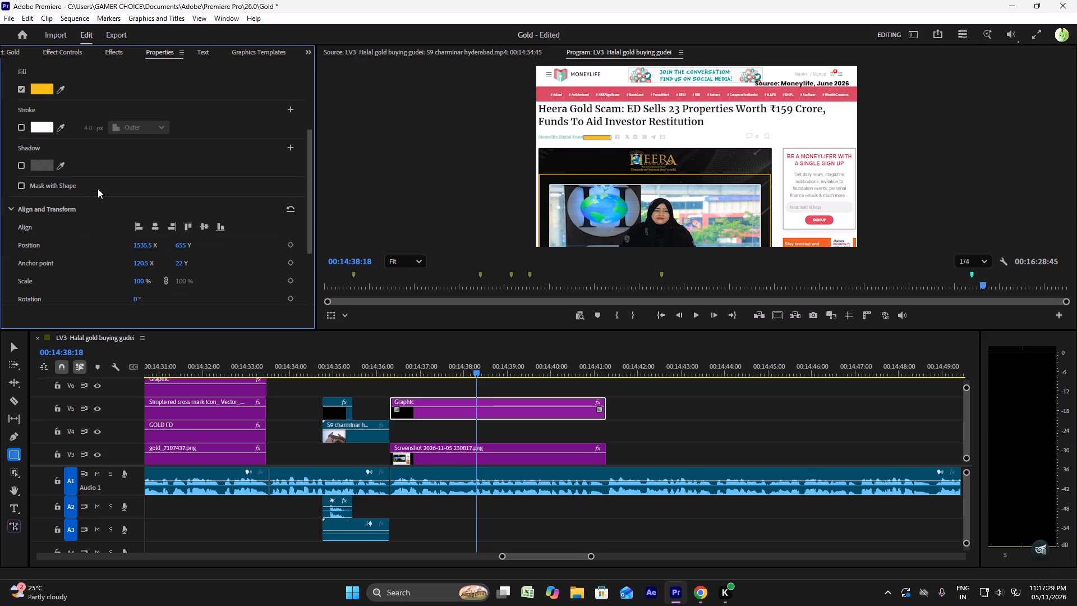
{"action": "scroll", "coordinate": [98, 191], "scroll_direction": "down", "scroll_amount": 10}
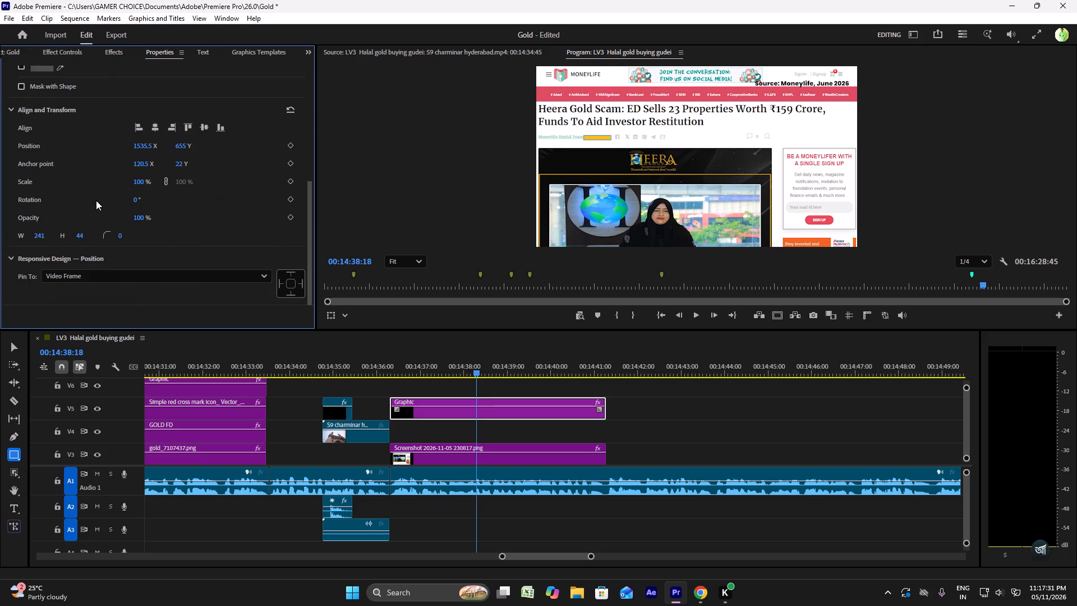
Set the blend mode of the graphic clip over the Moneylife screenshot to Hard Light.
{"action": "left_click", "coordinate": [56, 53]}
{"action": "scroll", "coordinate": [96, 233], "scroll_direction": "down", "scroll_amount": 11}
{"action": "left_click", "coordinate": [140, 249]}
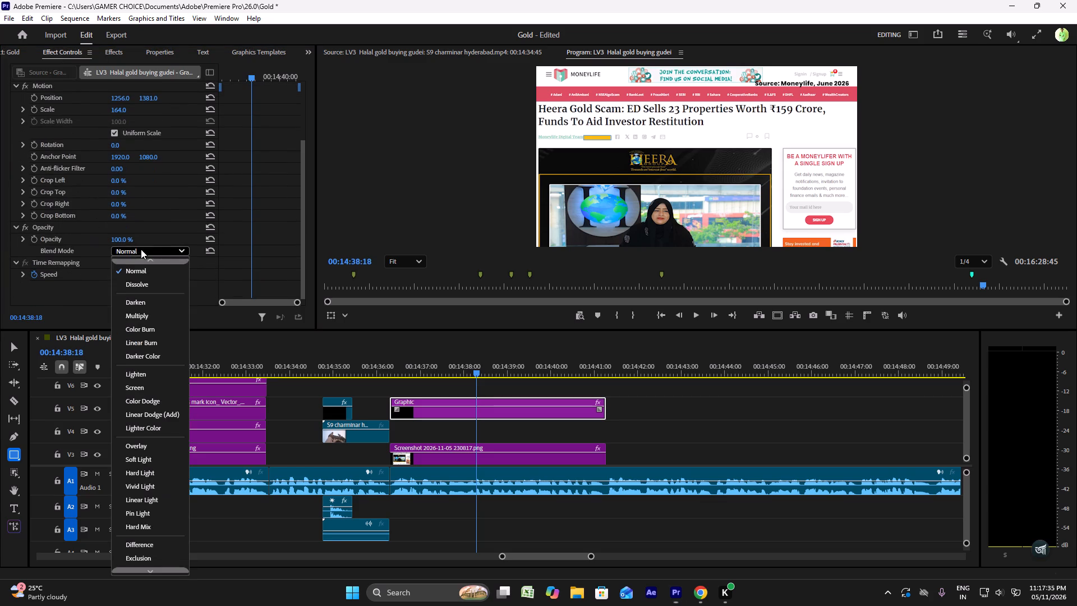
{"action": "left_click", "coordinate": [155, 479]}
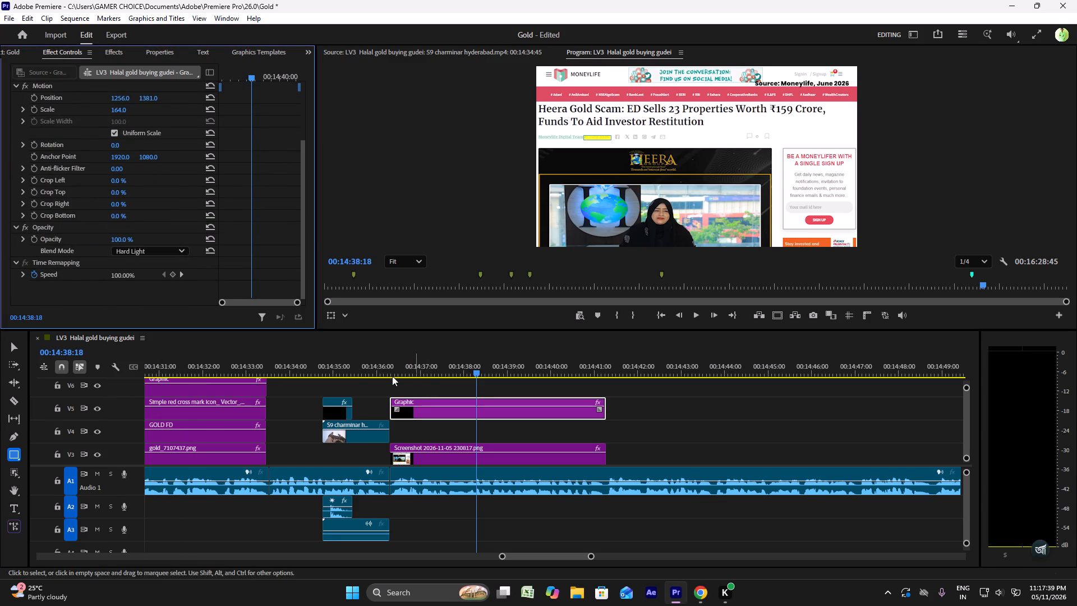